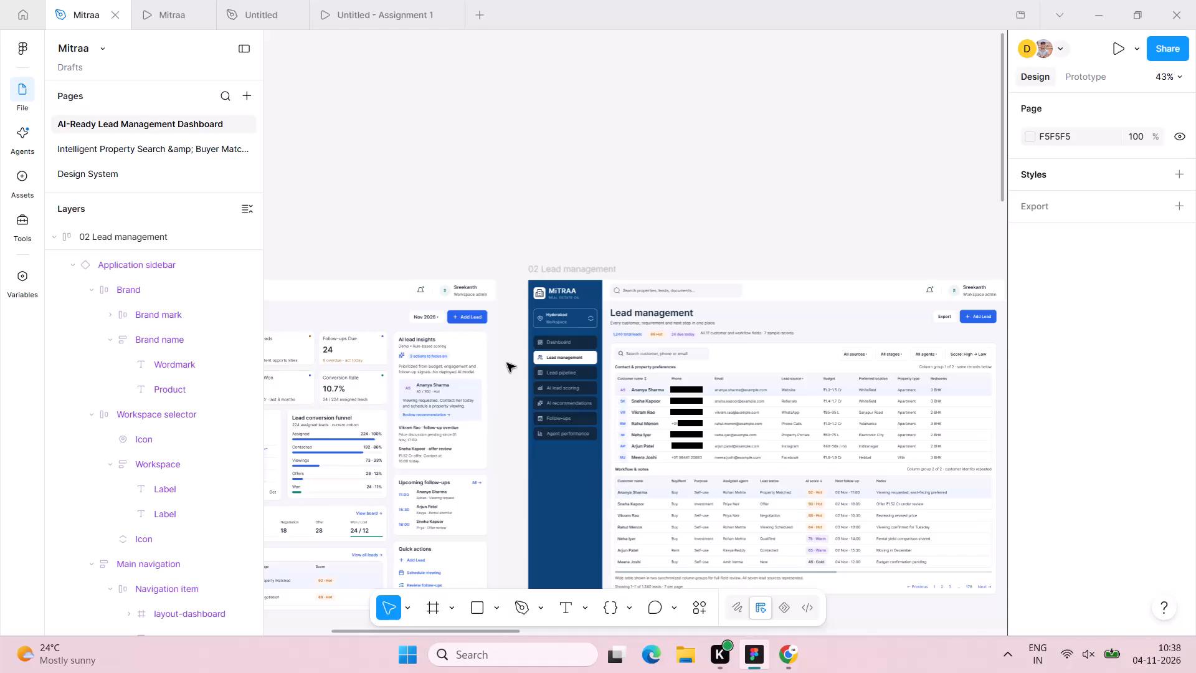
Examine the 01 Dashboard frame and inspect the text properties of the subtitle under its page heading.
{"action": "scroll", "coordinate": [485, 284], "scroll_direction": "right", "scroll_amount": 5}
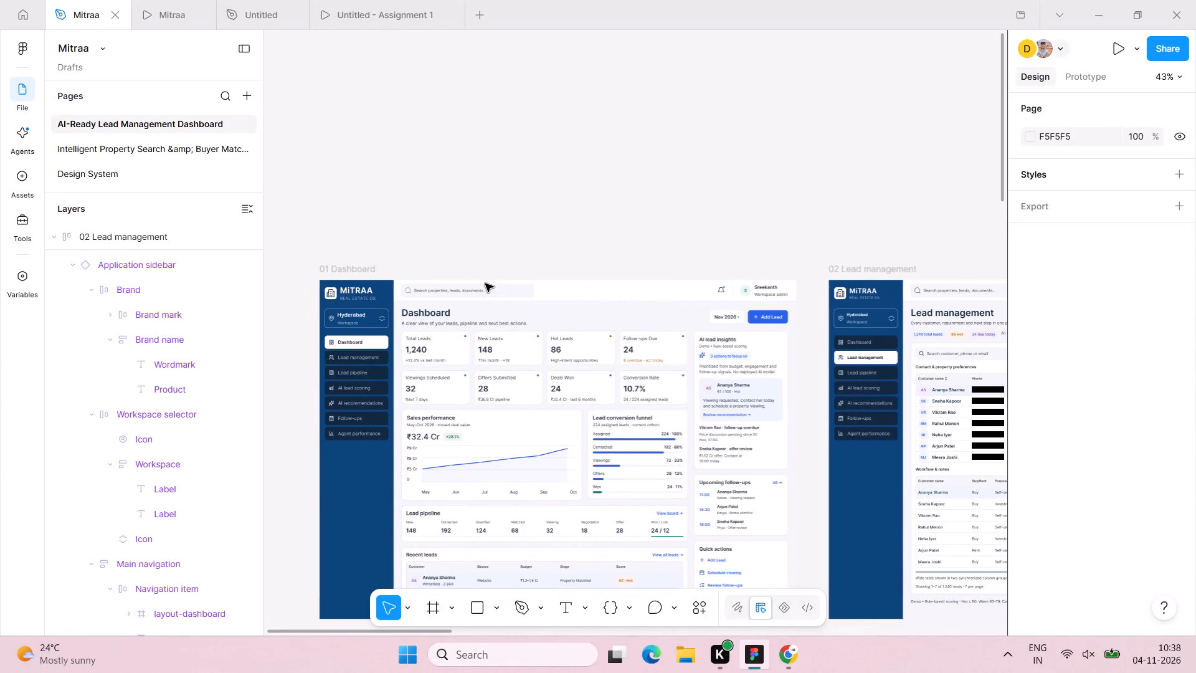
{"action": "scroll", "coordinate": [485, 284], "scroll_direction": "right", "scroll_amount": 1}
{"action": "scroll", "coordinate": [485, 284], "scroll_direction": "down", "scroll_amount": 1}
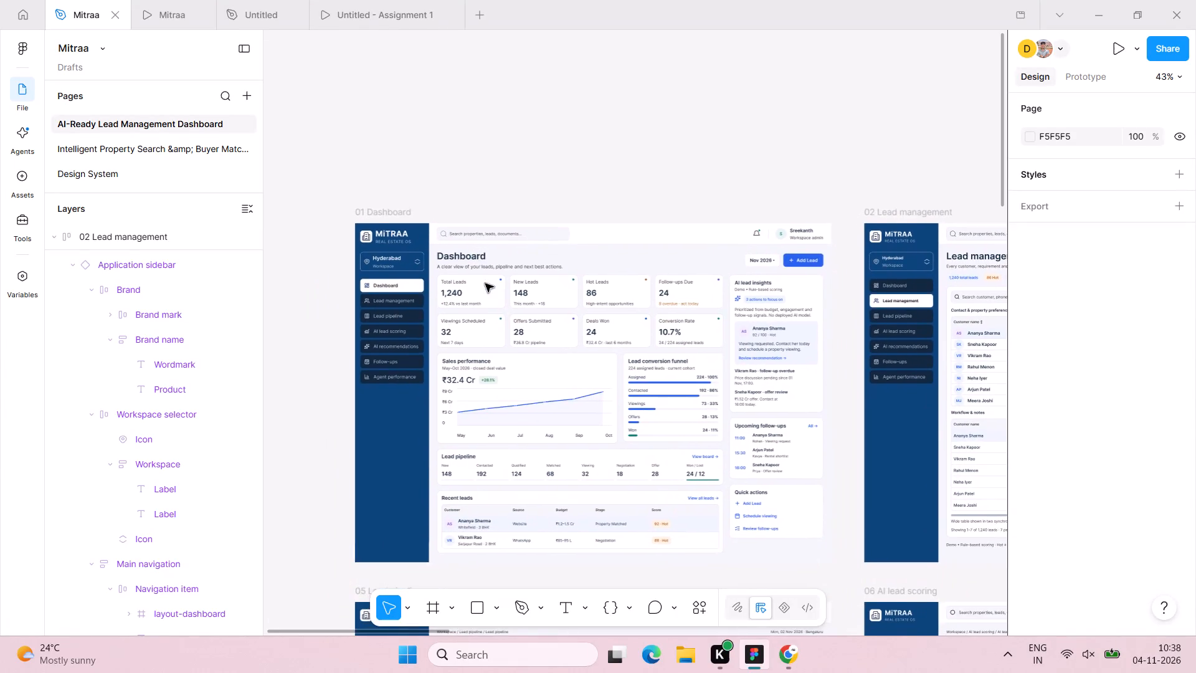
{"action": "scroll", "coordinate": [485, 284], "scroll_direction": "down", "scroll_amount": 2}
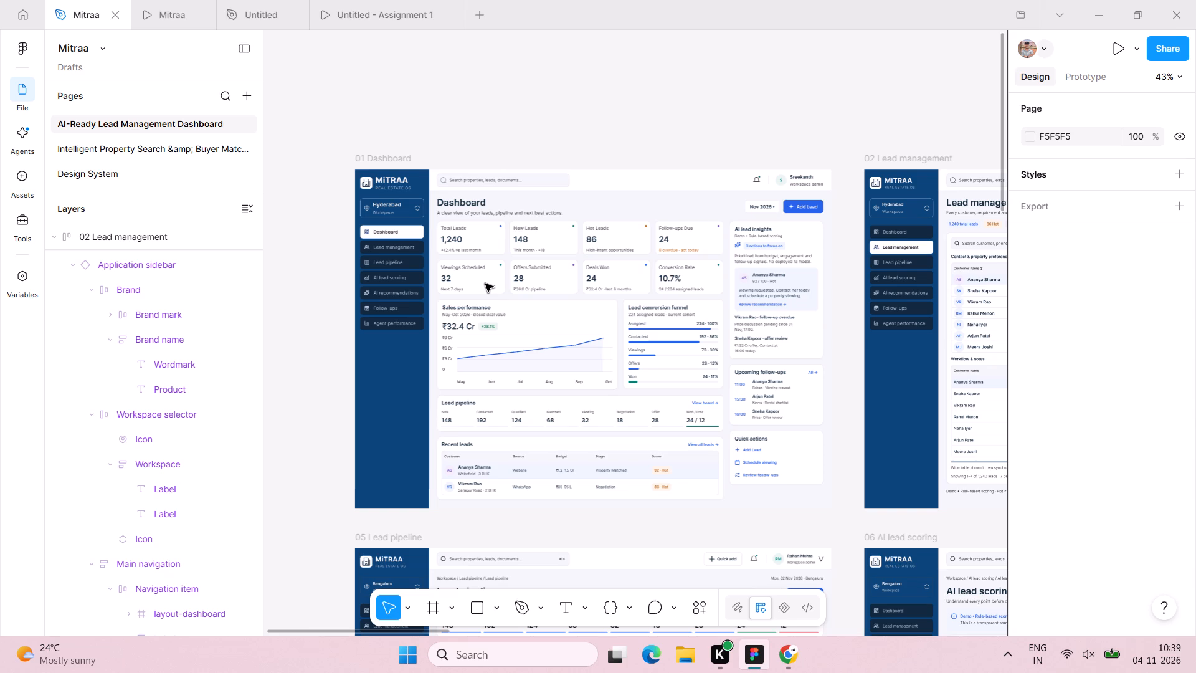
{"action": "left_click", "coordinate": [665, 140]}
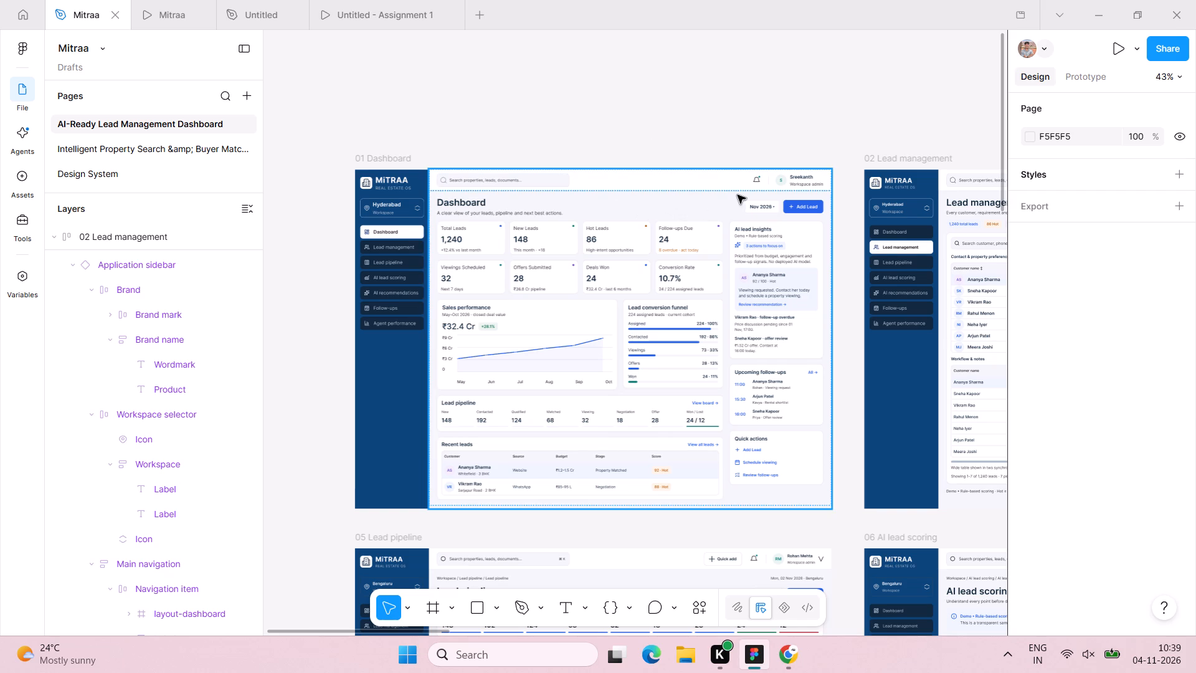
{"action": "scroll", "coordinate": [738, 195], "scroll_direction": "down", "scroll_amount": 3}
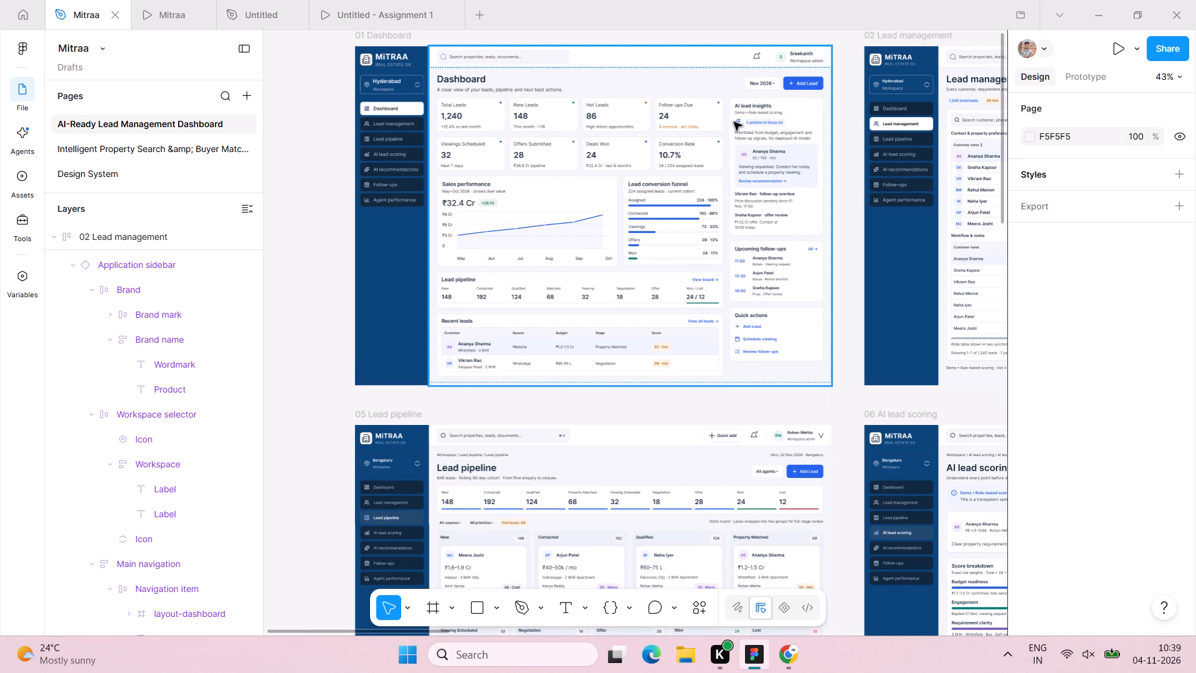
{"action": "scroll", "coordinate": [631, 98], "scroll_direction": "right", "scroll_amount": 2}
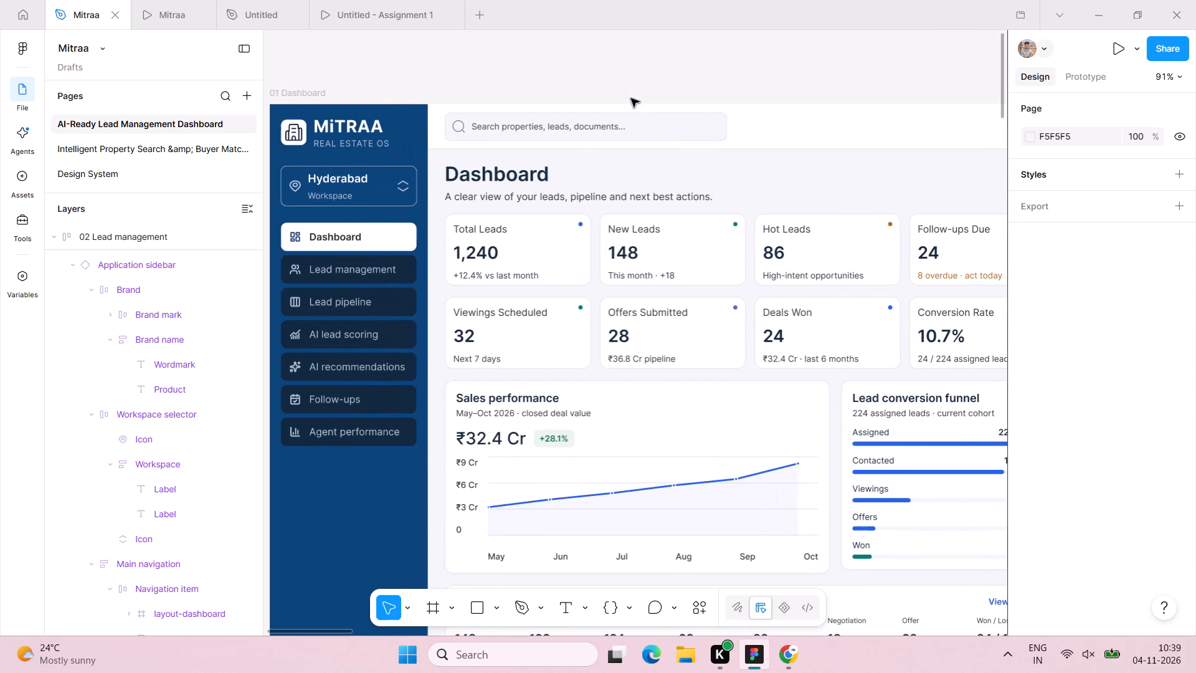
{"action": "double_click", "coordinate": [608, 199]}
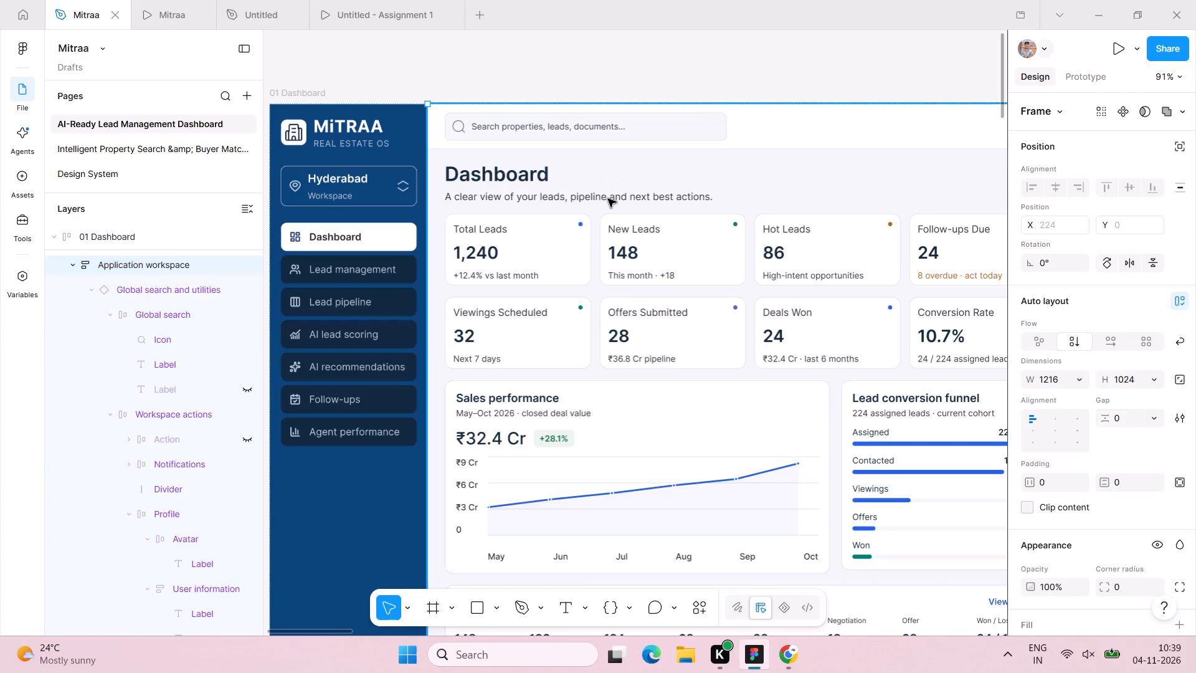
{"action": "double_click", "coordinate": [608, 199]}
{"action": "double_click", "coordinate": [608, 199]}
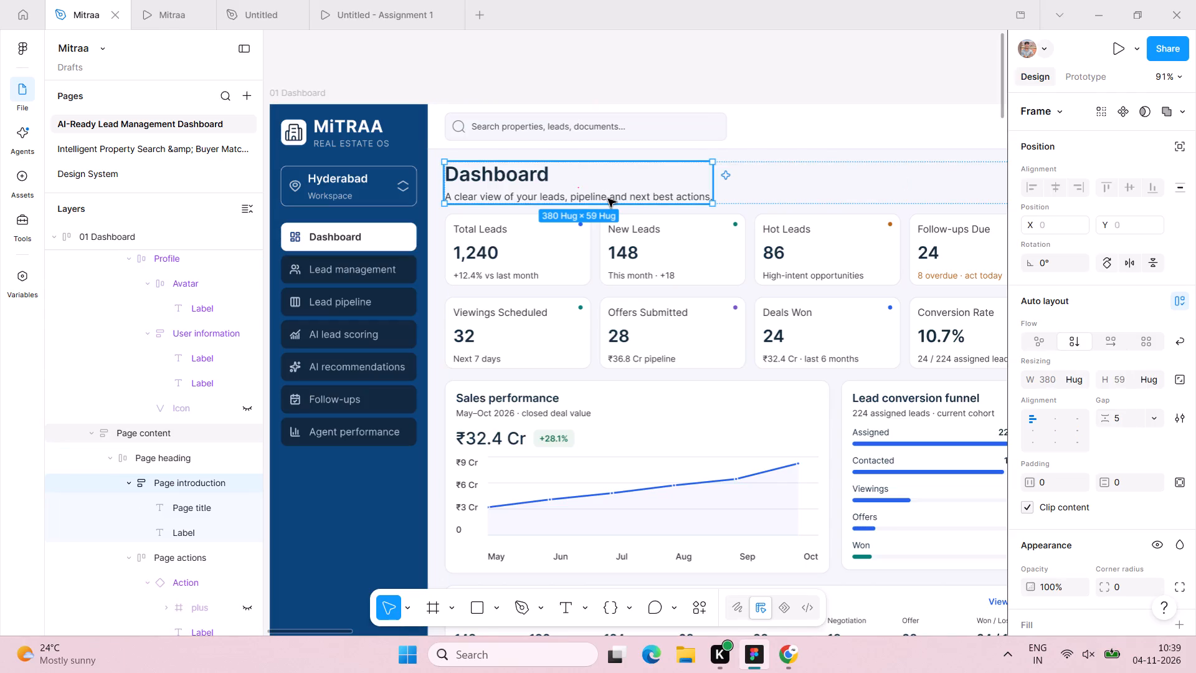
{"action": "double_click", "coordinate": [608, 199]}
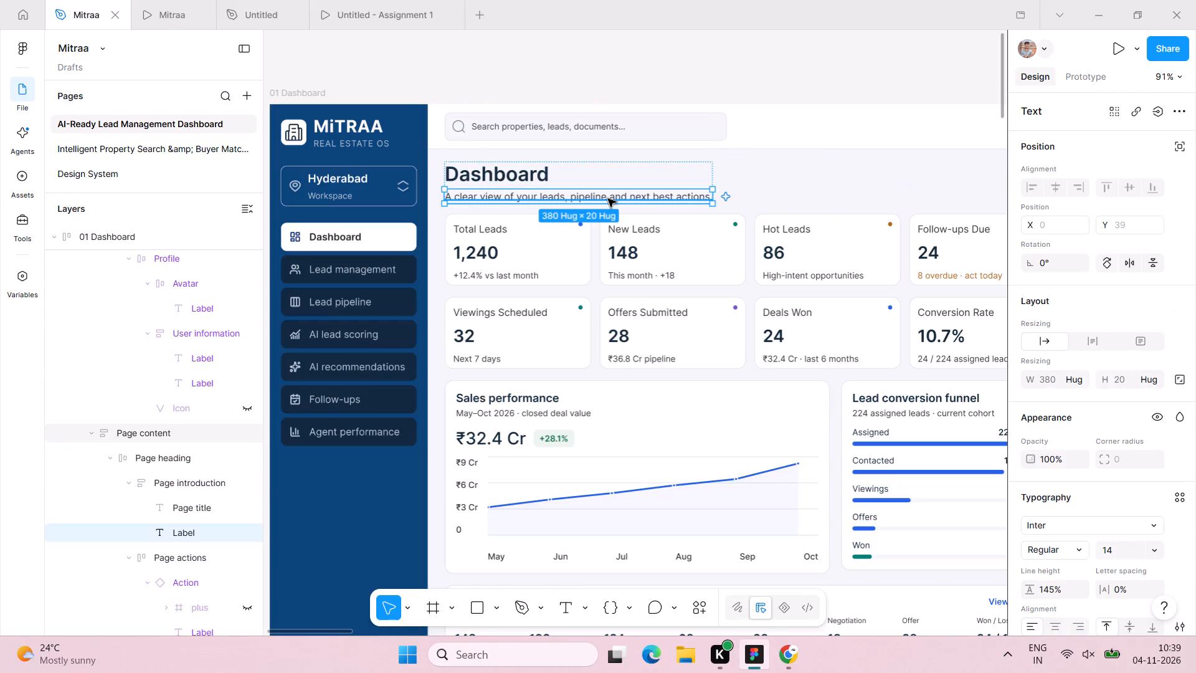
Examine the Dashboard's top bar beside the Lead management frame and inspect the notification bell's layout properties.
{"action": "scroll", "coordinate": [749, 81], "scroll_direction": "left", "scroll_amount": 2}
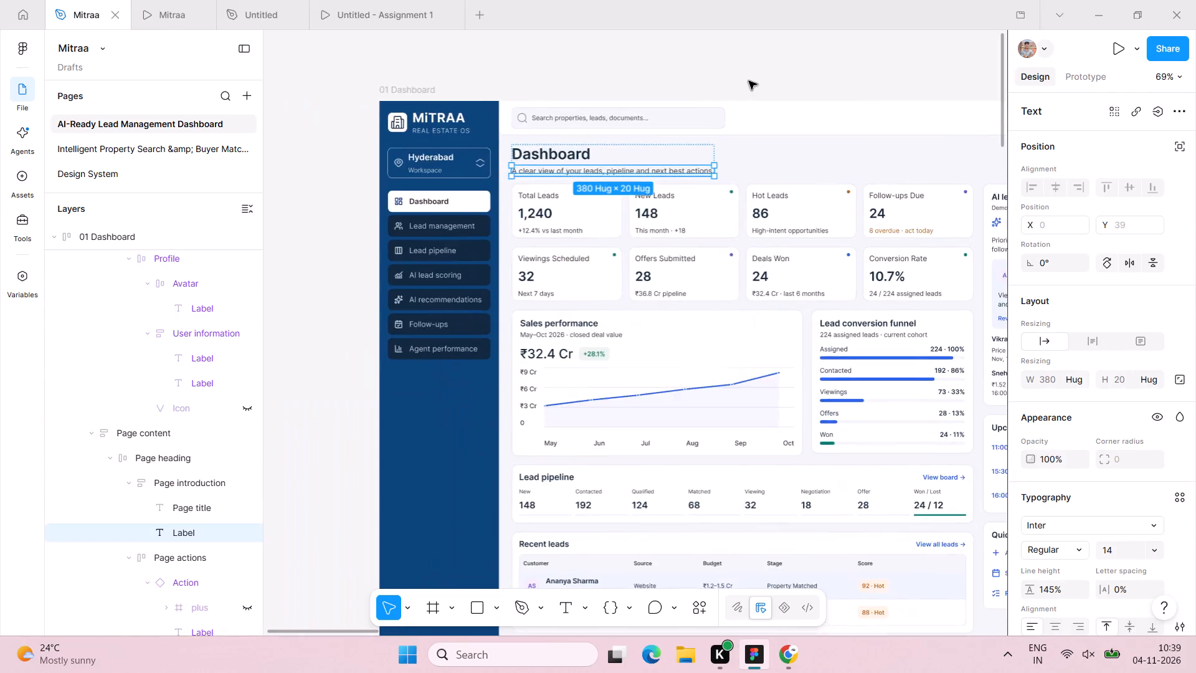
{"action": "scroll", "coordinate": [749, 81], "scroll_direction": "left", "scroll_amount": 2}
{"action": "scroll", "coordinate": [562, 209], "scroll_direction": "left", "scroll_amount": 1}
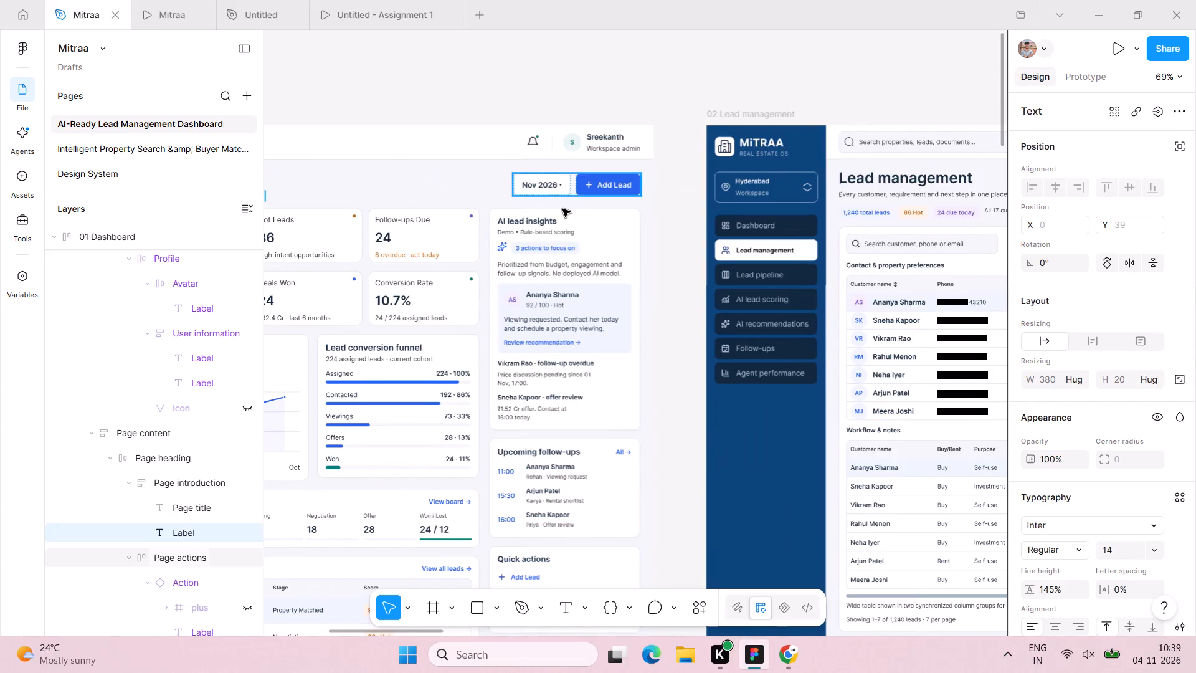
{"action": "scroll", "coordinate": [562, 209], "scroll_direction": "left", "scroll_amount": 2}
{"action": "scroll", "coordinate": [562, 209], "scroll_direction": "right", "scroll_amount": 4}
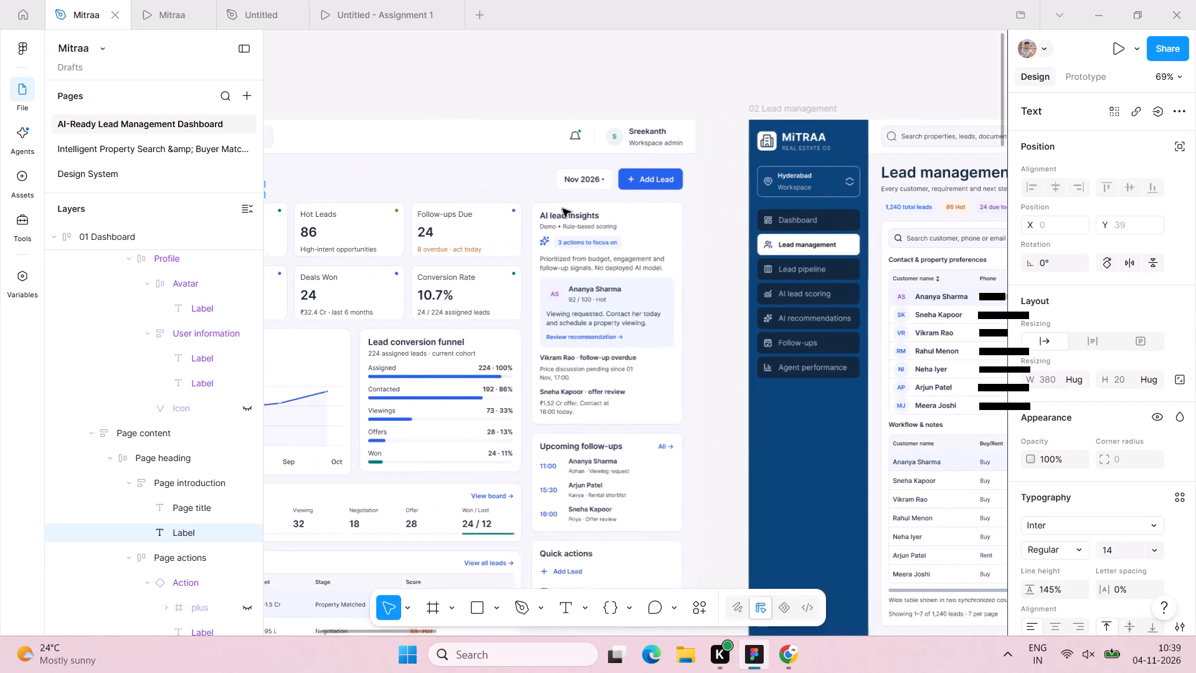
{"action": "scroll", "coordinate": [562, 209], "scroll_direction": "right", "scroll_amount": 2}
{"action": "scroll", "coordinate": [562, 209], "scroll_direction": "left", "scroll_amount": 6}
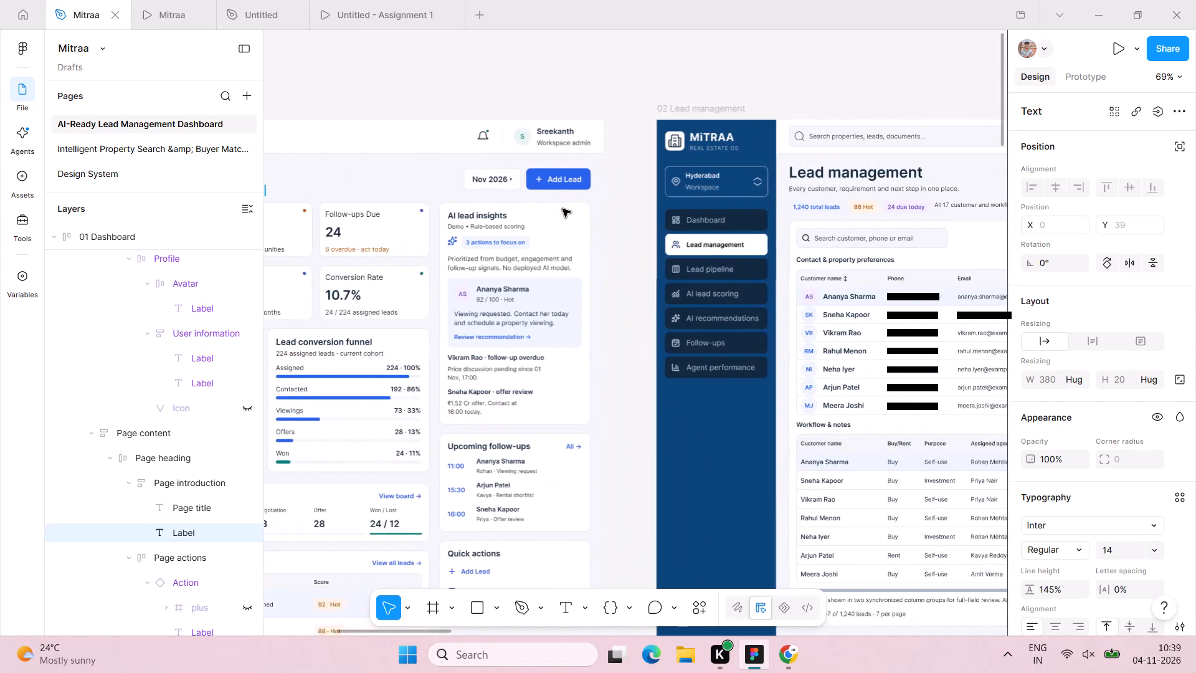
{"action": "scroll", "coordinate": [562, 209], "scroll_direction": "left", "scroll_amount": 3}
{"action": "scroll", "coordinate": [795, 174], "scroll_direction": "right", "scroll_amount": 6}
{"action": "double_click", "coordinate": [709, 137]}
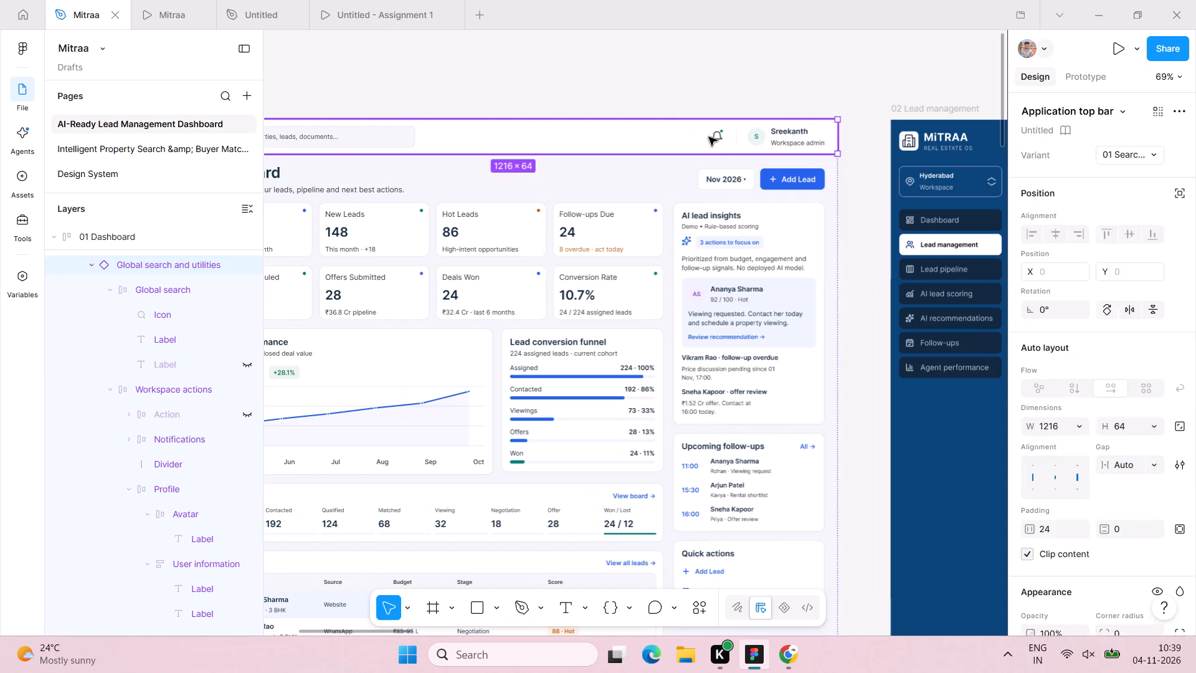
{"action": "double_click", "coordinate": [717, 137]}
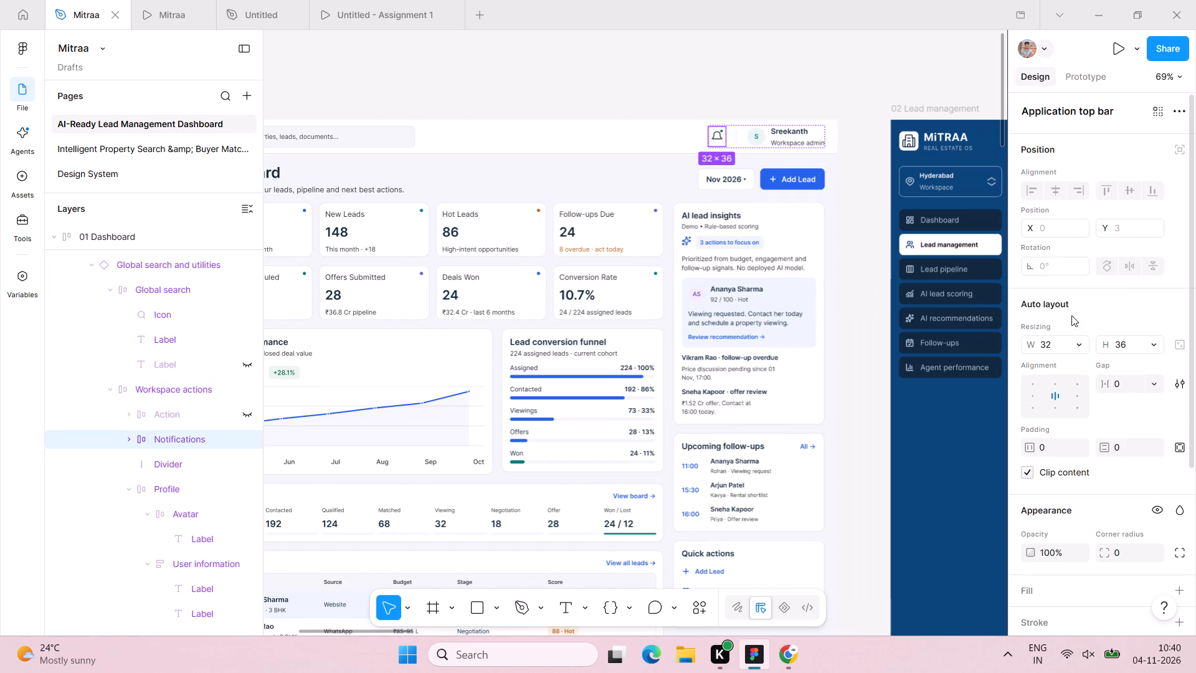
{"action": "triple_click", "coordinate": [1185, 340]}
Delete the ⌘K shortcut label from the global search field in the 03 Add Lead frame's top bar.
{"action": "scroll", "coordinate": [759, 47], "scroll_direction": "left", "scroll_amount": 8}
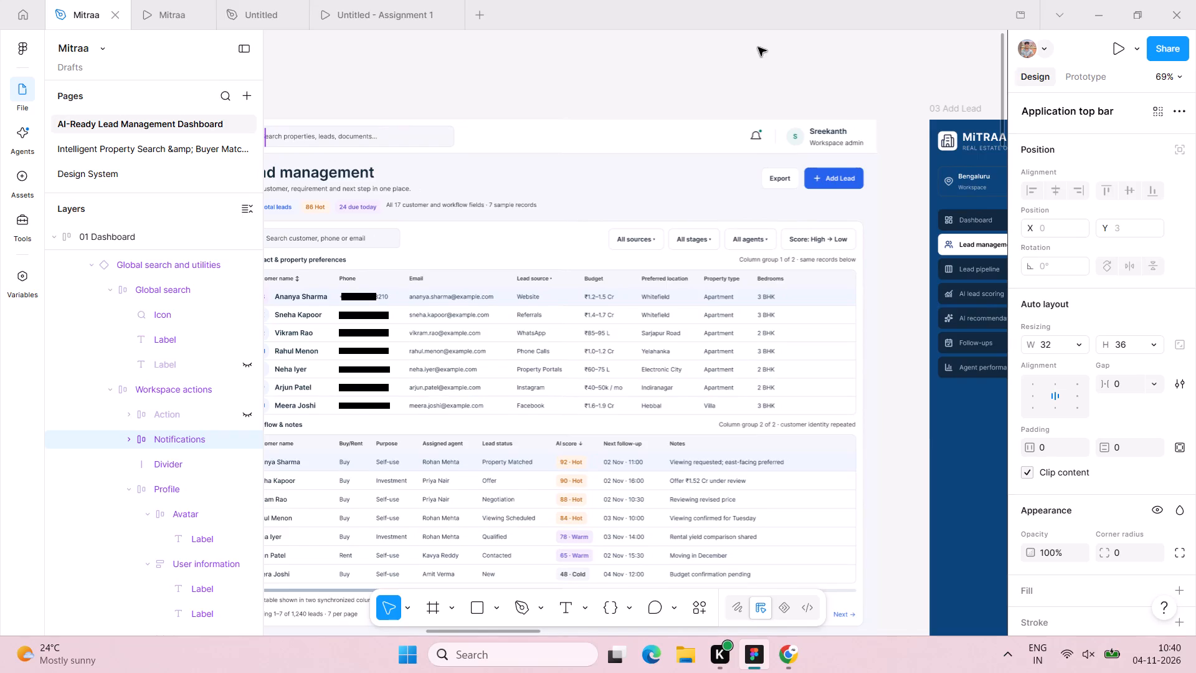
{"action": "scroll", "coordinate": [759, 49], "scroll_direction": "left", "scroll_amount": 7}
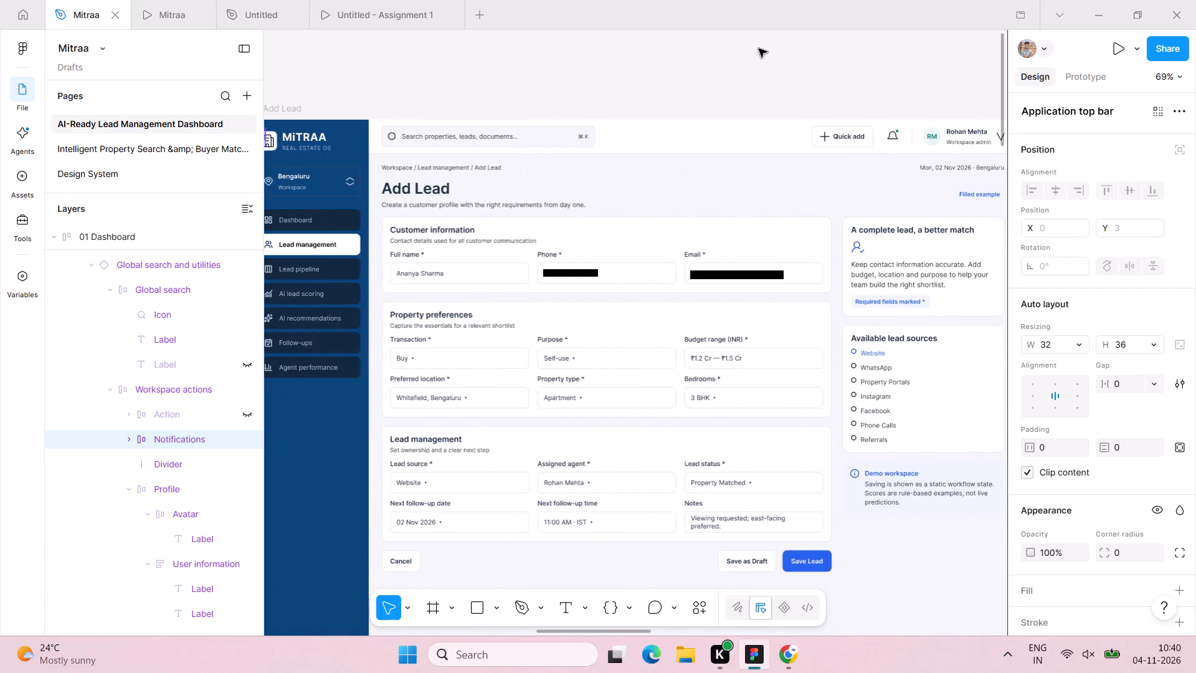
{"action": "scroll", "coordinate": [514, 159], "scroll_direction": "right", "scroll_amount": 1}
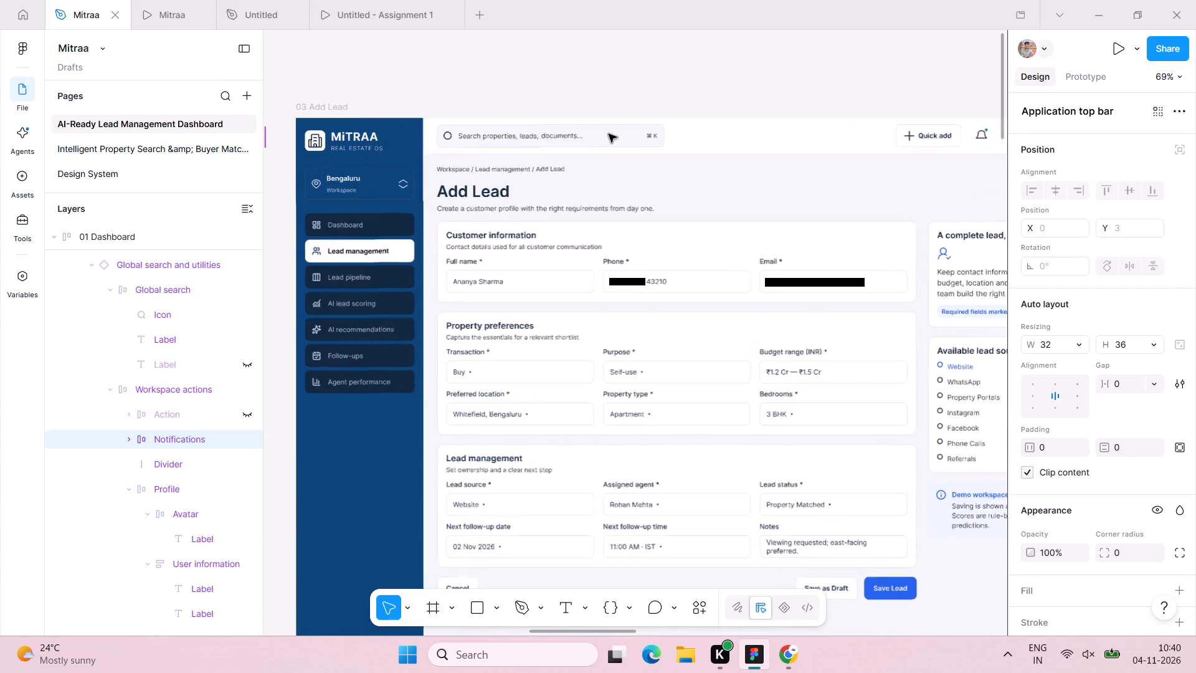
{"action": "scroll", "coordinate": [609, 134], "scroll_direction": "right", "scroll_amount": 7}
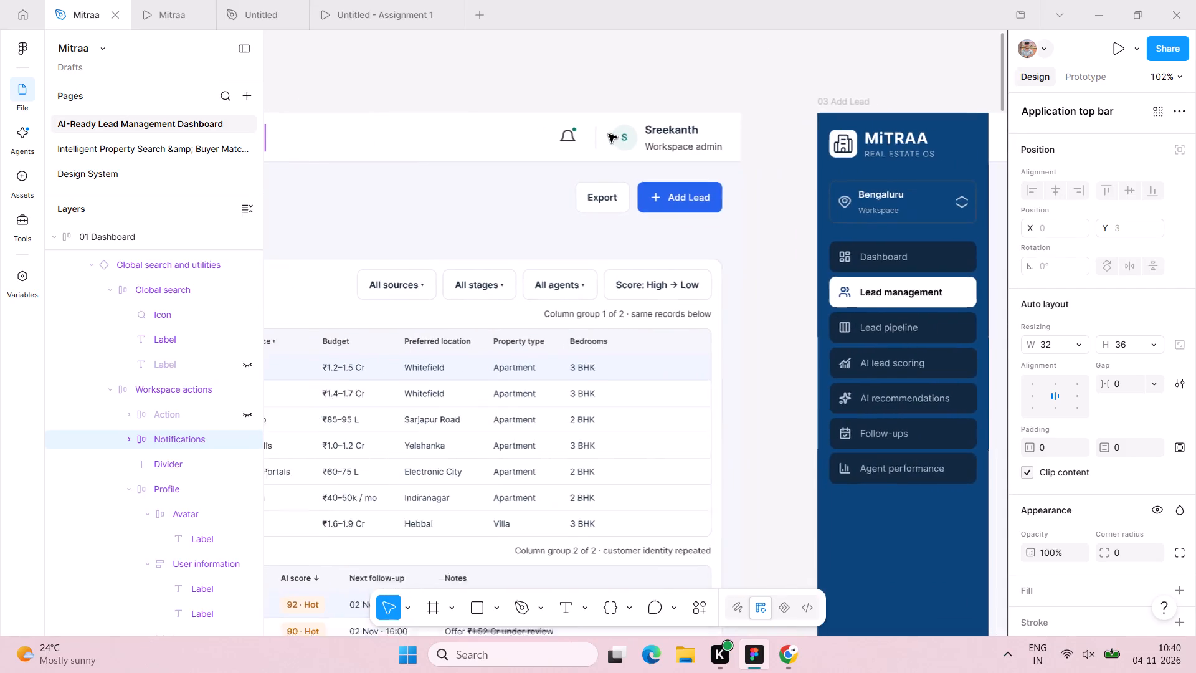
{"action": "scroll", "coordinate": [609, 134], "scroll_direction": "left", "scroll_amount": 1}
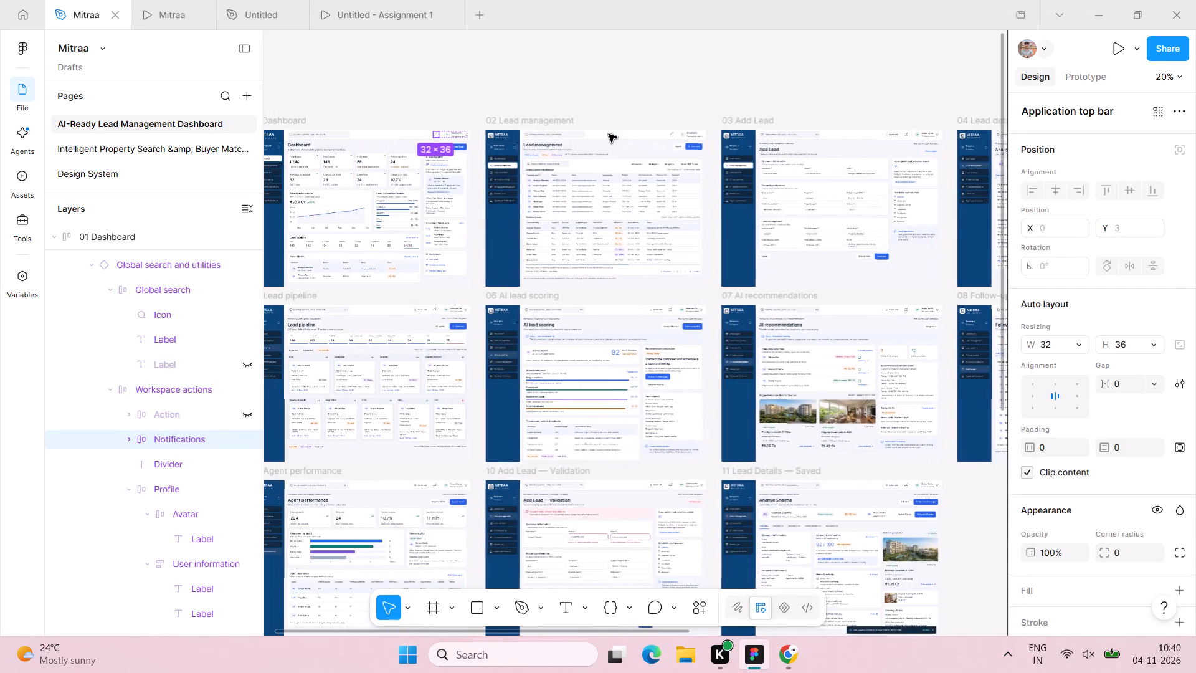
{"action": "scroll", "coordinate": [609, 134], "scroll_direction": "left", "scroll_amount": 1}
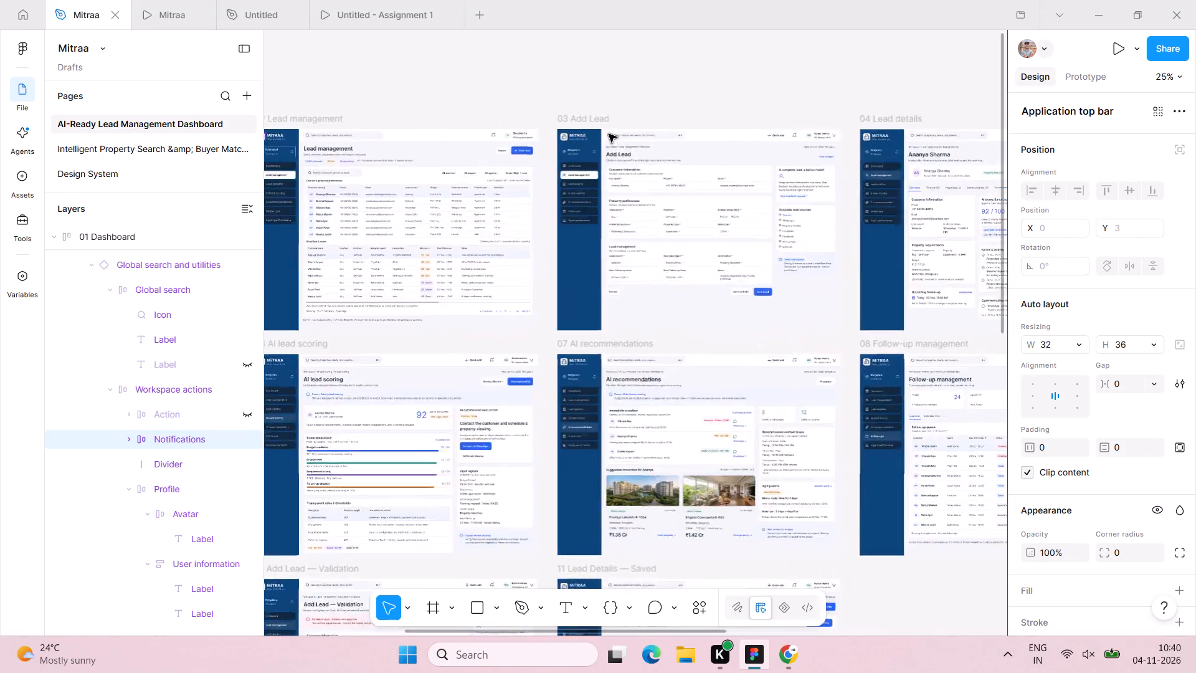
{"action": "scroll", "coordinate": [609, 134], "scroll_direction": "left", "scroll_amount": 1}
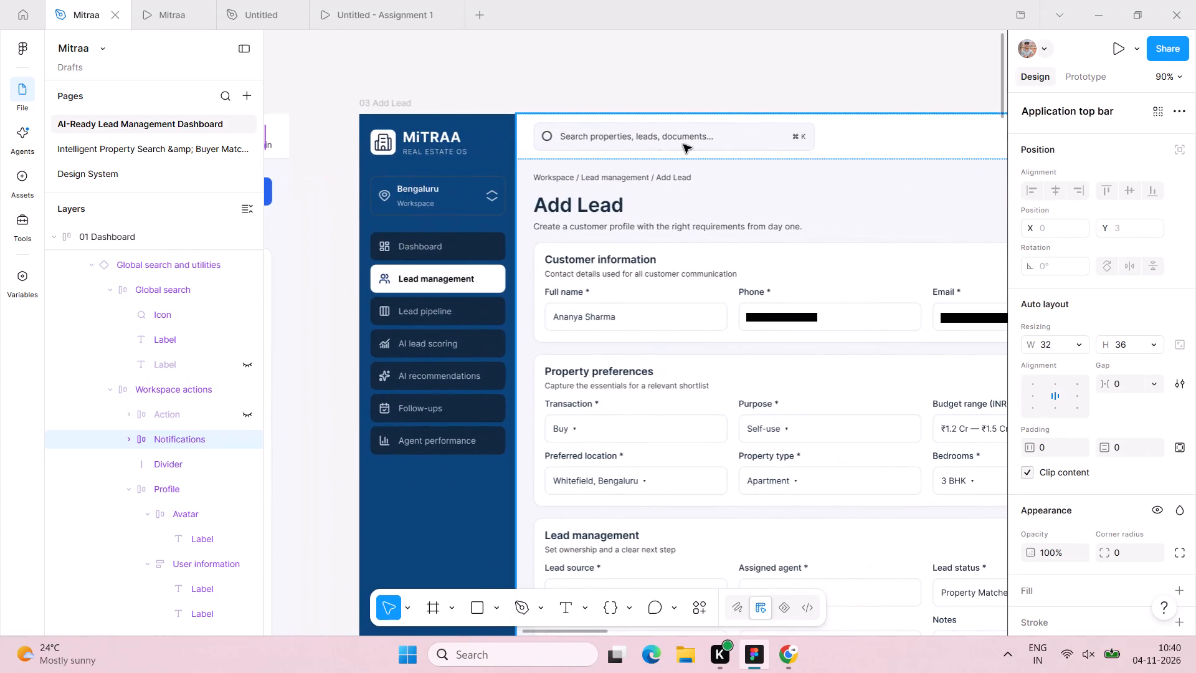
{"action": "triple_click", "coordinate": [803, 136]}
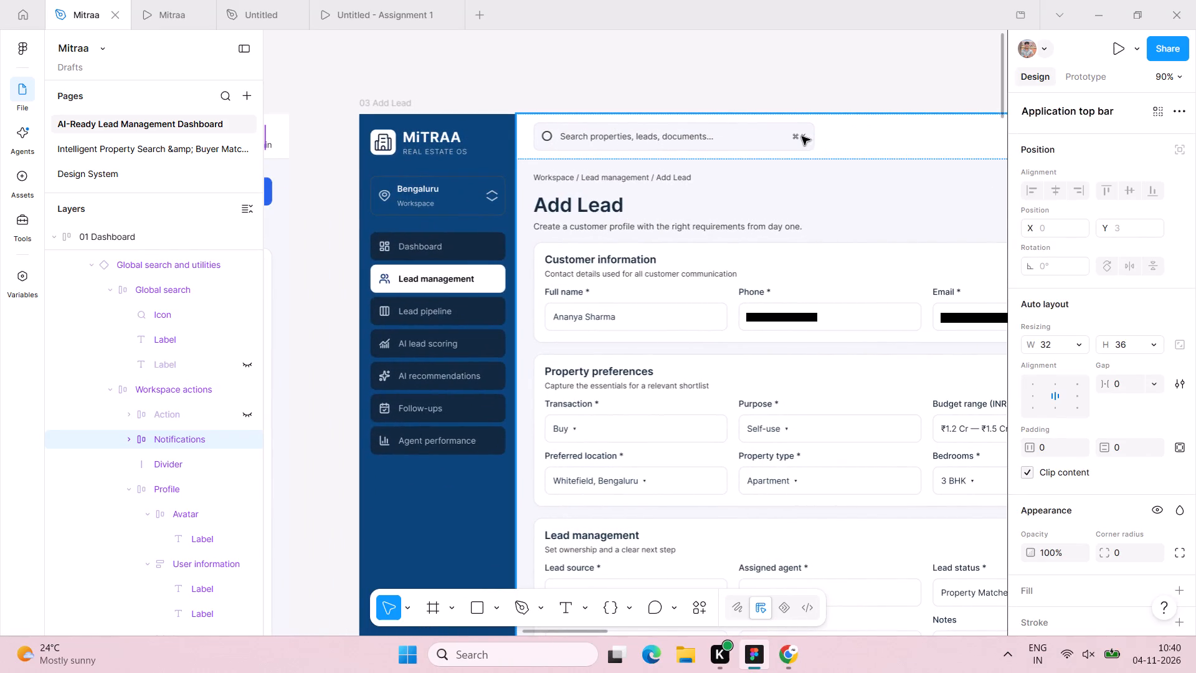
{"action": "double_click", "coordinate": [801, 136]}
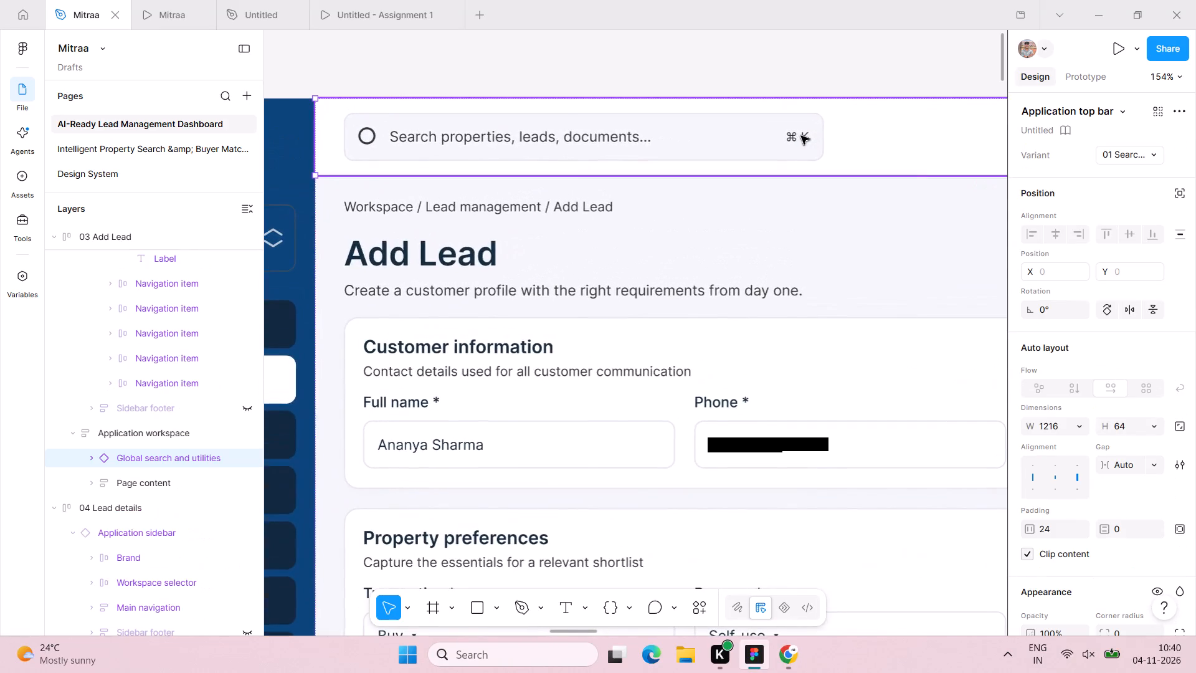
{"action": "double_click", "coordinate": [799, 135]}
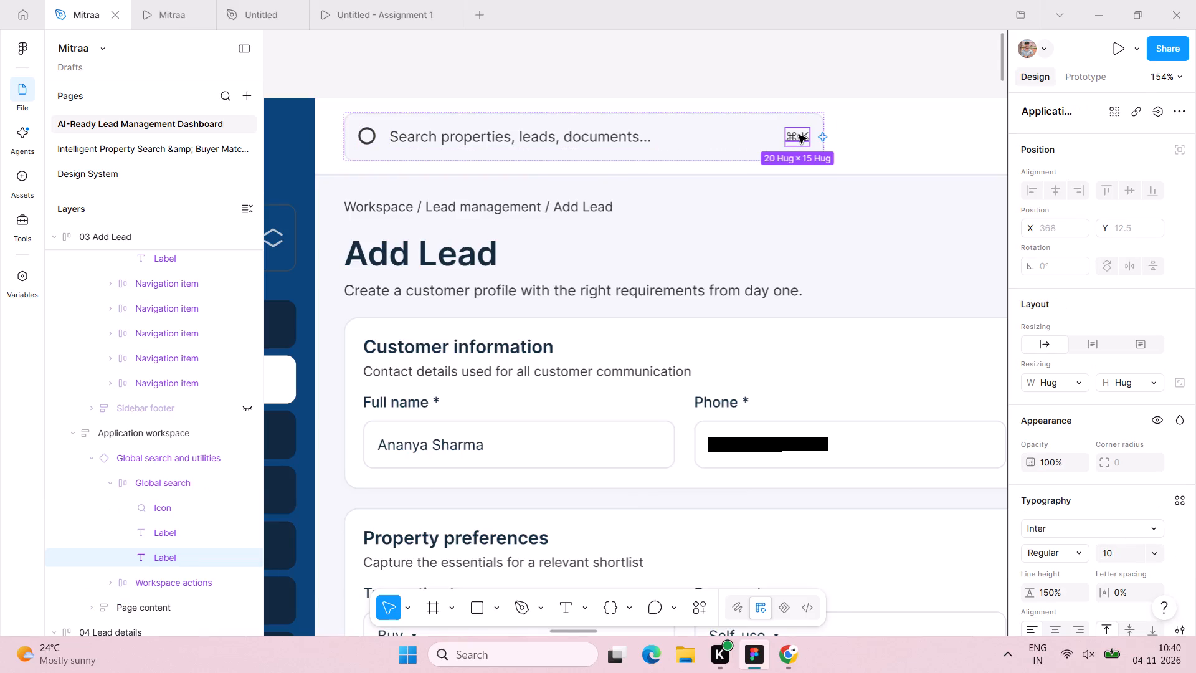
{"action": "key", "text": "BackSpace"}
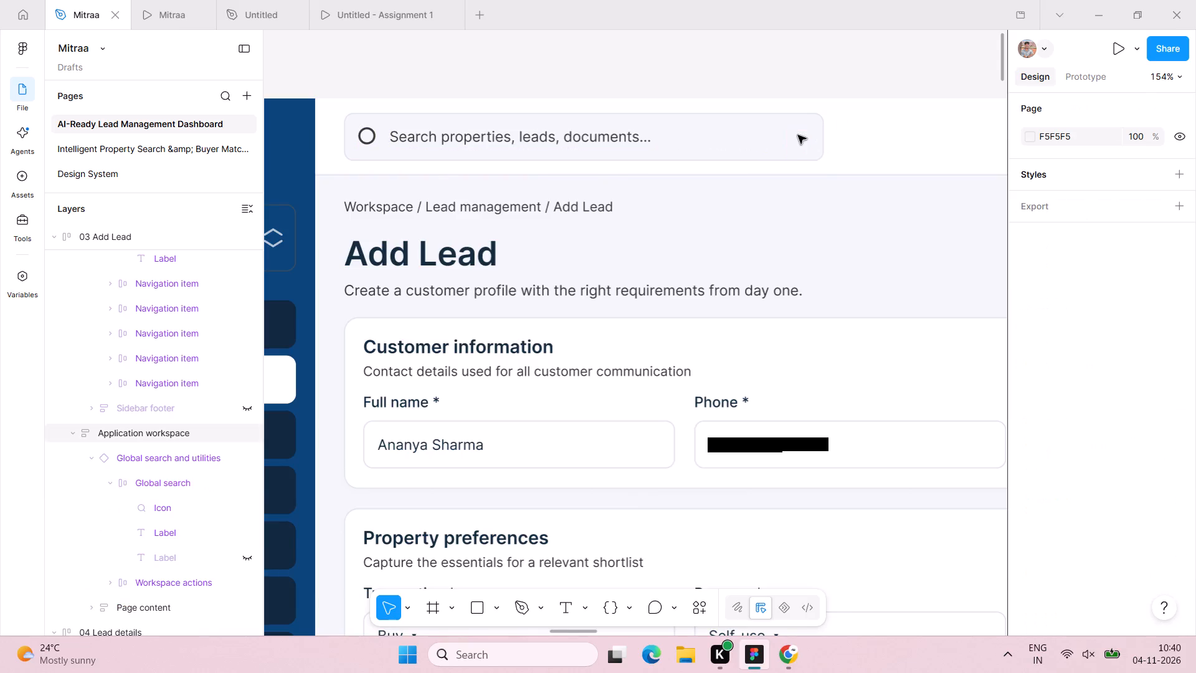
Set the fill colour of the search field's placeholder text in the Add Lead top bar to 424242.
{"action": "double_click", "coordinate": [603, 136]}
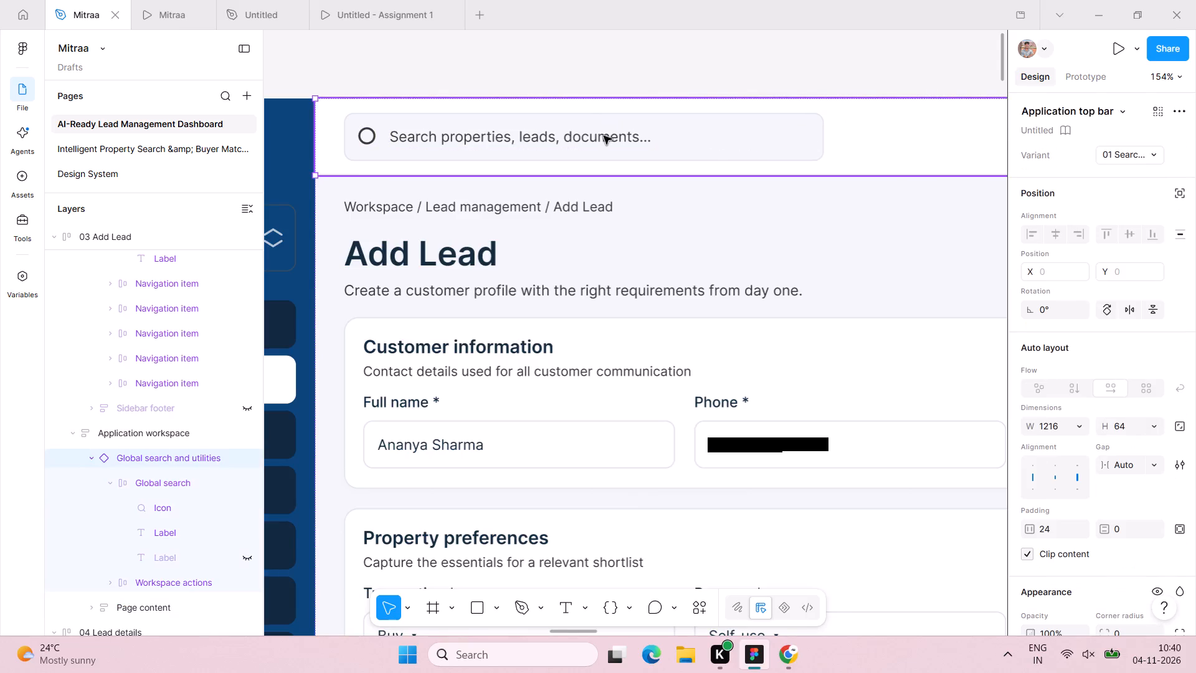
{"action": "double_click", "coordinate": [604, 136]}
{"action": "double_click", "coordinate": [604, 136]}
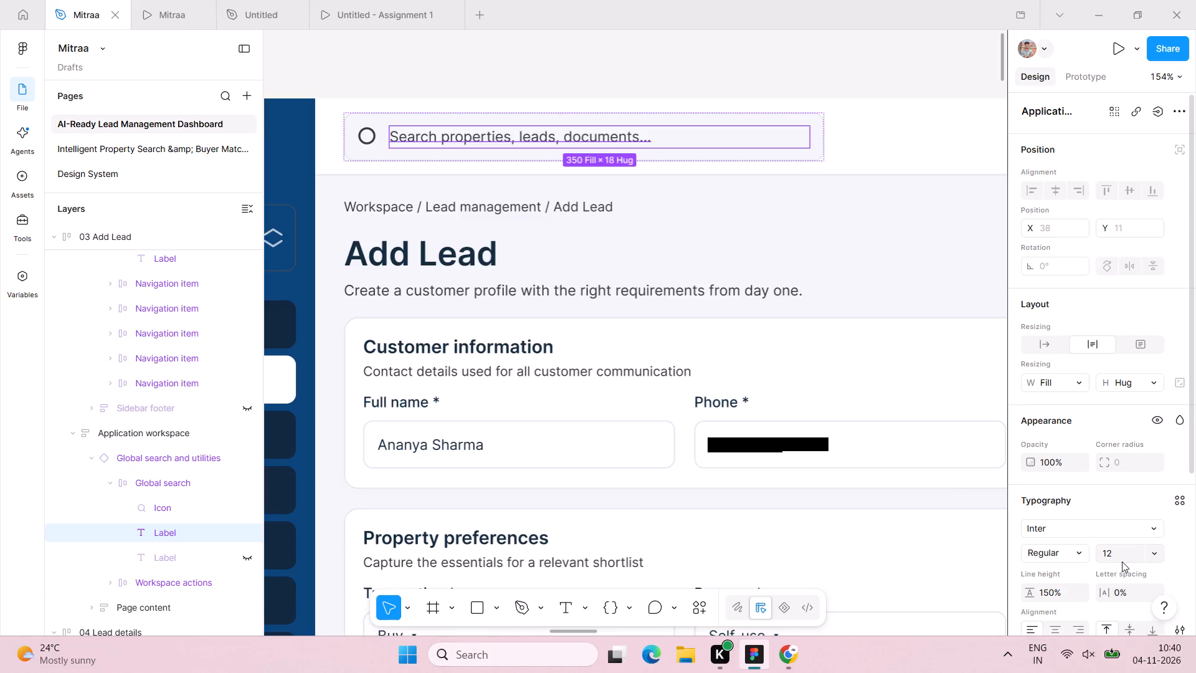
{"action": "scroll", "coordinate": [1028, 503], "scroll_direction": "down", "scroll_amount": 5}
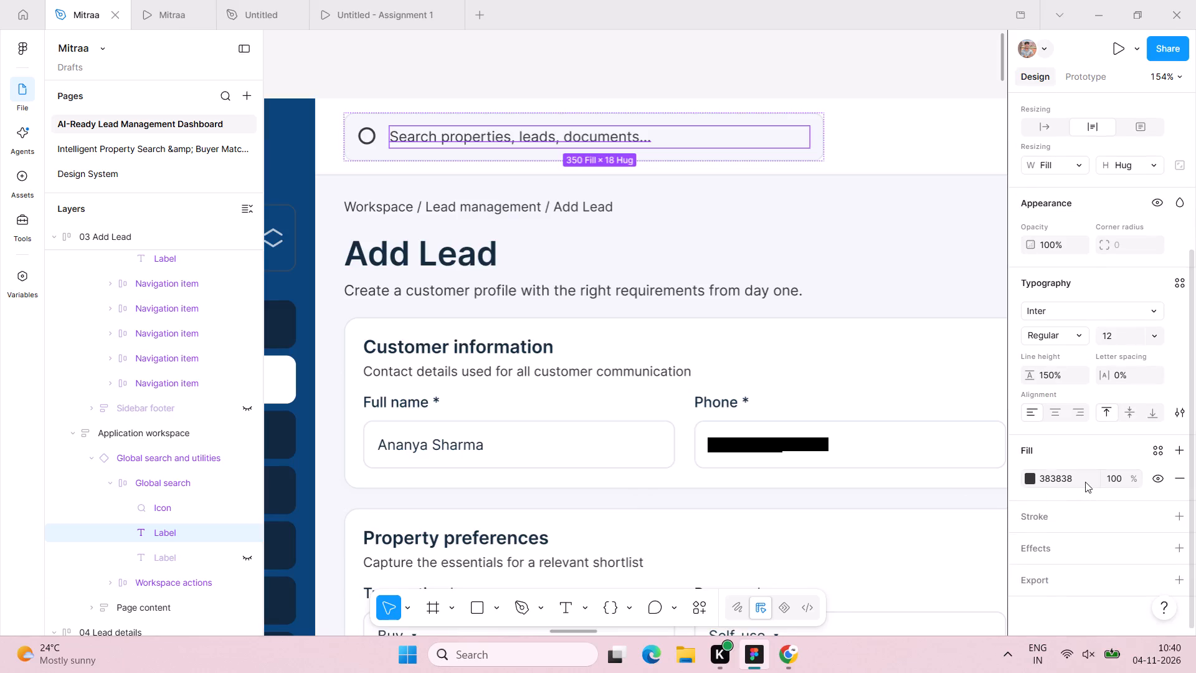
{"action": "left_click", "coordinate": [1085, 482]}
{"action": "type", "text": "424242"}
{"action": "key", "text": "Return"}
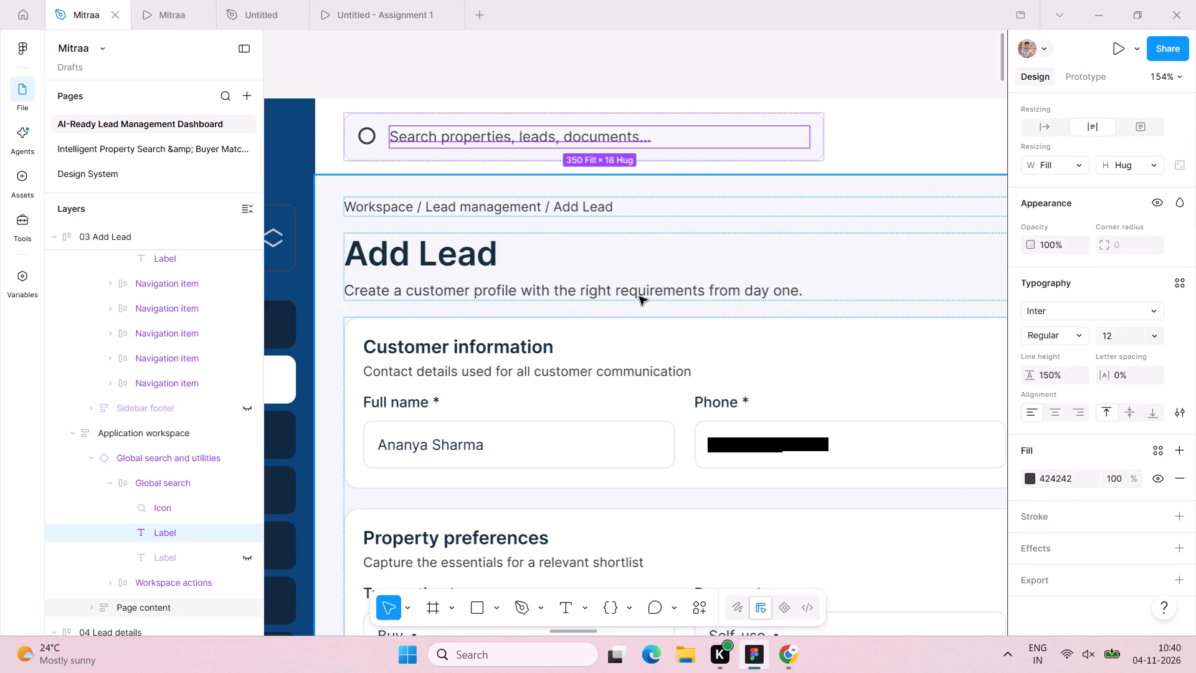
Set the search field's circle icon stroke to weight 0 with its position Outside.
{"action": "left_click", "coordinate": [372, 138]}
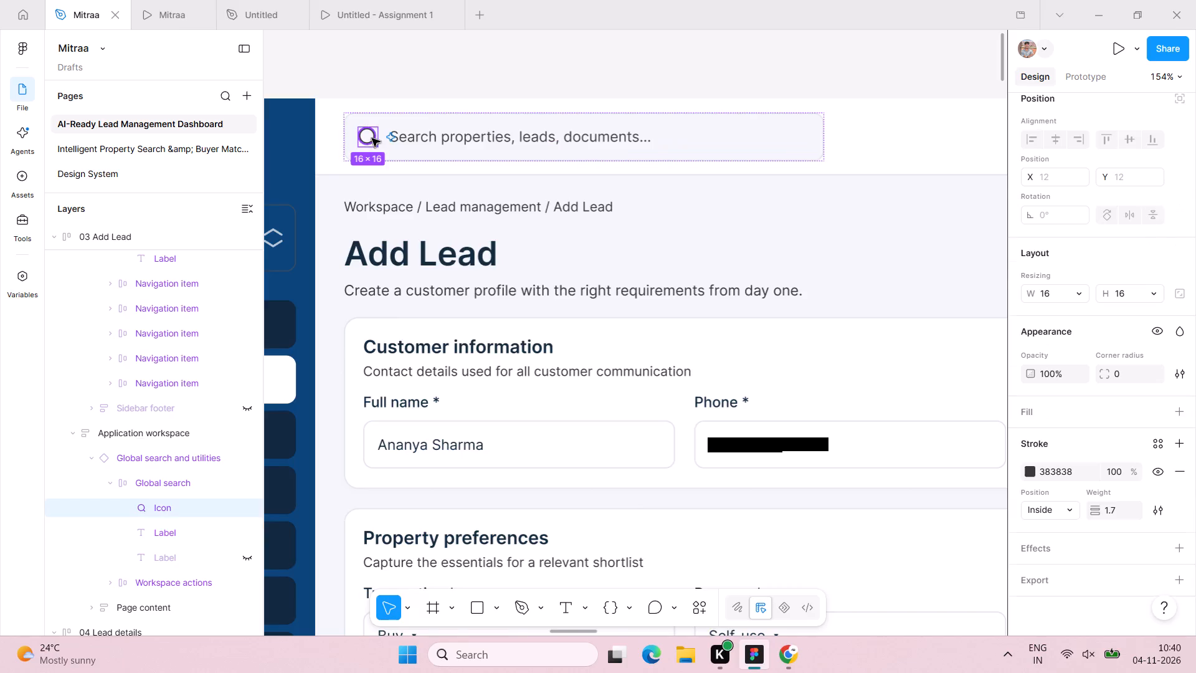
{"action": "left_click", "coordinate": [1119, 512]}
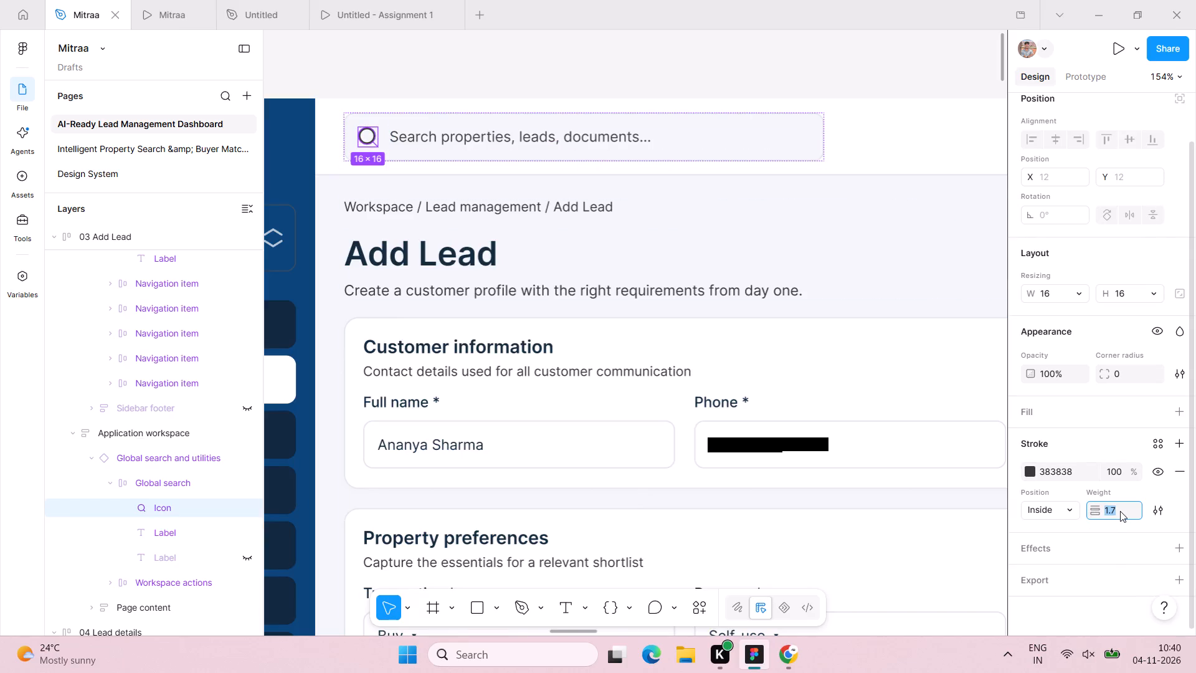
{"action": "key", "text": "0"}
{"action": "key", "text": "Return"}
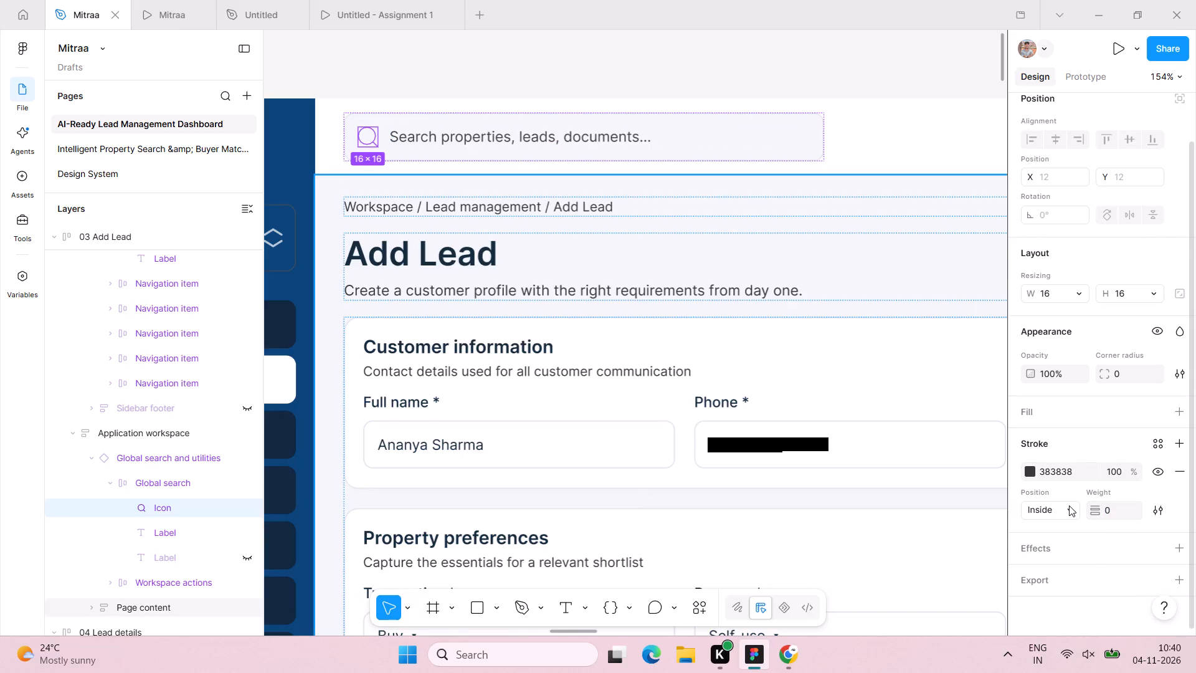
{"action": "left_click", "coordinate": [1069, 505]}
{"action": "left_click", "coordinate": [1065, 537]}
Set the stroke weight of the search icon in the Add Lead top bar to 1.
{"action": "left_click", "coordinate": [1117, 514]}
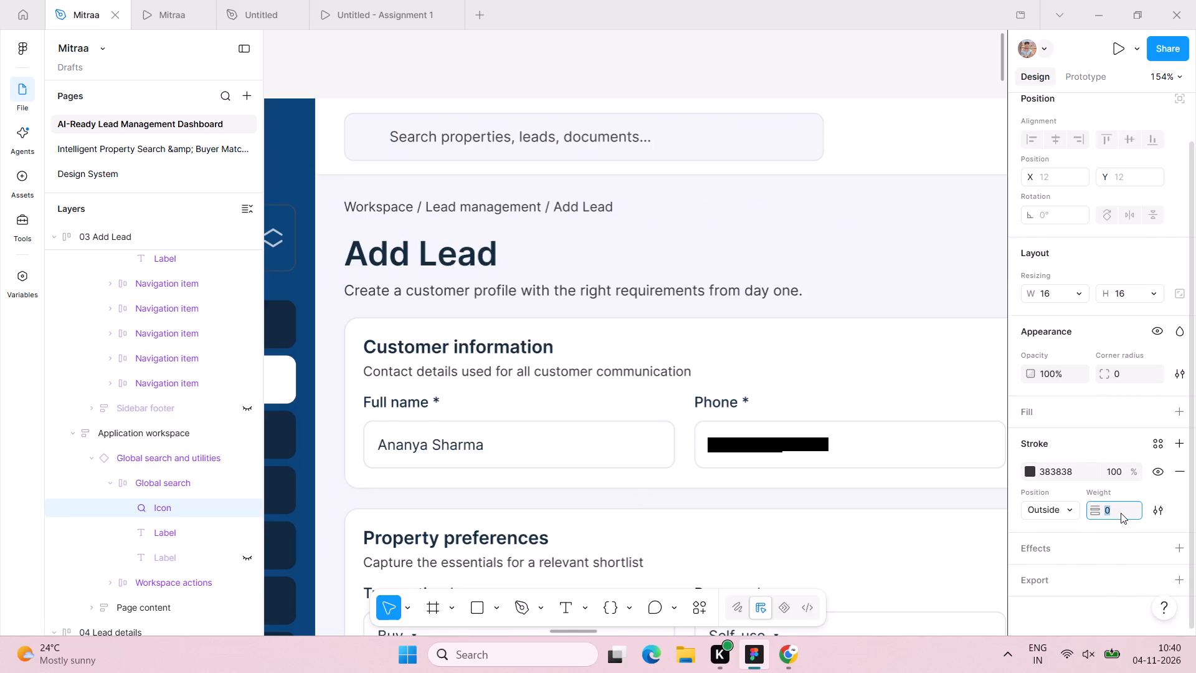
{"action": "key", "text": "1"}
{"action": "key", "text": "Return"}
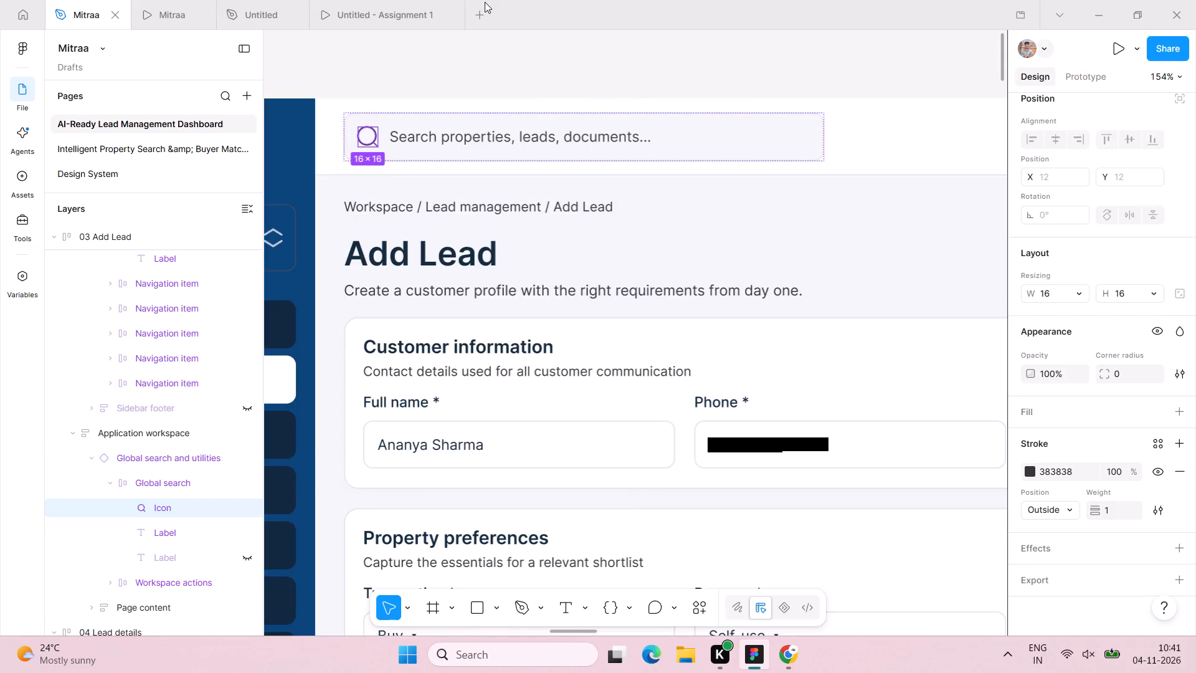
{"action": "left_click", "coordinate": [1084, 471]}
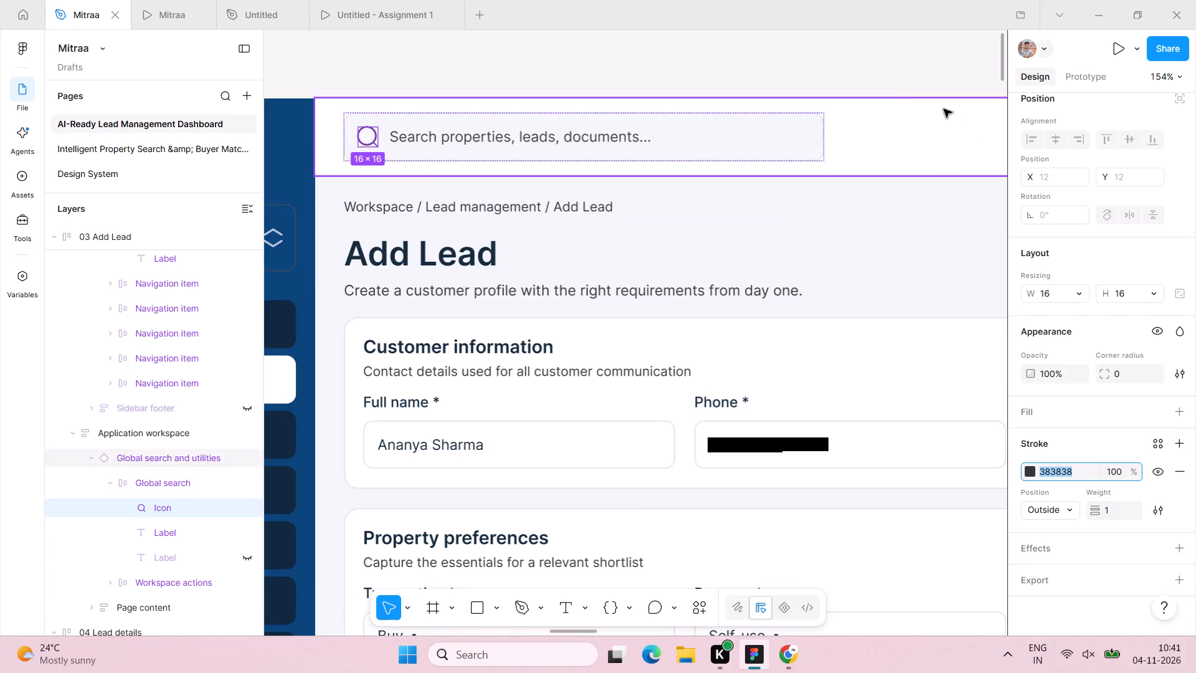
{"action": "left_click", "coordinate": [900, 71]}
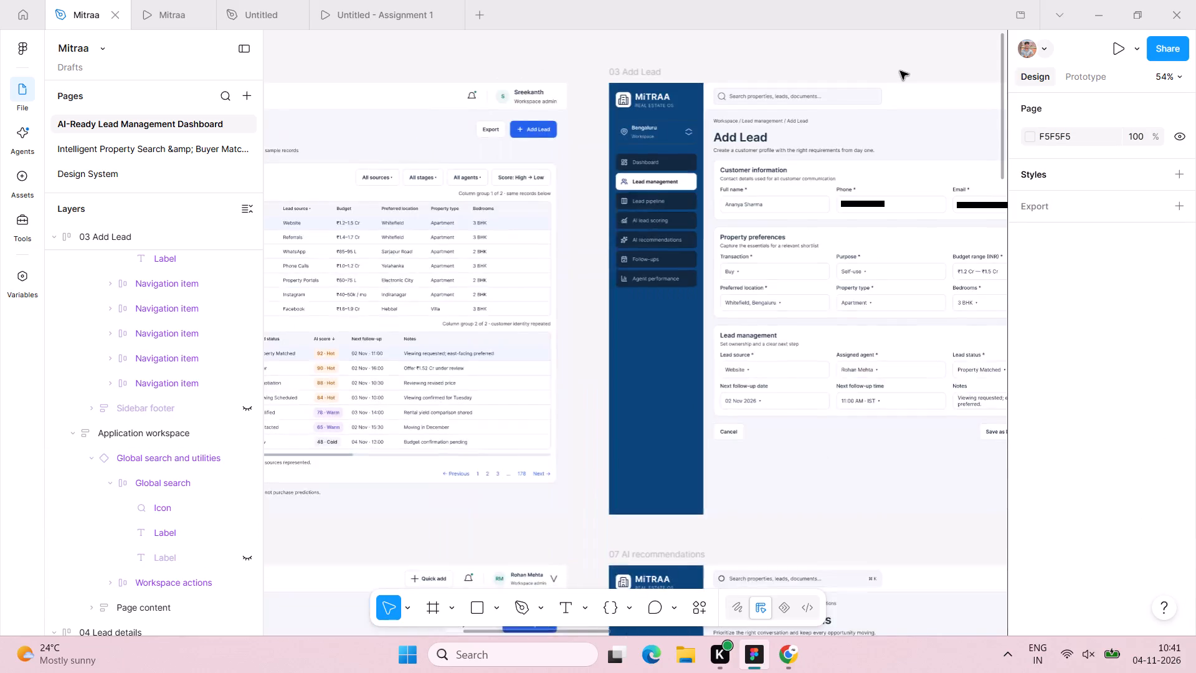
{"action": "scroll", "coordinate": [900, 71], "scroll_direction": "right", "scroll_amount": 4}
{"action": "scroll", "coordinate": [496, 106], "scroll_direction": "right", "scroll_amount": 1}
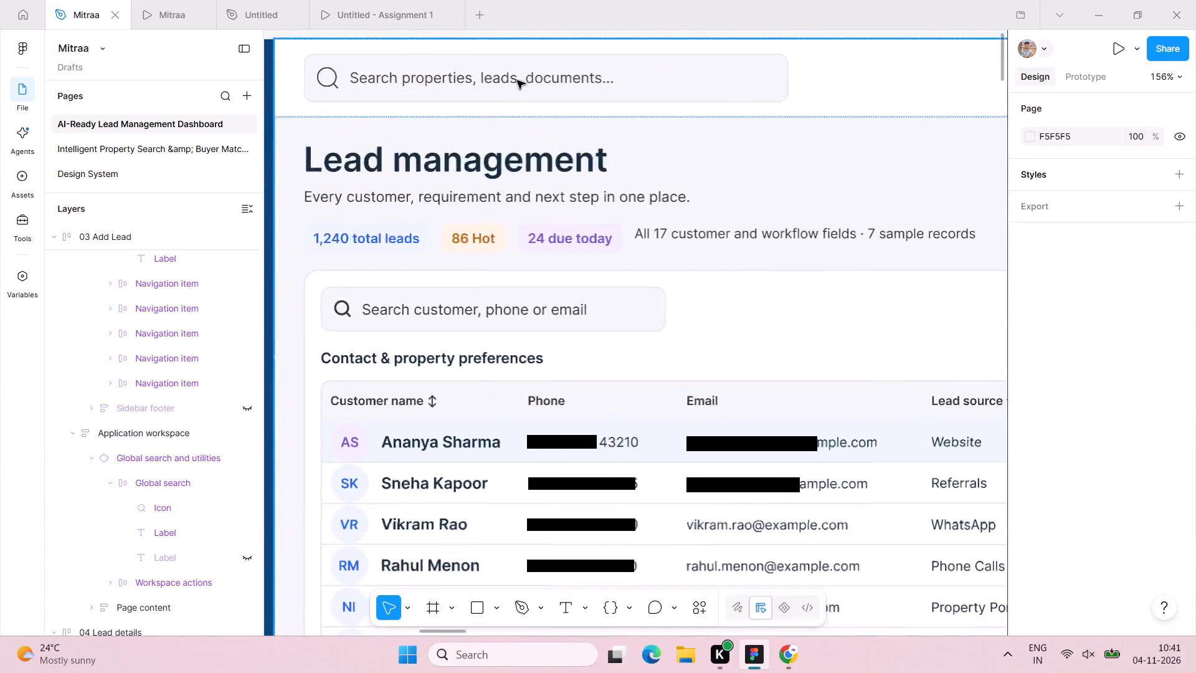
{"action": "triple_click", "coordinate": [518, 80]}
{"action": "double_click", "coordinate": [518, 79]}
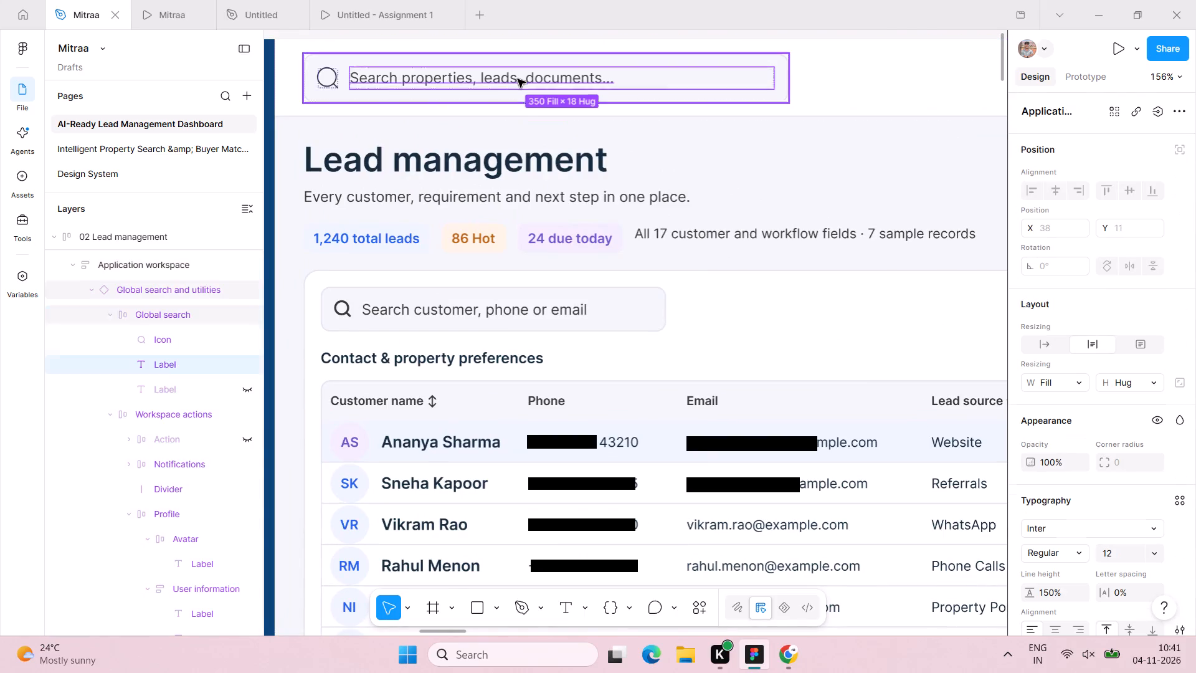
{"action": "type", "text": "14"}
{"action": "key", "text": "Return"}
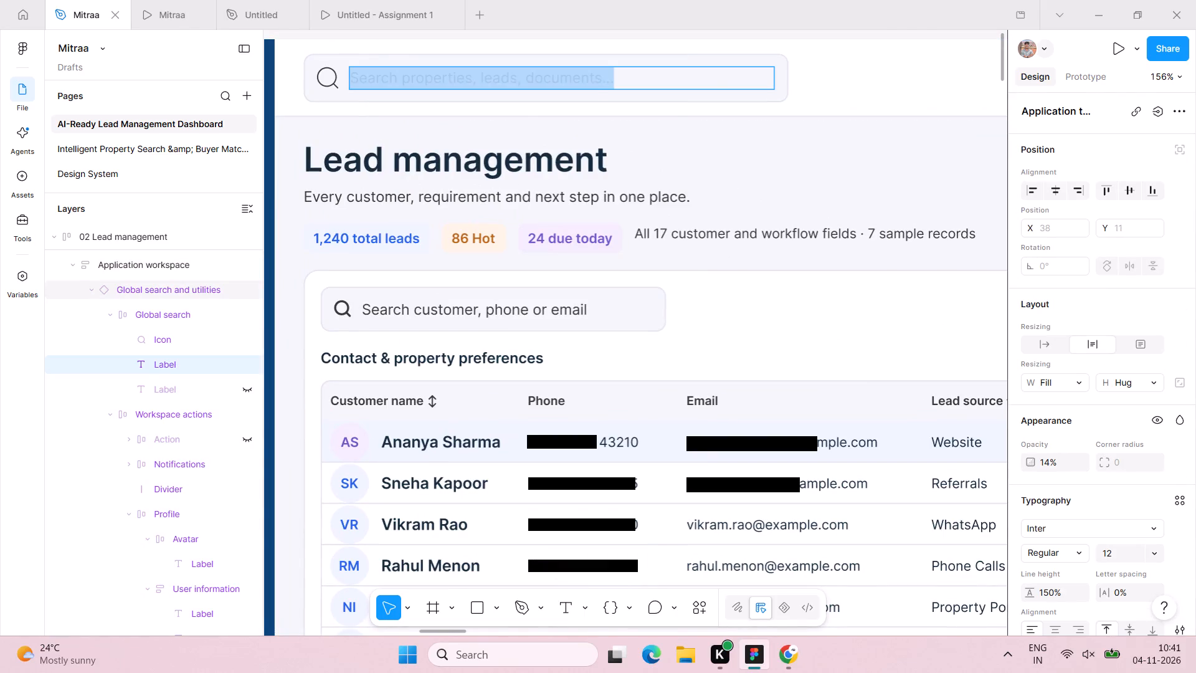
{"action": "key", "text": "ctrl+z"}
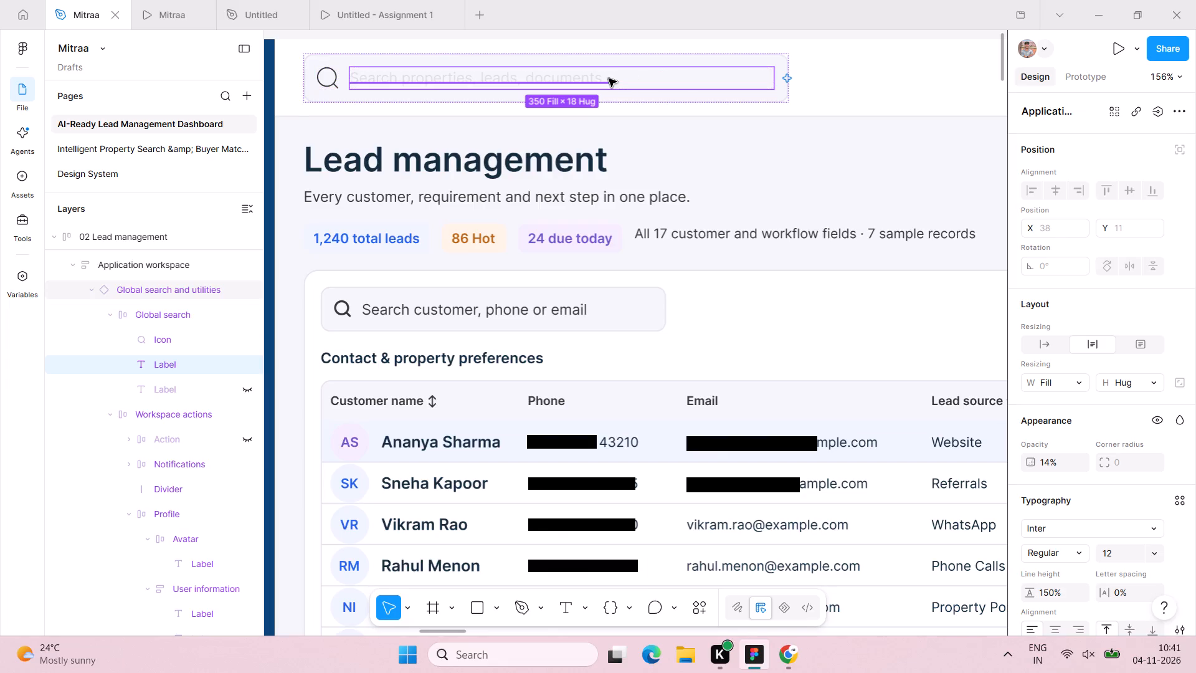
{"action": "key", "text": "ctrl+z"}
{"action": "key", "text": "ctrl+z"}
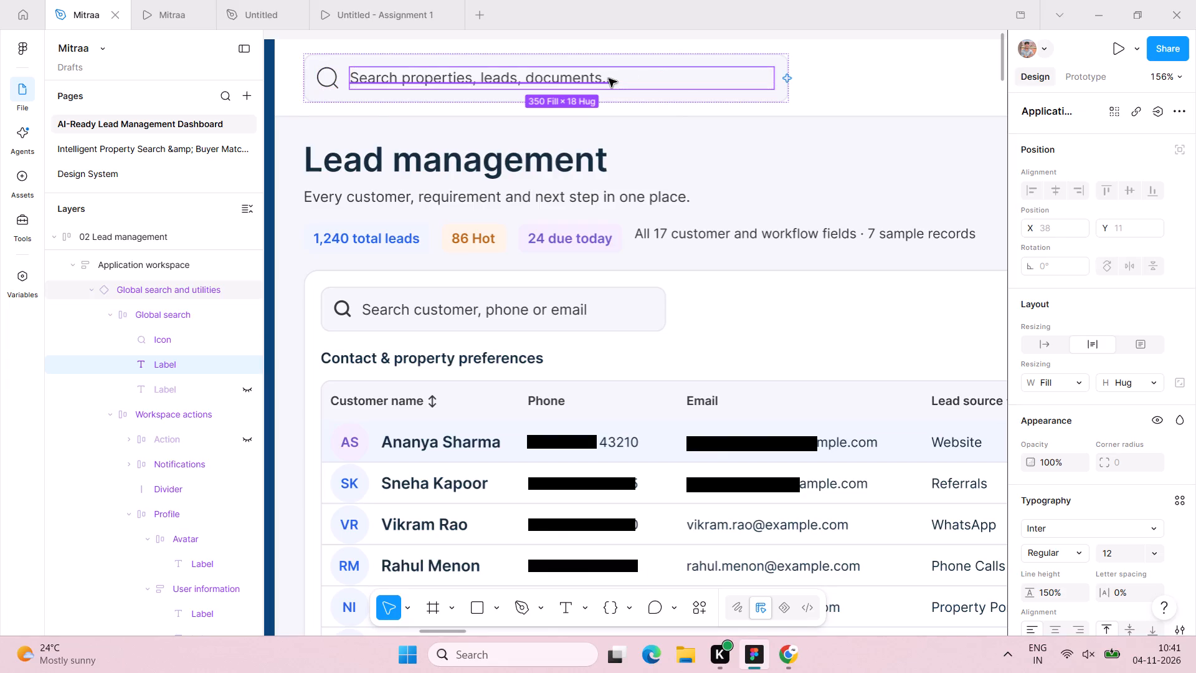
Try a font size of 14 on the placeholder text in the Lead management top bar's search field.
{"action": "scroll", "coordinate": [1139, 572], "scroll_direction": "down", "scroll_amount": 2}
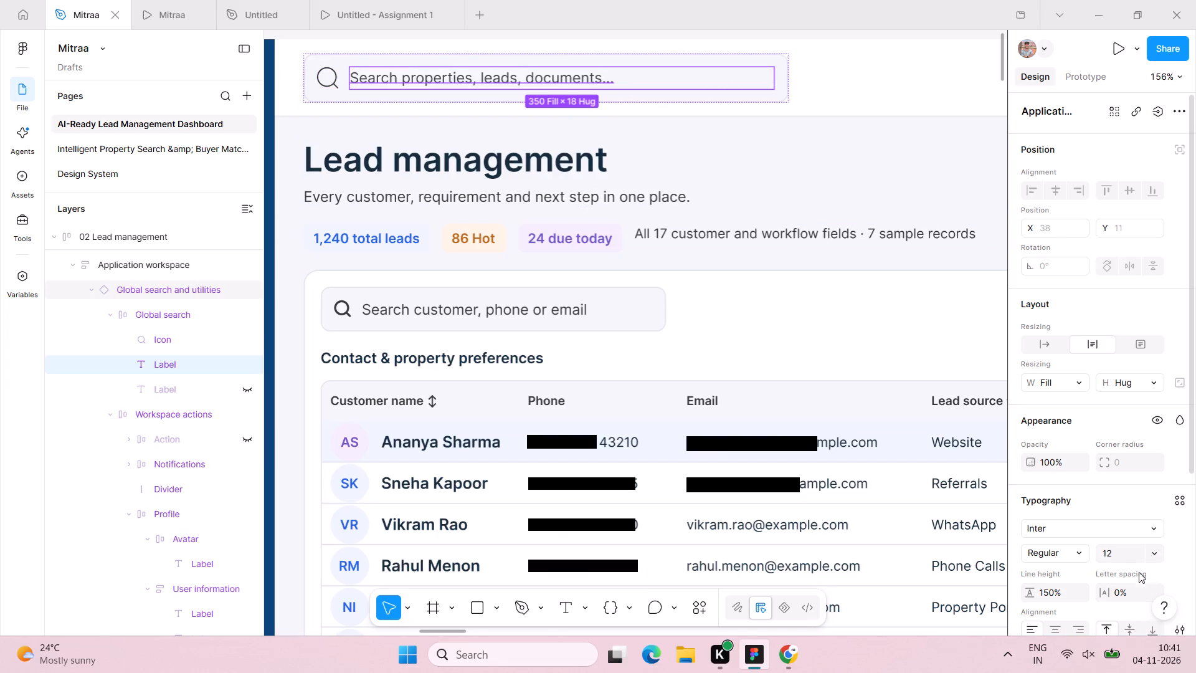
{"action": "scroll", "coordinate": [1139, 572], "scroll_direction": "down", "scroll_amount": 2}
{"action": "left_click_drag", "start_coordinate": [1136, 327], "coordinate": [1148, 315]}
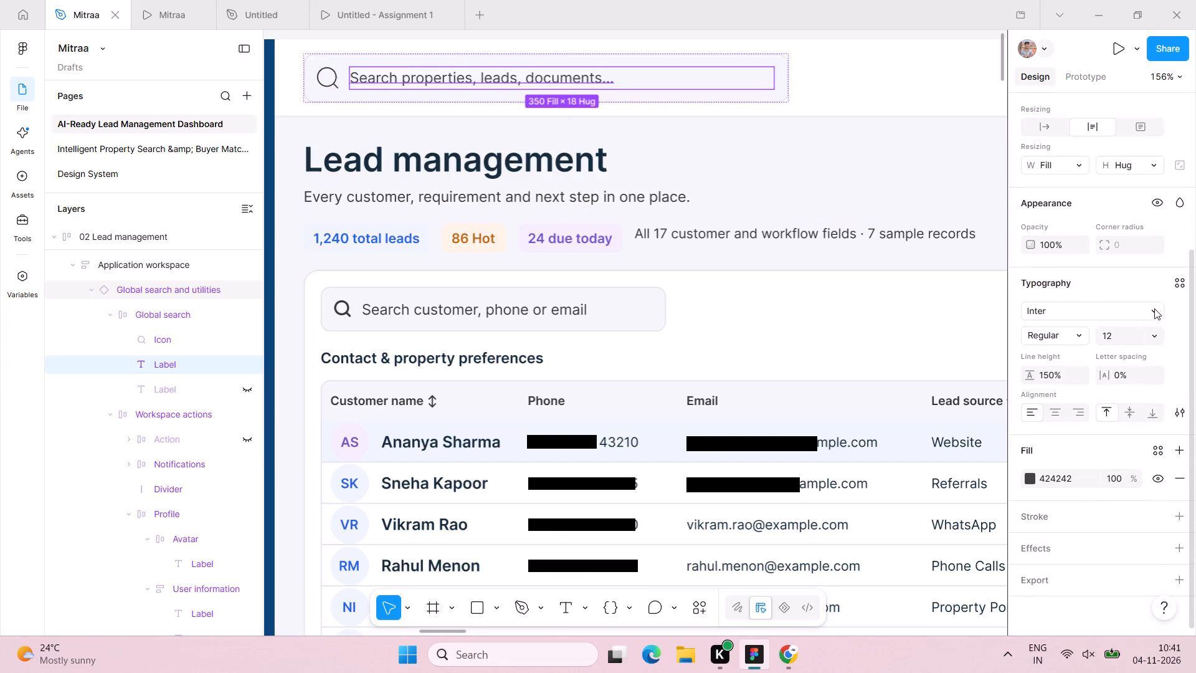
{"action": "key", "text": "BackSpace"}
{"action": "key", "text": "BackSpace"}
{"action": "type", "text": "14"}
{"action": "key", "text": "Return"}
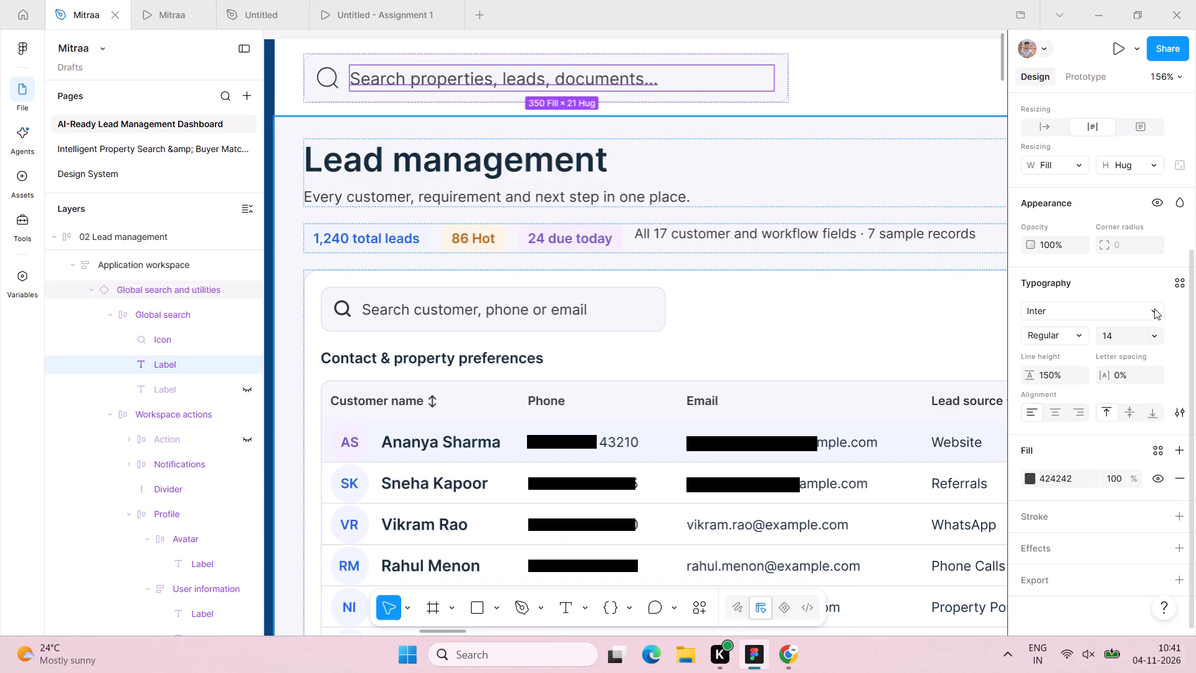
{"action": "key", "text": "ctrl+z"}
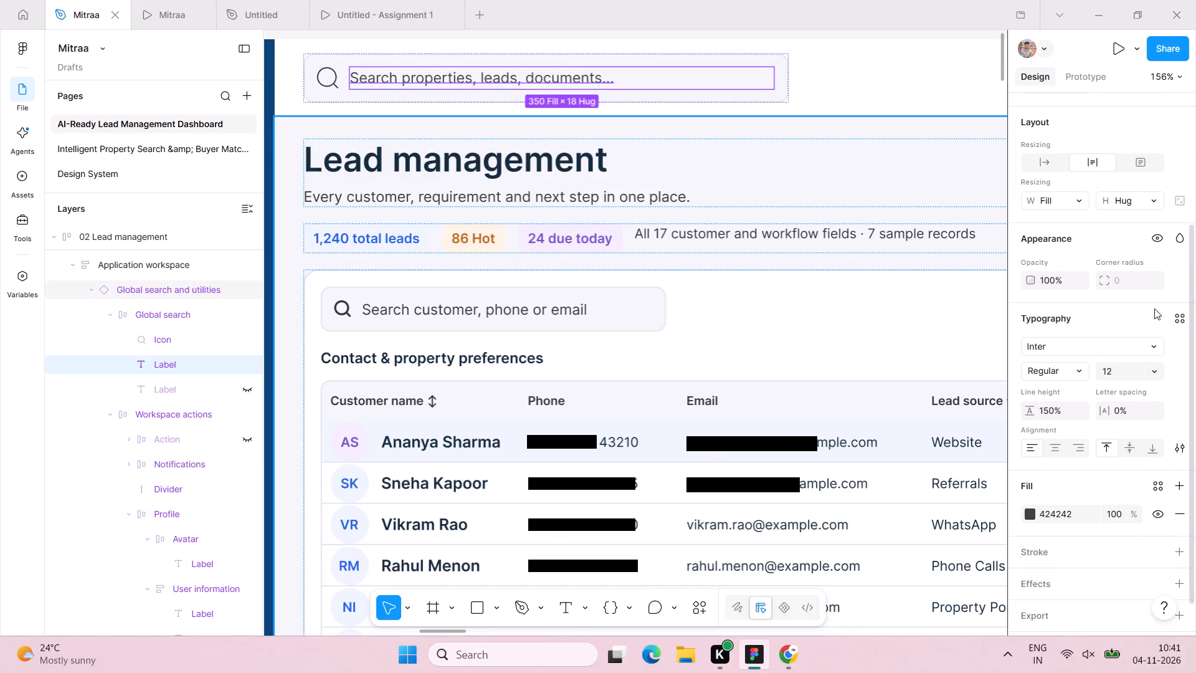
Delete the Quick add action from the 03 Add Lead frame's top bar.
{"action": "scroll", "coordinate": [923, 126], "scroll_direction": "left", "scroll_amount": 2}
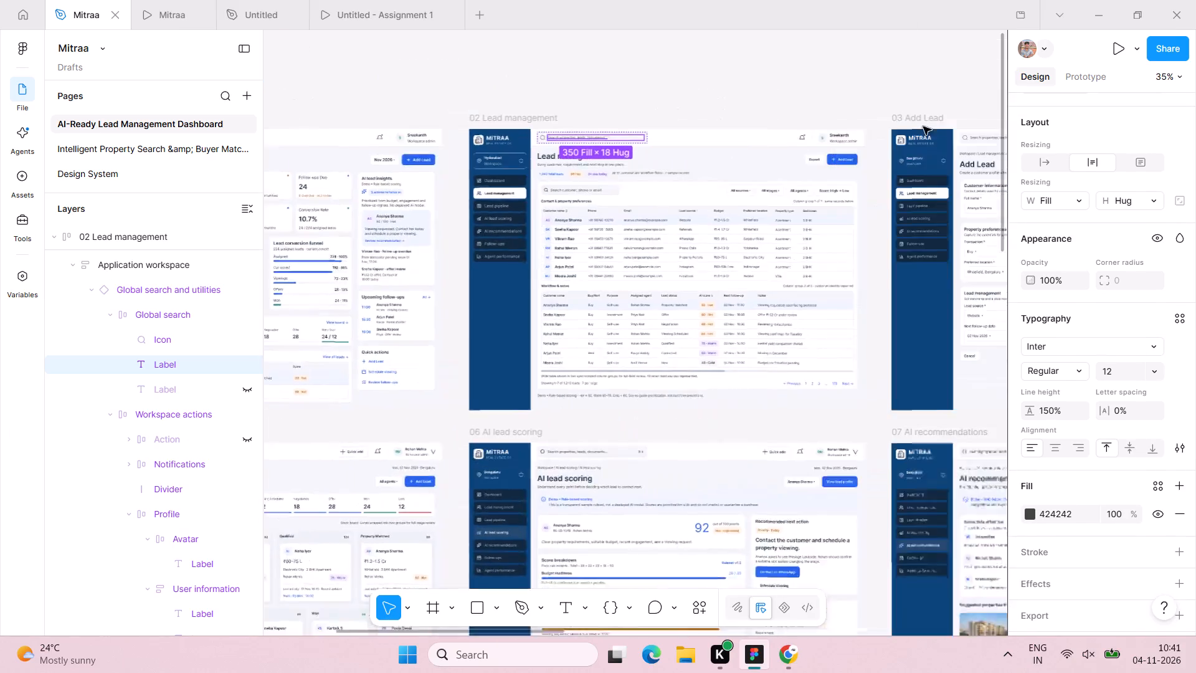
{"action": "scroll", "coordinate": [923, 126], "scroll_direction": "left", "scroll_amount": 5}
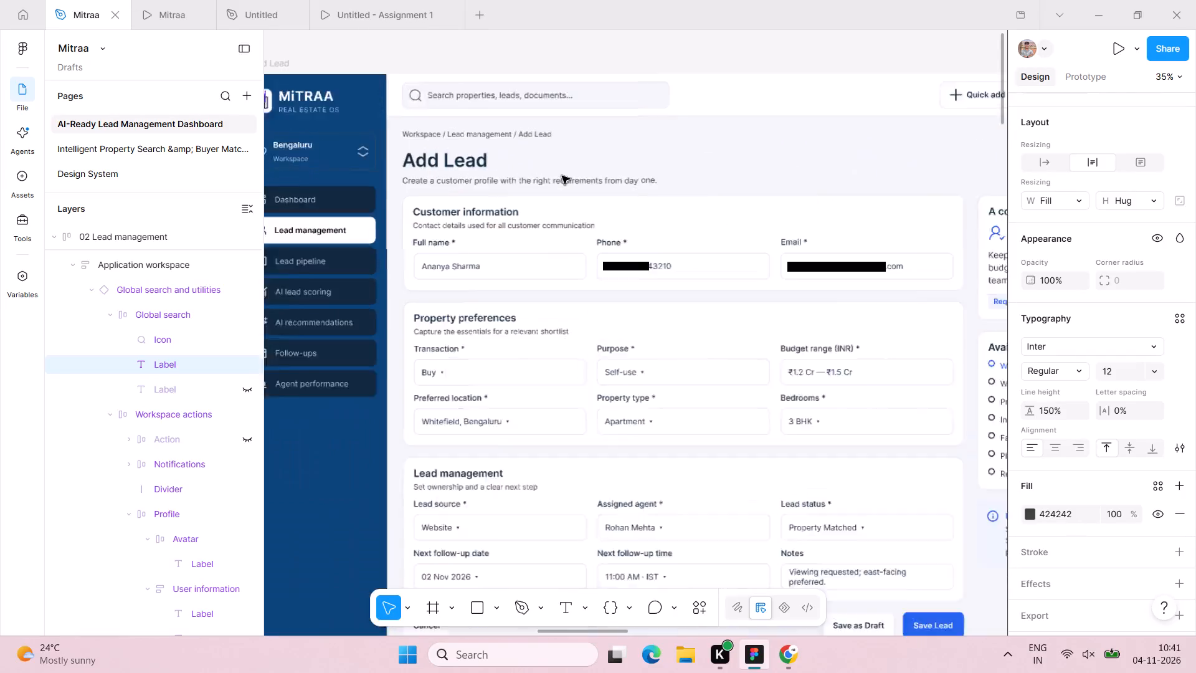
{"action": "scroll", "coordinate": [562, 176], "scroll_direction": "up", "scroll_amount": 1}
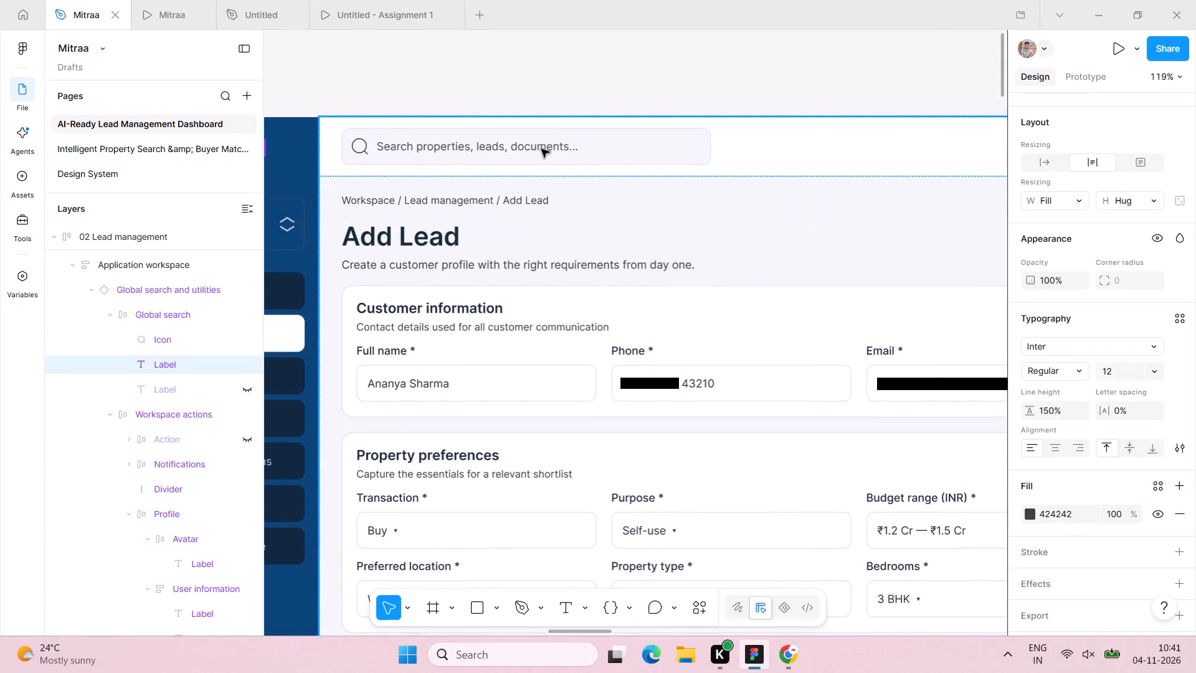
{"action": "scroll", "coordinate": [541, 149], "scroll_direction": "left", "scroll_amount": 3}
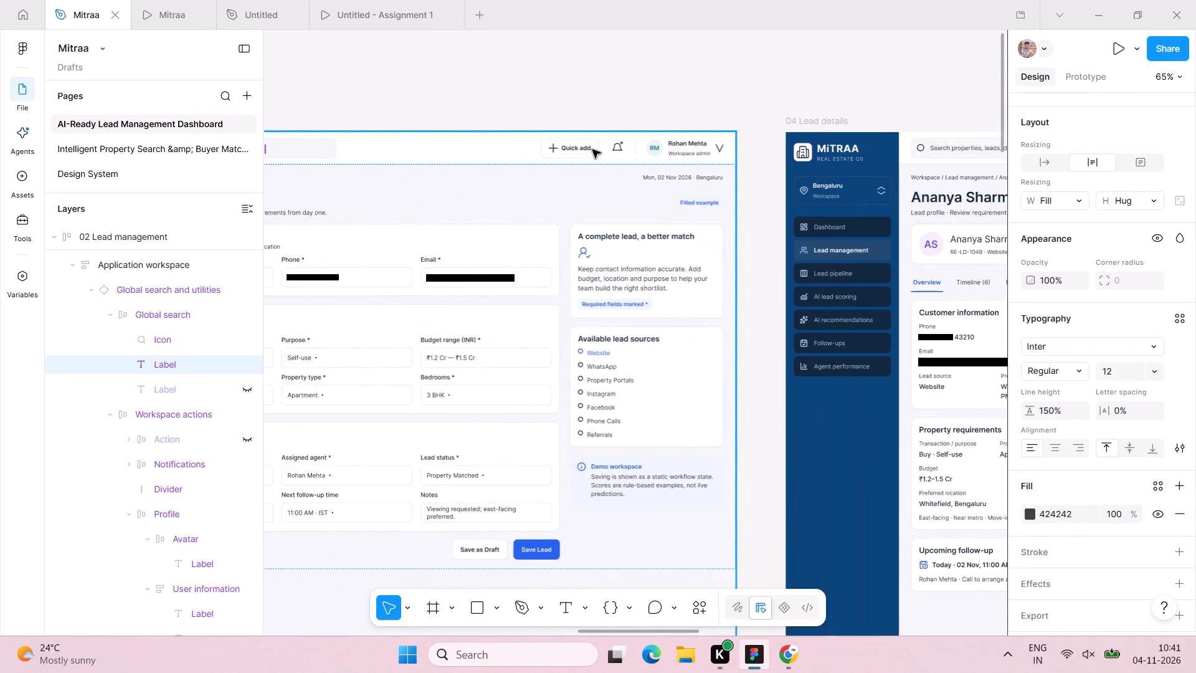
{"action": "double_click", "coordinate": [566, 137]}
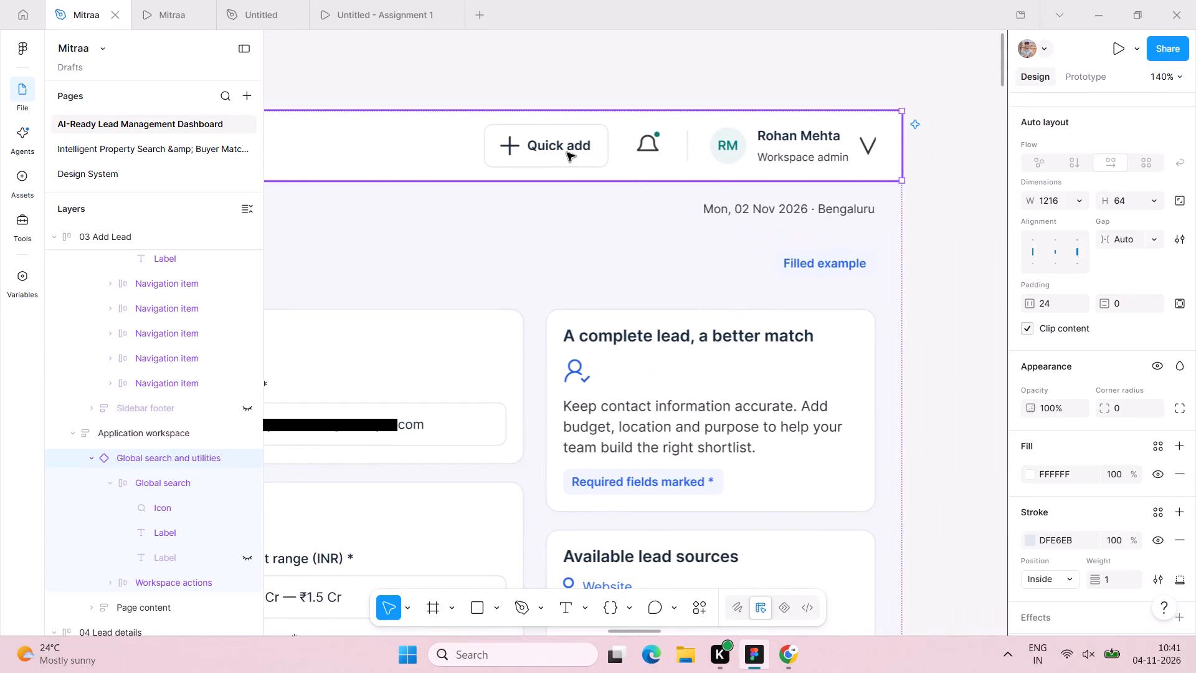
{"action": "double_click", "coordinate": [567, 153]}
{"action": "double_click", "coordinate": [567, 153]}
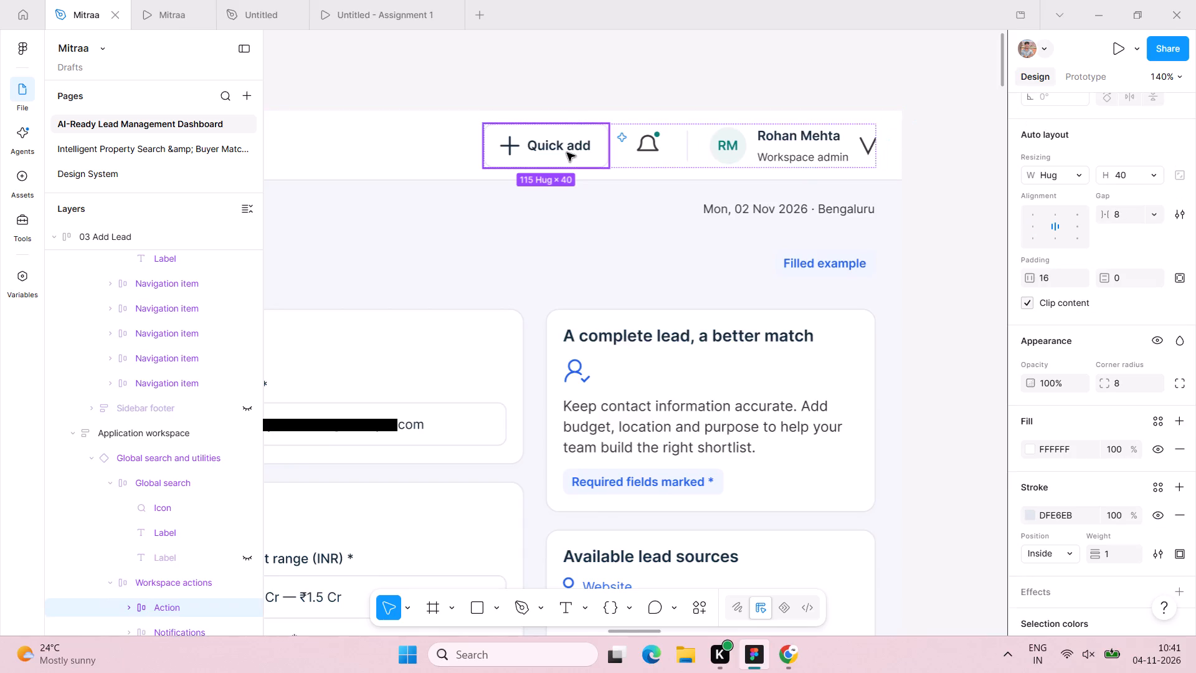
{"action": "key", "text": "BackSpace"}
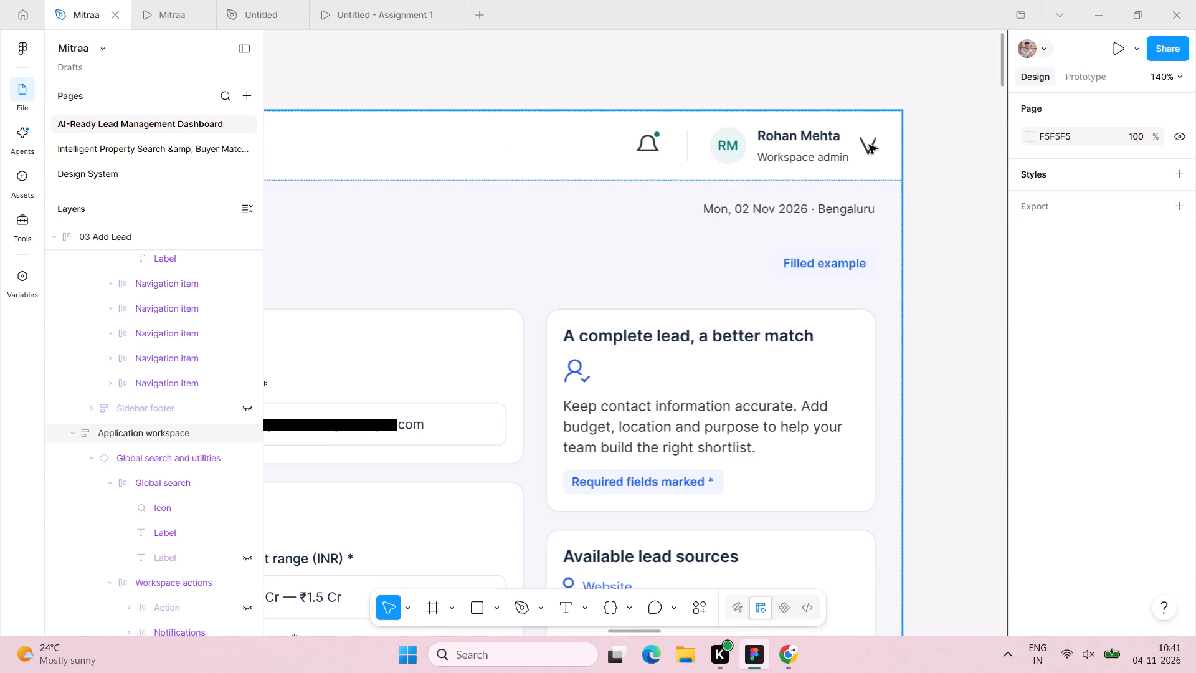
Delete the chevron icon beside the profile name in the Add Lead top bar.
{"action": "left_click", "coordinate": [869, 145]}
{"action": "left_click_drag", "start_coordinate": [890, 145], "coordinate": [896, 145]}
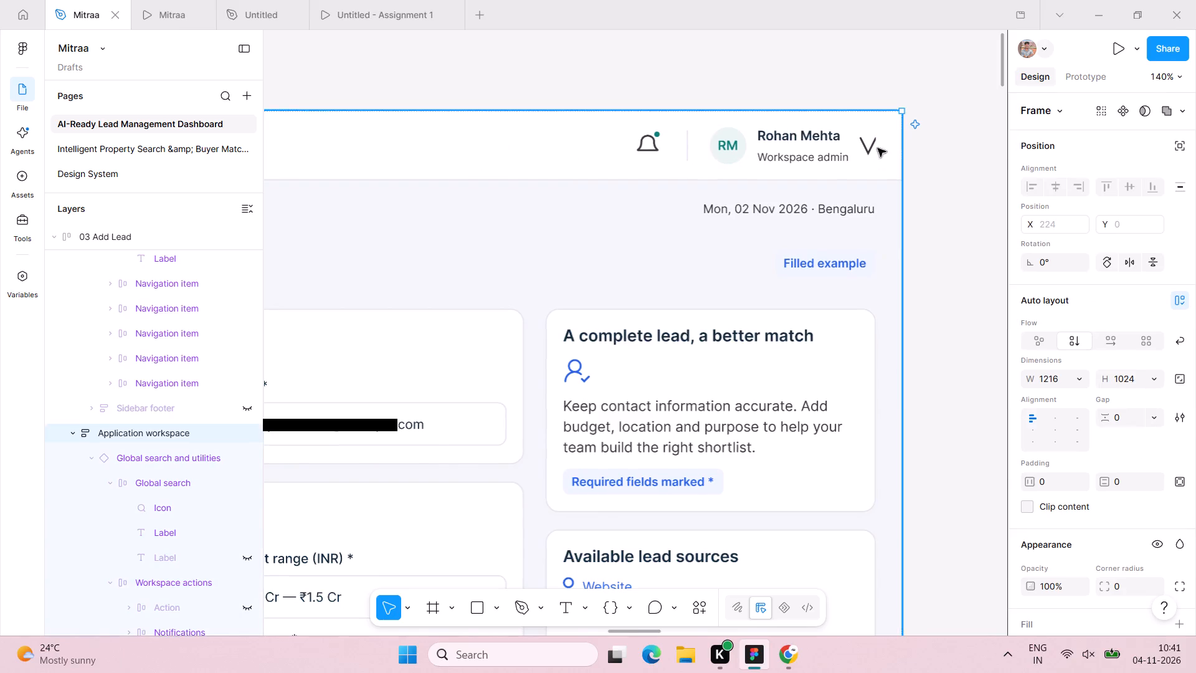
{"action": "triple_click", "coordinate": [873, 143]}
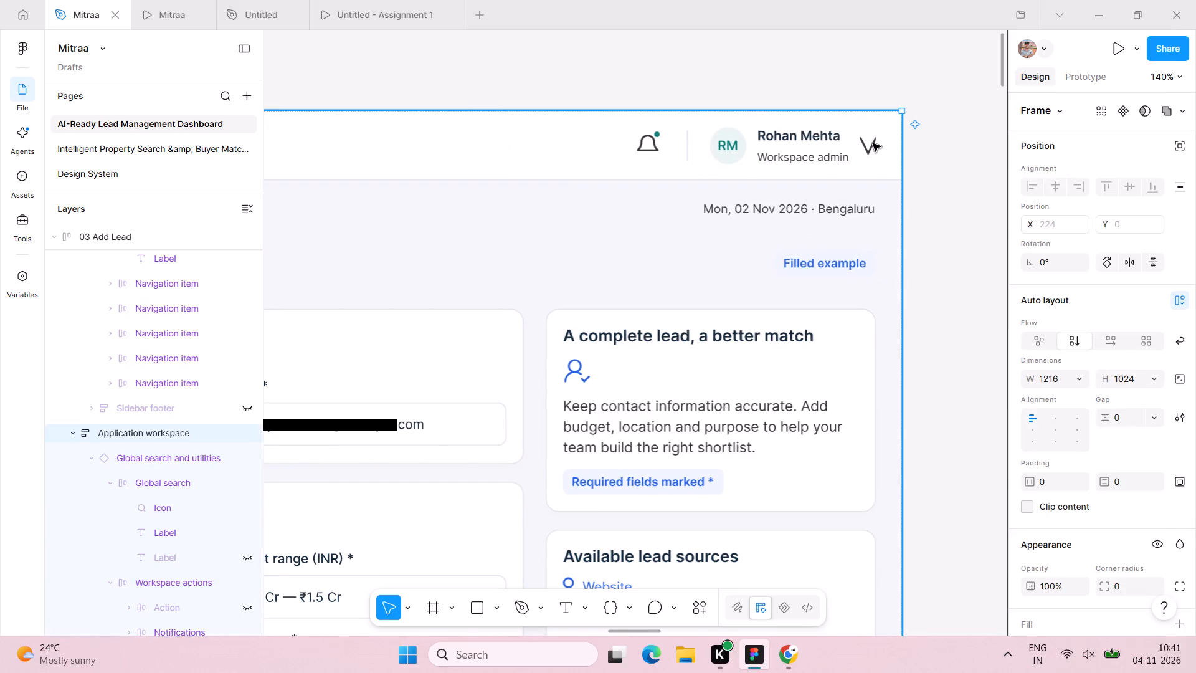
{"action": "double_click", "coordinate": [872, 141]}
{"action": "double_click", "coordinate": [871, 141]}
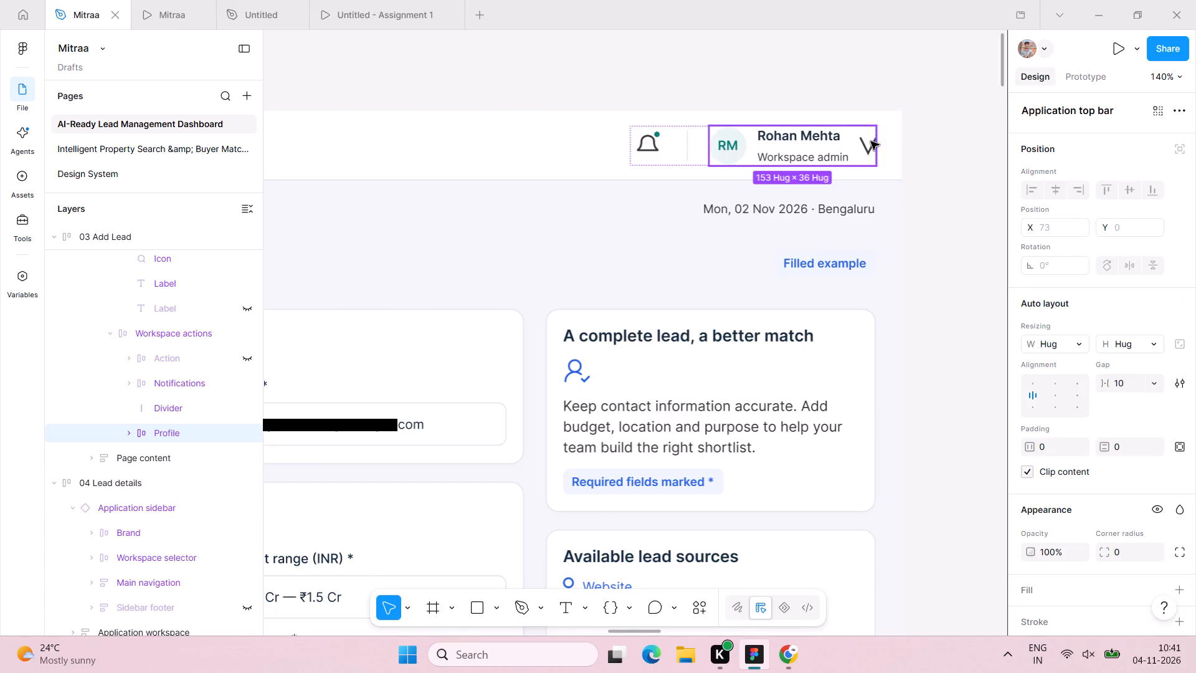
{"action": "key", "text": "BackSpace"}
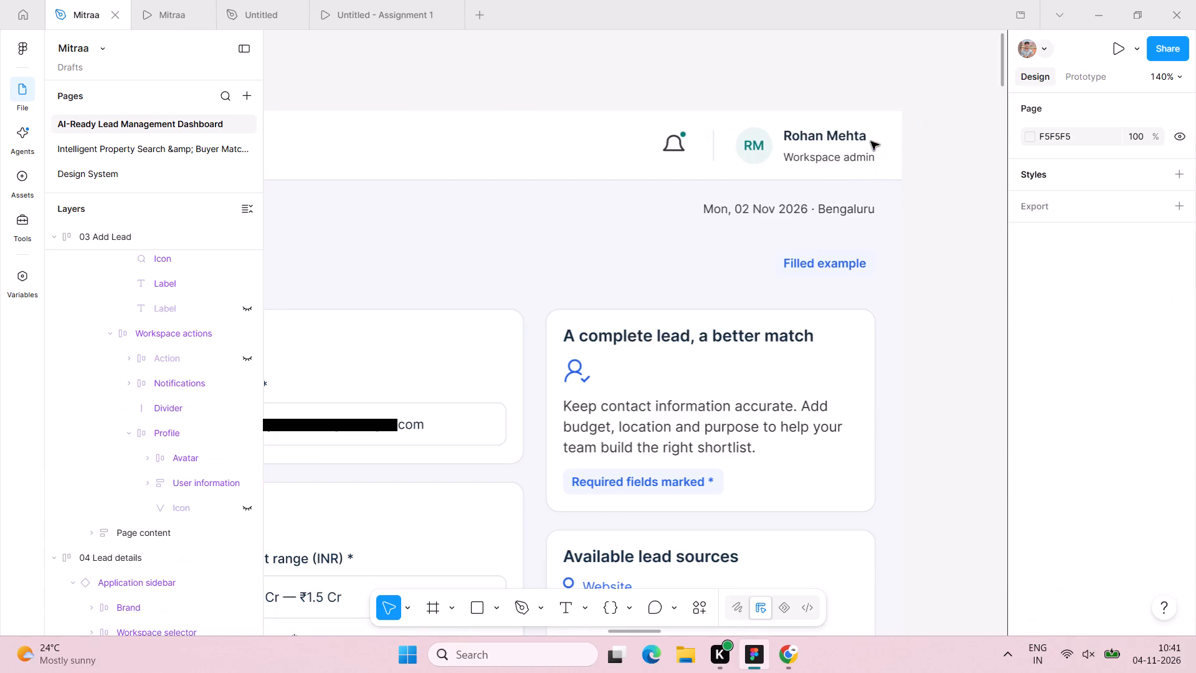
Change the profile name above Workspace admin in the Add Lead top bar to Sreekanth.
{"action": "double_click", "coordinate": [814, 132]}
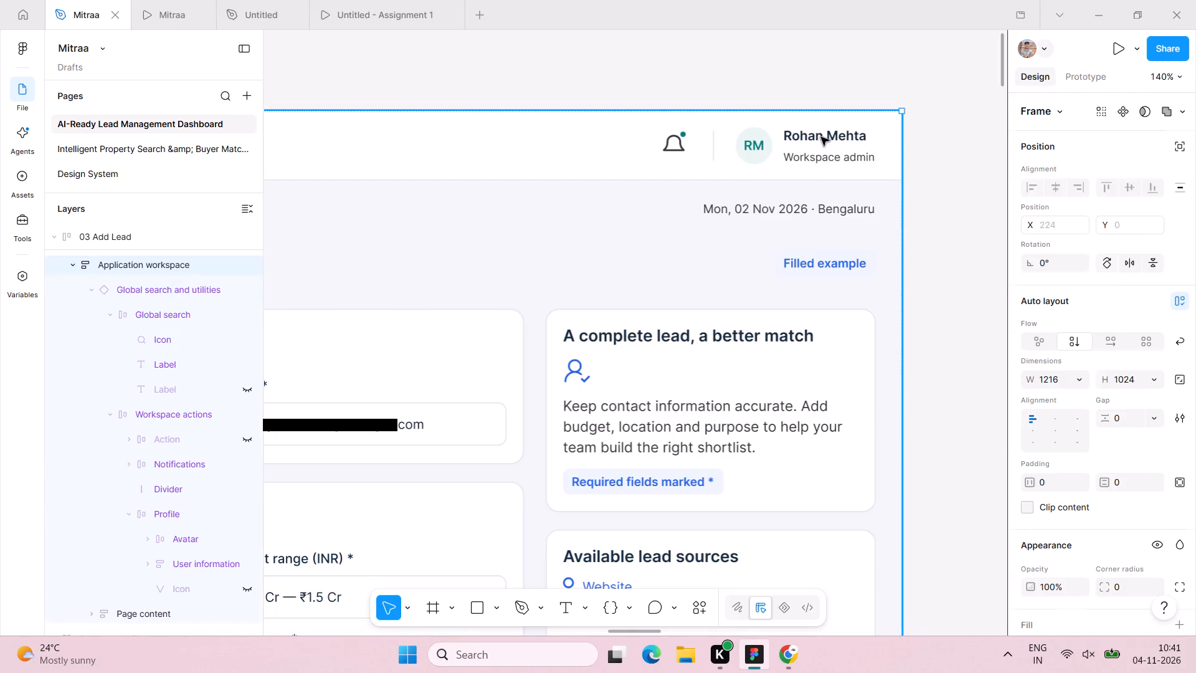
{"action": "triple_click", "coordinate": [821, 137]}
{"action": "double_click", "coordinate": [823, 137]}
{"action": "double_click", "coordinate": [823, 137]}
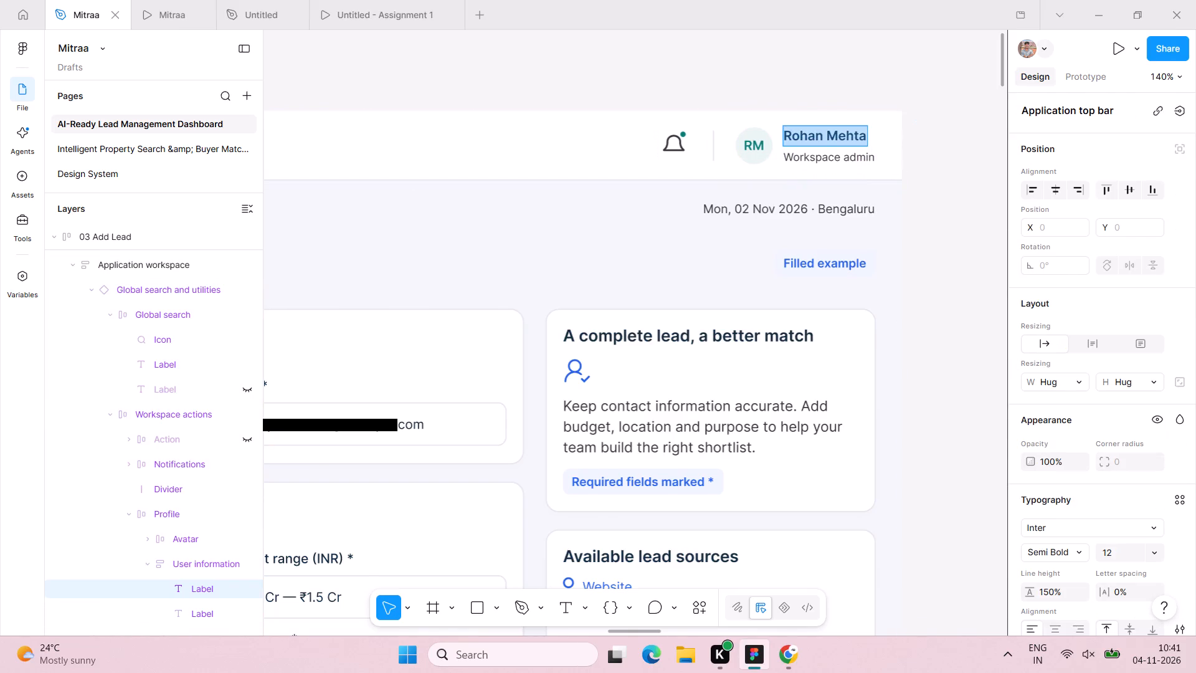
{"action": "type", "text": "Sreekanth"}
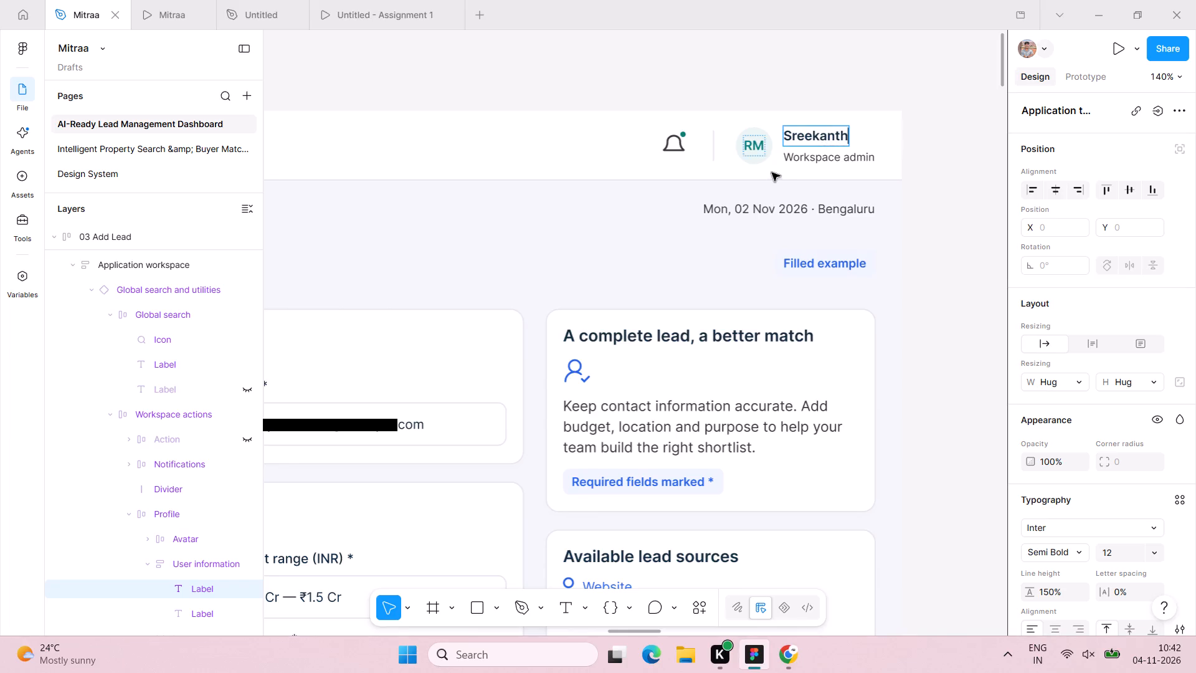
Change the profile avatar's initials in the Add Lead top bar to S.
{"action": "double_click", "coordinate": [756, 148]}
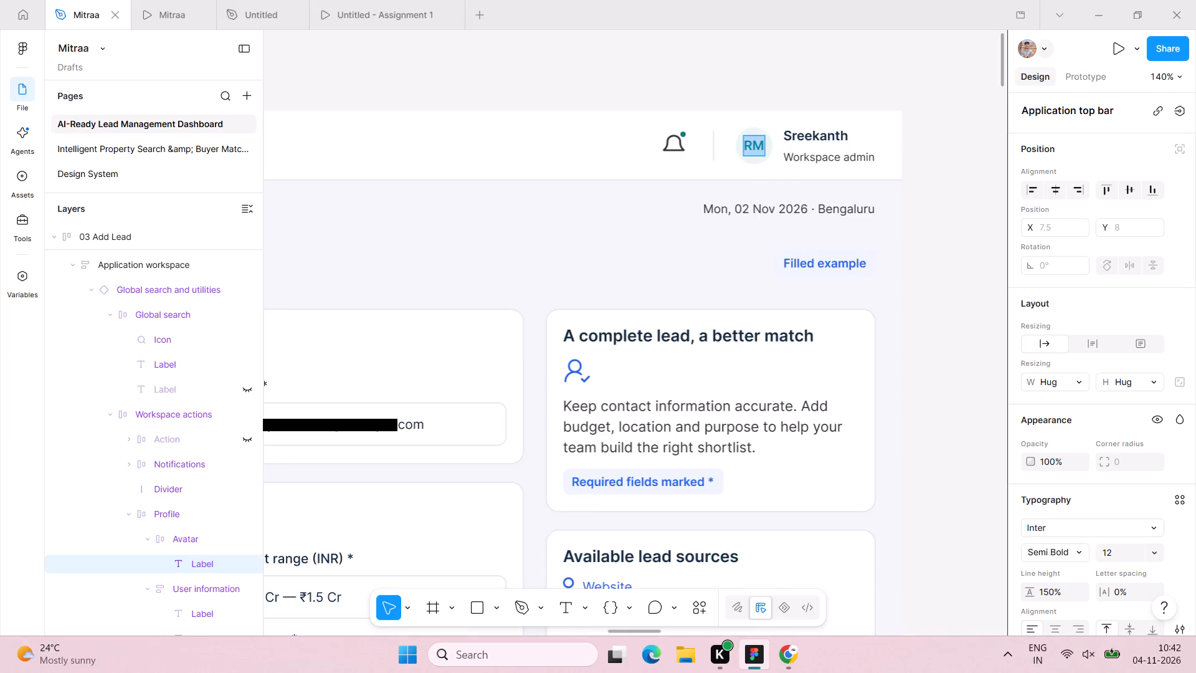
{"action": "key", "text": "shift+s"}
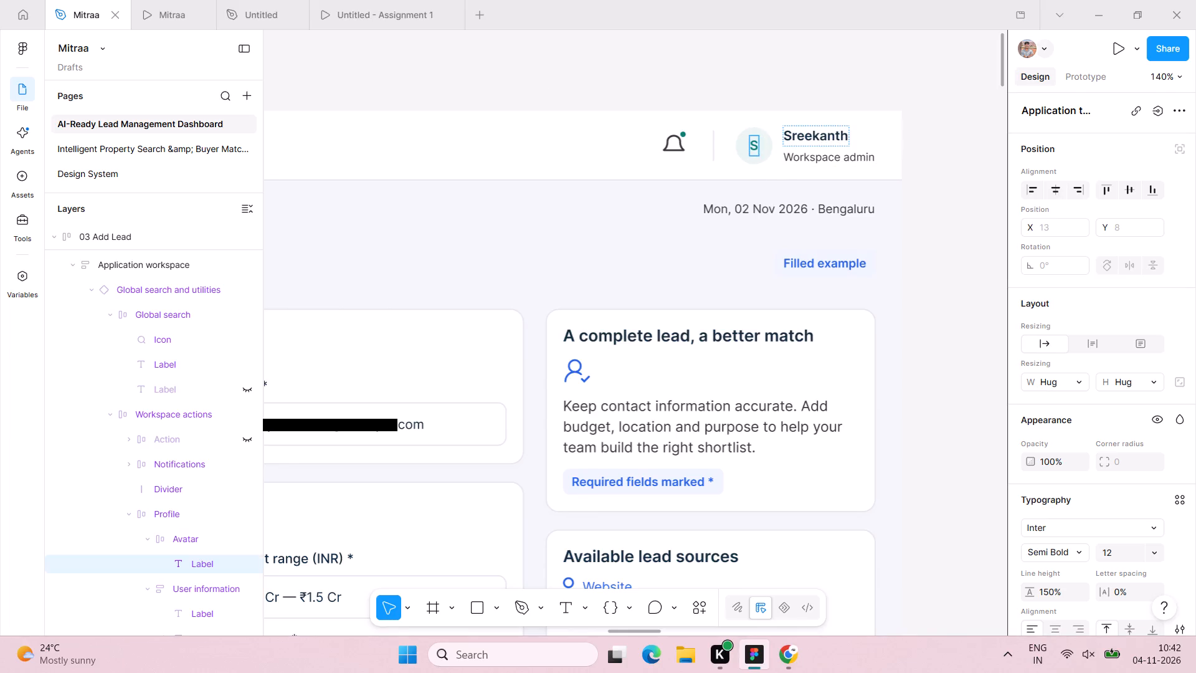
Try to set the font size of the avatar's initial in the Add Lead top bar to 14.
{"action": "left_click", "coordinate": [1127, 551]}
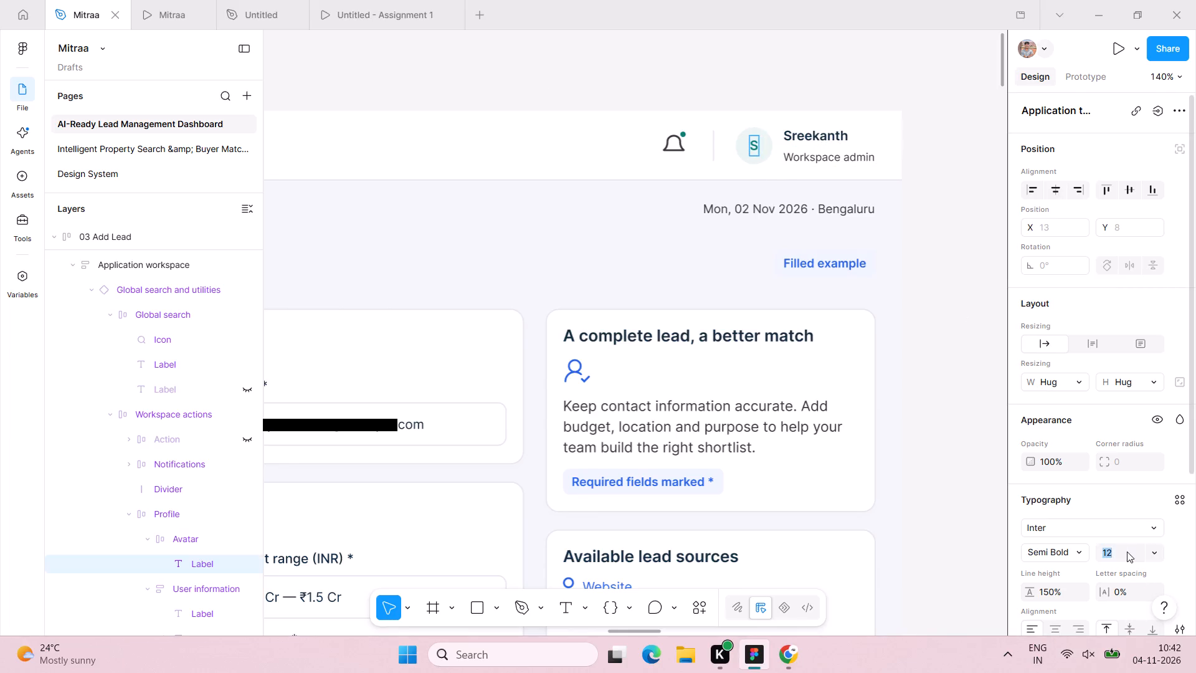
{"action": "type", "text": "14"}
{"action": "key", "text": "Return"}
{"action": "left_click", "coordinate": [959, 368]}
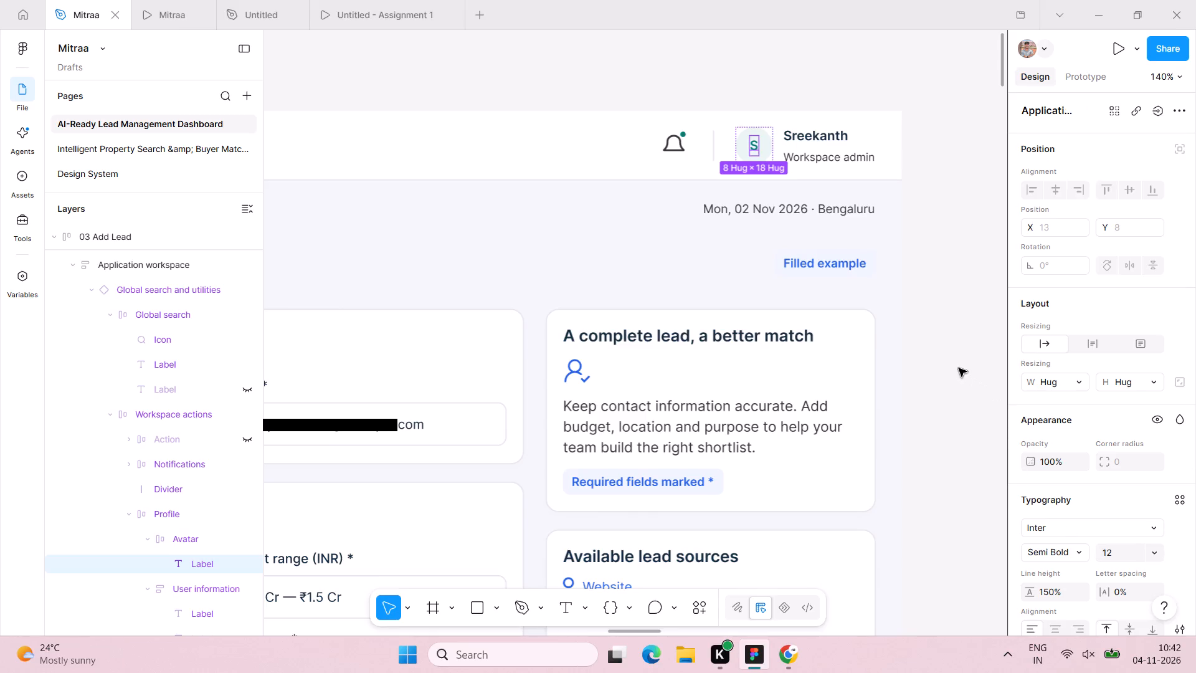
Set the font size of the profile name Sreekanth in the Add Lead top bar to 14.
{"action": "double_click", "coordinate": [813, 136]}
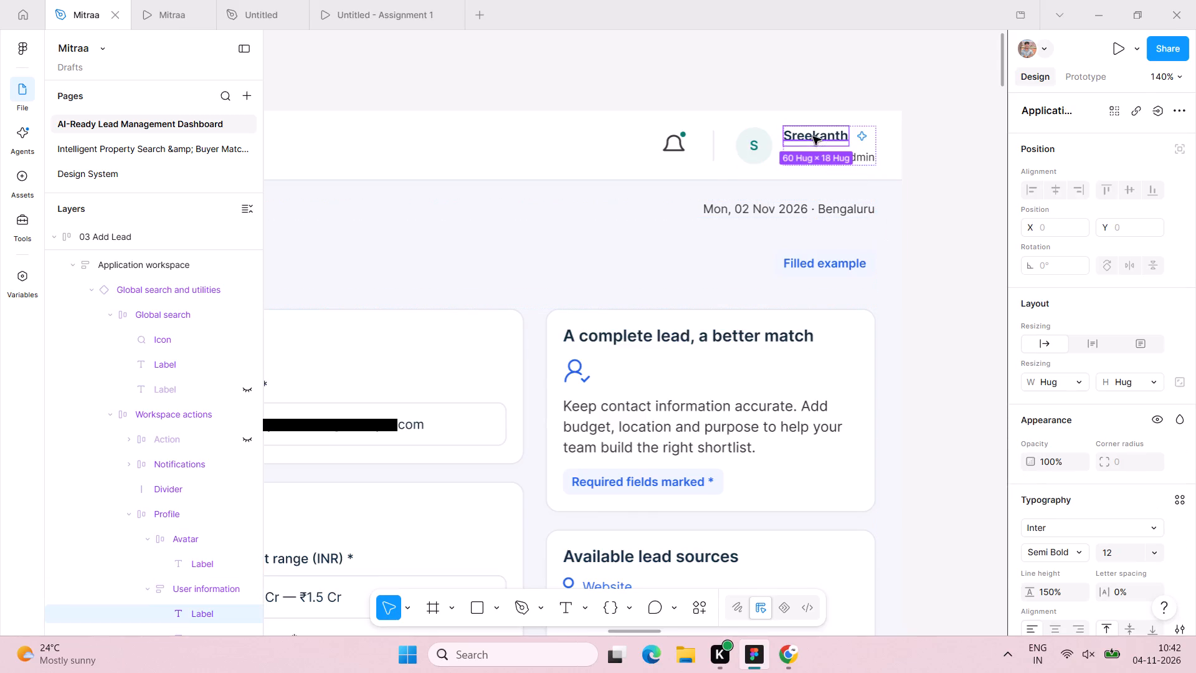
{"action": "left_click", "coordinate": [1122, 546]}
{"action": "type", "text": "14"}
{"action": "key", "text": "Return"}
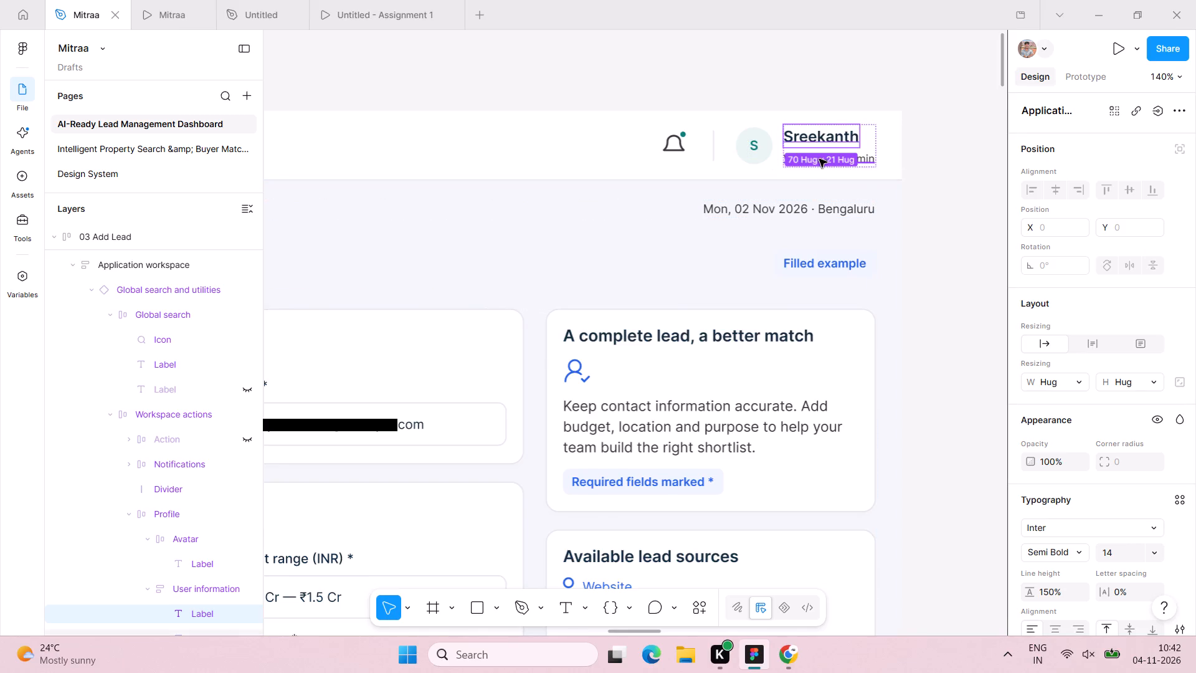
Set the font size of the Workspace admin label in the Add Lead top bar to 12.
{"action": "left_click", "coordinate": [863, 157]}
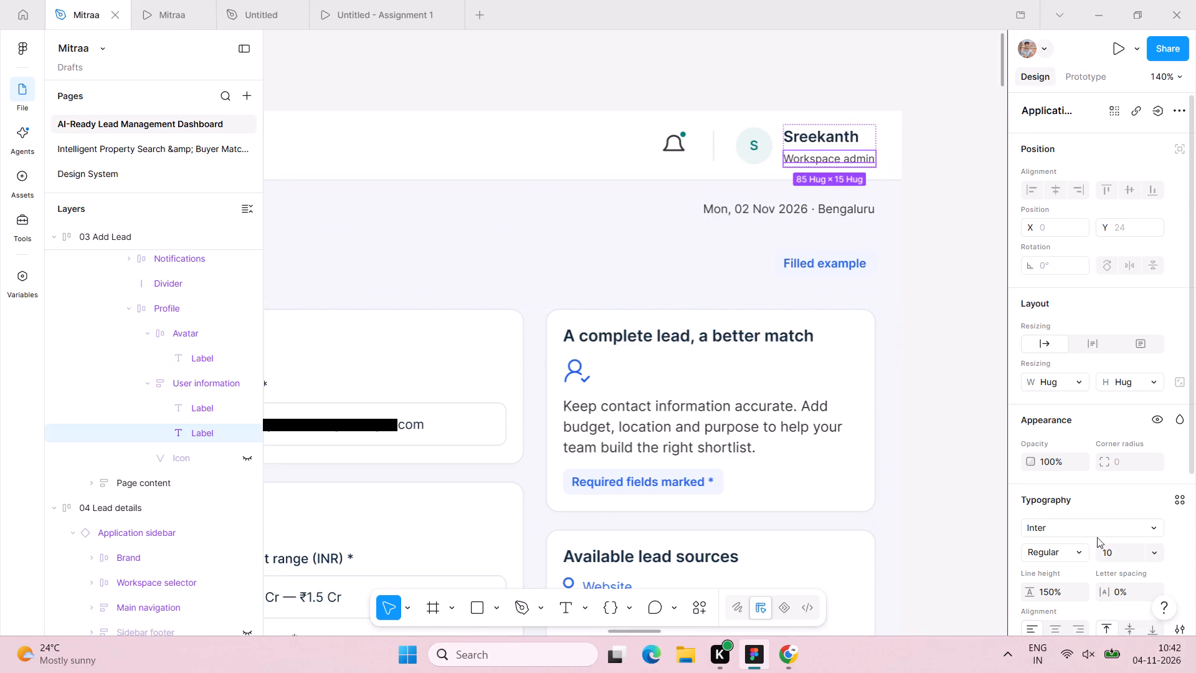
{"action": "left_click", "coordinate": [1133, 549]}
{"action": "type", "text": "12"}
{"action": "key", "text": "Return"}
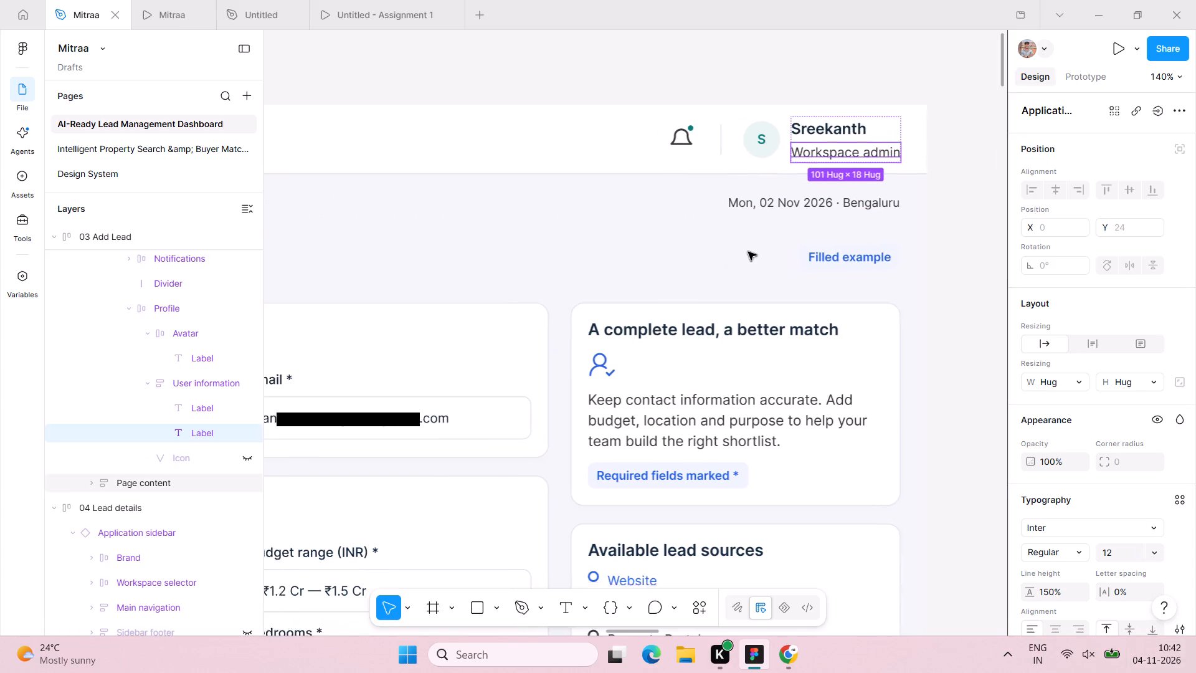
Compare the profile name and role text in the Lead management top bar with the Add Lead top bar.
{"action": "scroll", "coordinate": [748, 252], "scroll_direction": "right", "scroll_amount": 5}
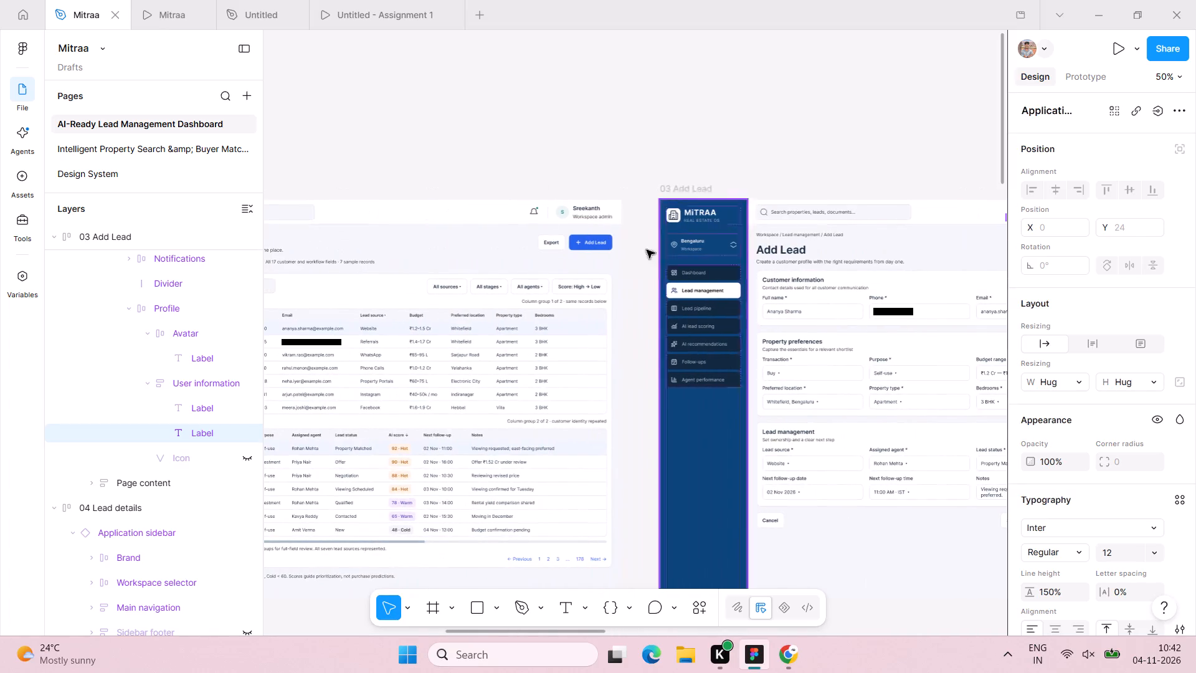
{"action": "double_click", "coordinate": [607, 217]}
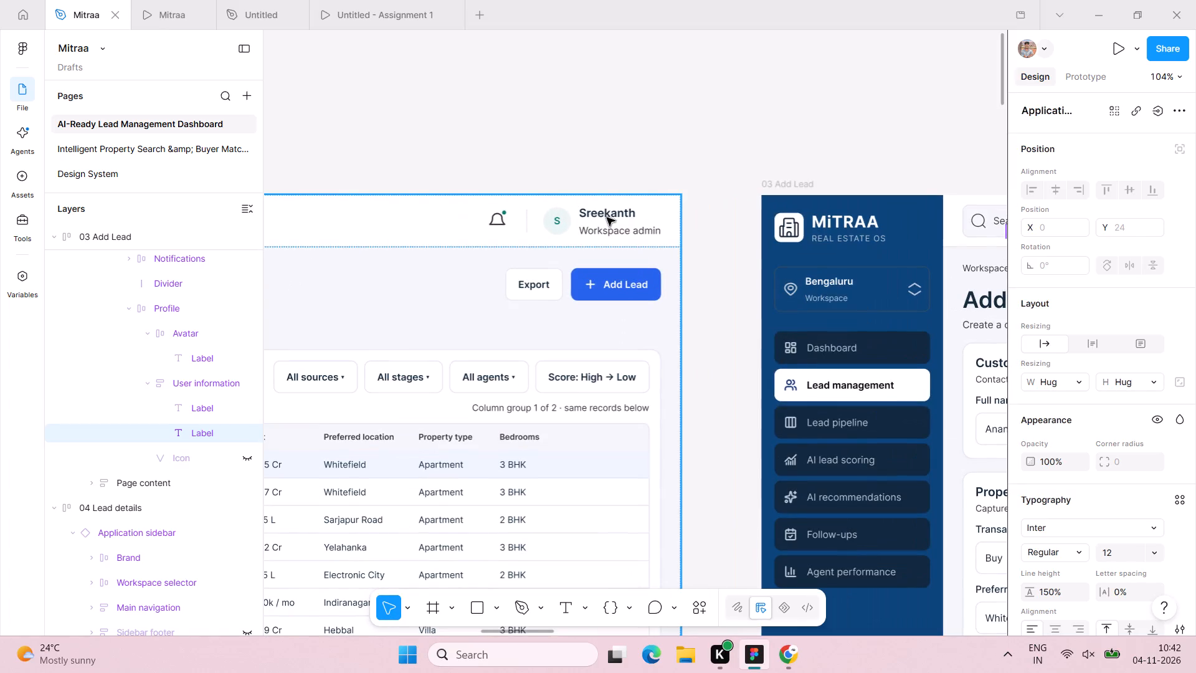
{"action": "double_click", "coordinate": [624, 207]}
{"action": "double_click", "coordinate": [619, 220]}
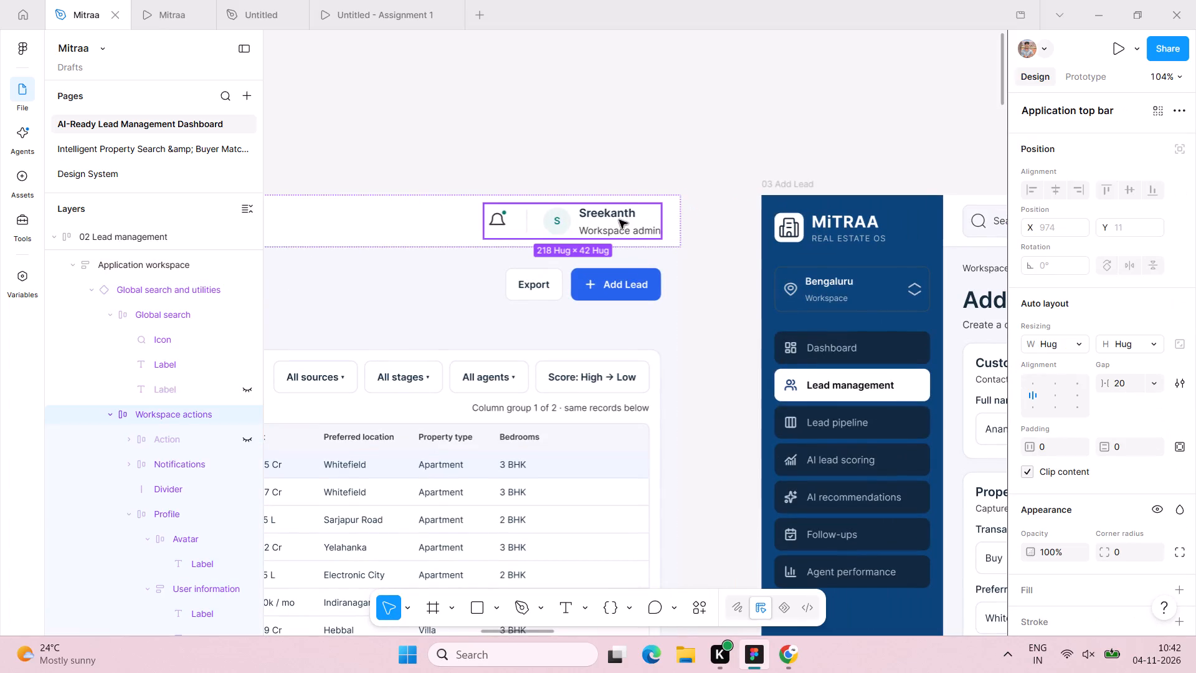
{"action": "double_click", "coordinate": [619, 220]}
{"action": "double_click", "coordinate": [619, 220]}
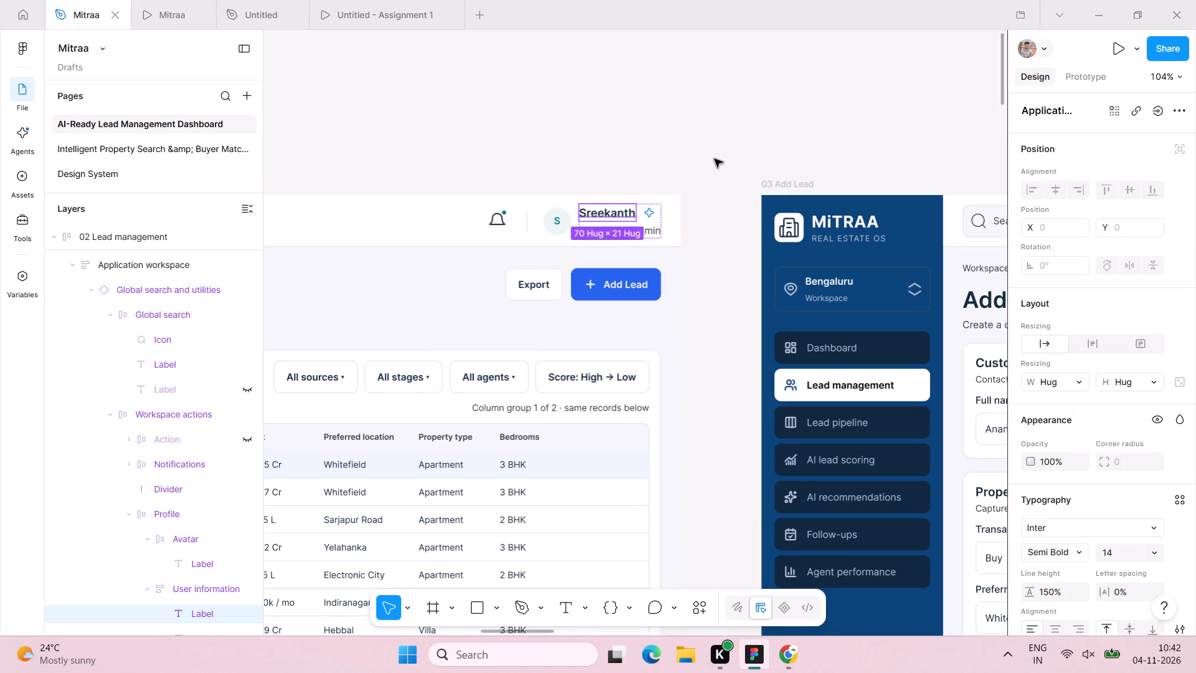
{"action": "scroll", "coordinate": [714, 154], "scroll_direction": "left", "scroll_amount": 14}
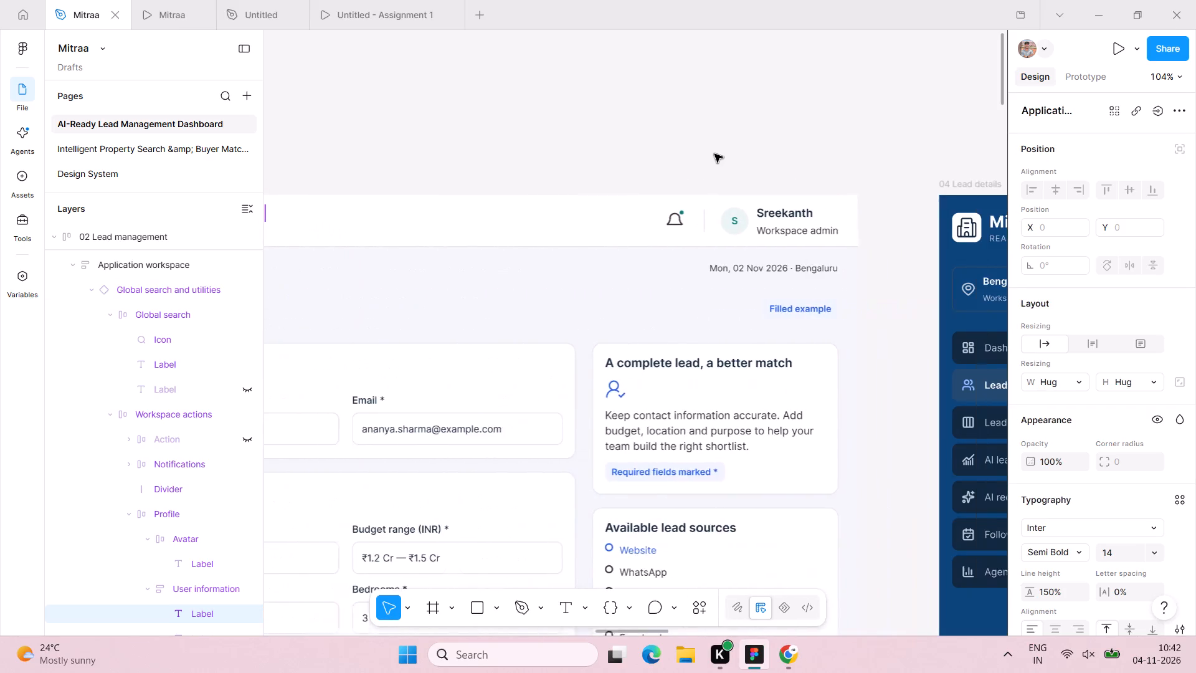
{"action": "scroll", "coordinate": [714, 154], "scroll_direction": "left", "scroll_amount": 1}
{"action": "scroll", "coordinate": [714, 154], "scroll_direction": "right", "scroll_amount": 9}
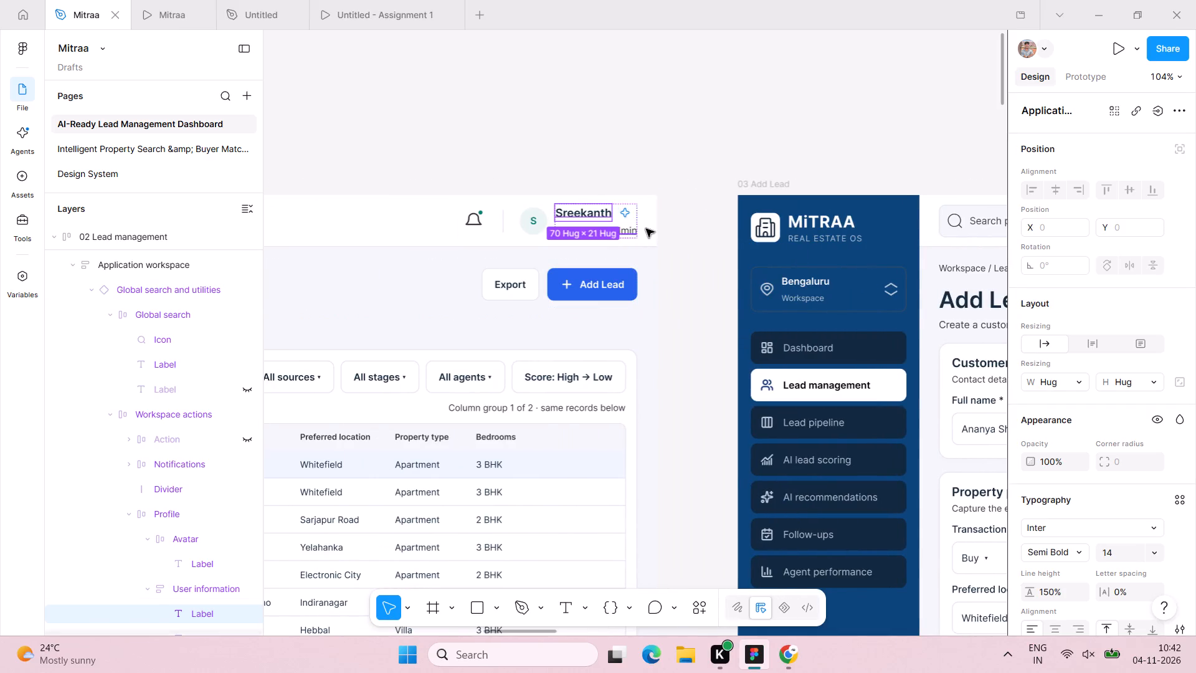
{"action": "left_click_drag", "start_coordinate": [635, 229], "coordinate": [643, 229]}
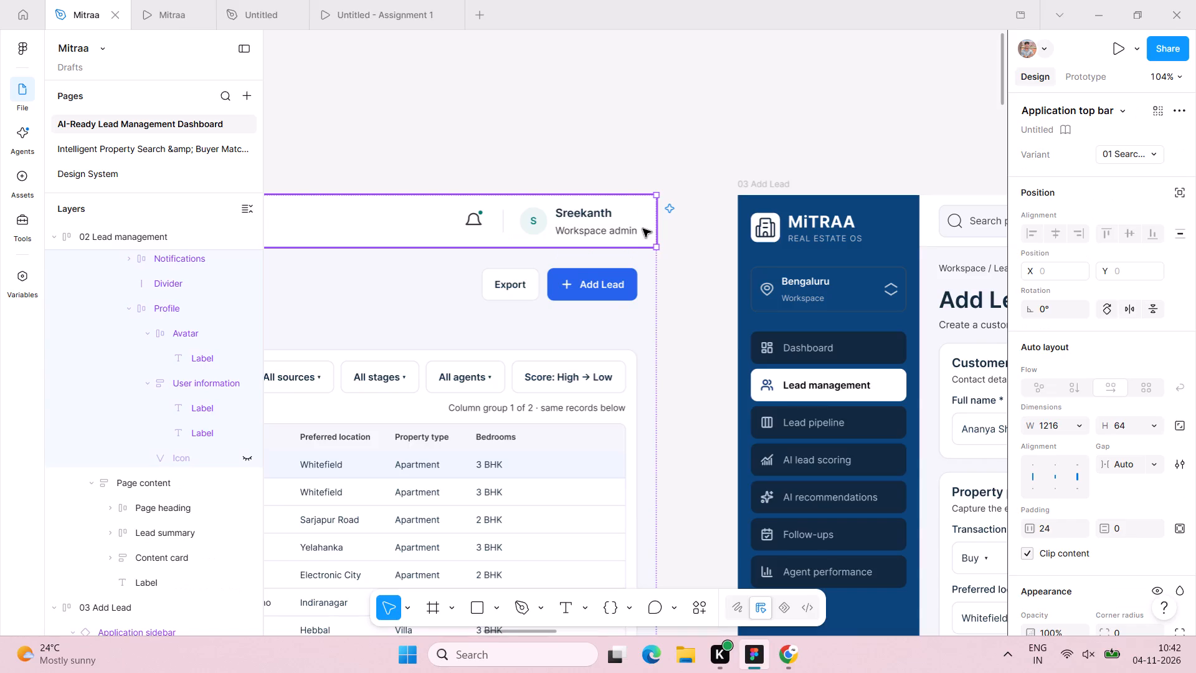
{"action": "triple_click", "coordinate": [597, 231]}
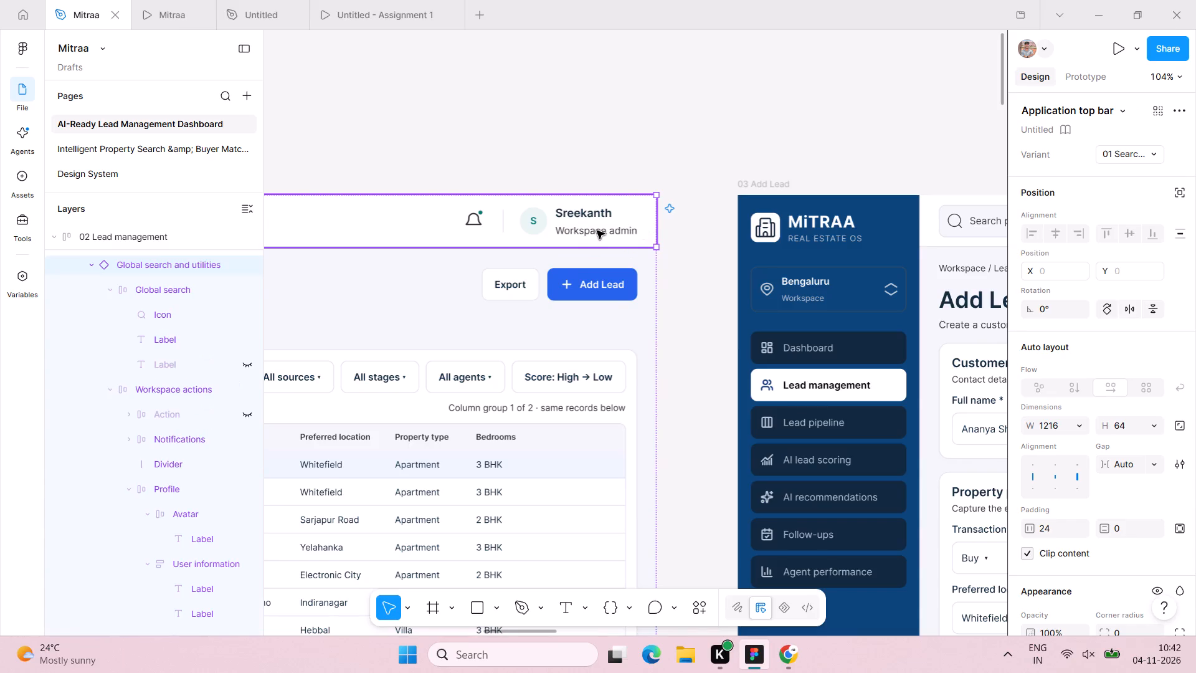
{"action": "double_click", "coordinate": [597, 231]}
{"action": "double_click", "coordinate": [597, 231]}
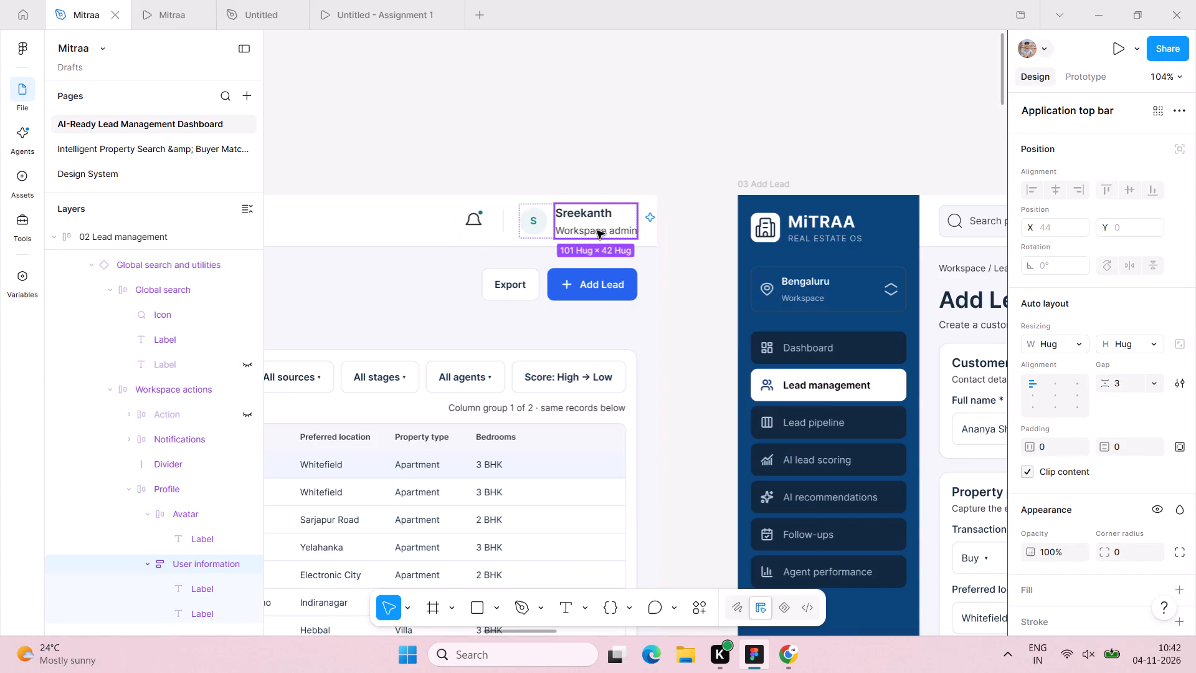
{"action": "left_click", "coordinate": [657, 125]}
Delete the breadcrumb and date row above the Add Lead page title.
{"action": "scroll", "coordinate": [657, 125], "scroll_direction": "left", "scroll_amount": 5}
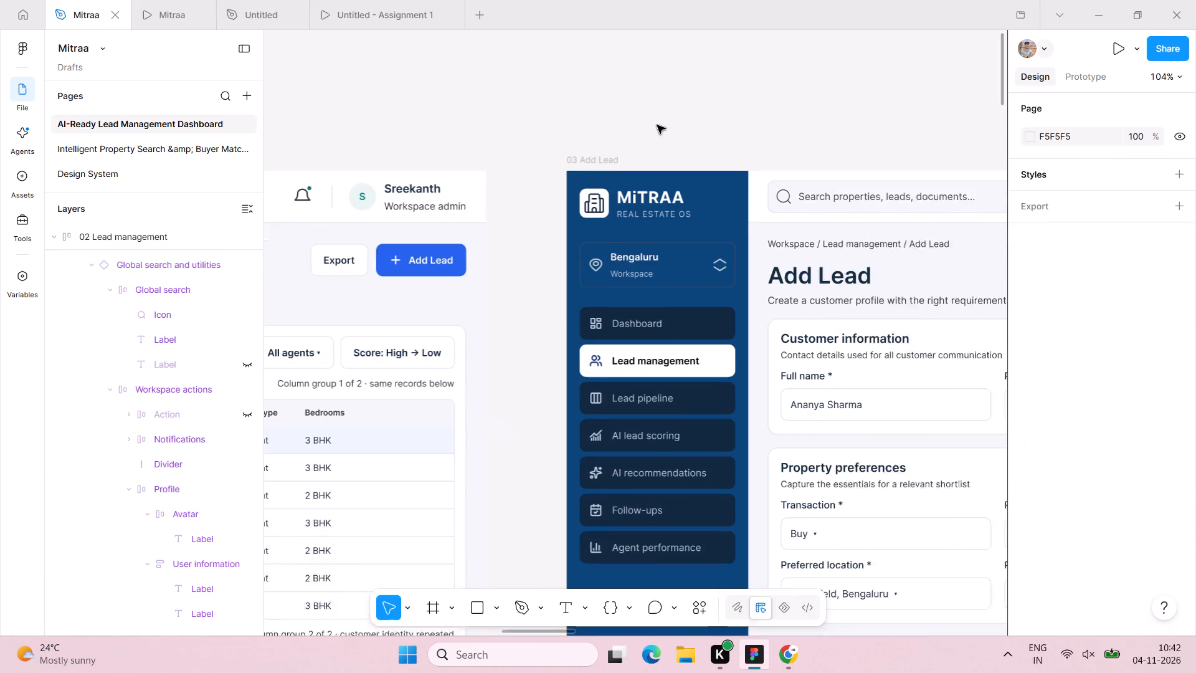
{"action": "scroll", "coordinate": [657, 125], "scroll_direction": "left", "scroll_amount": 5}
{"action": "scroll", "coordinate": [657, 125], "scroll_direction": "right", "scroll_amount": 2}
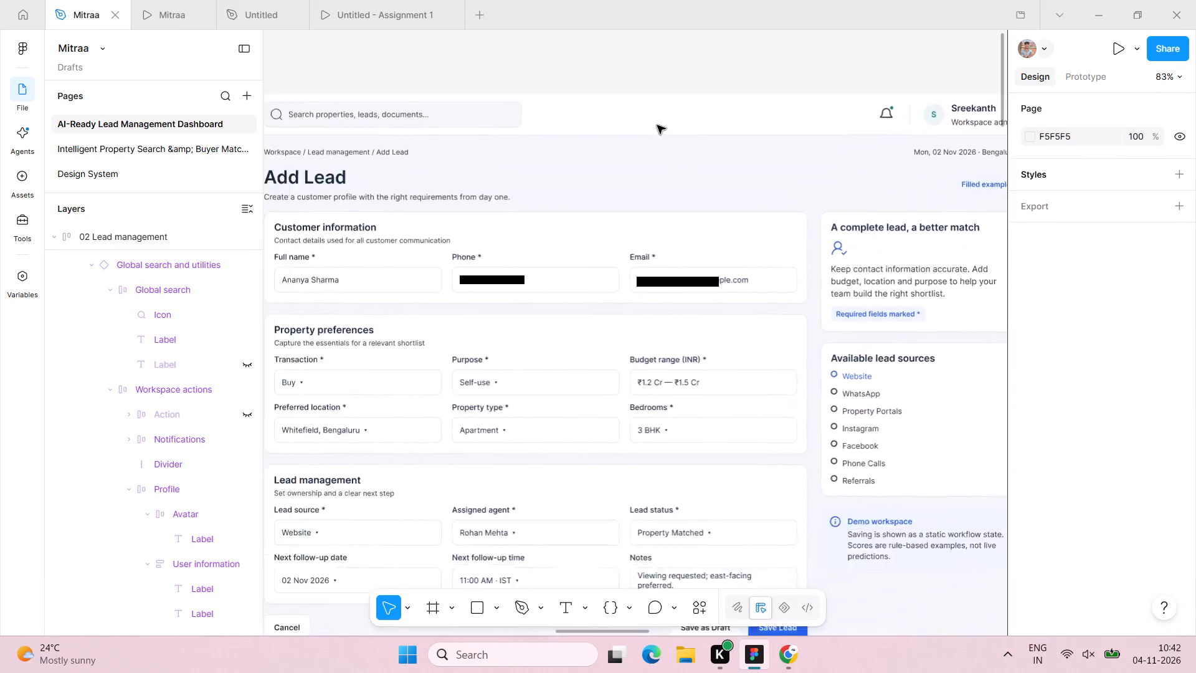
{"action": "scroll", "coordinate": [657, 125], "scroll_direction": "right", "scroll_amount": 1}
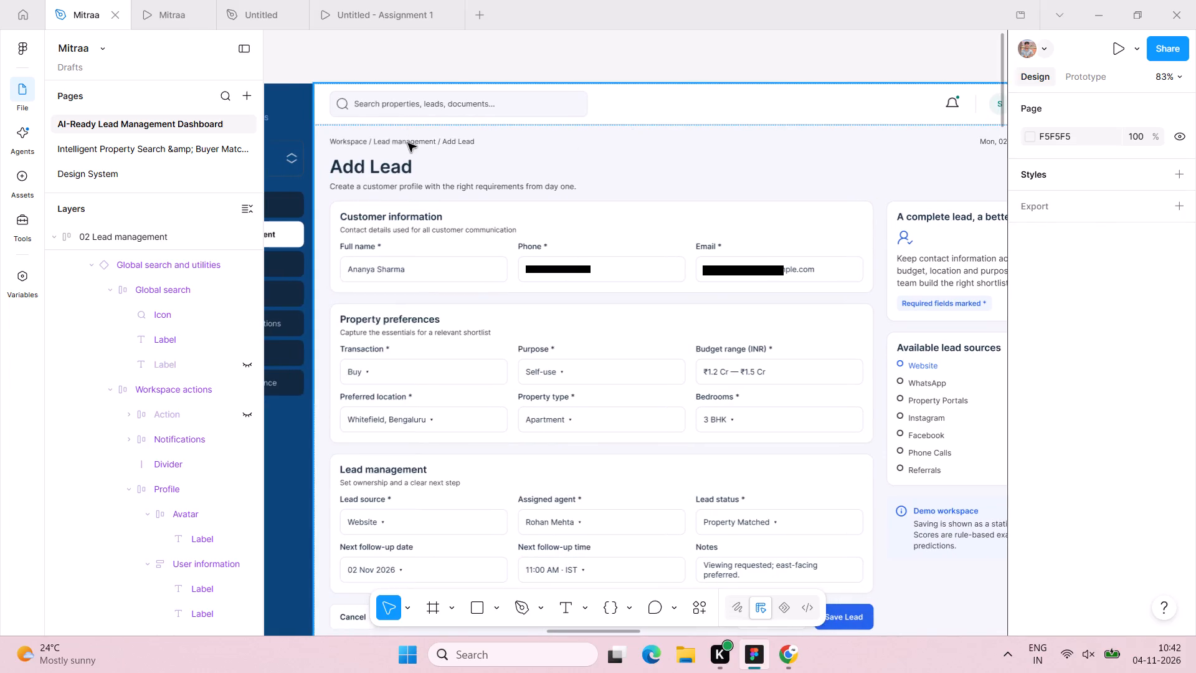
{"action": "triple_click", "coordinate": [408, 143]}
{"action": "left_click", "coordinate": [408, 142]}
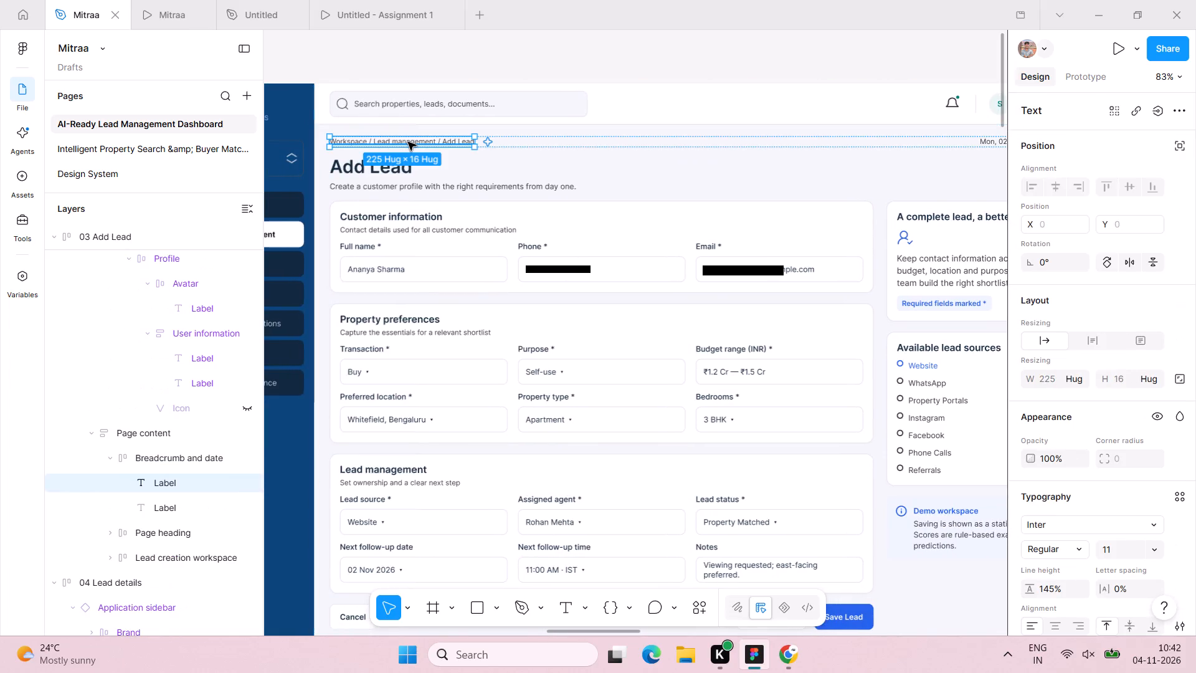
{"action": "key", "text": "ctrl+z"}
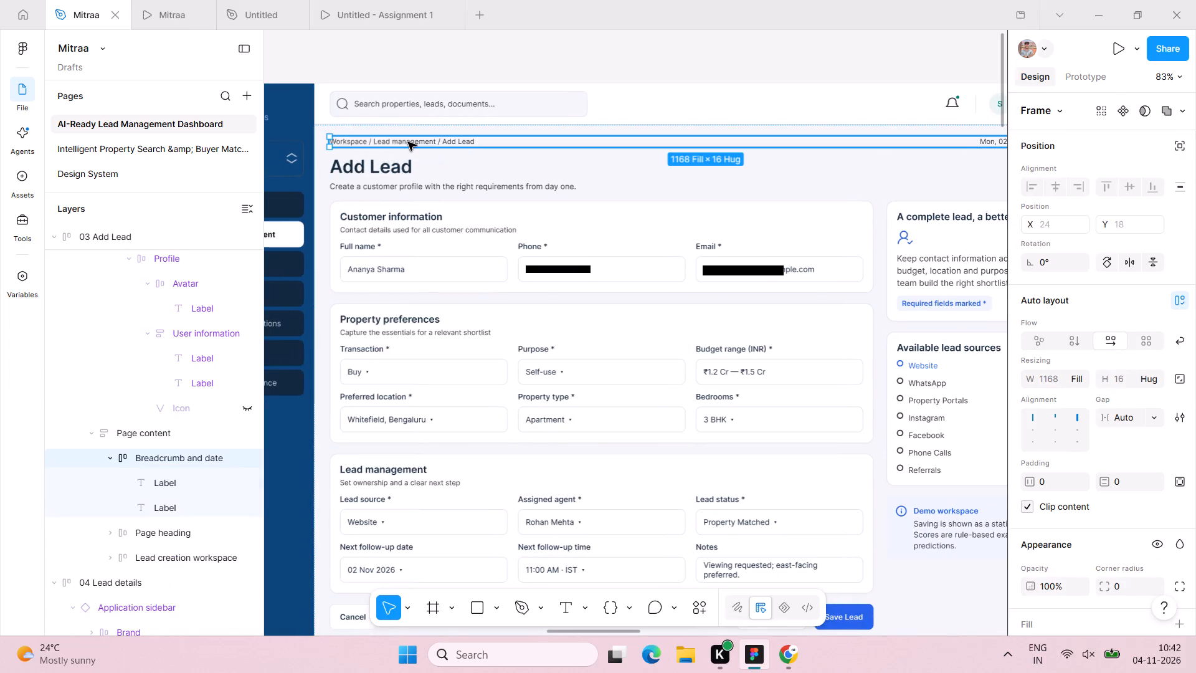
{"action": "key", "text": "BackSpace"}
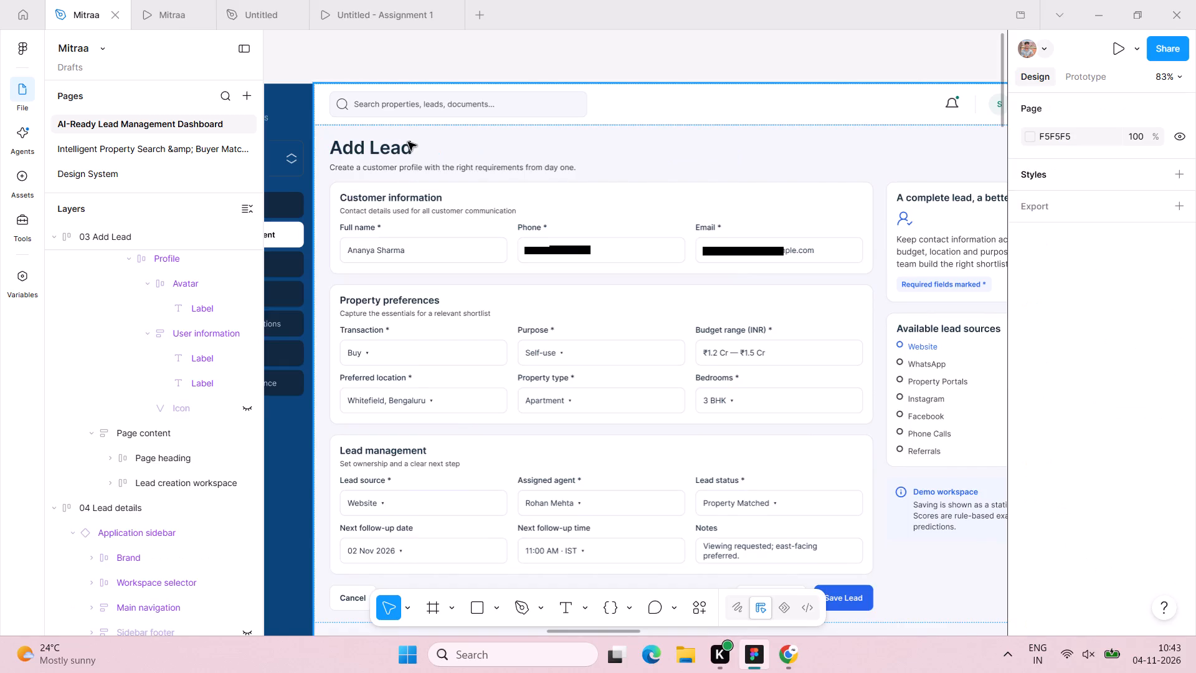
Set the font size of the description line under the Add Lead page title to 14.
{"action": "double_click", "coordinate": [383, 153]}
{"action": "triple_click", "coordinate": [383, 152]}
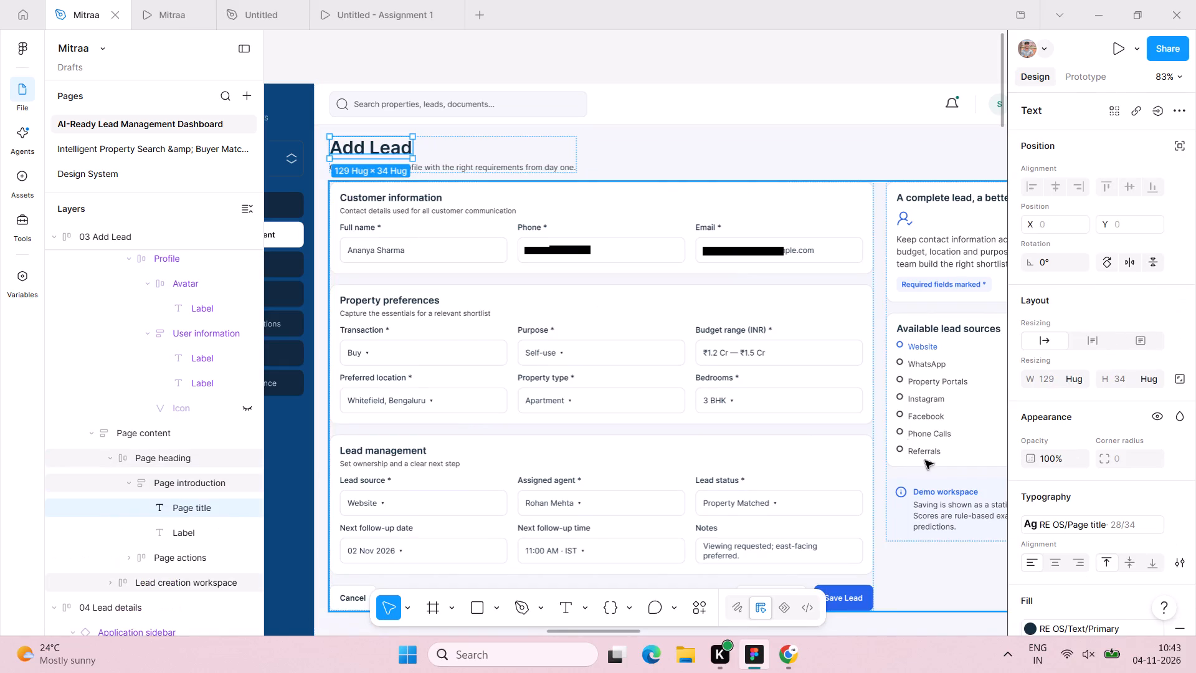
{"action": "left_click", "coordinate": [539, 164]}
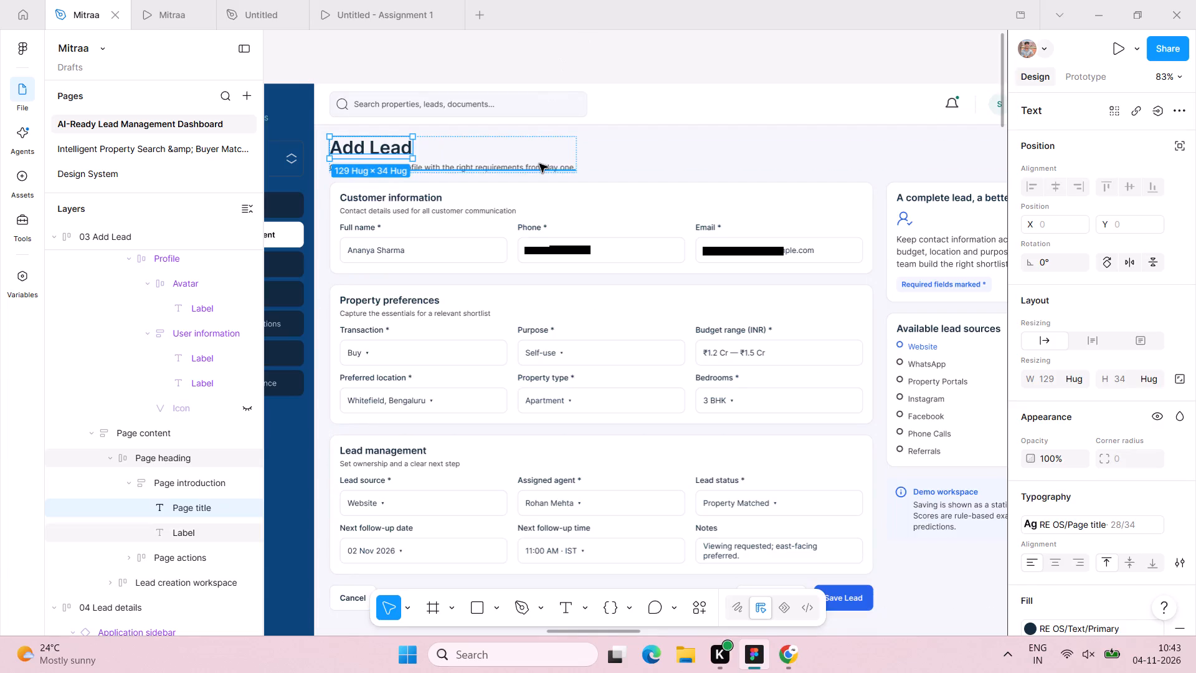
{"action": "left_click", "coordinate": [1121, 552]}
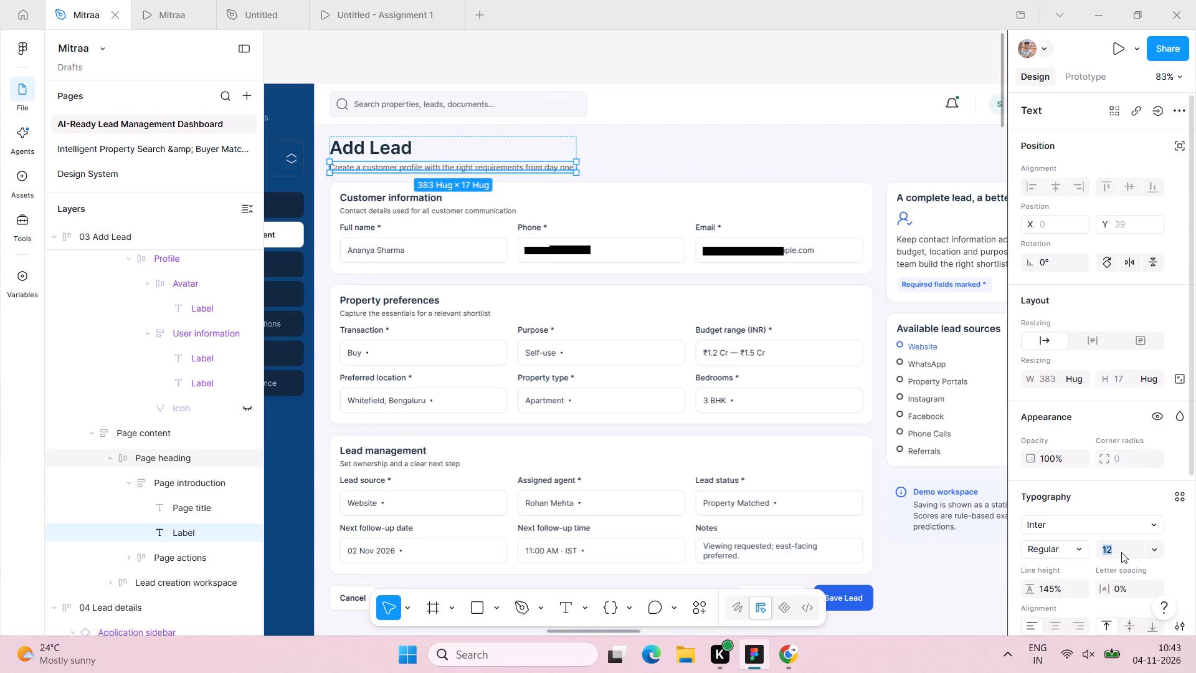
{"action": "type", "text": "14"}
{"action": "key", "text": "Return"}
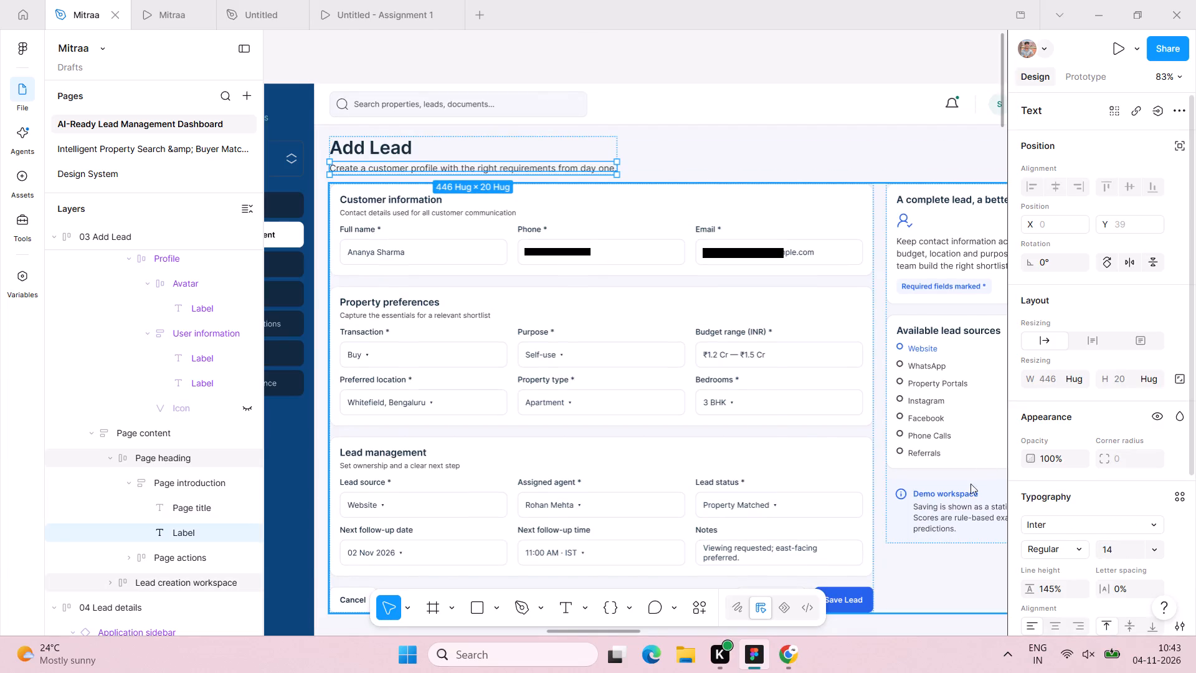
Set the font size of all Add Lead sidebar navigation labels except Lead management to 14.
{"action": "scroll", "coordinate": [814, 433], "scroll_direction": "right", "scroll_amount": 14}
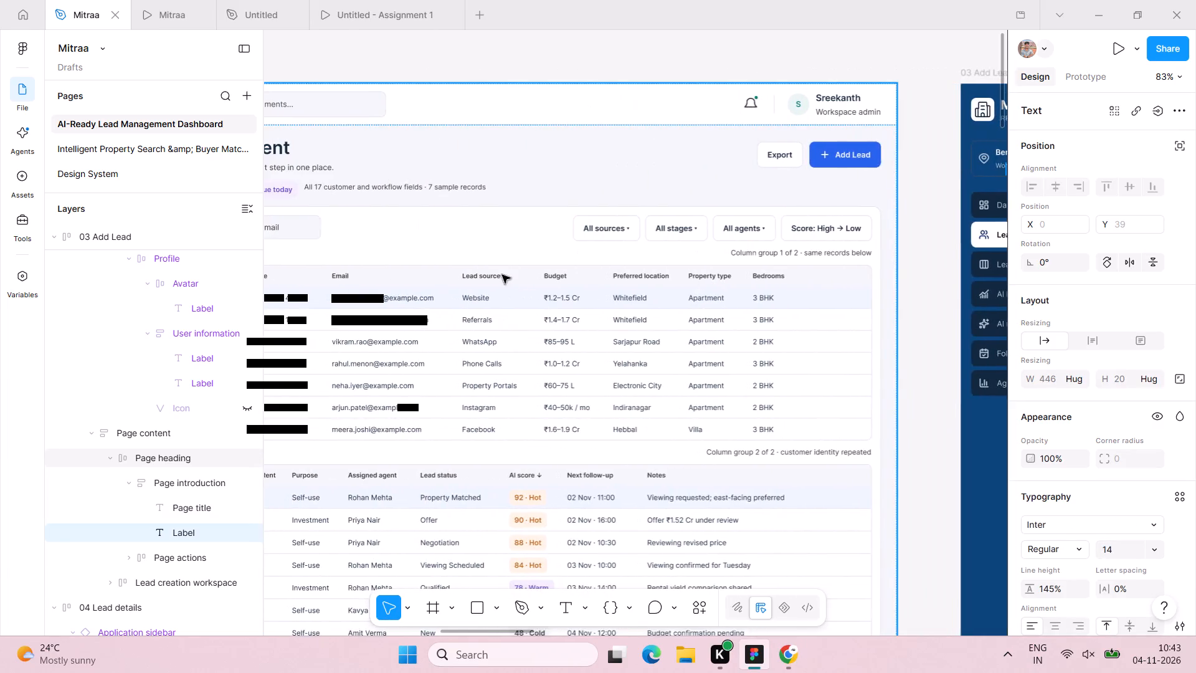
{"action": "scroll", "coordinate": [493, 270], "scroll_direction": "right", "scroll_amount": 2}
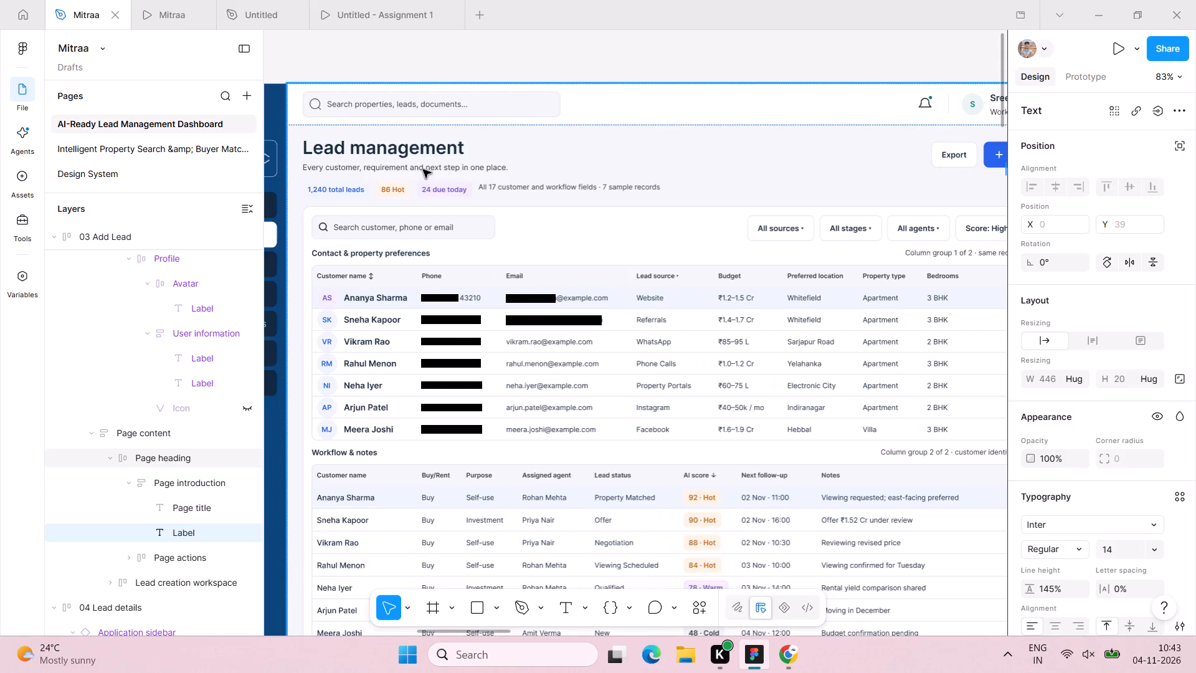
{"action": "scroll", "coordinate": [423, 169], "scroll_direction": "left", "scroll_amount": 2}
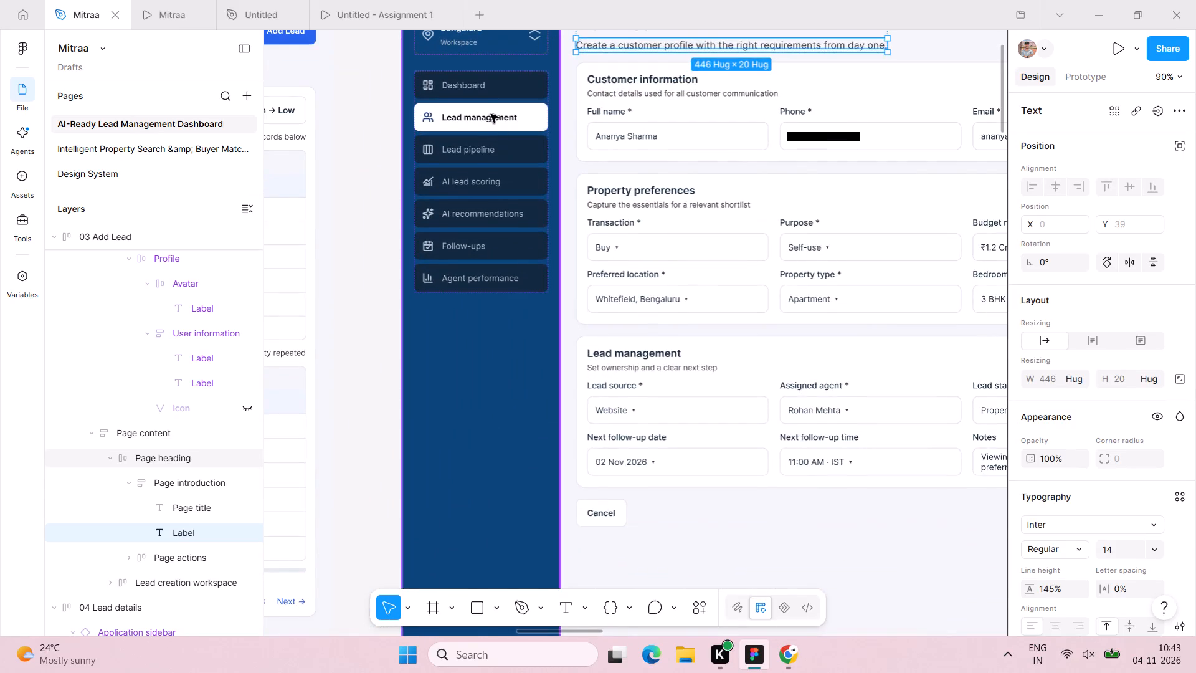
{"action": "scroll", "coordinate": [488, 113], "scroll_direction": "up", "scroll_amount": 1}
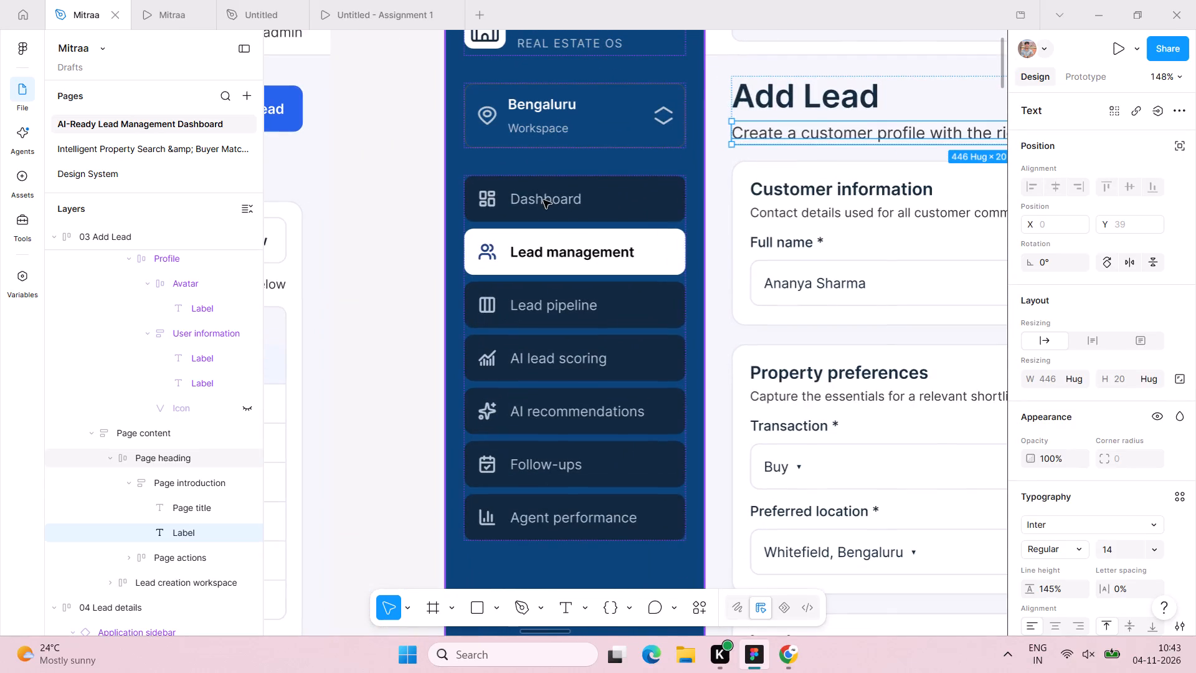
{"action": "triple_click", "coordinate": [543, 200]}
{"action": "double_click", "coordinate": [544, 197]}
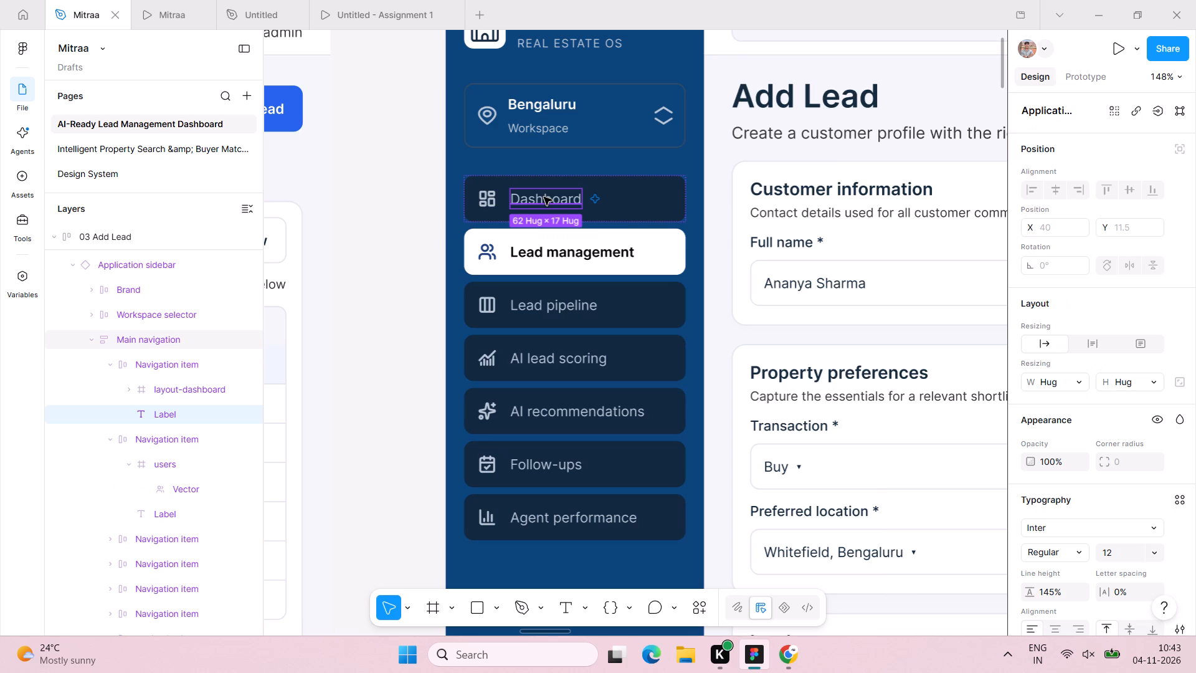
{"action": "double_click", "coordinate": [581, 313], "text": "shift"}
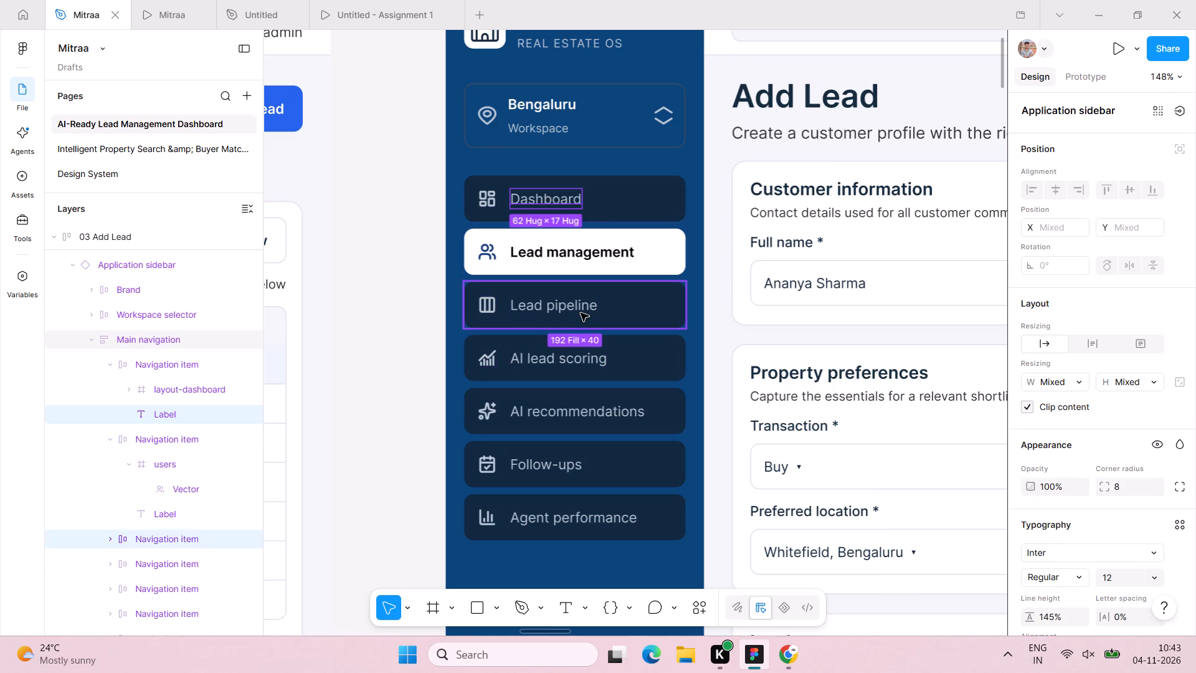
{"action": "double_click", "coordinate": [593, 357], "text": "shift"}
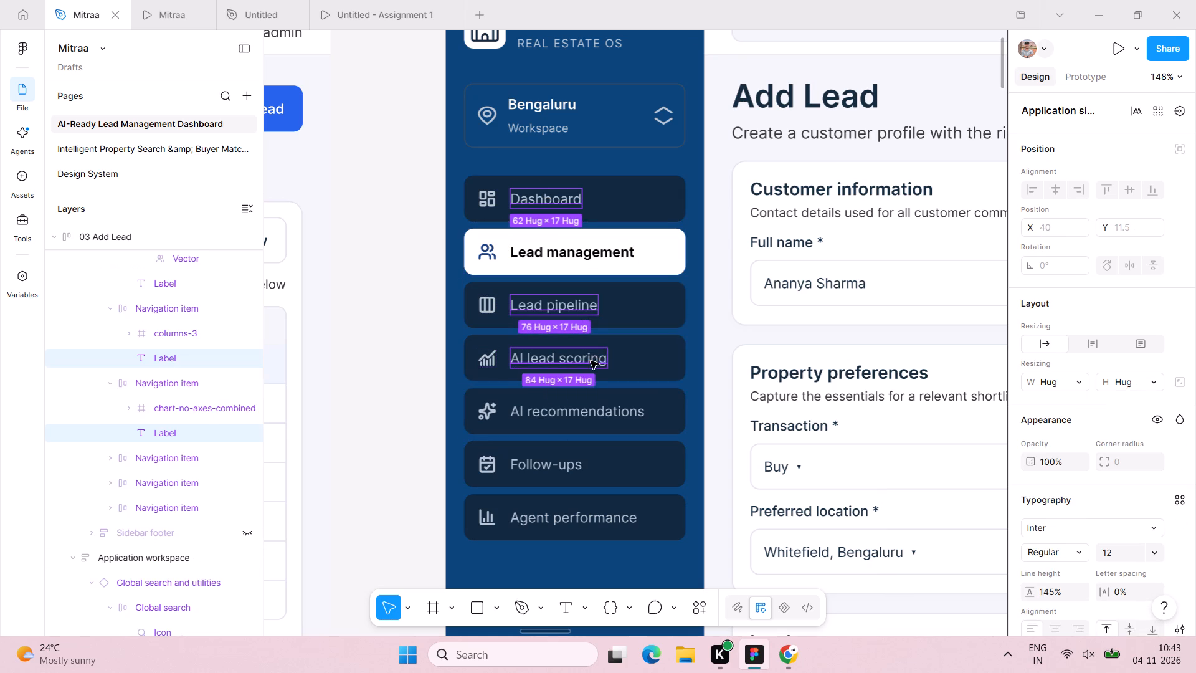
{"action": "double_click", "coordinate": [581, 411], "text": "shift"}
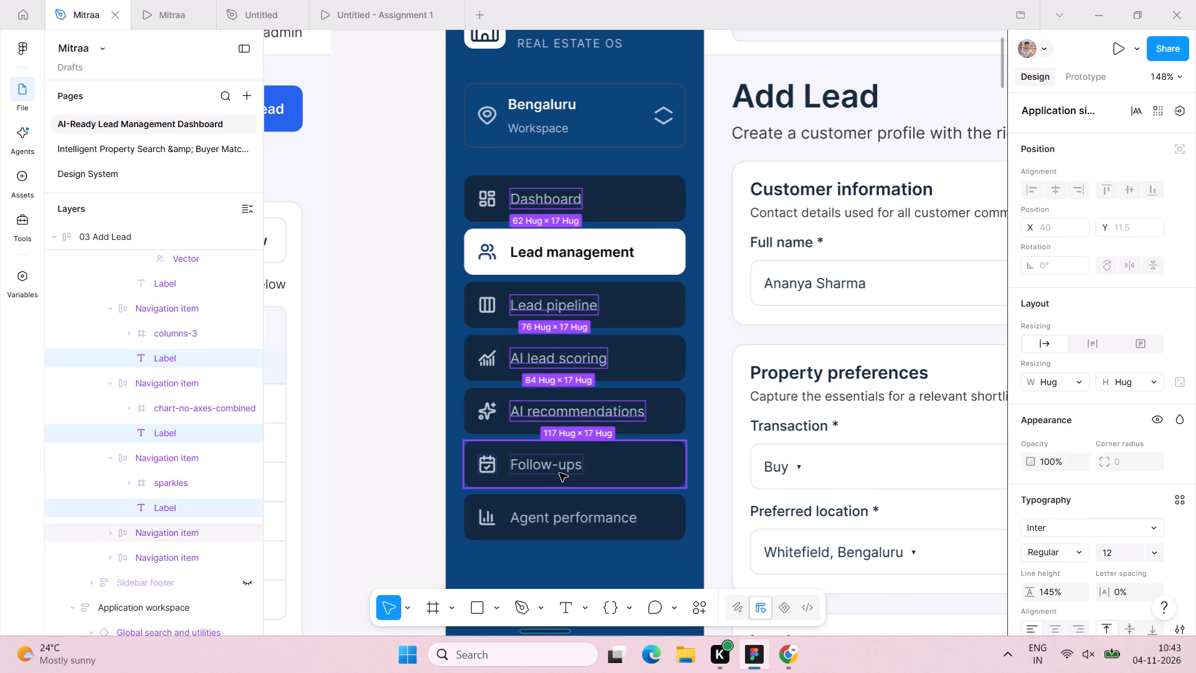
{"action": "double_click", "coordinate": [559, 473], "text": "shift"}
{"action": "double_click", "coordinate": [574, 526], "text": "shift"}
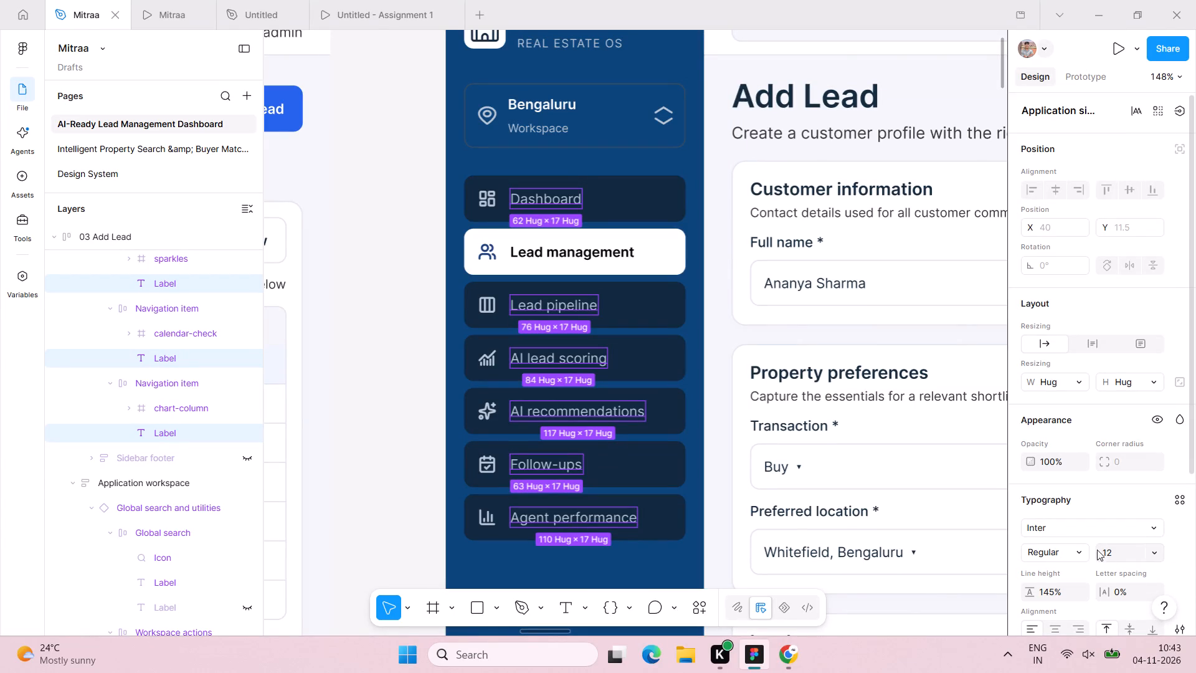
{"action": "left_click", "coordinate": [1113, 547]}
{"action": "type", "text": "14"}
{"action": "key", "text": "Return"}
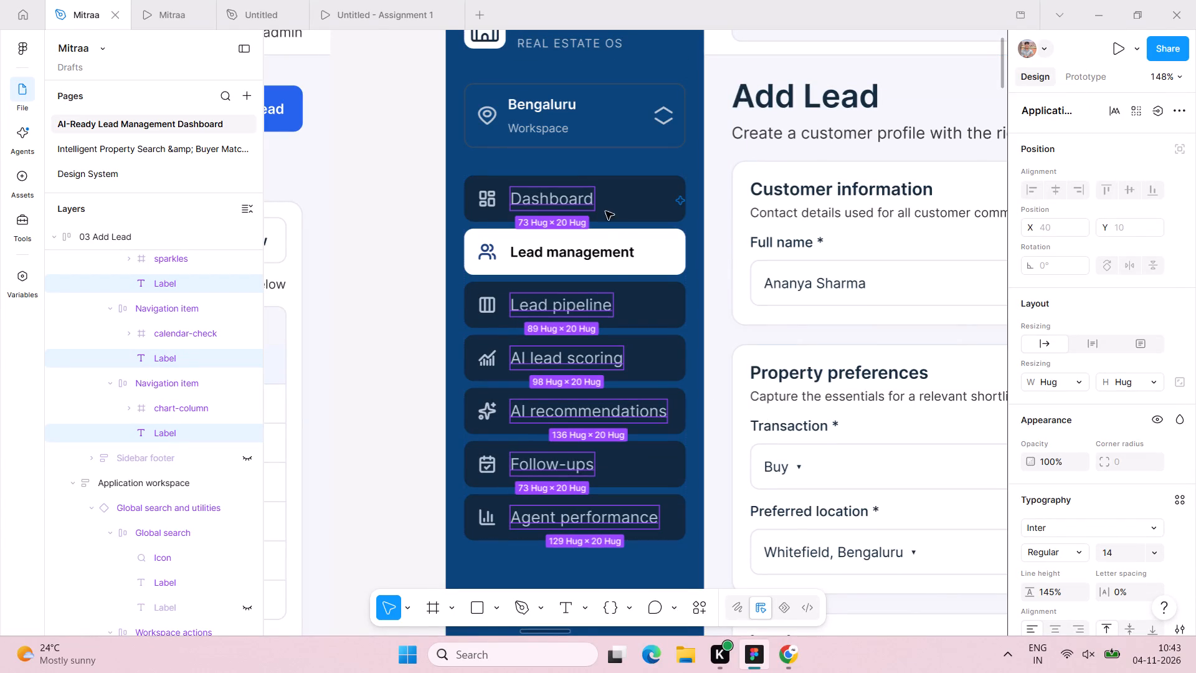
Change the city name in the Add Lead sidebar's workspace selector to Hyderabad.
{"action": "triple_click", "coordinate": [531, 105]}
{"action": "double_click", "coordinate": [532, 105]}
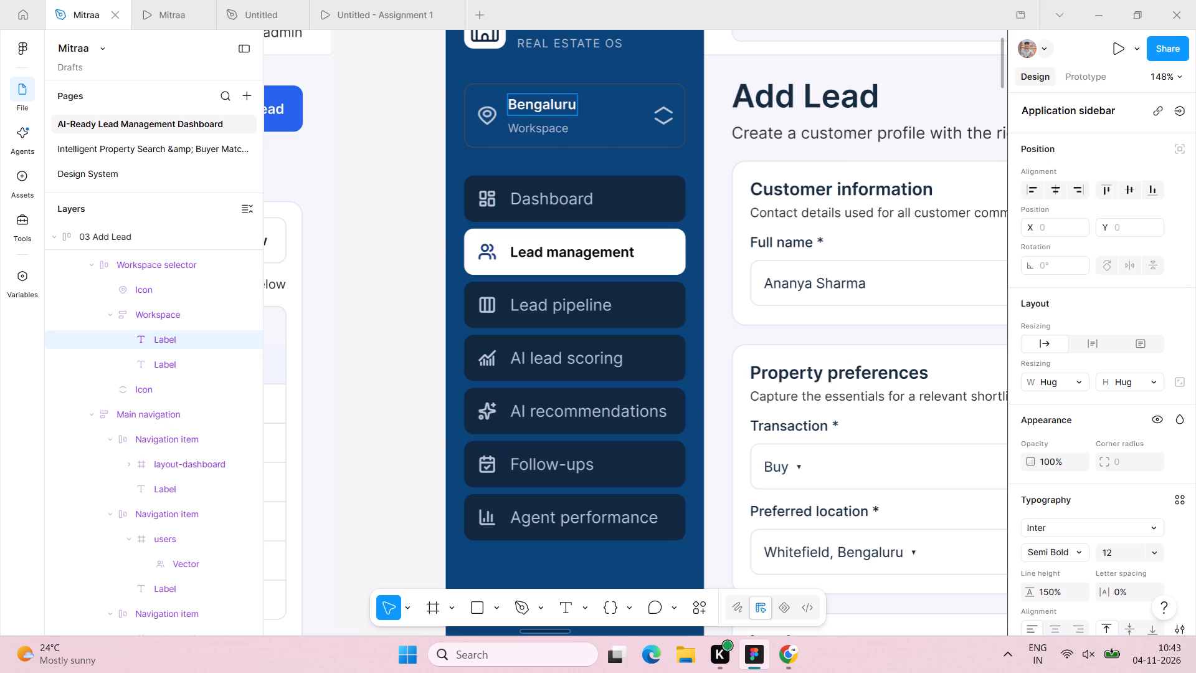
{"action": "key", "text": "Right"}
{"action": "key", "text": "Right"}
{"action": "key", "text": "Right"}
{"action": "key", "text": "Right"}
{"action": "key", "text": "Right"}
{"action": "key", "text": "Right"}
{"action": "key", "text": "BackSpace"}
{"action": "key", "text": "BackSpace"}
{"action": "key", "text": "BackSpace"}
{"action": "key", "text": "BackSpace"}
{"action": "key", "text": "BackSpace"}
{"action": "key", "text": "BackSpace"}
{"action": "key", "text": "BackSpace"}
{"action": "key", "text": "BackSpace"}
{"action": "key", "text": "BackSpace"}
{"action": "key", "text": "BackSpace"}
{"action": "key", "text": "BackSpace"}
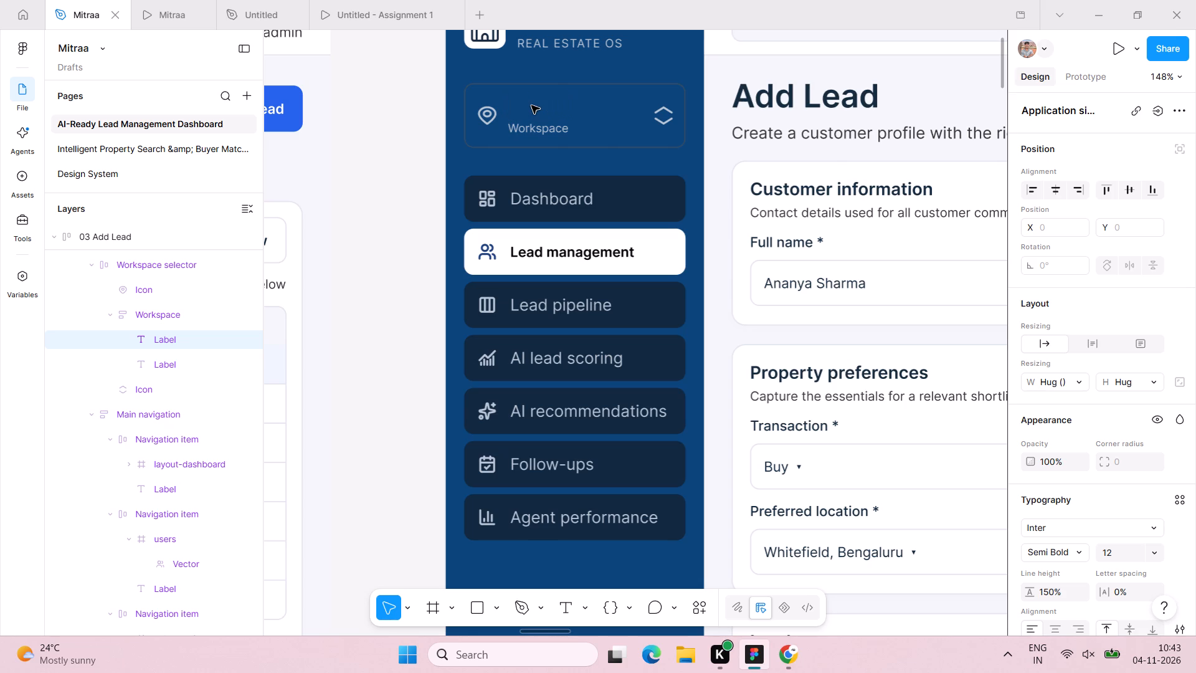
{"action": "type", "text": "Hy"}
{"action": "type", "text": "derabad"}
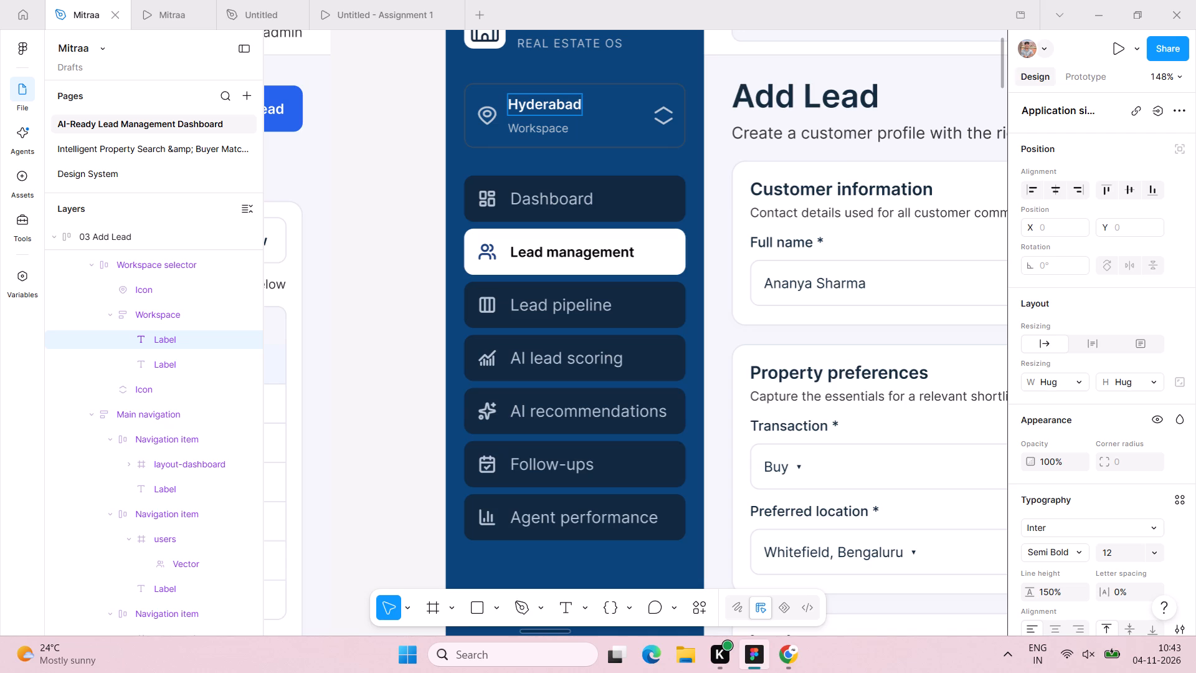
Set the font size of the Hyderabad label in the Add Lead sidebar's workspace selector to 14.
{"action": "left_click", "coordinate": [1114, 556]}
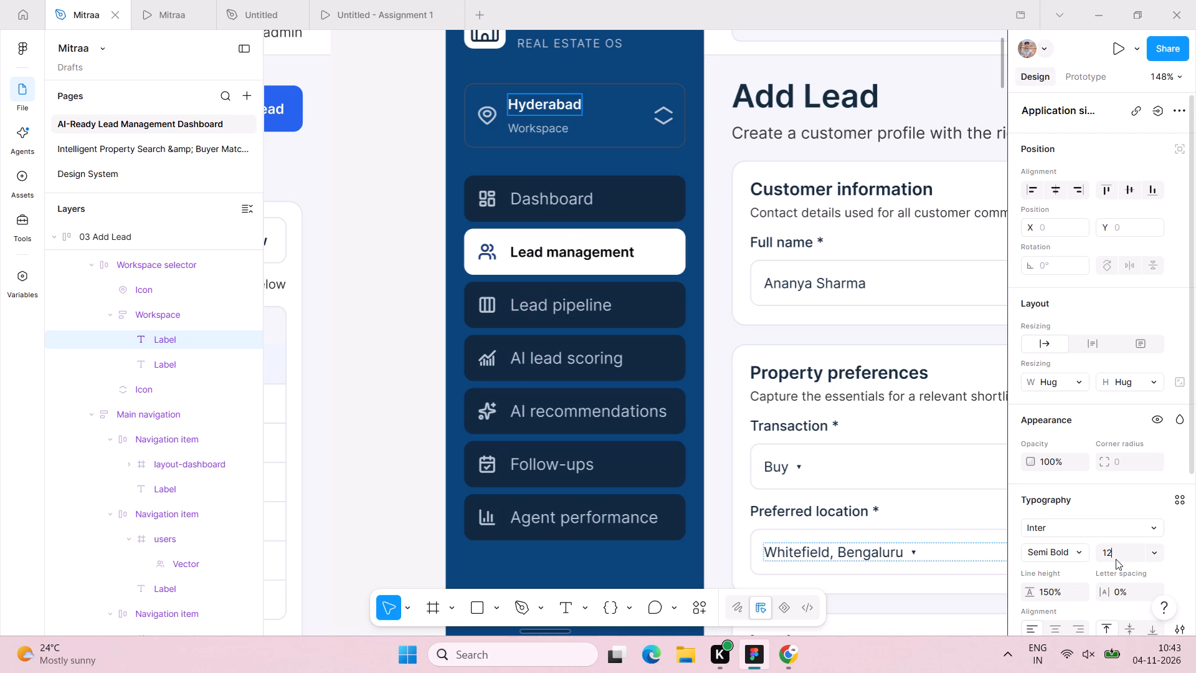
{"action": "type", "text": "14"}
{"action": "key", "text": "Return"}
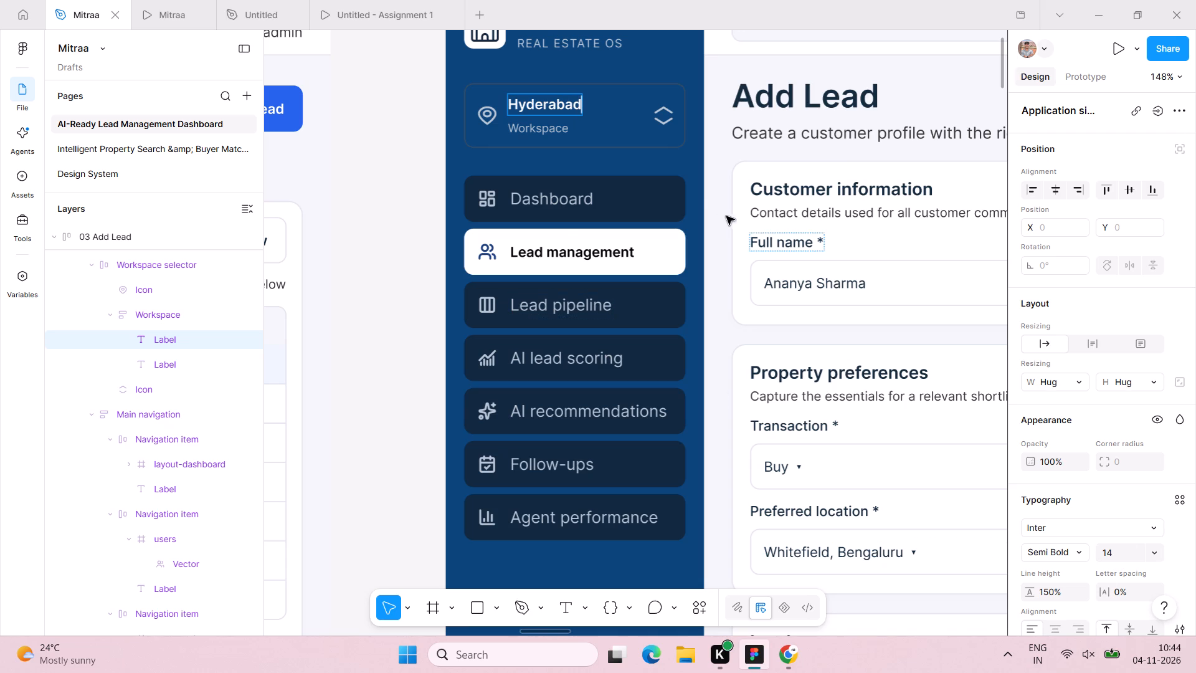
{"action": "left_click", "coordinate": [622, 141]}
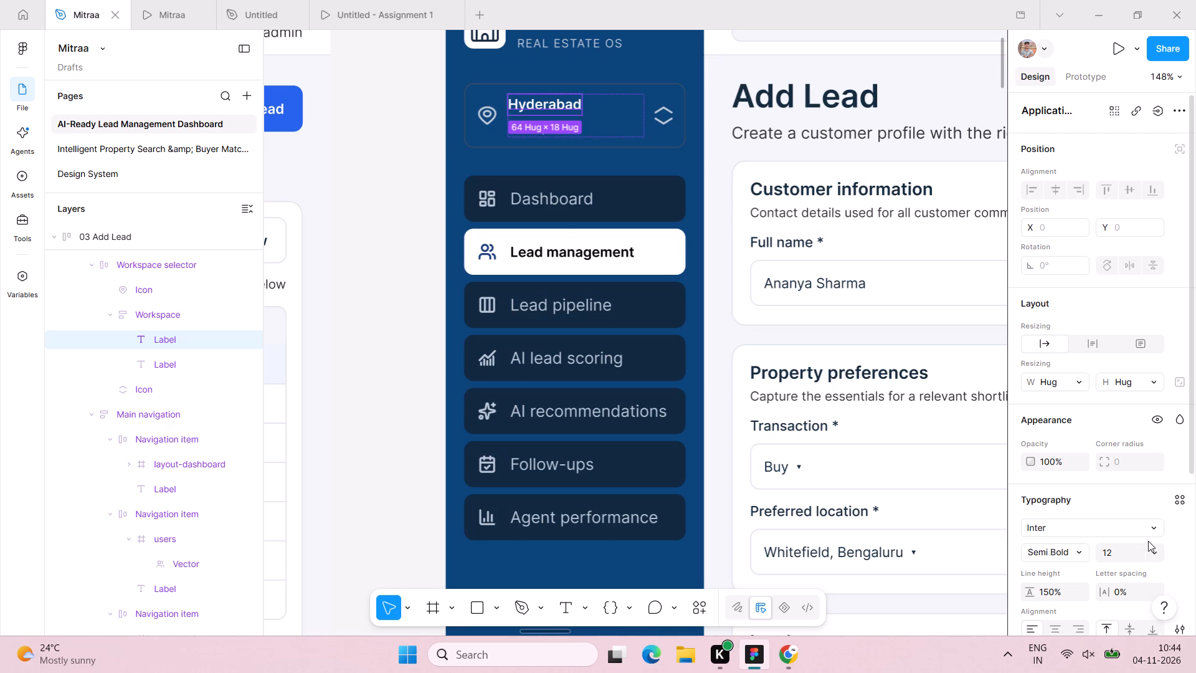
{"action": "left_click", "coordinate": [1124, 550]}
{"action": "type", "text": "14"}
{"action": "key", "text": "Return"}
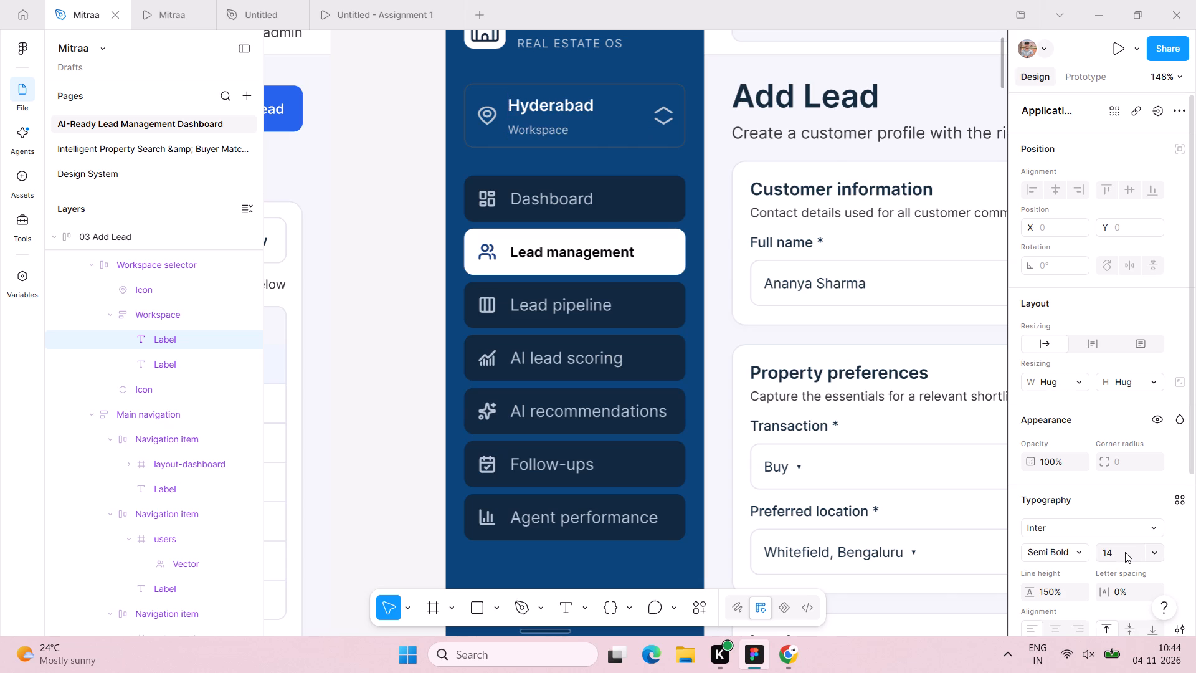
Set the font size of the Workspace caption under Hyderabad in the Add Lead sidebar to 12.
{"action": "double_click", "coordinate": [576, 133]}
{"action": "double_click", "coordinate": [555, 131]}
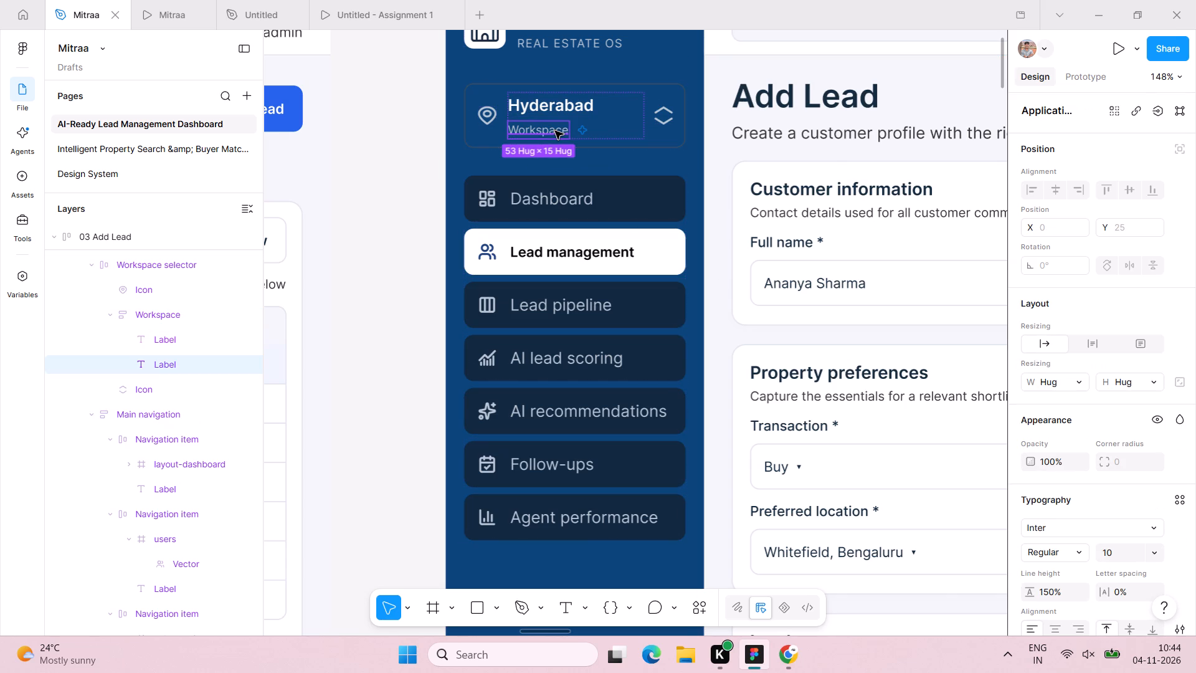
{"action": "left_click", "coordinate": [1127, 550]}
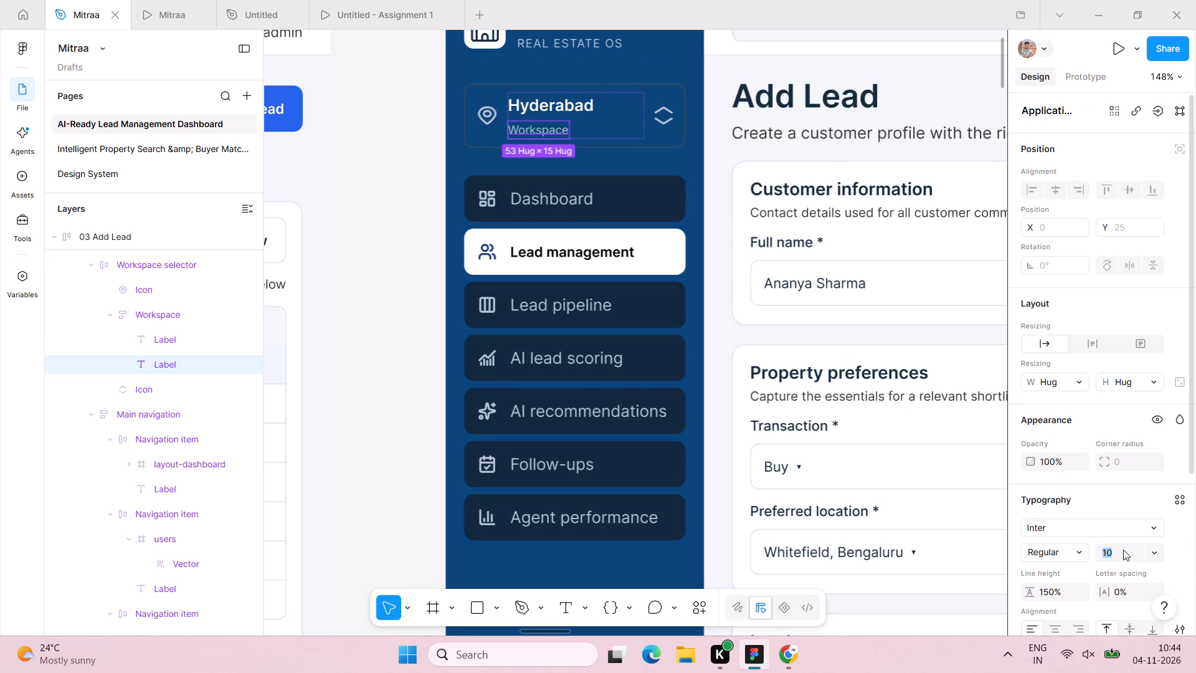
{"action": "type", "text": "12"}
{"action": "key", "text": "Return"}
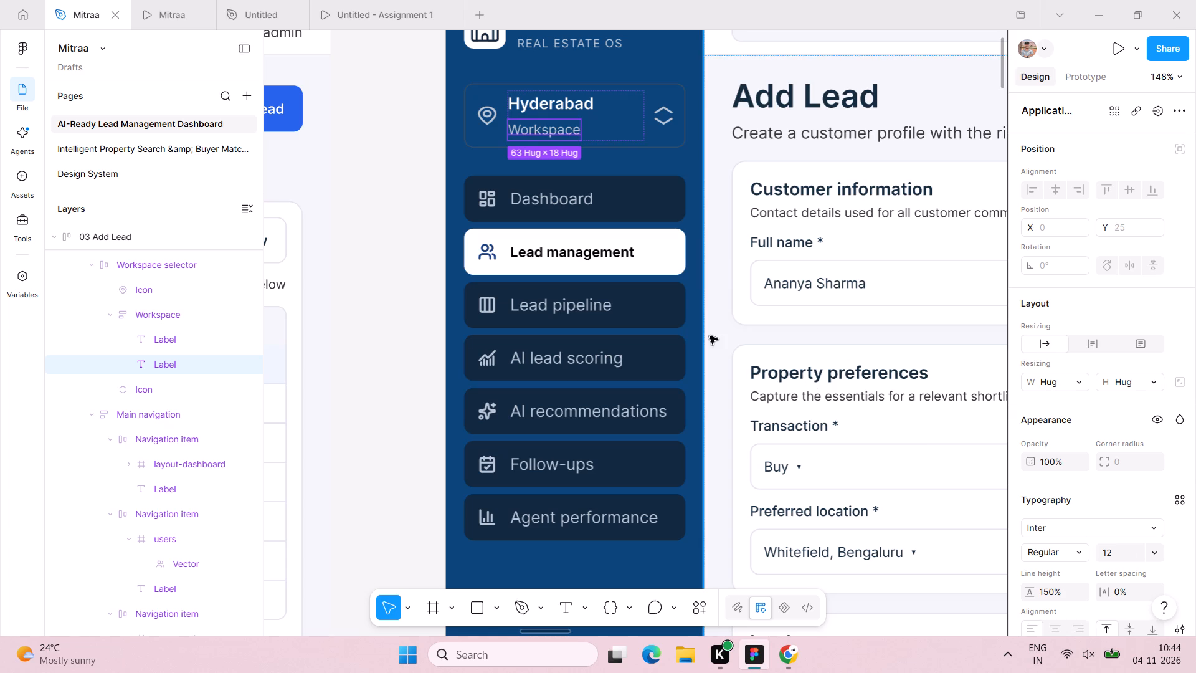
Change the Add Lead workspace selector's stroke to the outside position and colour it white (FFFFFF).
{"action": "left_click", "coordinate": [655, 95]}
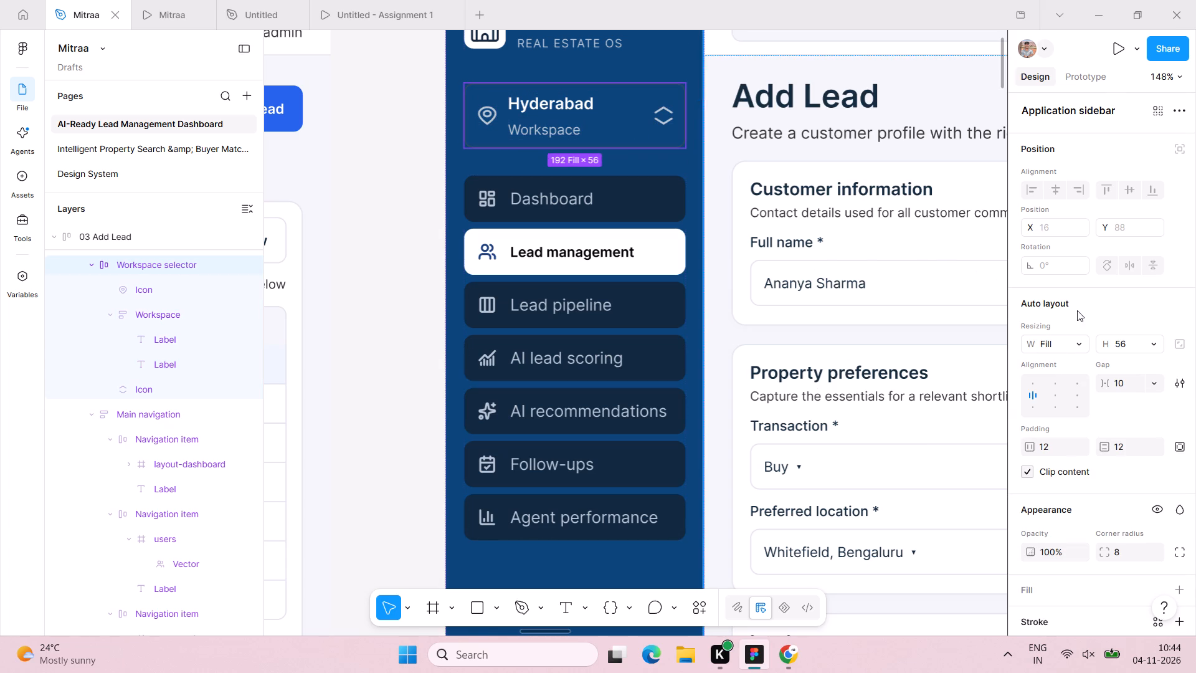
{"action": "scroll", "coordinate": [1080, 313], "scroll_direction": "down", "scroll_amount": 9}
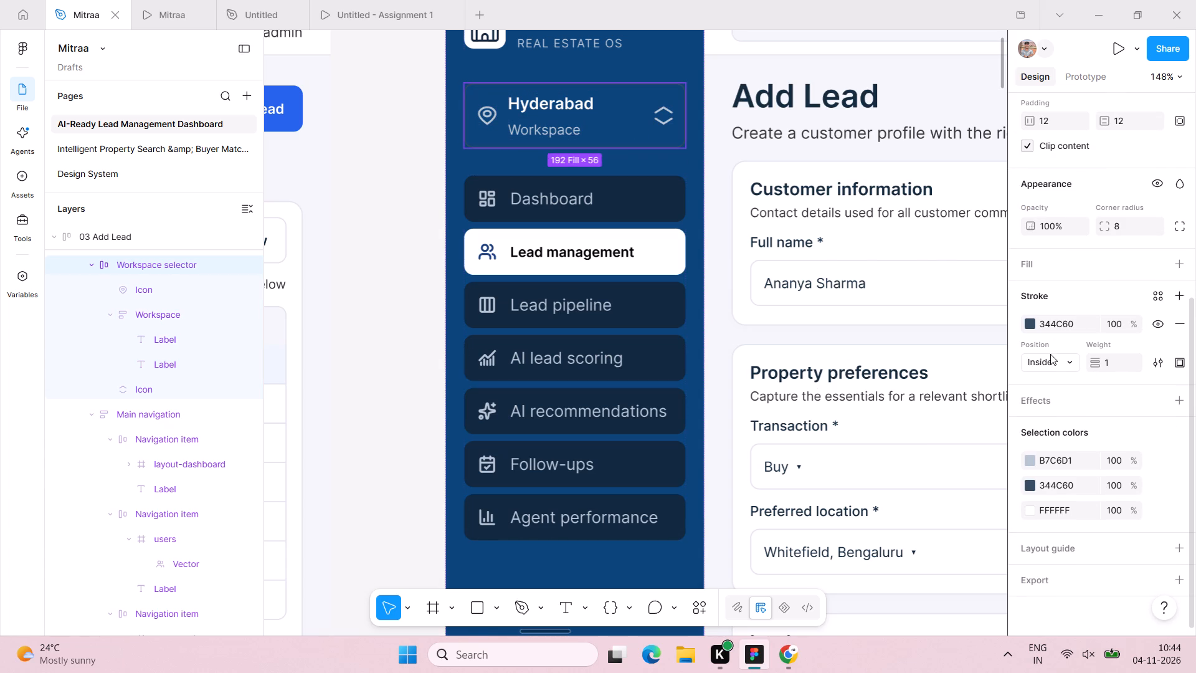
{"action": "left_click", "coordinate": [1069, 361]}
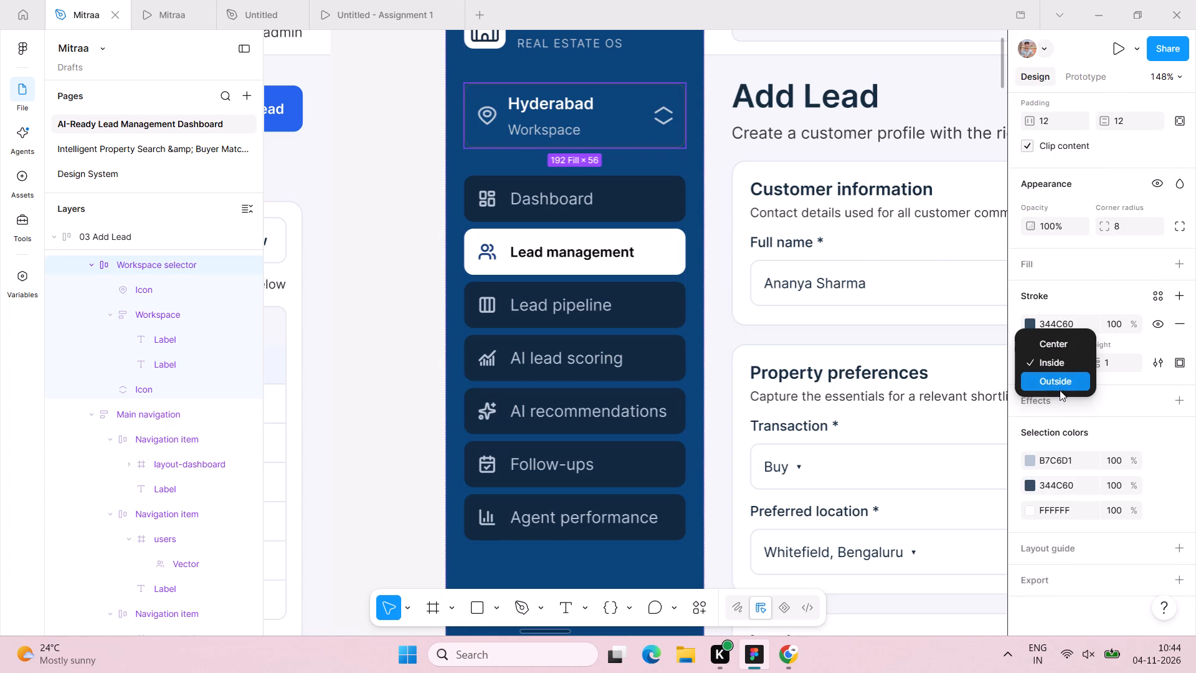
{"action": "left_click", "coordinate": [1060, 388]}
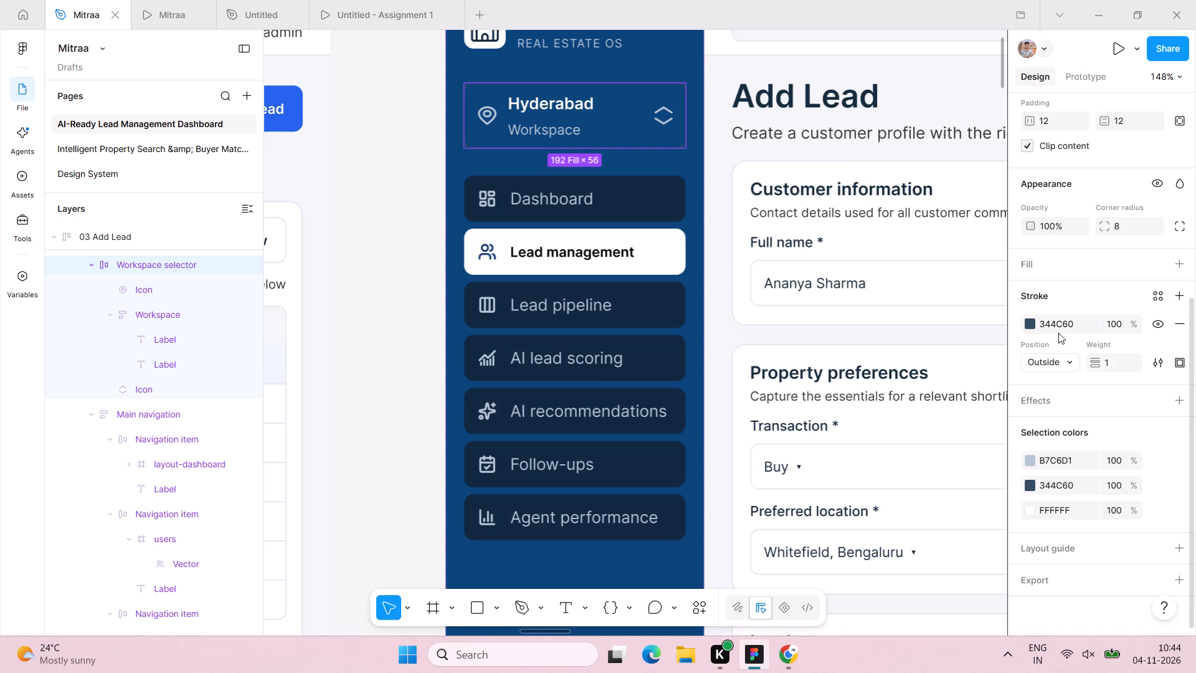
{"action": "left_click", "coordinate": [1032, 319]}
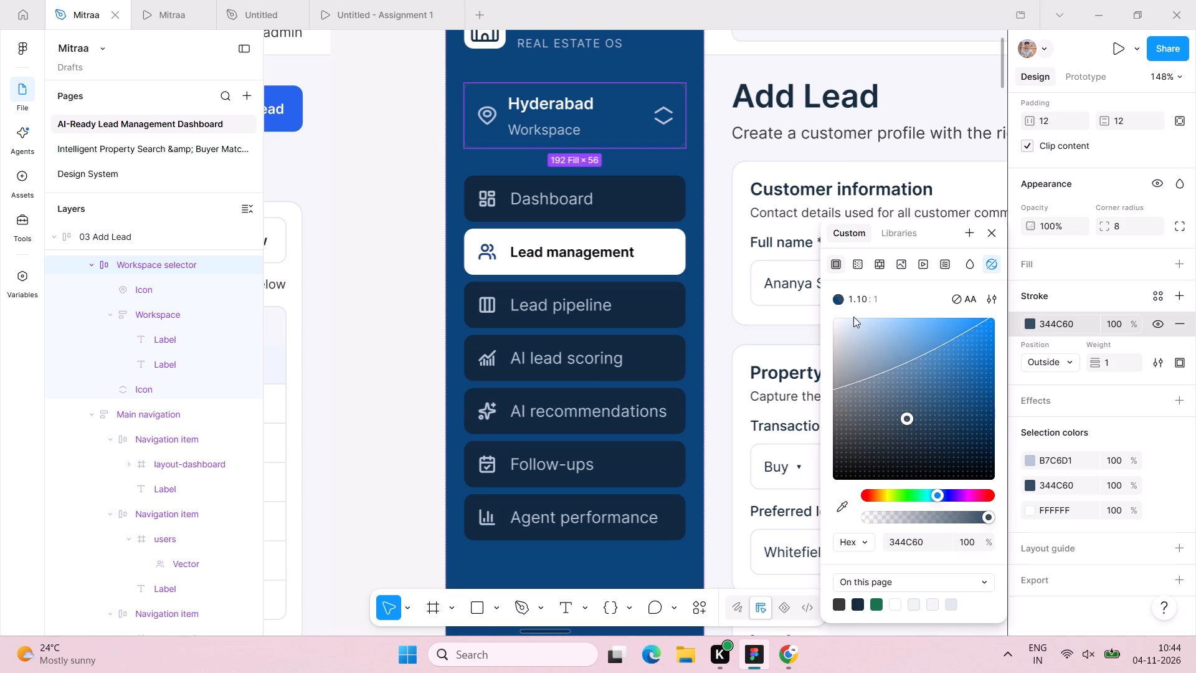
{"action": "left_click_drag", "start_coordinate": [911, 419], "coordinate": [817, 310]}
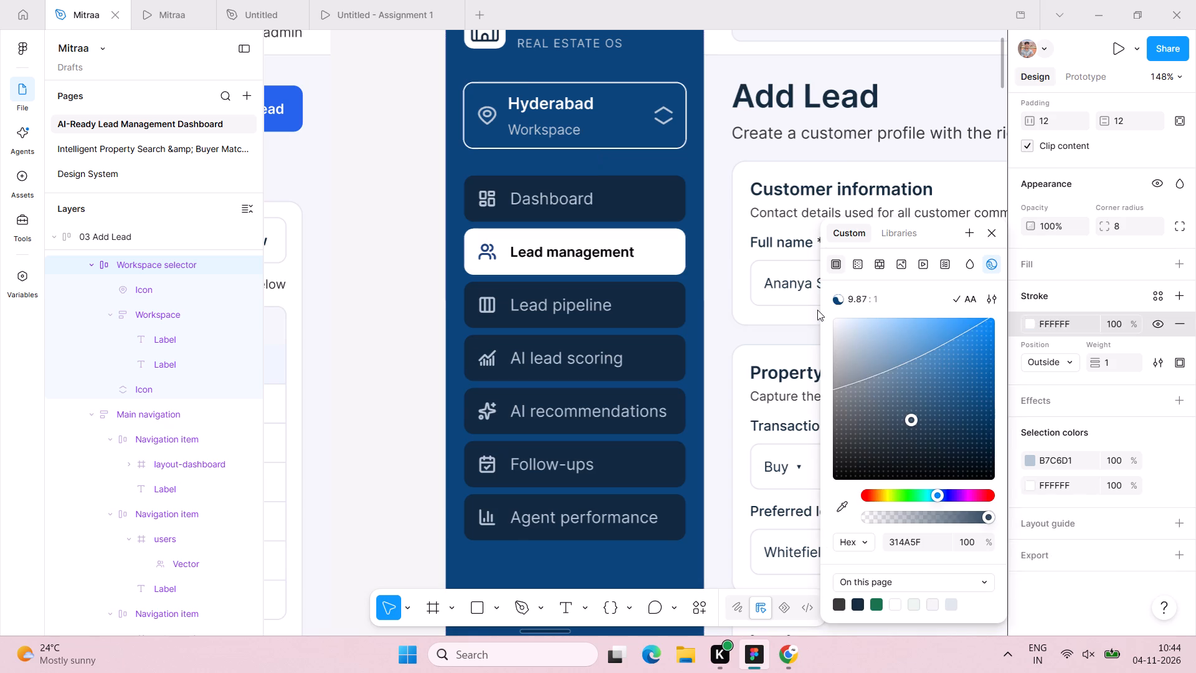
{"action": "left_click_drag", "start_coordinate": [817, 310], "coordinate": [819, 80]}
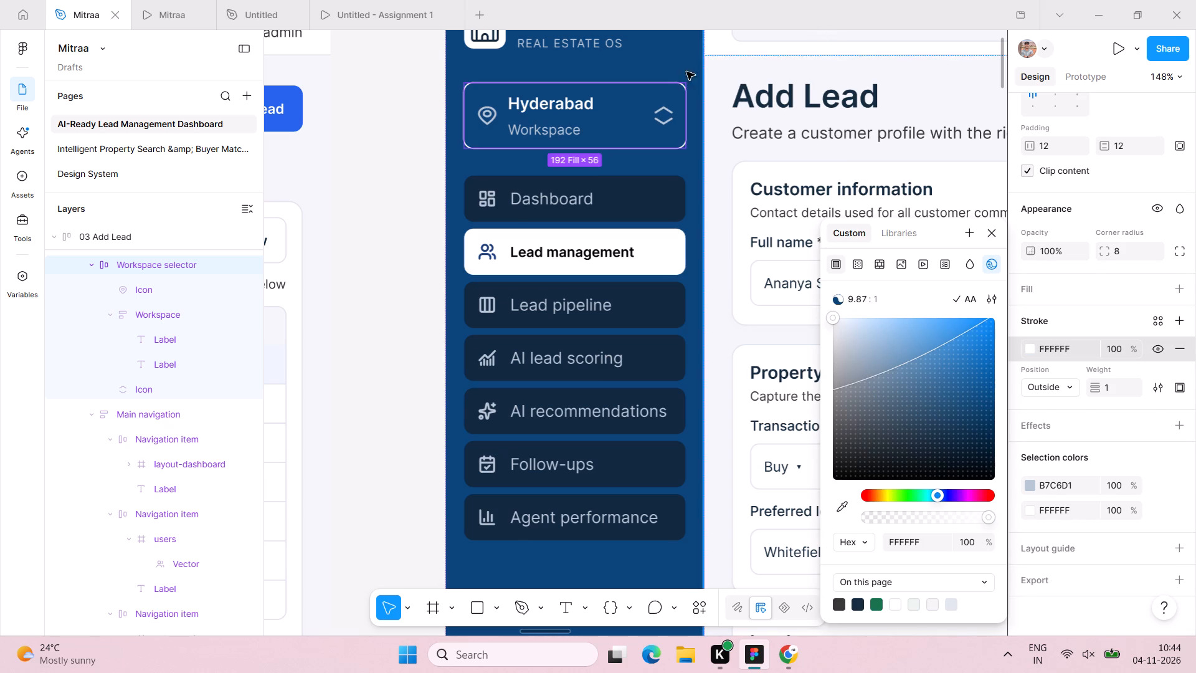
{"action": "left_click", "coordinate": [393, 179]}
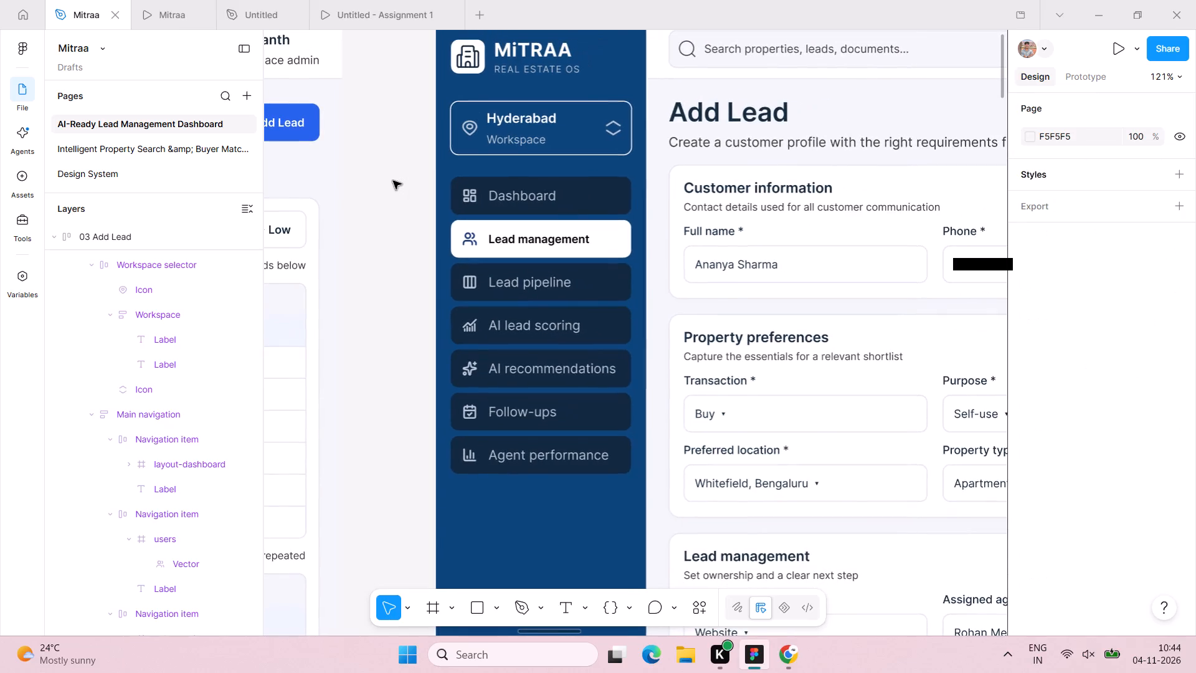
Set the stroke weight of the Add Lead workspace selector to 0.5.
{"action": "double_click", "coordinate": [531, 125]}
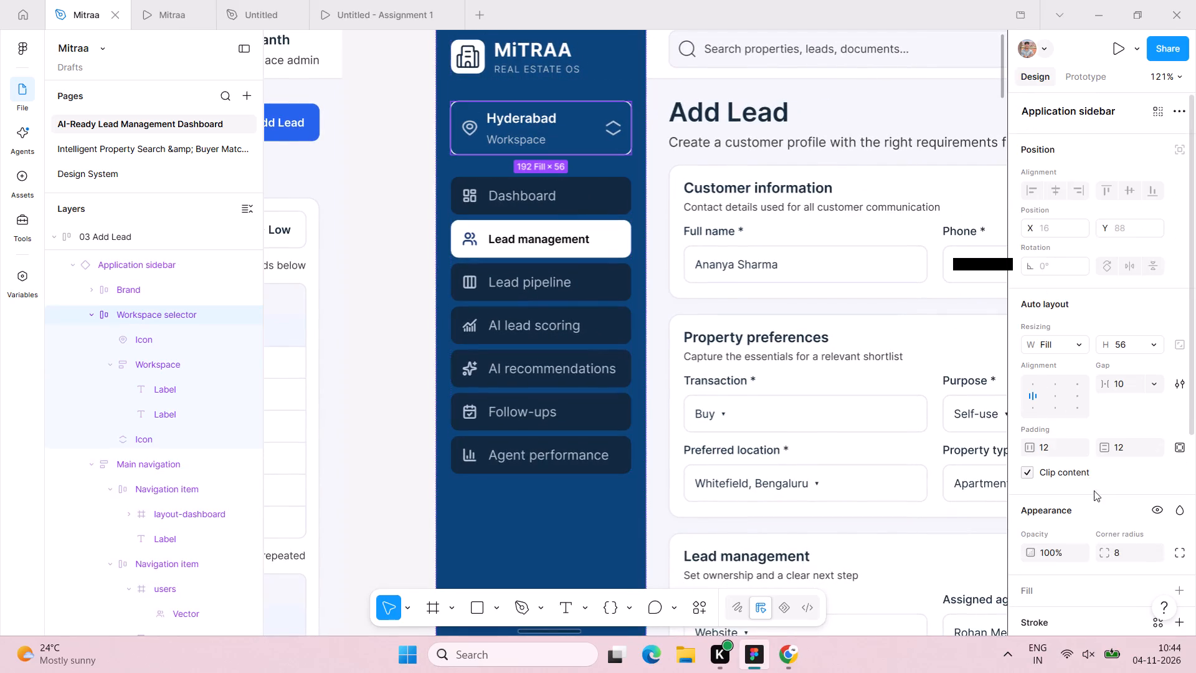
{"action": "scroll", "coordinate": [1097, 480], "scroll_direction": "down", "scroll_amount": 6}
{"action": "left_click", "coordinate": [1113, 396]}
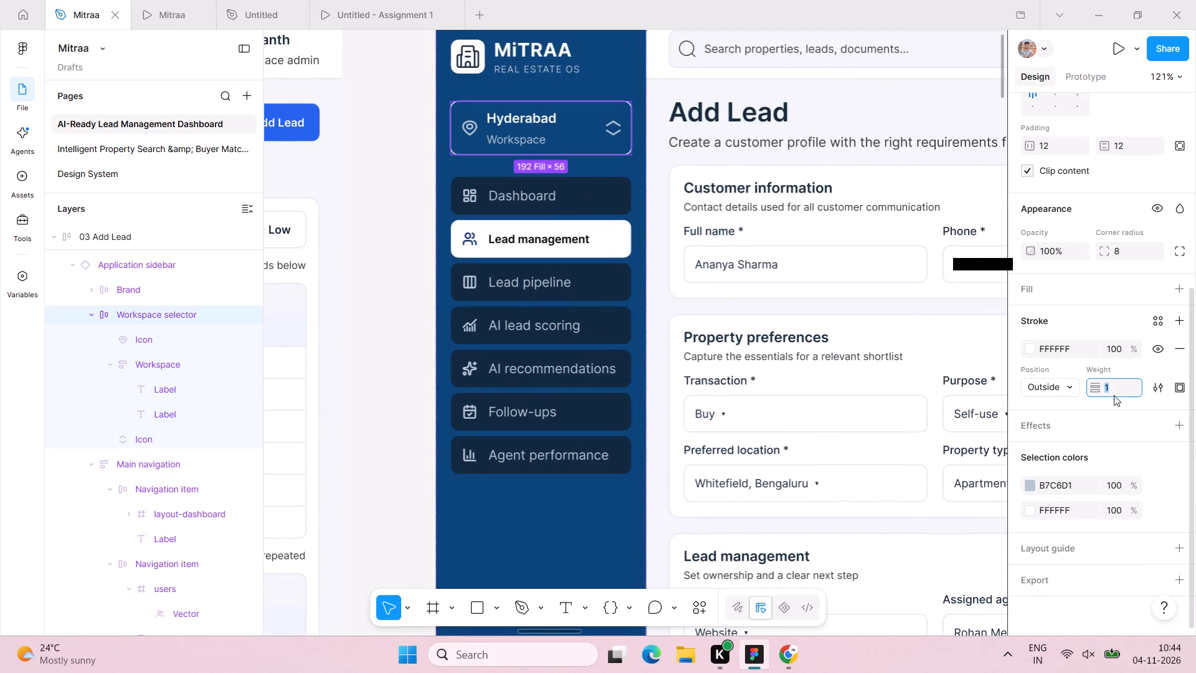
{"action": "type", "text": "0.5"}
{"action": "key", "text": "Return"}
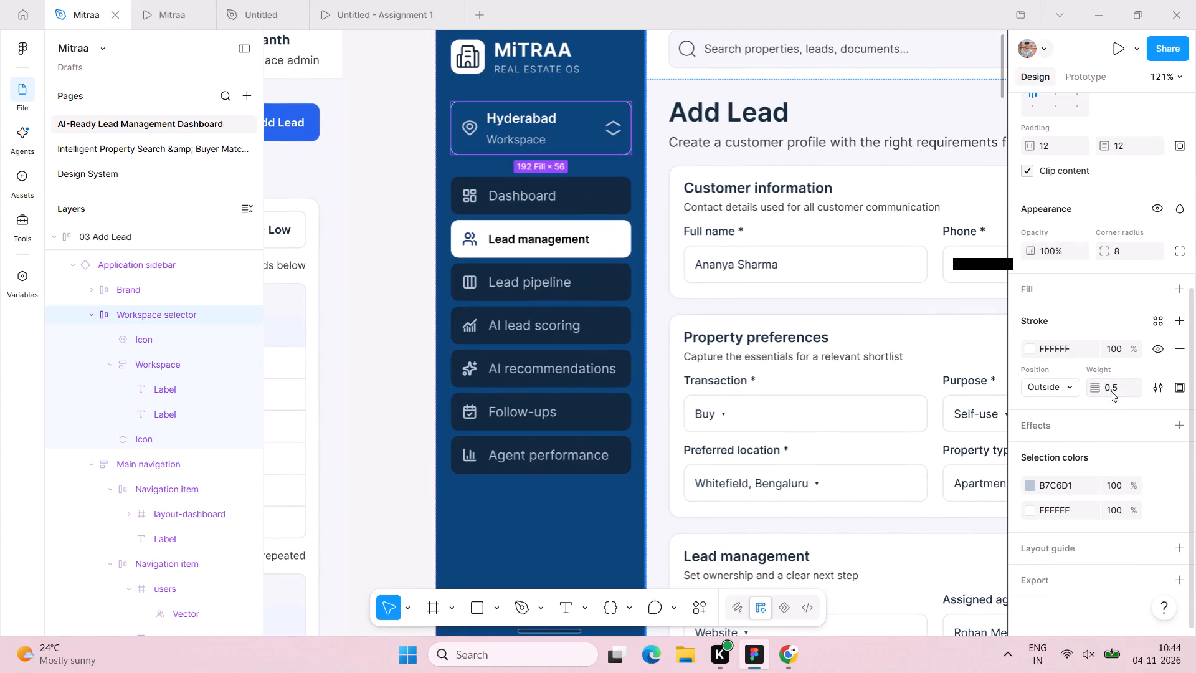
{"action": "left_click", "coordinate": [380, 295]}
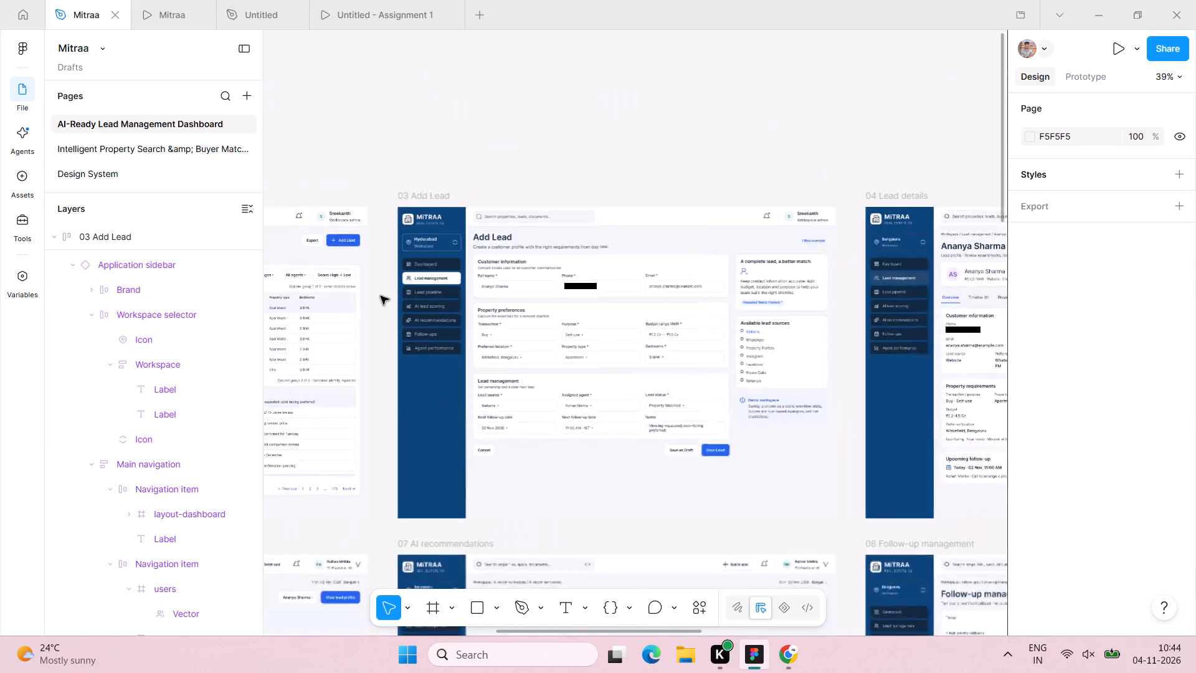
Compare the brand text sizes in the Add Lead and Dashboard sidebars, checking the MiTRAA wordmark and the Dashboard's REAL ESTATE OS tagline.
{"action": "scroll", "coordinate": [381, 296], "scroll_direction": "left", "scroll_amount": 2}
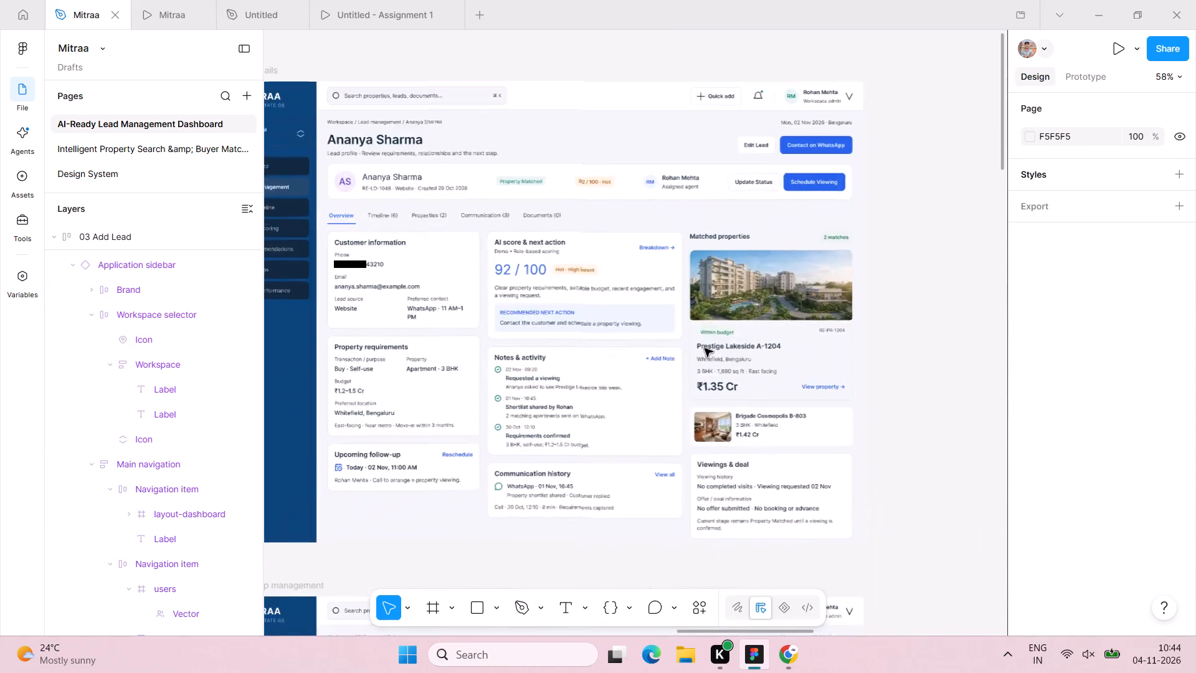
{"action": "scroll", "coordinate": [705, 348], "scroll_direction": "up", "scroll_amount": 2}
{"action": "scroll", "coordinate": [705, 348], "scroll_direction": "right", "scroll_amount": 1}
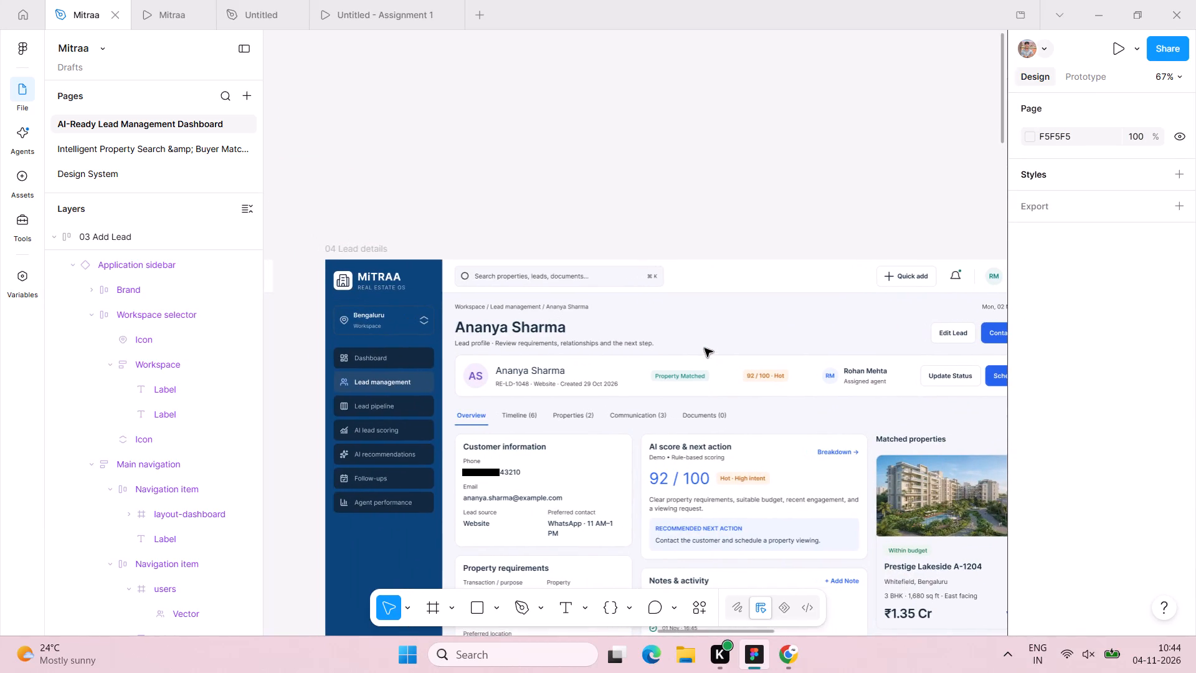
{"action": "scroll", "coordinate": [536, 338], "scroll_direction": "right", "scroll_amount": 8}
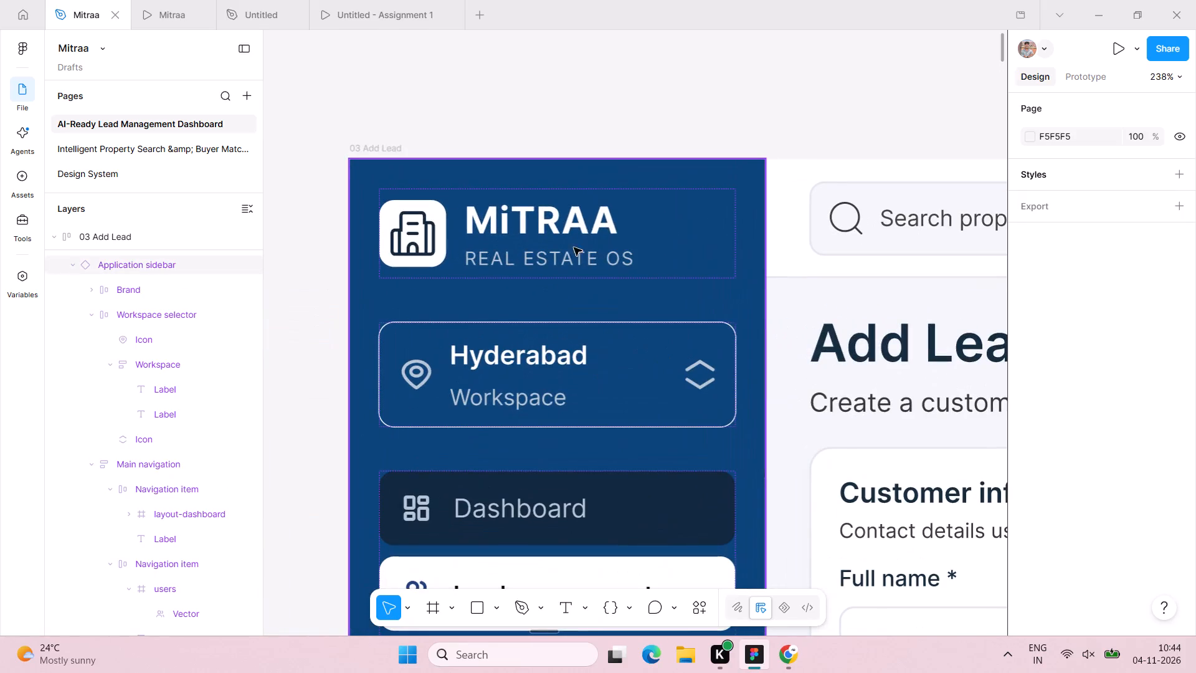
{"action": "triple_click", "coordinate": [585, 220]}
{"action": "double_click", "coordinate": [584, 219]}
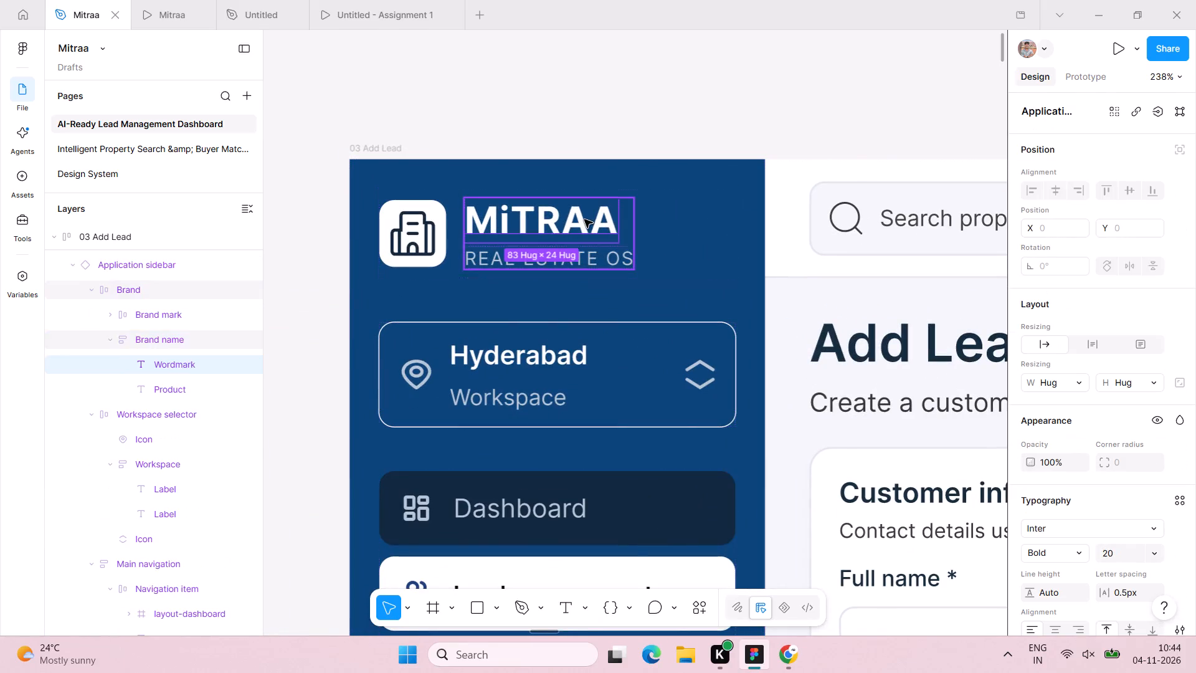
{"action": "scroll", "coordinate": [583, 219], "scroll_direction": "right", "scroll_amount": 2}
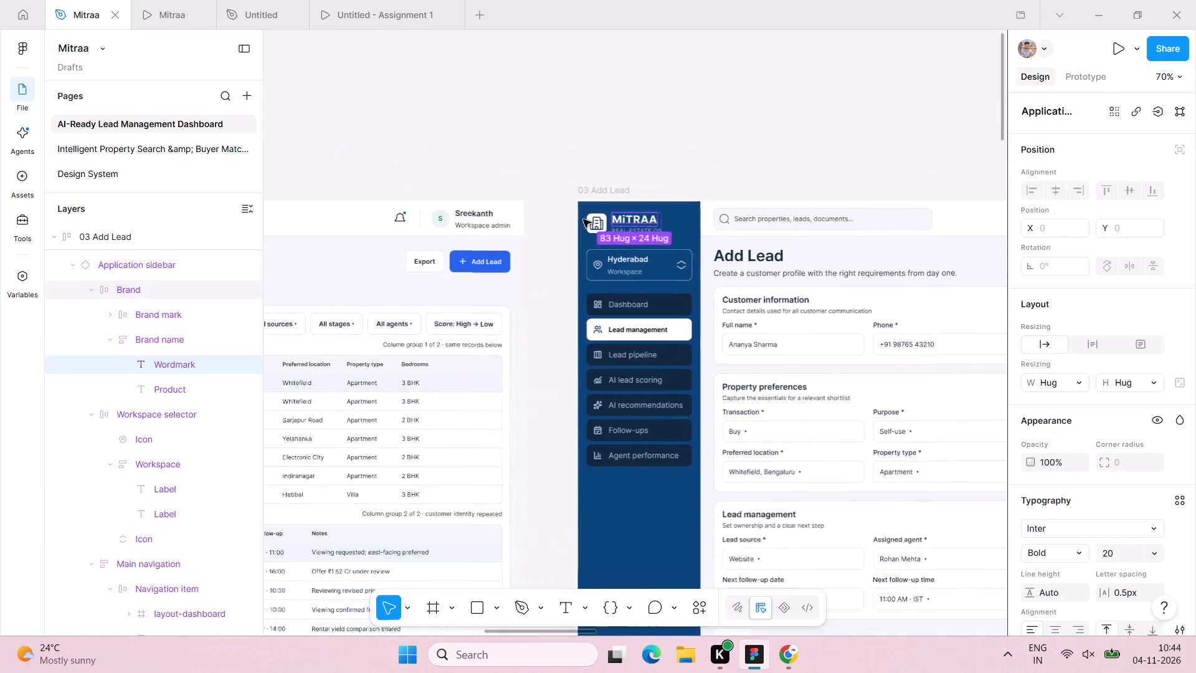
{"action": "scroll", "coordinate": [583, 219], "scroll_direction": "right", "scroll_amount": 15}
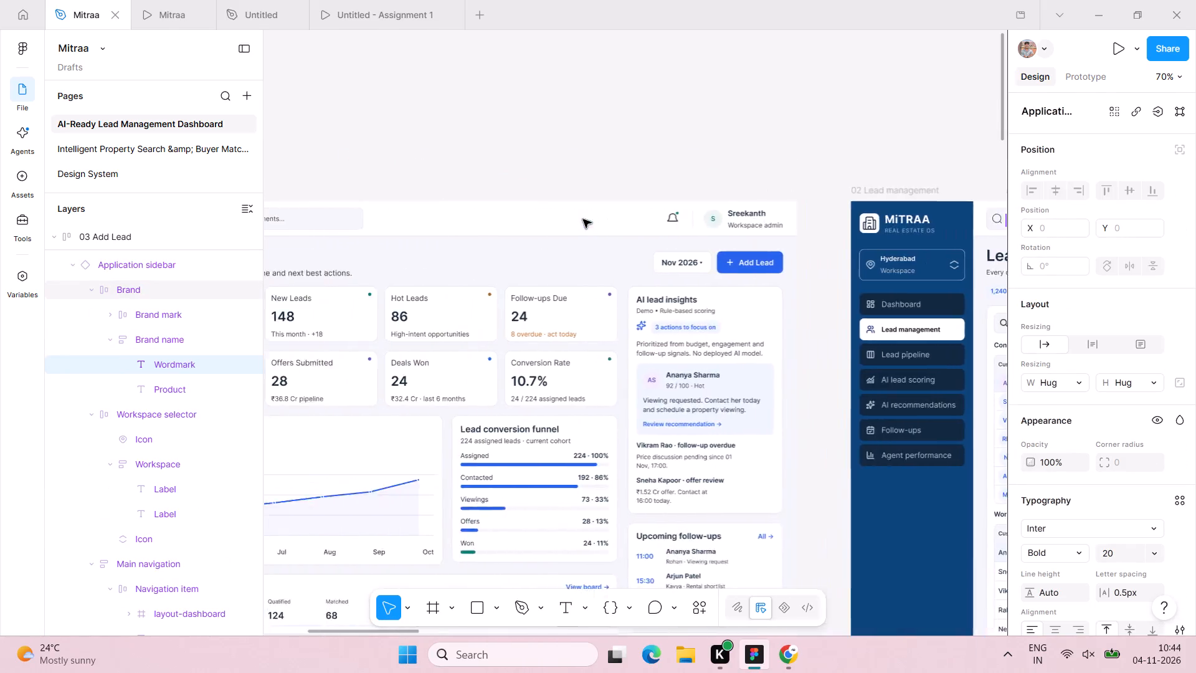
{"action": "scroll", "coordinate": [583, 219], "scroll_direction": "right", "scroll_amount": 2}
{"action": "scroll", "coordinate": [583, 219], "scroll_direction": "left", "scroll_amount": 1}
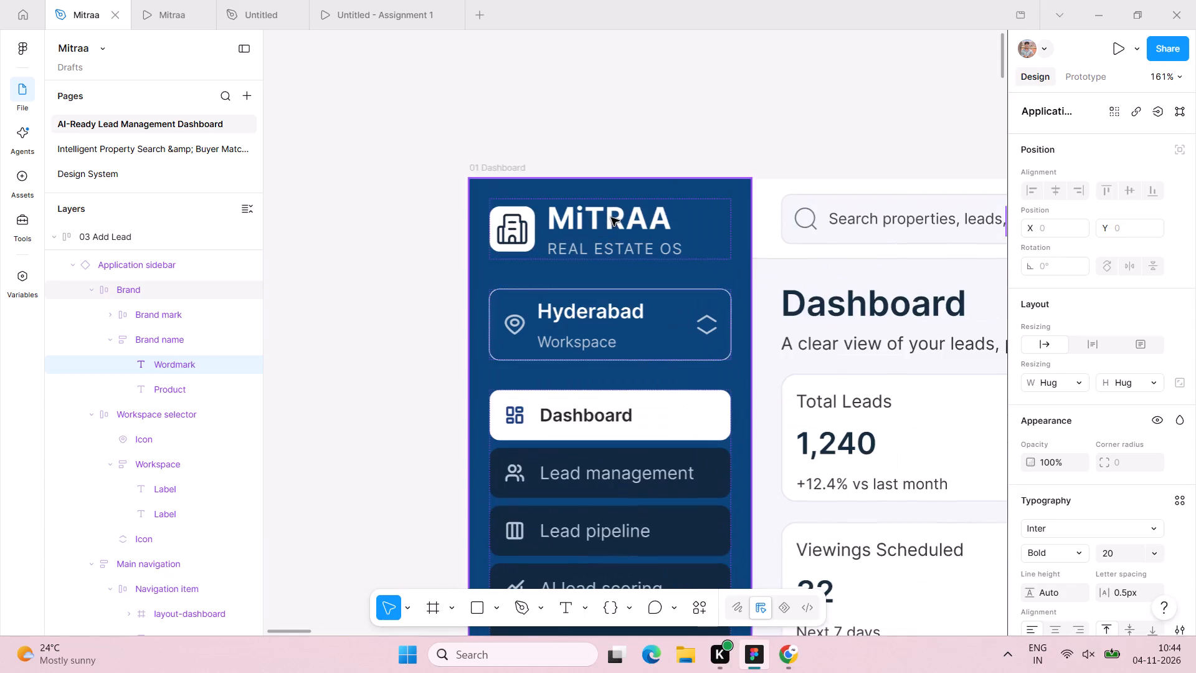
{"action": "triple_click", "coordinate": [611, 217]}
{"action": "double_click", "coordinate": [610, 214]}
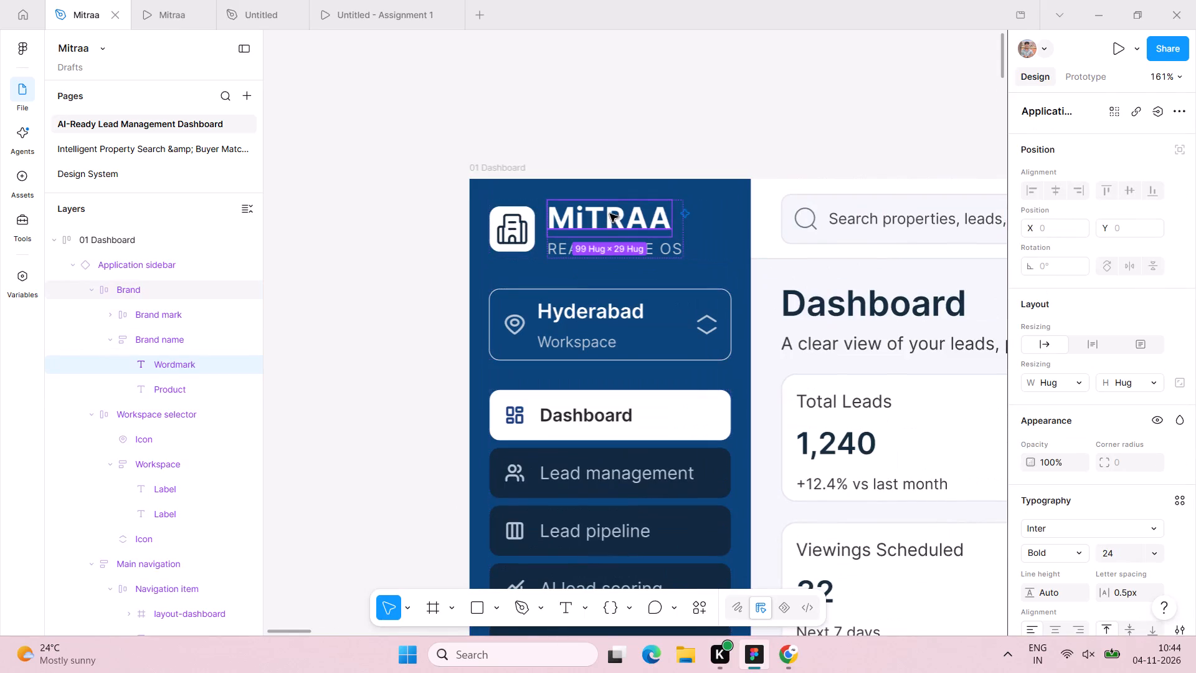
{"action": "left_click", "coordinate": [624, 249]}
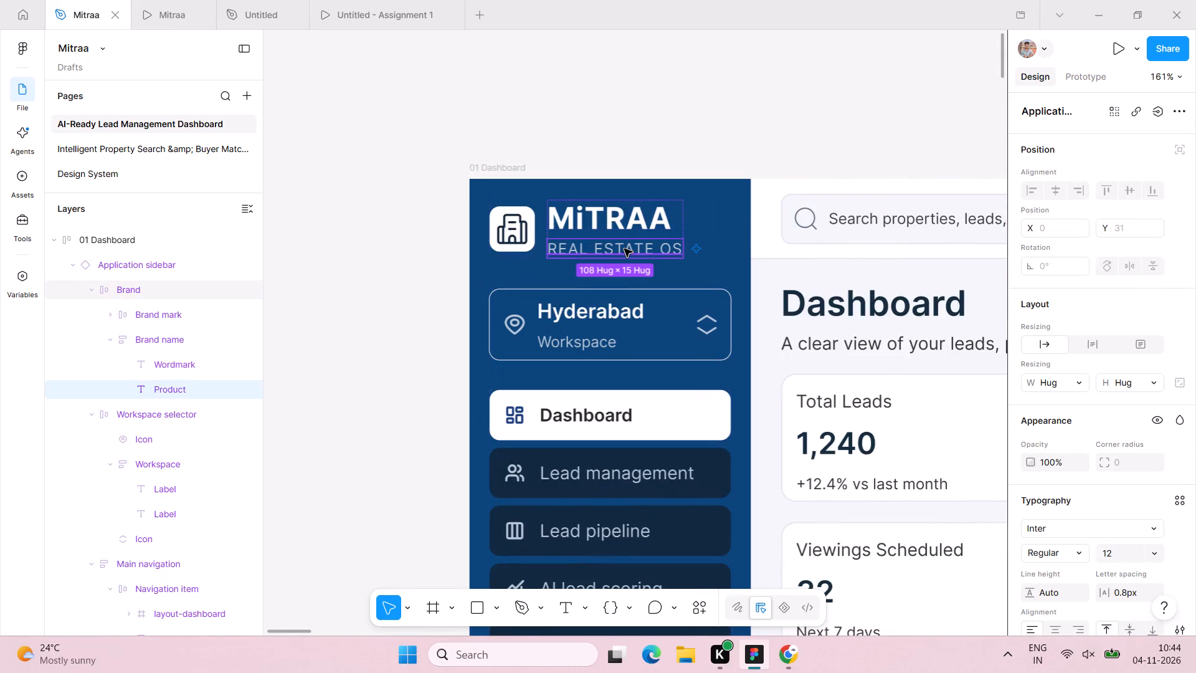
Set the font size of the MiTRAA wordmark in the Lead management sidebar to 24.
{"action": "scroll", "coordinate": [624, 249], "scroll_direction": "left", "scroll_amount": 7}
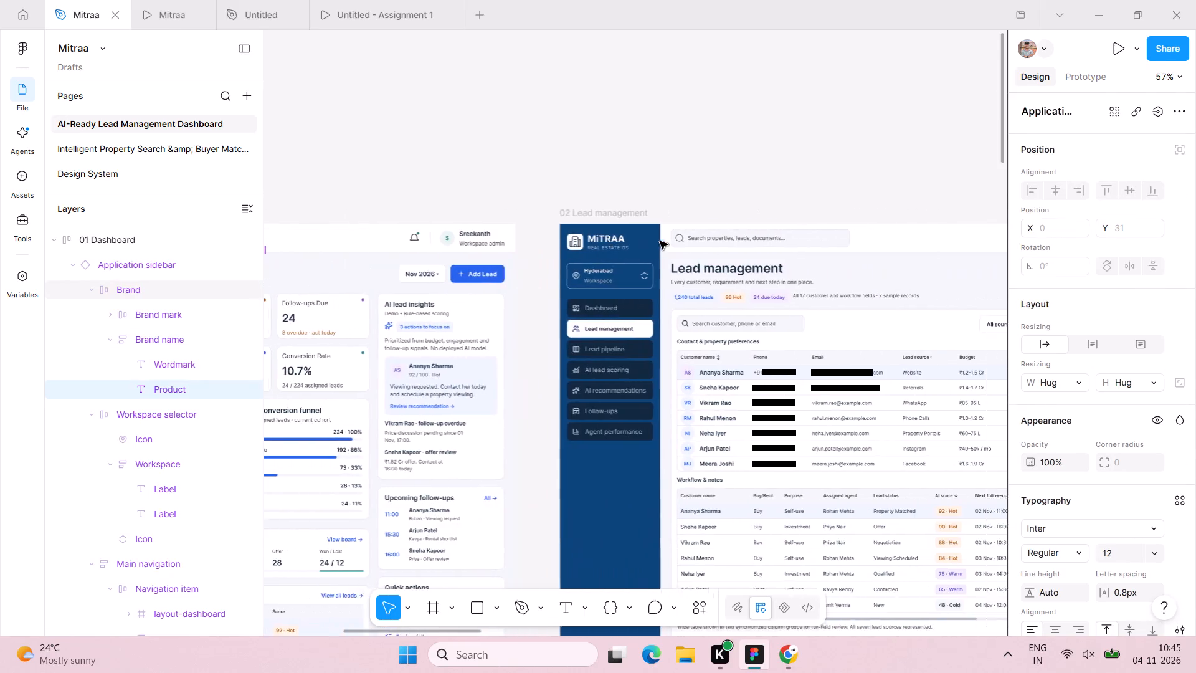
{"action": "scroll", "coordinate": [399, 275], "scroll_direction": "right", "scroll_amount": 2}
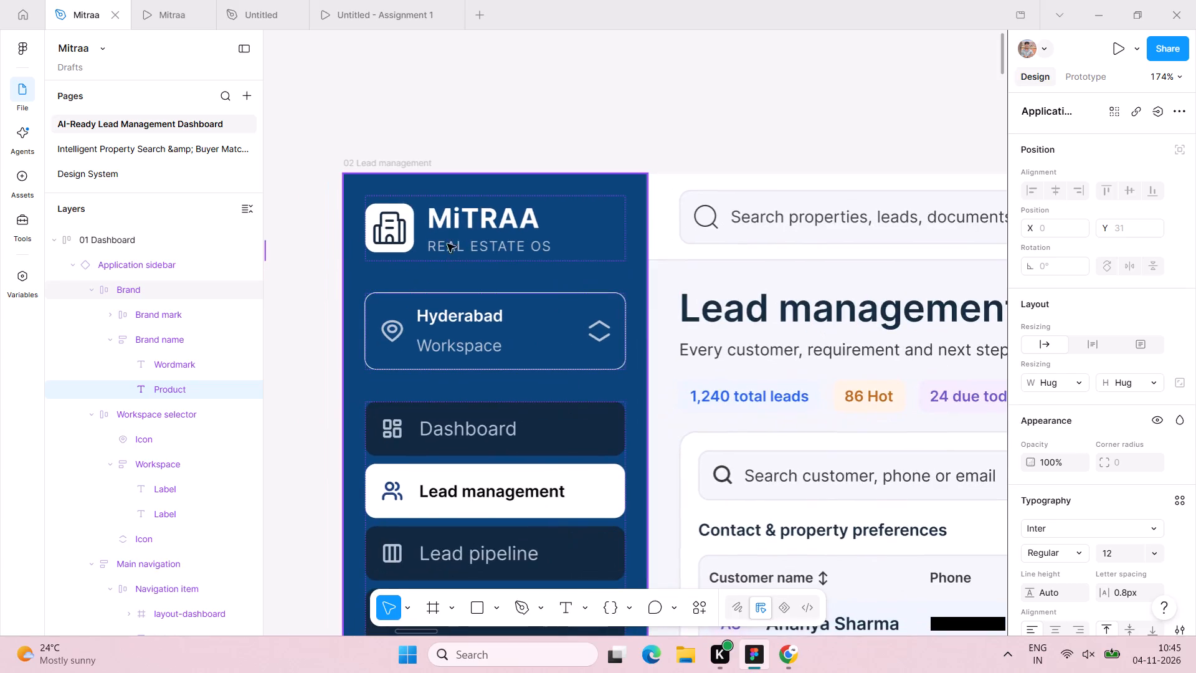
{"action": "left_click", "coordinate": [496, 193]}
{"action": "triple_click", "coordinate": [501, 221]}
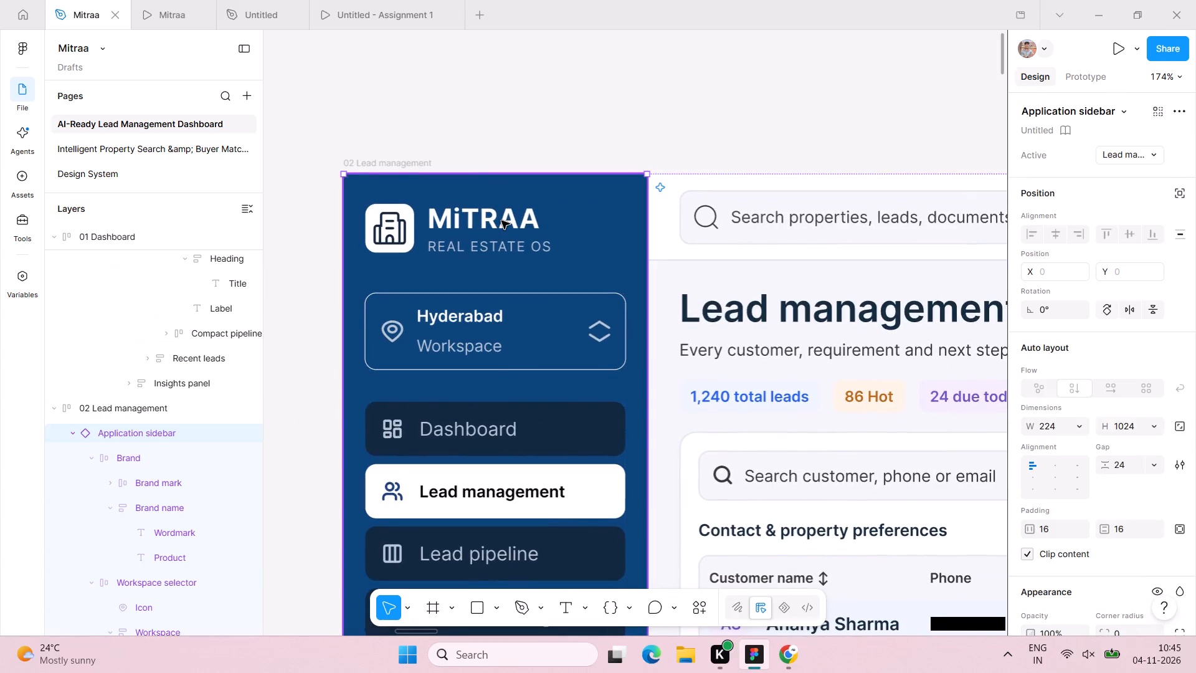
{"action": "double_click", "coordinate": [501, 221]}
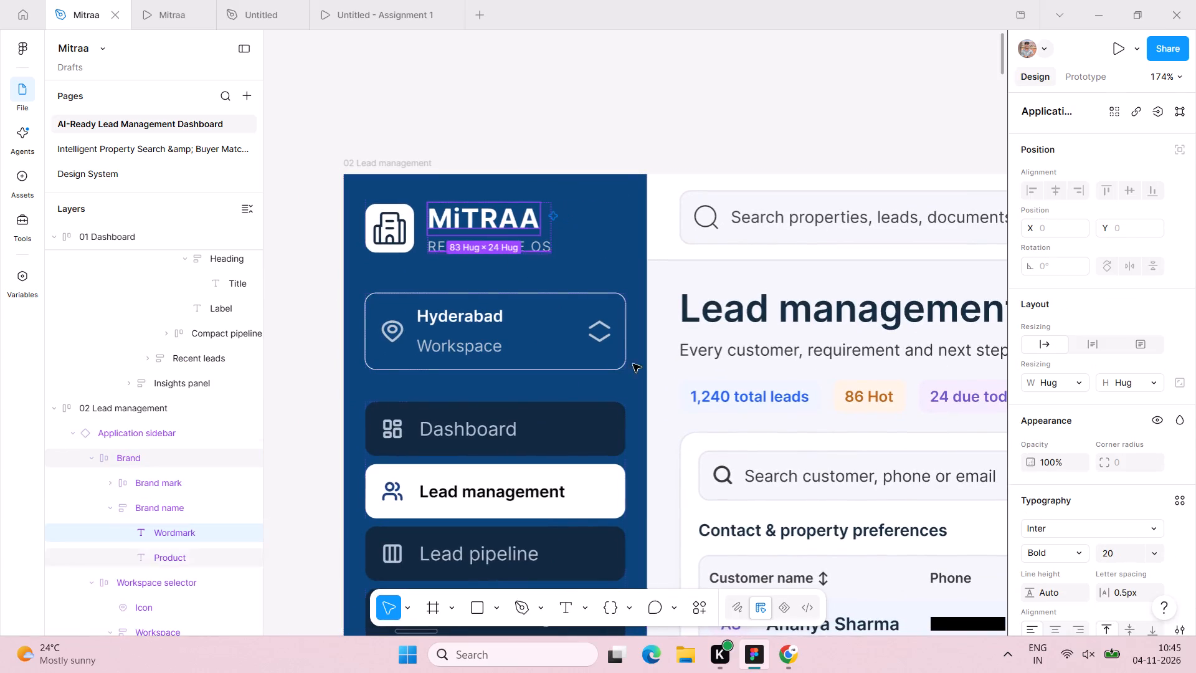
{"action": "left_click", "coordinate": [1111, 551]}
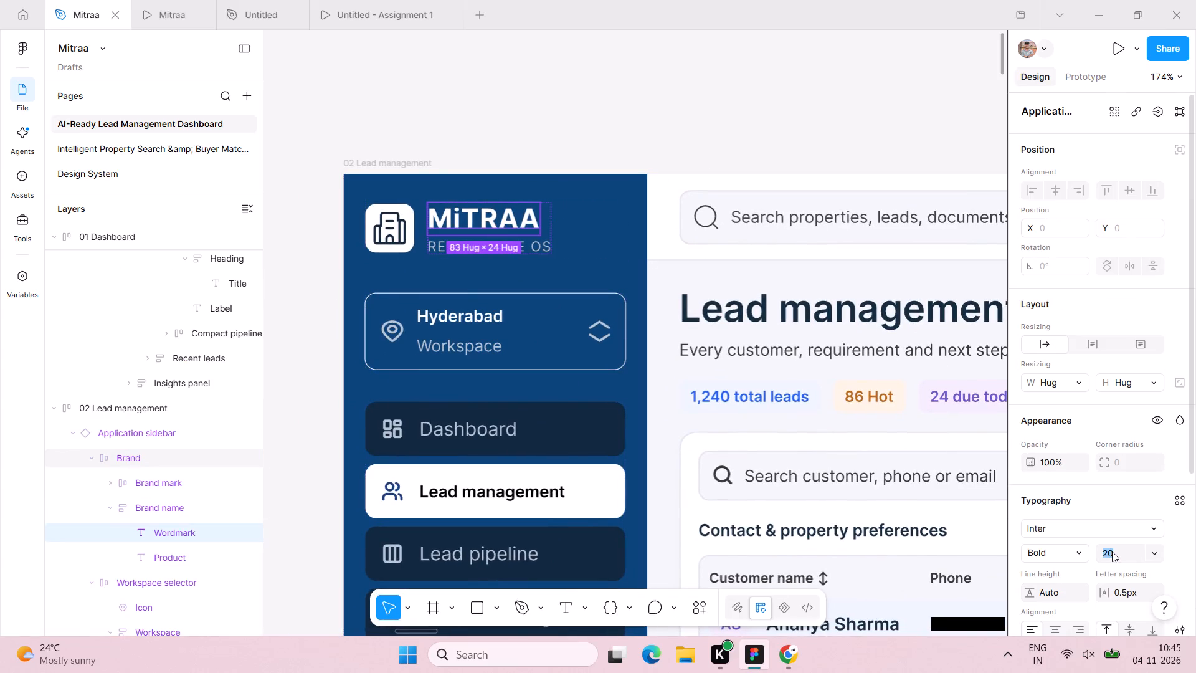
{"action": "type", "text": "24"}
{"action": "key", "text": "Return"}
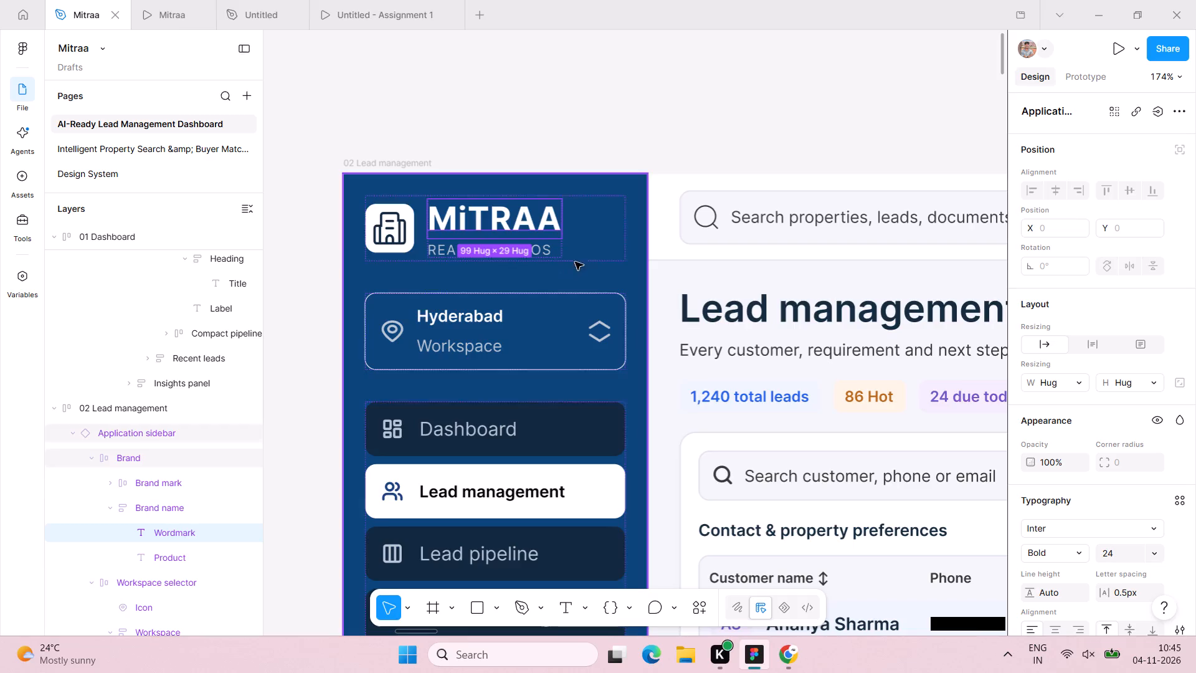
Set the font size of the REAL ESTATE OS tagline in the Lead management sidebar to 12.
{"action": "left_click", "coordinate": [548, 255]}
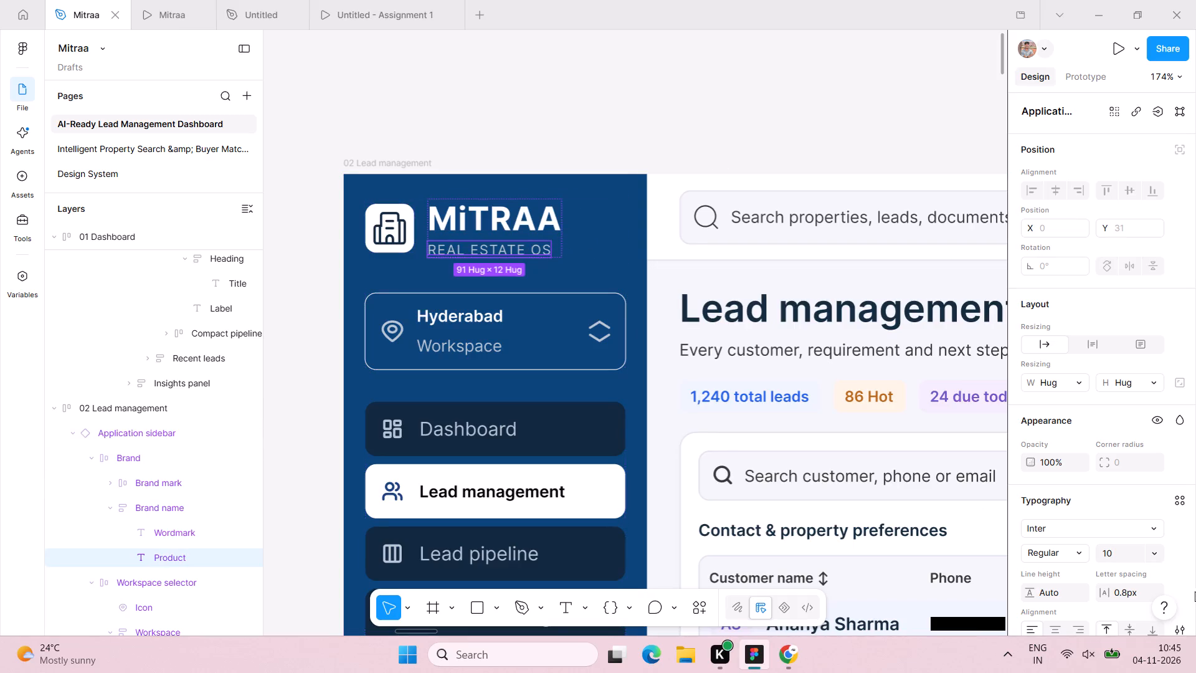
{"action": "left_click", "coordinate": [1127, 545]}
{"action": "type", "text": "12"}
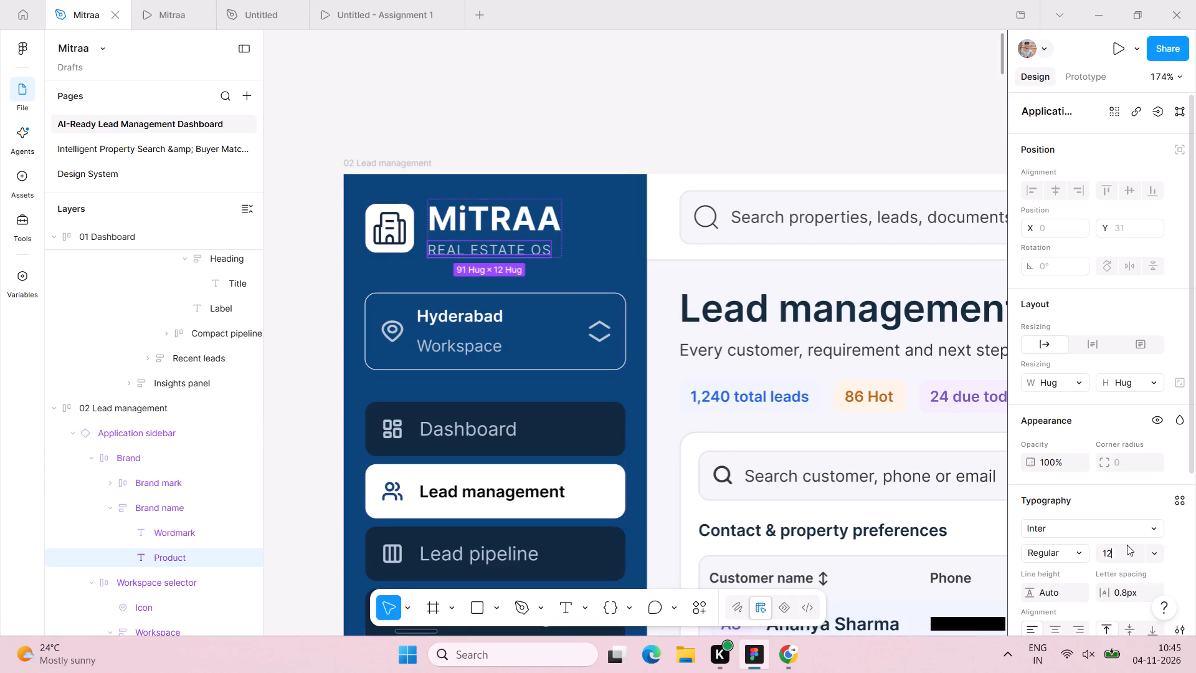
{"action": "key", "text": "Return"}
{"action": "left_click", "coordinate": [491, 122]}
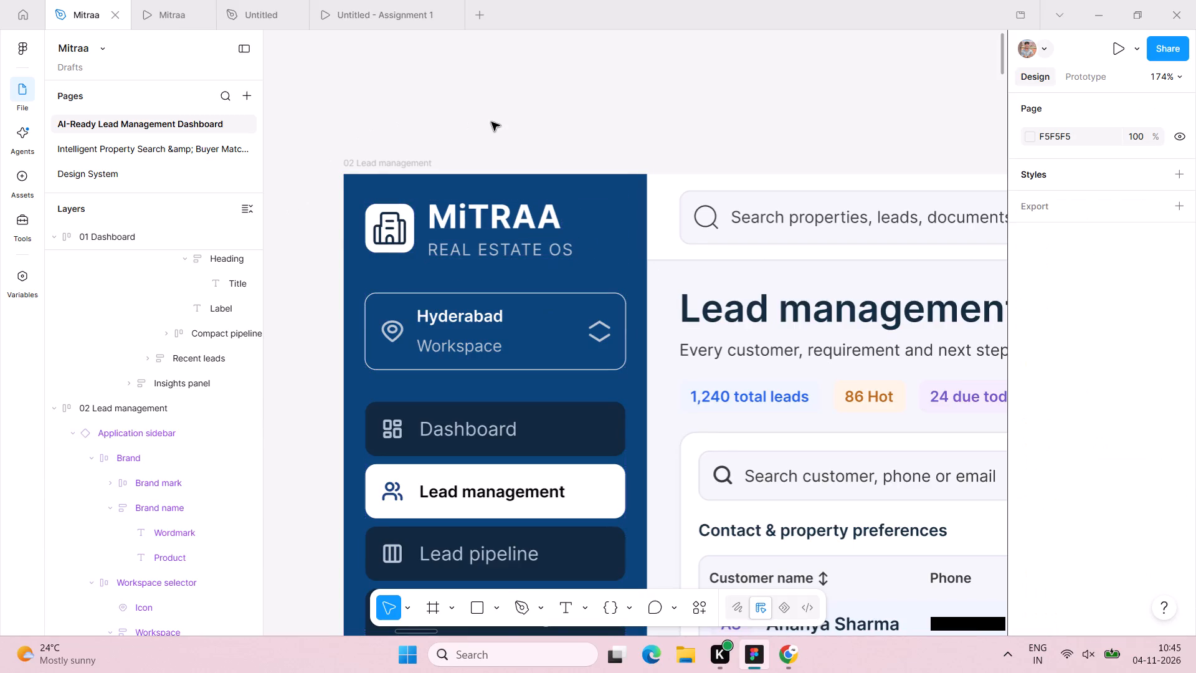
Set the font size of the MiTRAA wordmark in the Add Lead sidebar to 24.
{"action": "scroll", "coordinate": [491, 122], "scroll_direction": "left", "scroll_amount": 7}
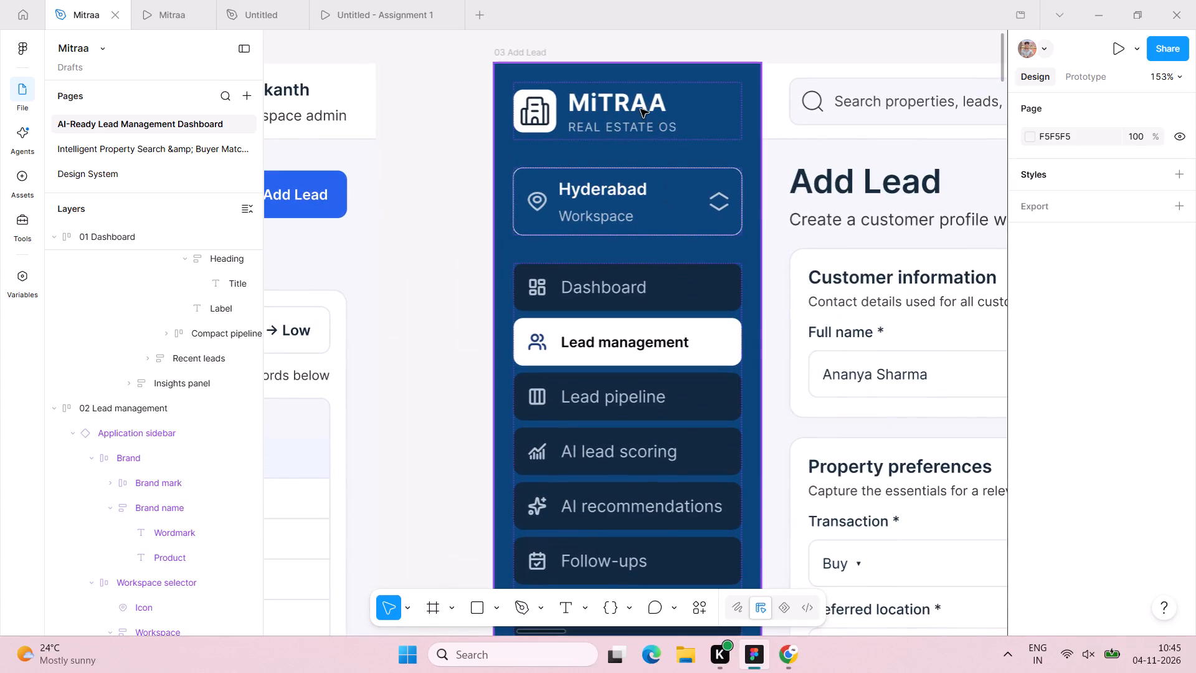
{"action": "triple_click", "coordinate": [640, 108]}
{"action": "double_click", "coordinate": [640, 108]}
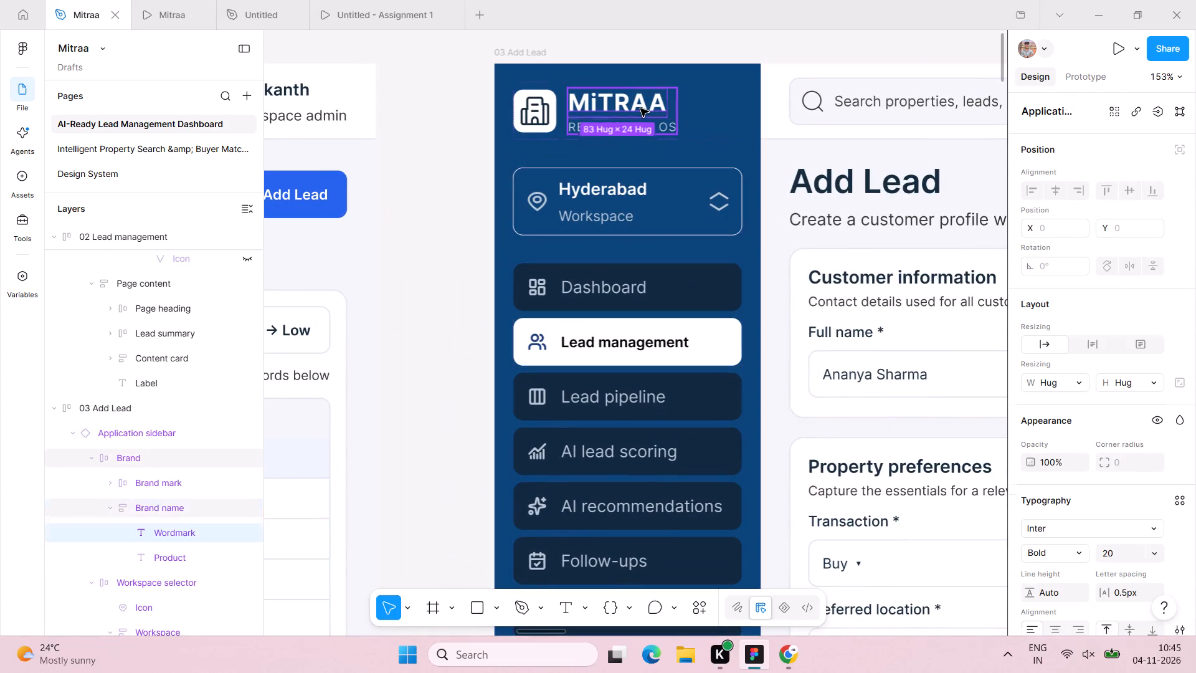
{"action": "left_click", "coordinate": [1116, 559]}
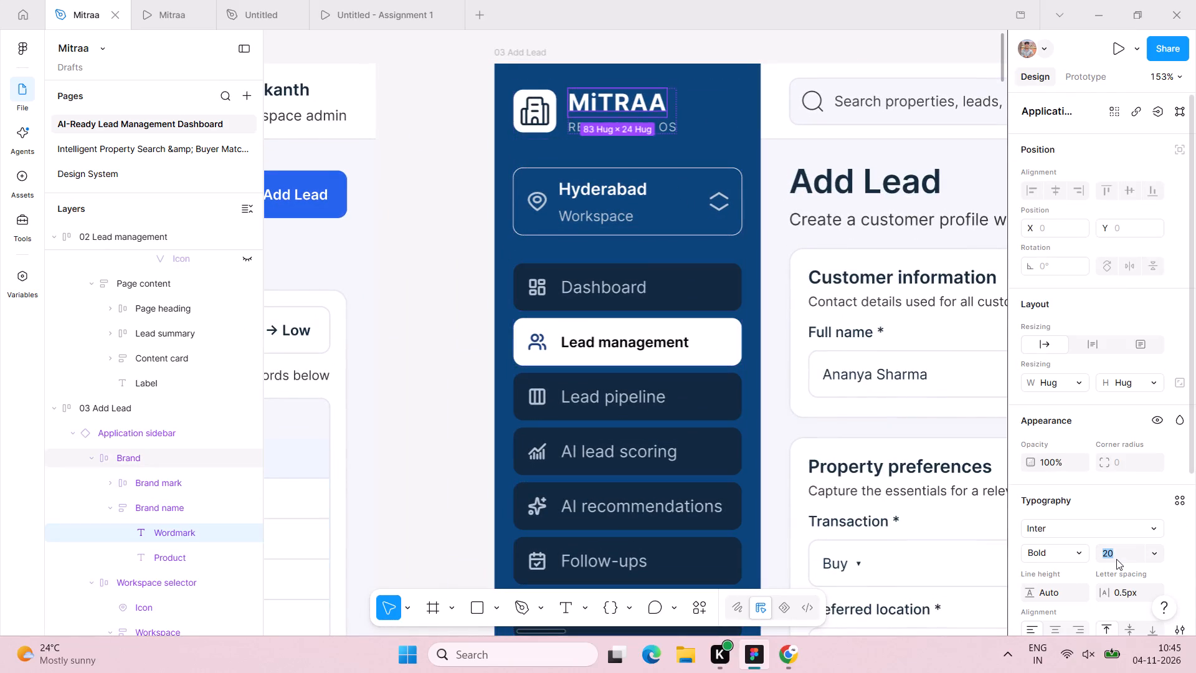
{"action": "type", "text": "24"}
{"action": "key", "text": "Return"}
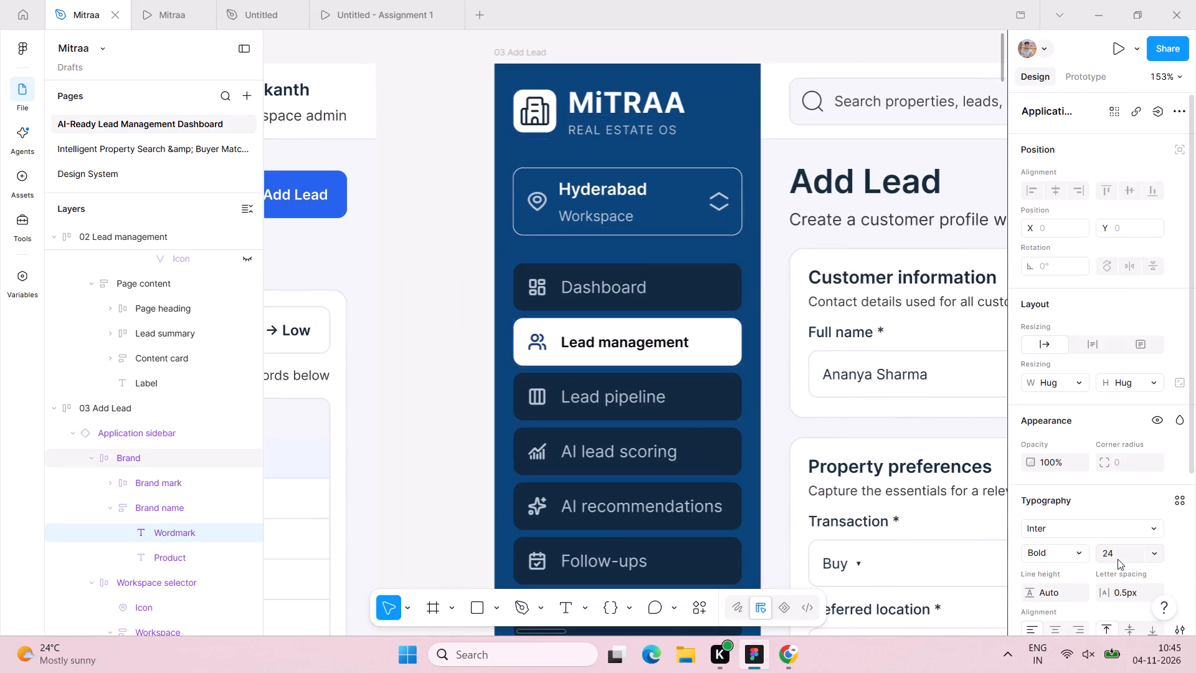
Set the font size of the REAL ESTATE OS tagline in the Add Lead sidebar to 12.
{"action": "left_click", "coordinate": [622, 132]}
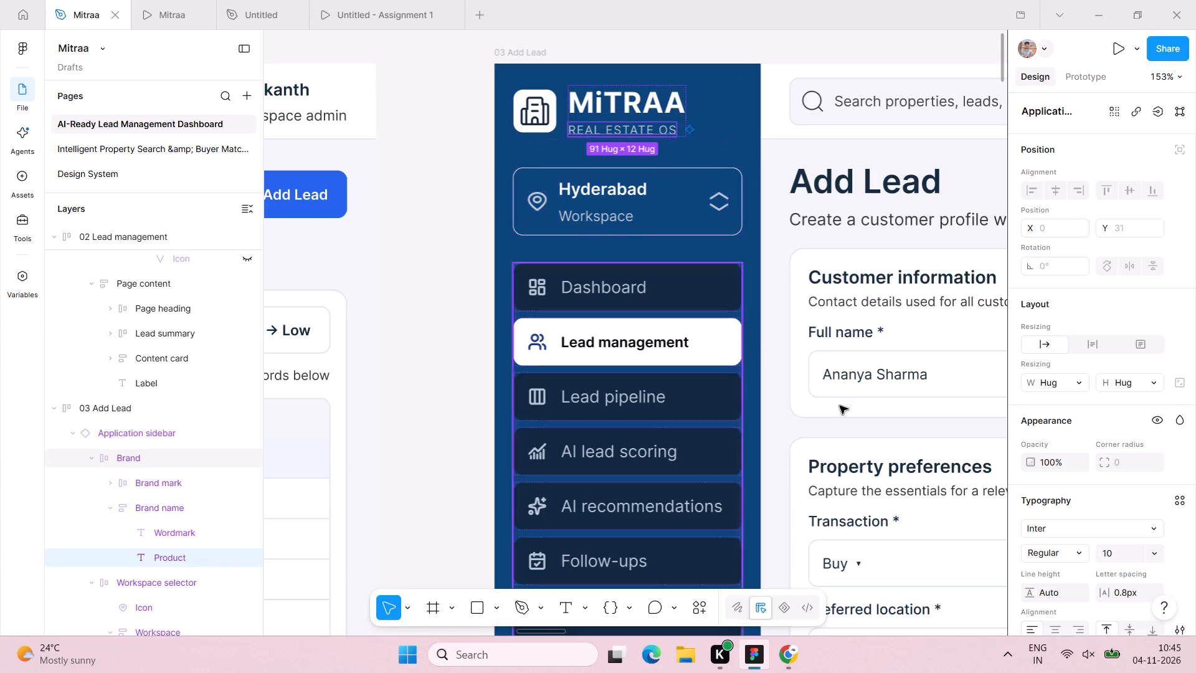
{"action": "left_click", "coordinate": [1130, 559]}
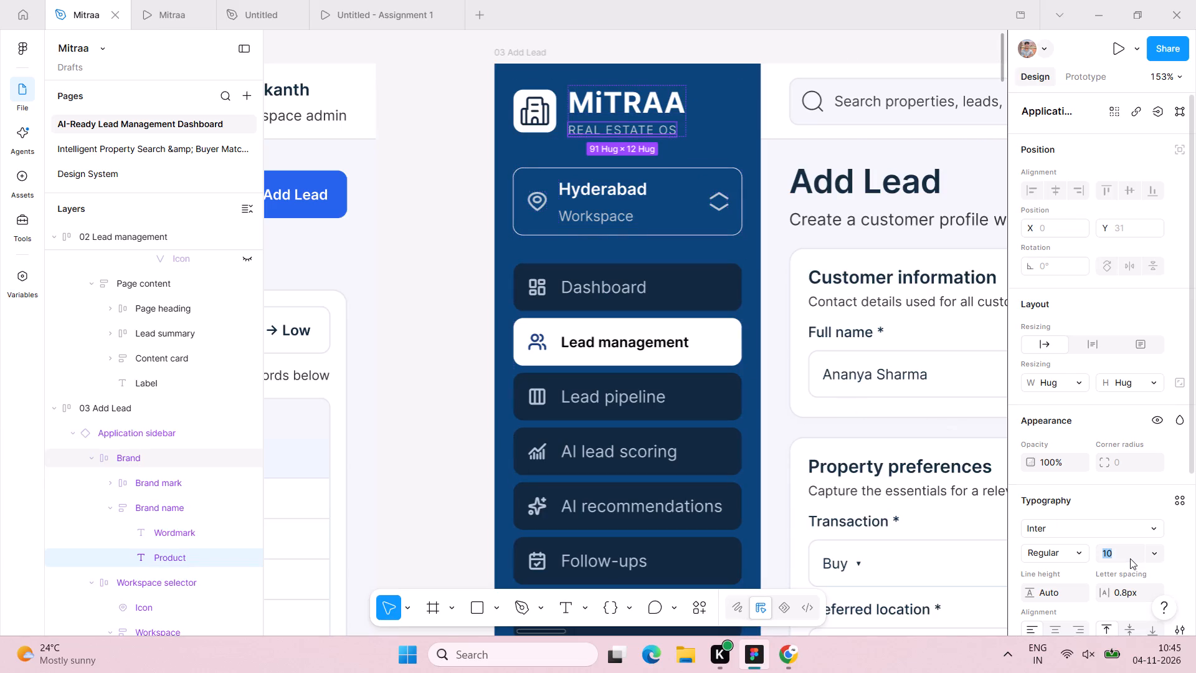
{"action": "type", "text": "12"}
{"action": "key", "text": "Return"}
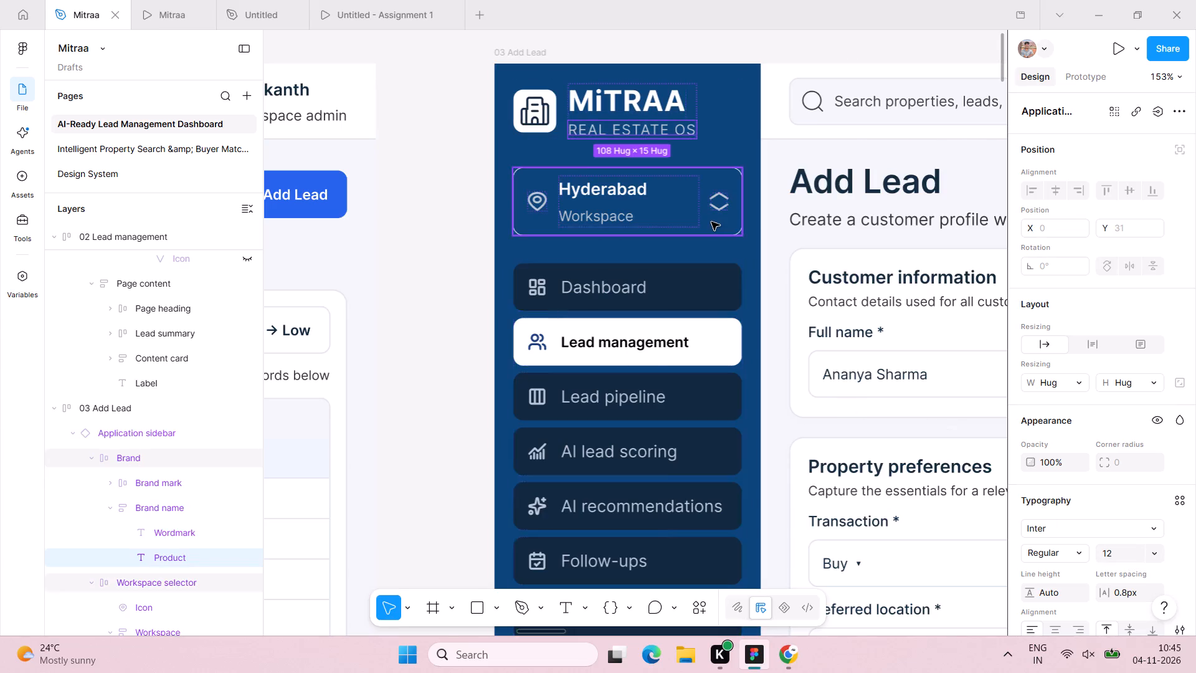
Compare the Dashboard, Lead management and Add Lead screens, checking the font sizes of the wordmark and tagline in the Add Lead sidebar.
{"action": "scroll", "coordinate": [708, 223], "scroll_direction": "right", "scroll_amount": 8}
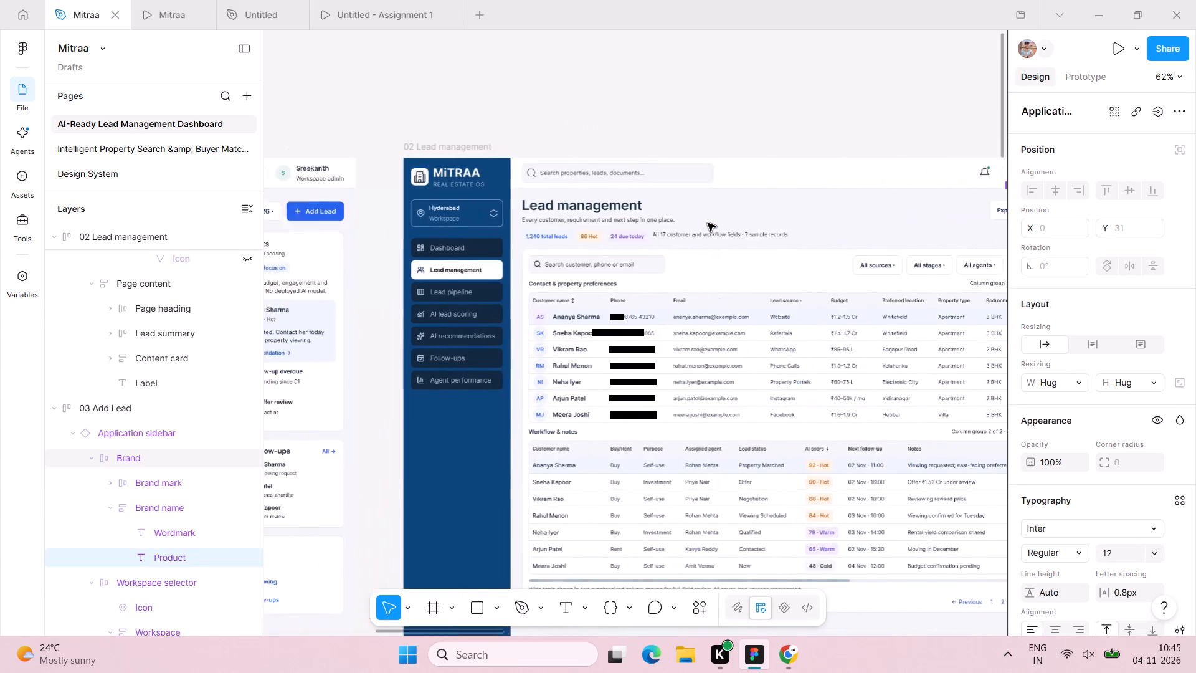
{"action": "scroll", "coordinate": [708, 223], "scroll_direction": "right", "scroll_amount": 3}
{"action": "scroll", "coordinate": [708, 223], "scroll_direction": "left", "scroll_amount": 3}
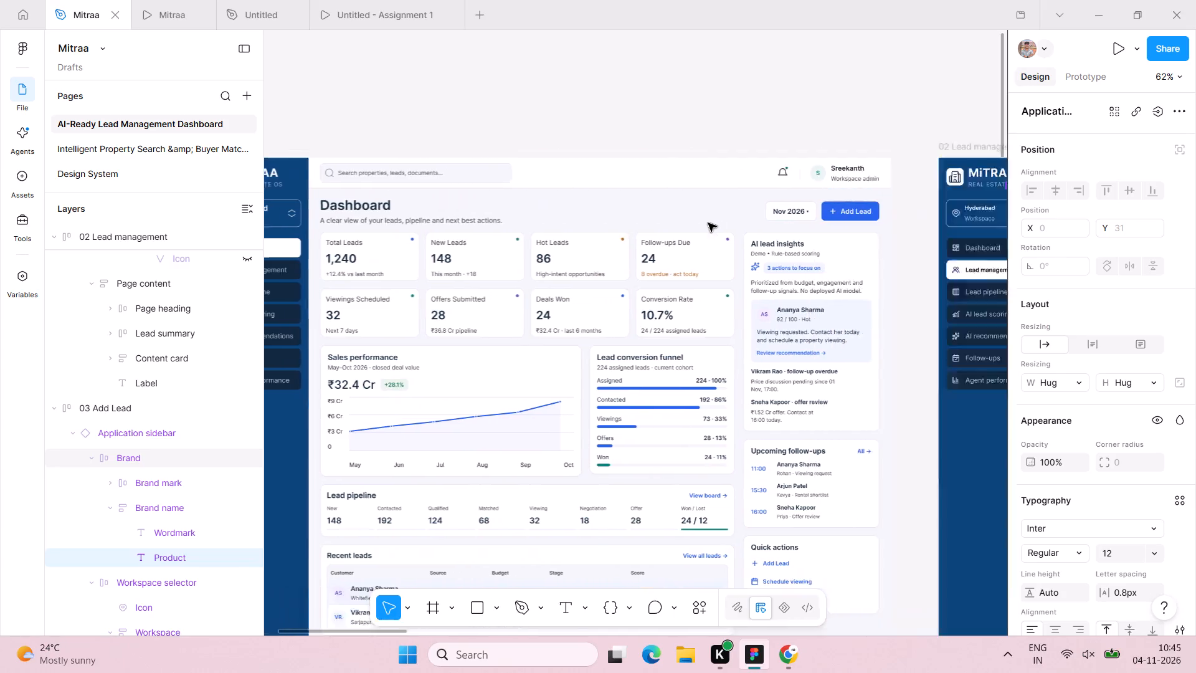
{"action": "scroll", "coordinate": [708, 223], "scroll_direction": "left", "scroll_amount": 5}
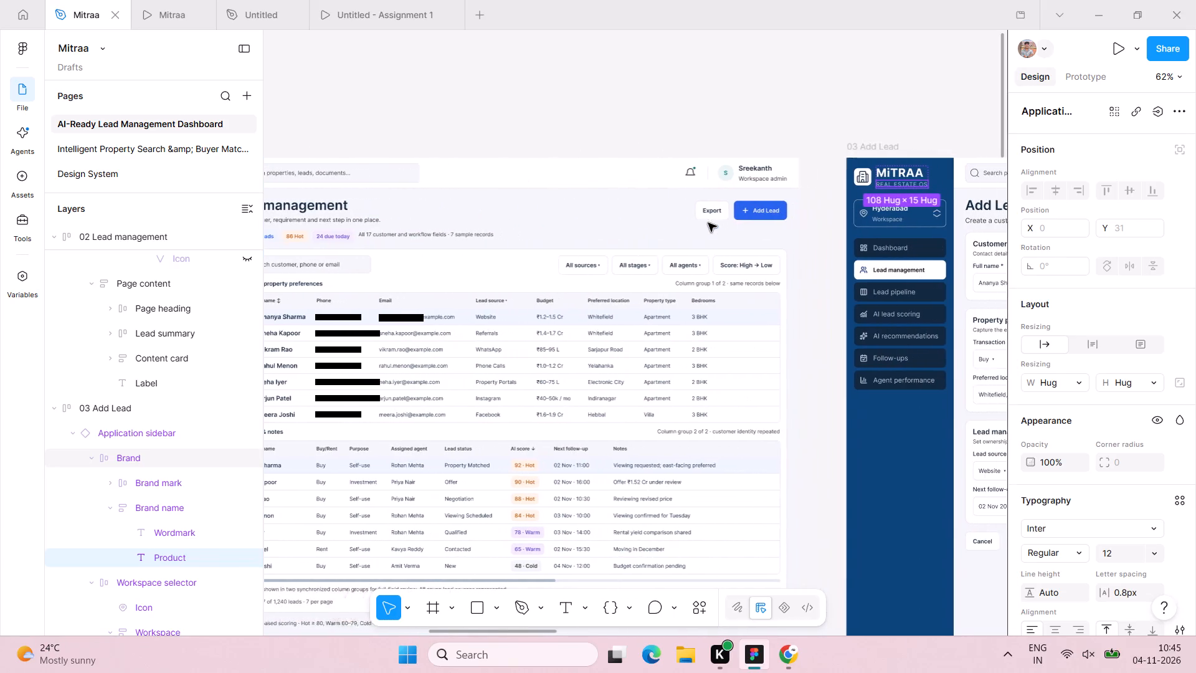
{"action": "scroll", "coordinate": [708, 223], "scroll_direction": "left", "scroll_amount": 4}
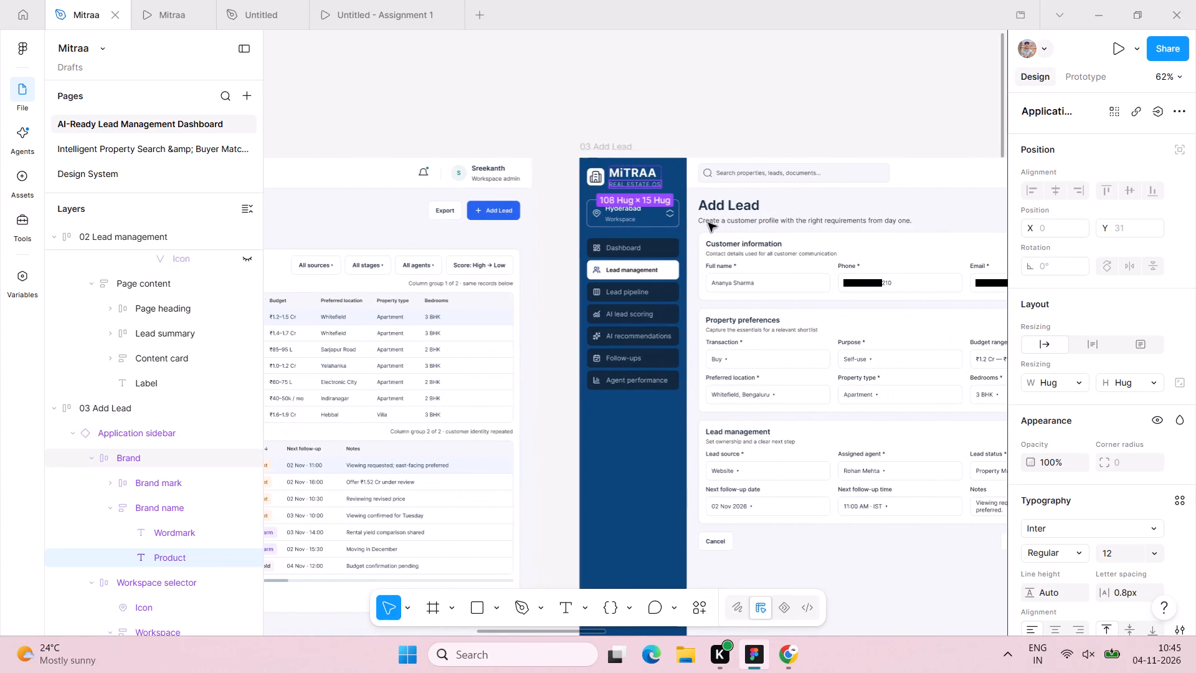
{"action": "scroll", "coordinate": [708, 223], "scroll_direction": "left", "scroll_amount": 1}
{"action": "scroll", "coordinate": [554, 190], "scroll_direction": "left", "scroll_amount": 2}
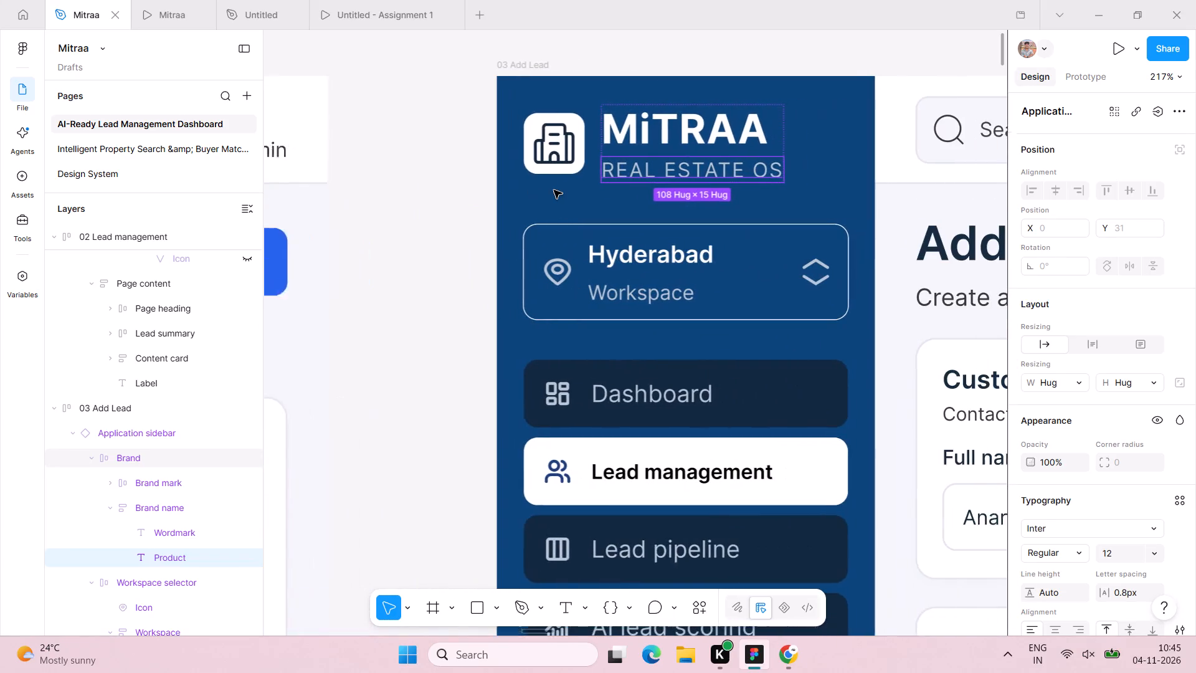
{"action": "left_click", "coordinate": [713, 142]}
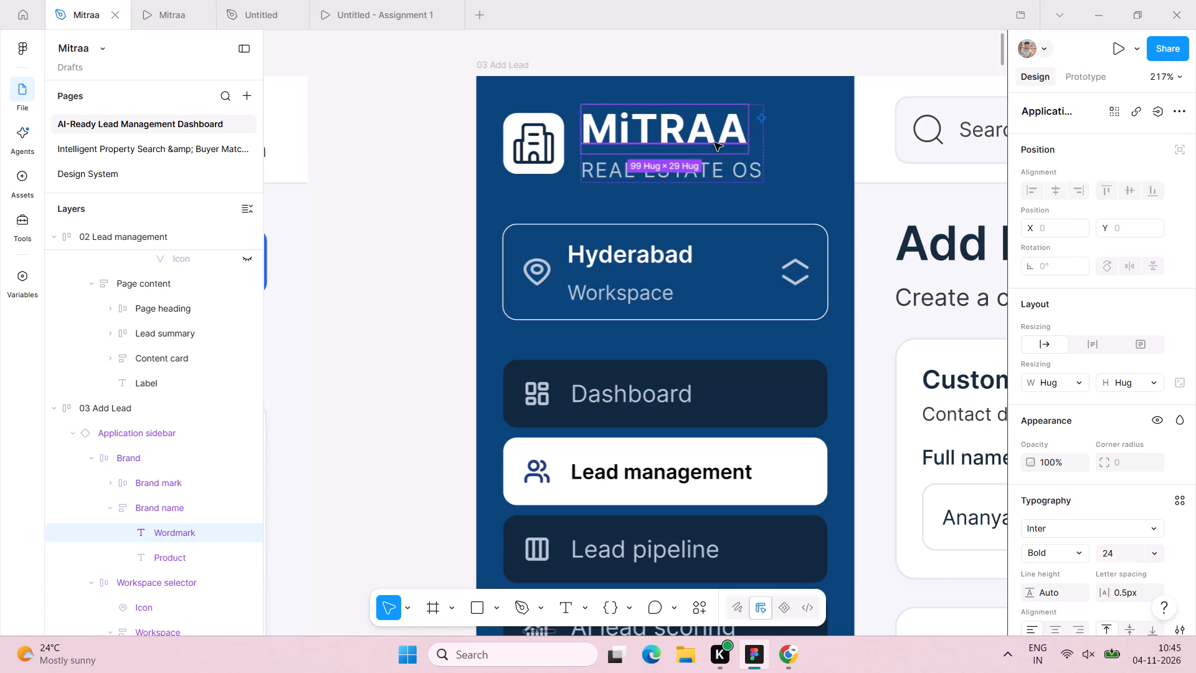
{"action": "left_click", "coordinate": [705, 163]}
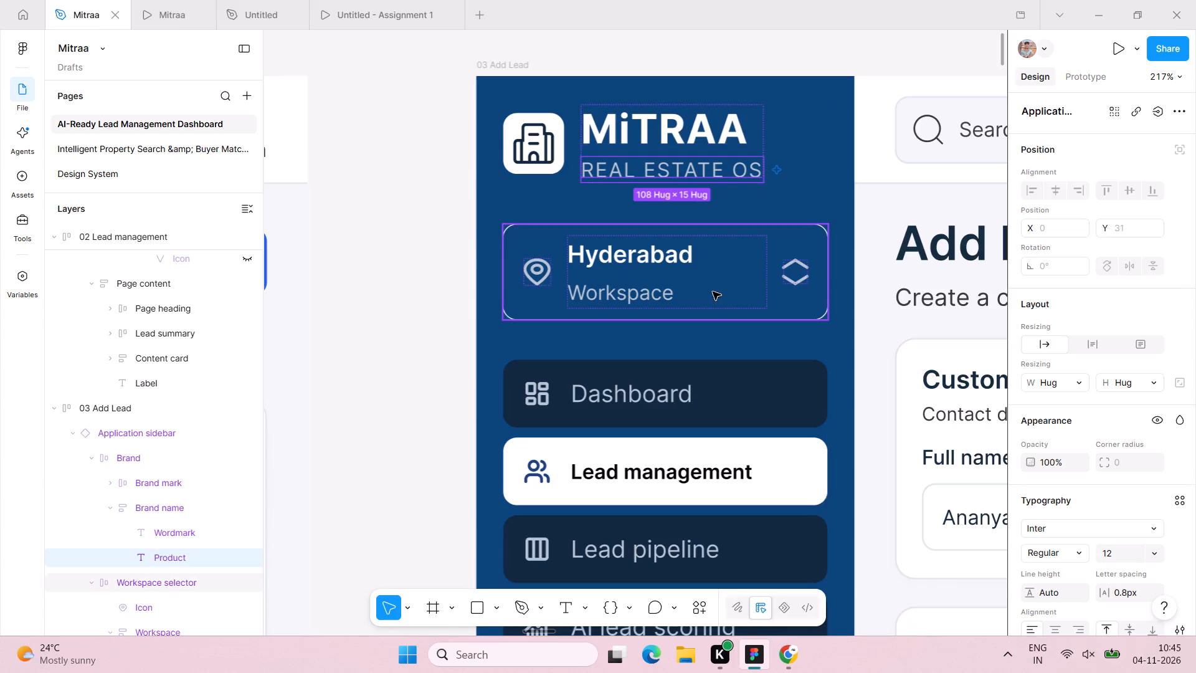
Set the font size of the MiTRAA wordmark in the Lead details sidebar to 24.
{"action": "scroll", "coordinate": [667, 274], "scroll_direction": "down", "scroll_amount": 1}
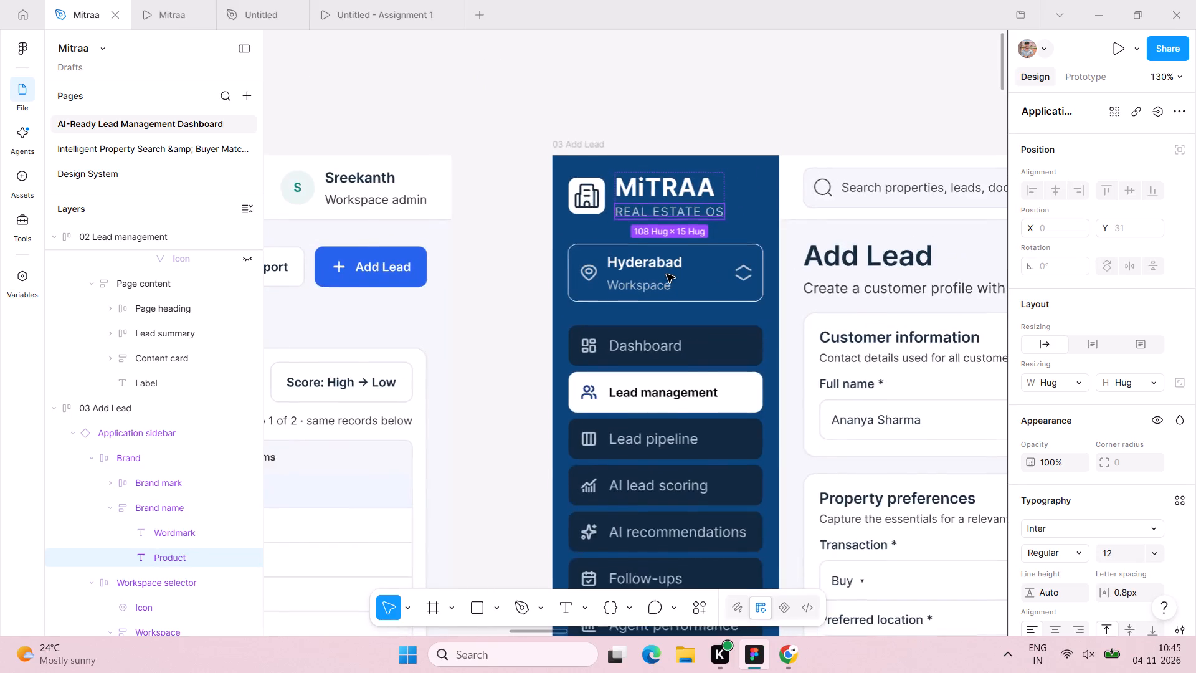
{"action": "scroll", "coordinate": [667, 274], "scroll_direction": "down", "scroll_amount": 1}
{"action": "scroll", "coordinate": [667, 274], "scroll_direction": "left", "scroll_amount": 6}
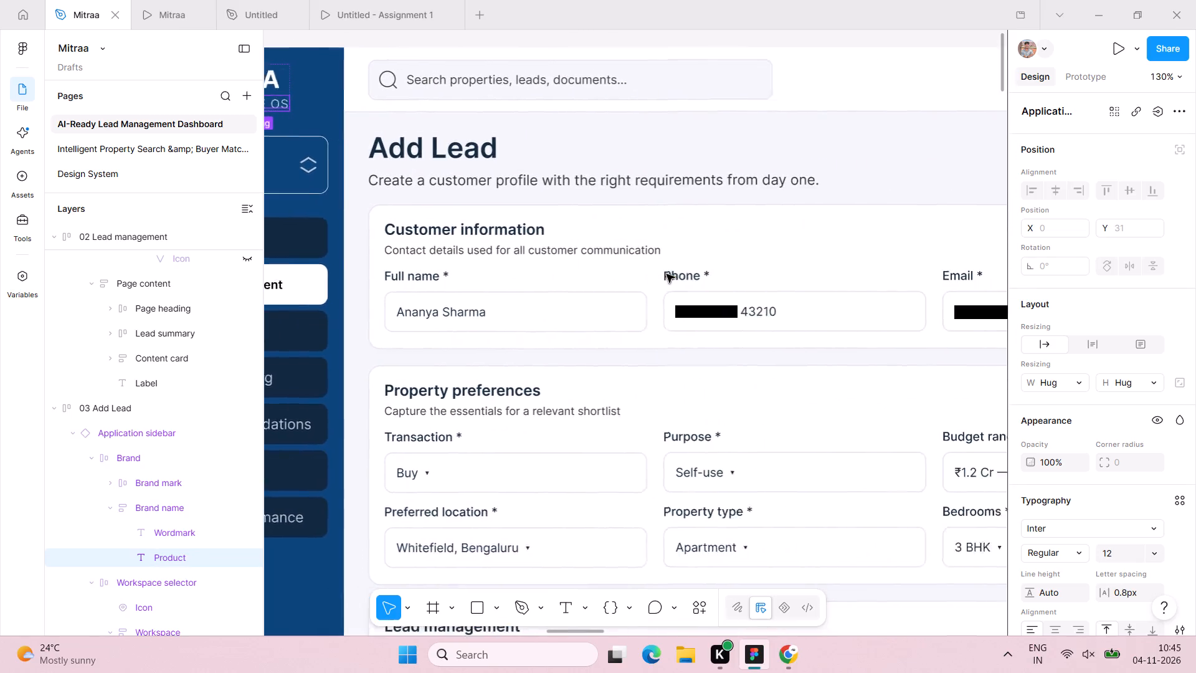
{"action": "scroll", "coordinate": [664, 272], "scroll_direction": "left", "scroll_amount": 4}
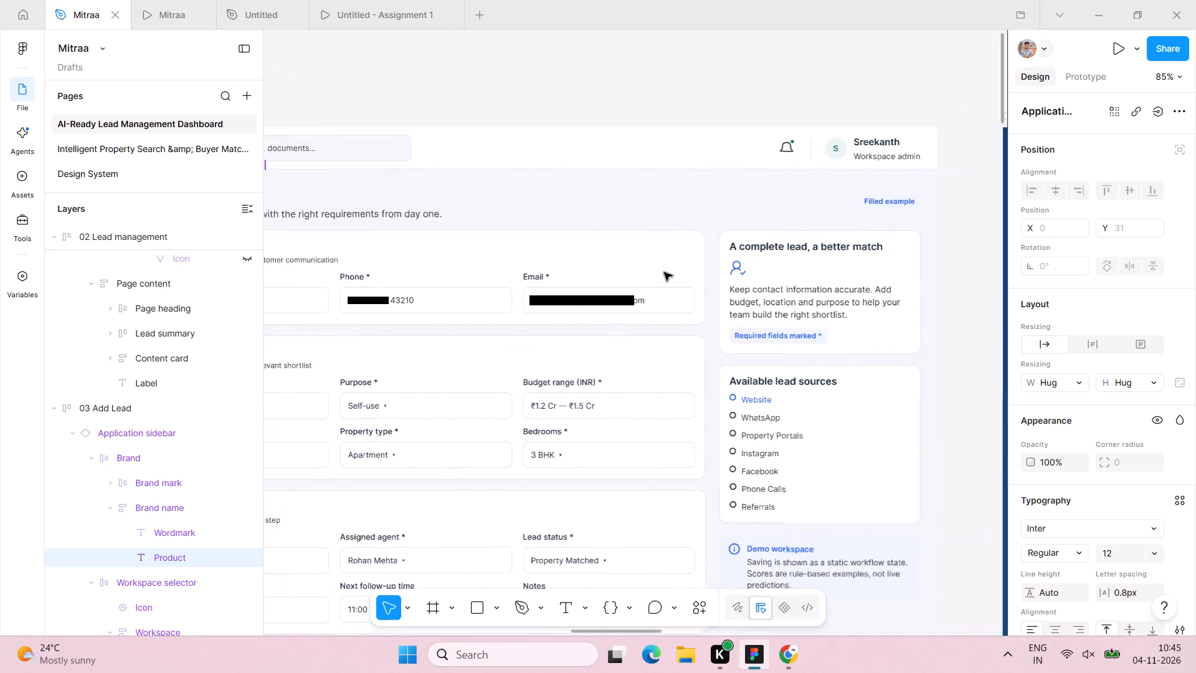
{"action": "scroll", "coordinate": [664, 272], "scroll_direction": "left", "scroll_amount": 2}
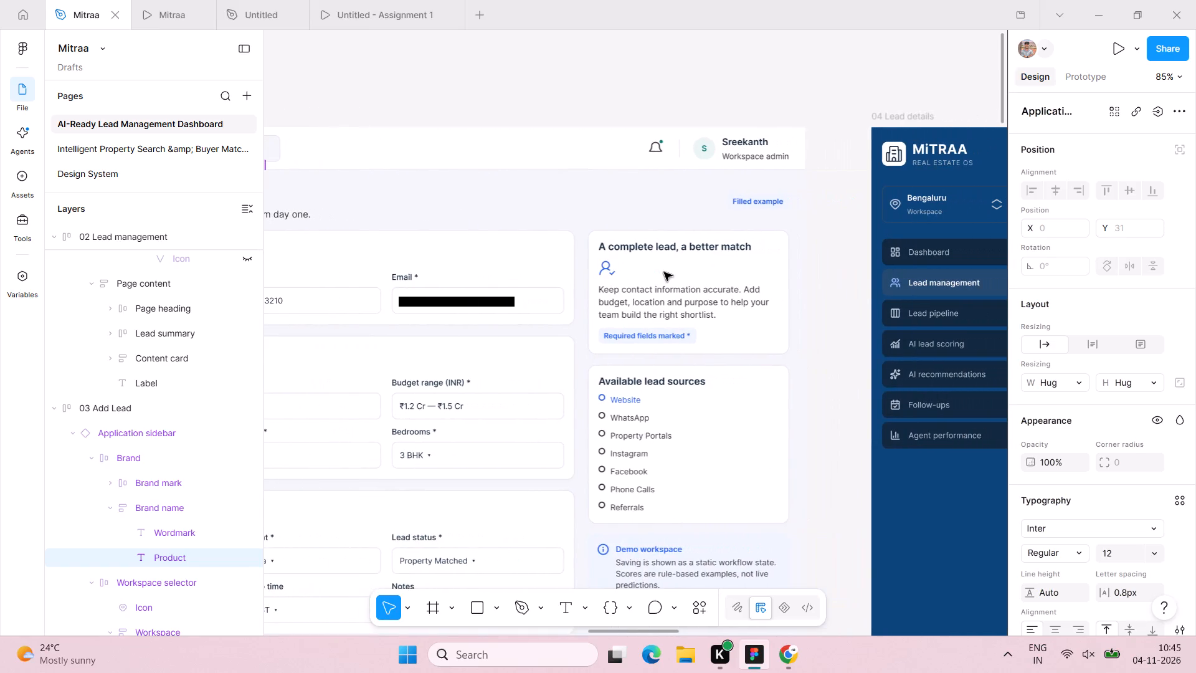
{"action": "scroll", "coordinate": [664, 272], "scroll_direction": "left", "scroll_amount": 3}
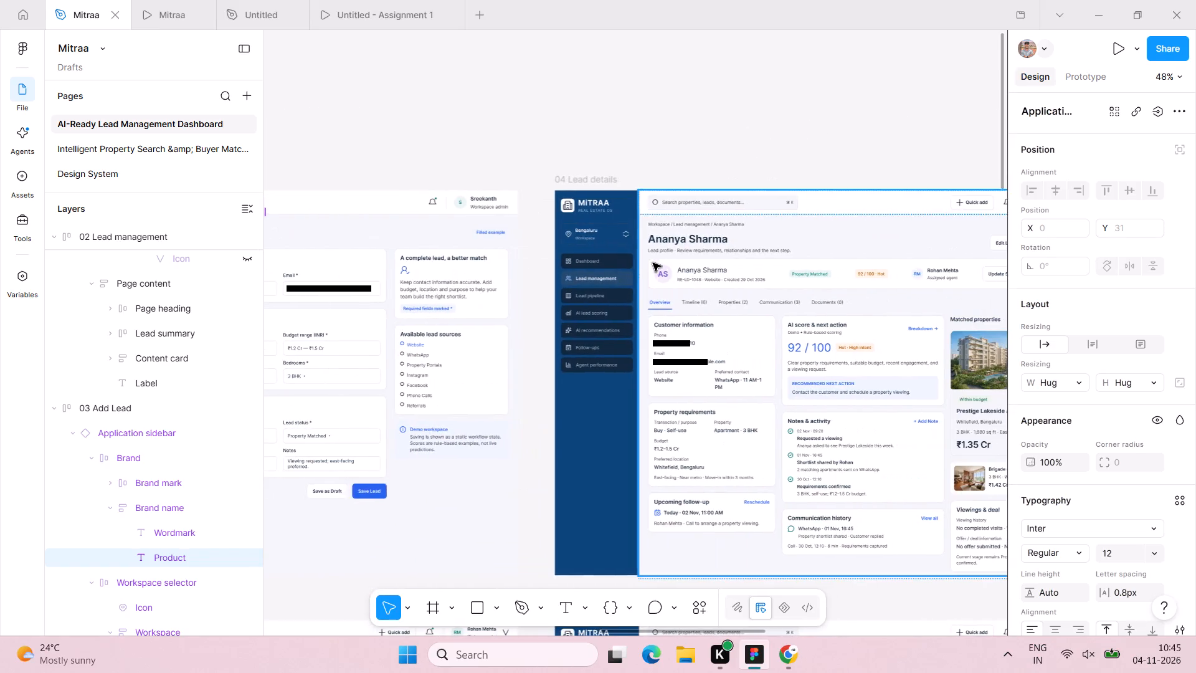
{"action": "double_click", "coordinate": [544, 94]}
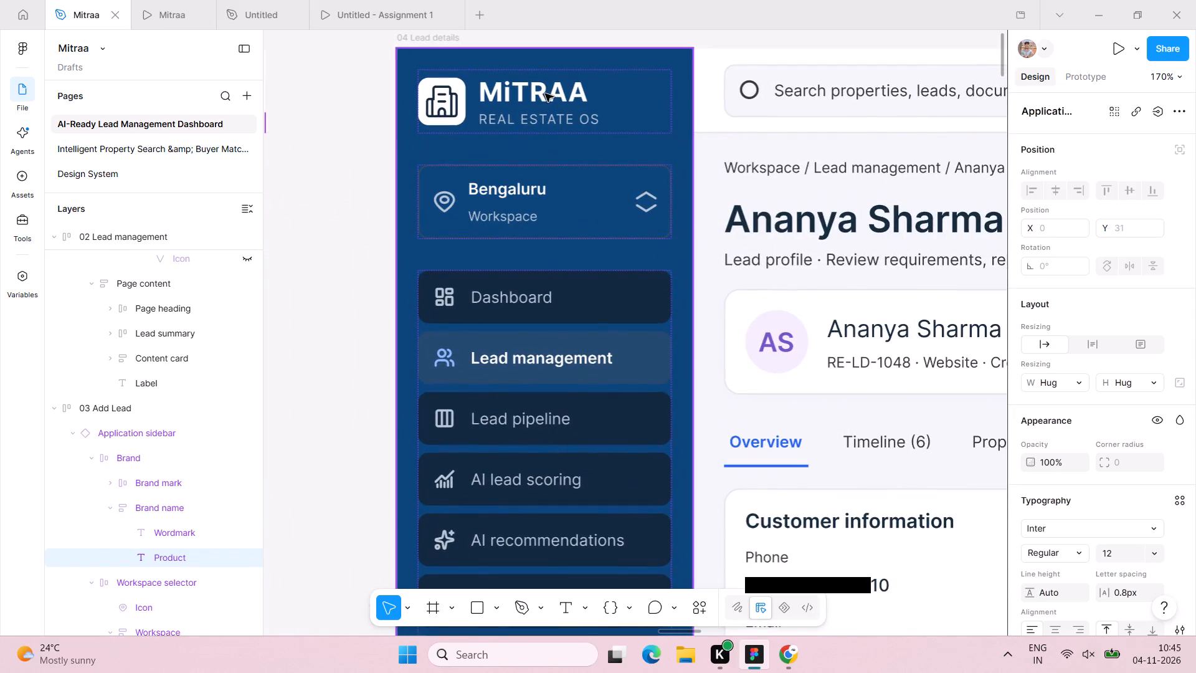
{"action": "double_click", "coordinate": [545, 93]}
{"action": "double_click", "coordinate": [545, 93]}
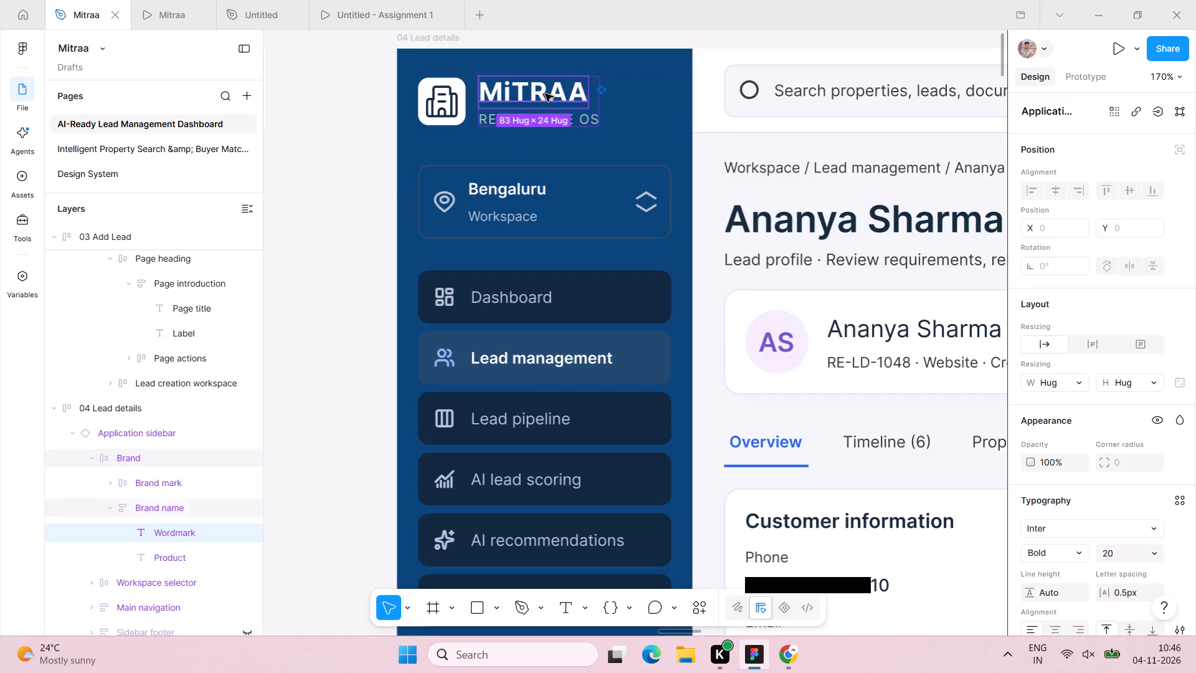
{"action": "left_click", "coordinate": [1131, 560]}
{"action": "type", "text": "24"}
{"action": "key", "text": "Return"}
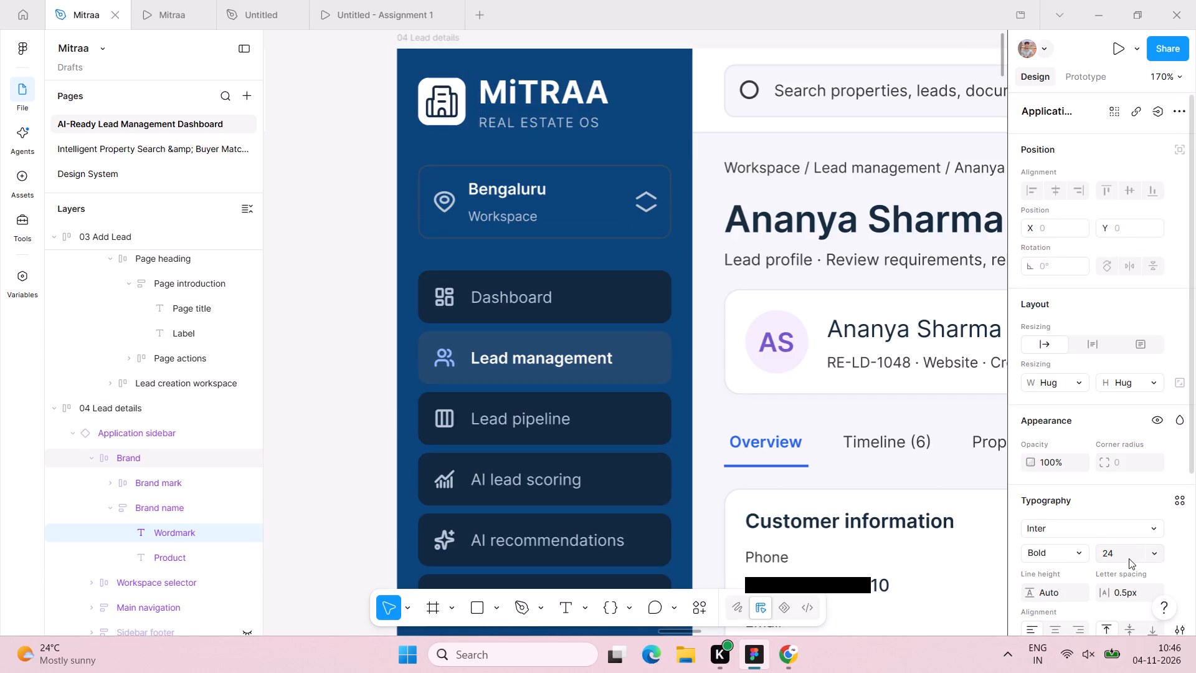
Set the font size of the REAL ESTATE OS tagline in the Lead details sidebar to 12.
{"action": "left_click", "coordinate": [491, 123]}
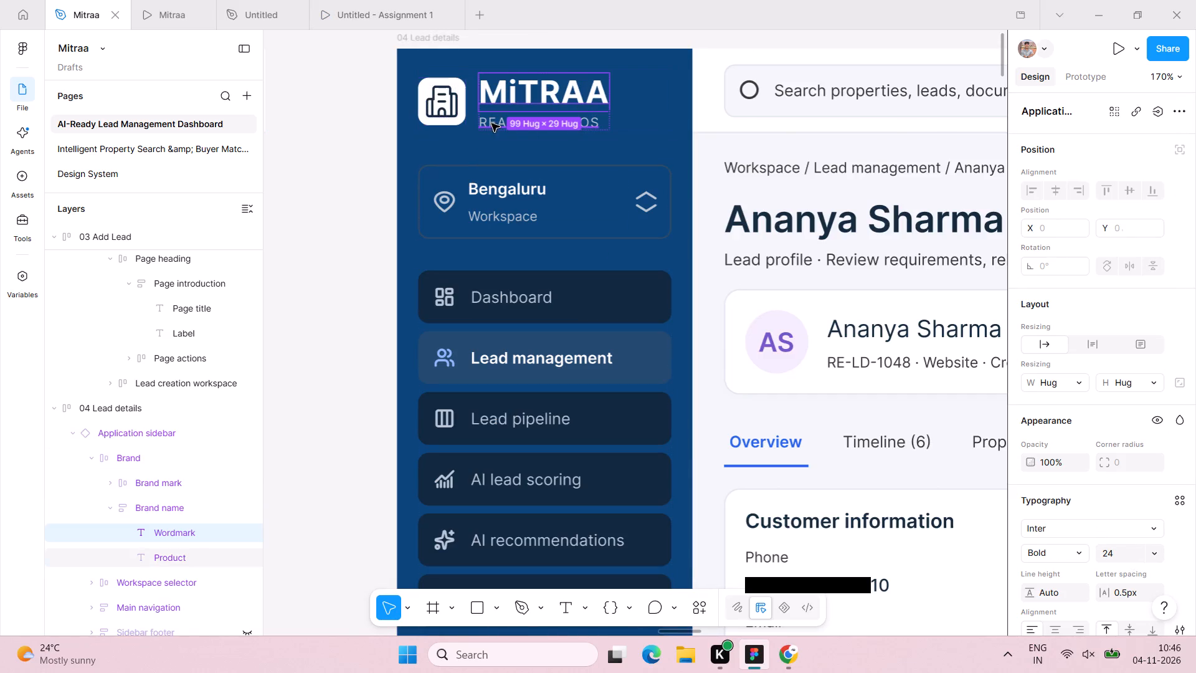
{"action": "left_click", "coordinate": [1132, 548]}
{"action": "type", "text": "12"}
{"action": "key", "text": "Return"}
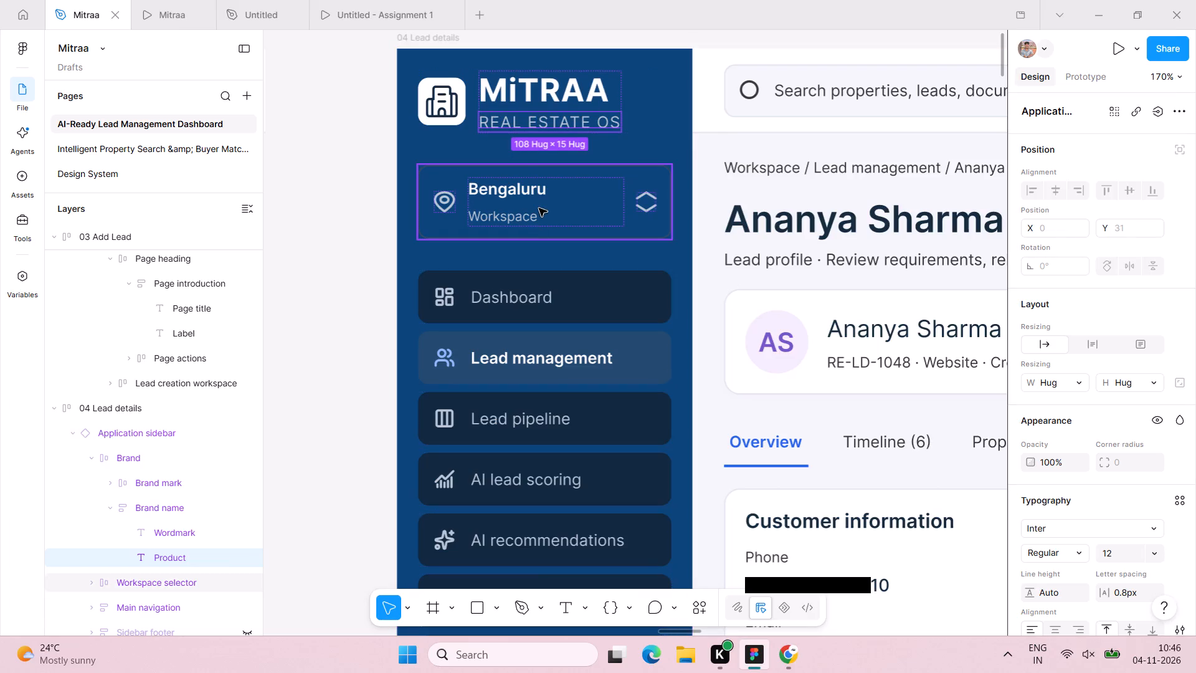
Replace the city name in the Lead details workspace selector with Hyderabad.
{"action": "double_click", "coordinate": [554, 193]}
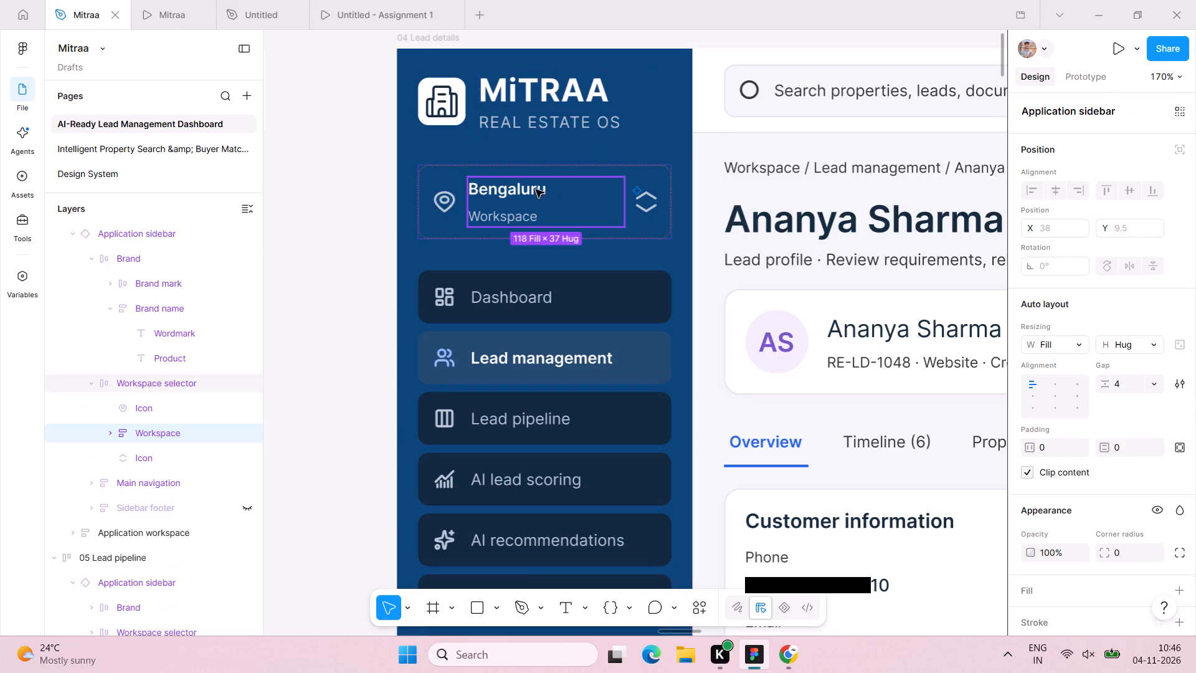
{"action": "double_click", "coordinate": [536, 189]}
{"action": "double_click", "coordinate": [536, 189]}
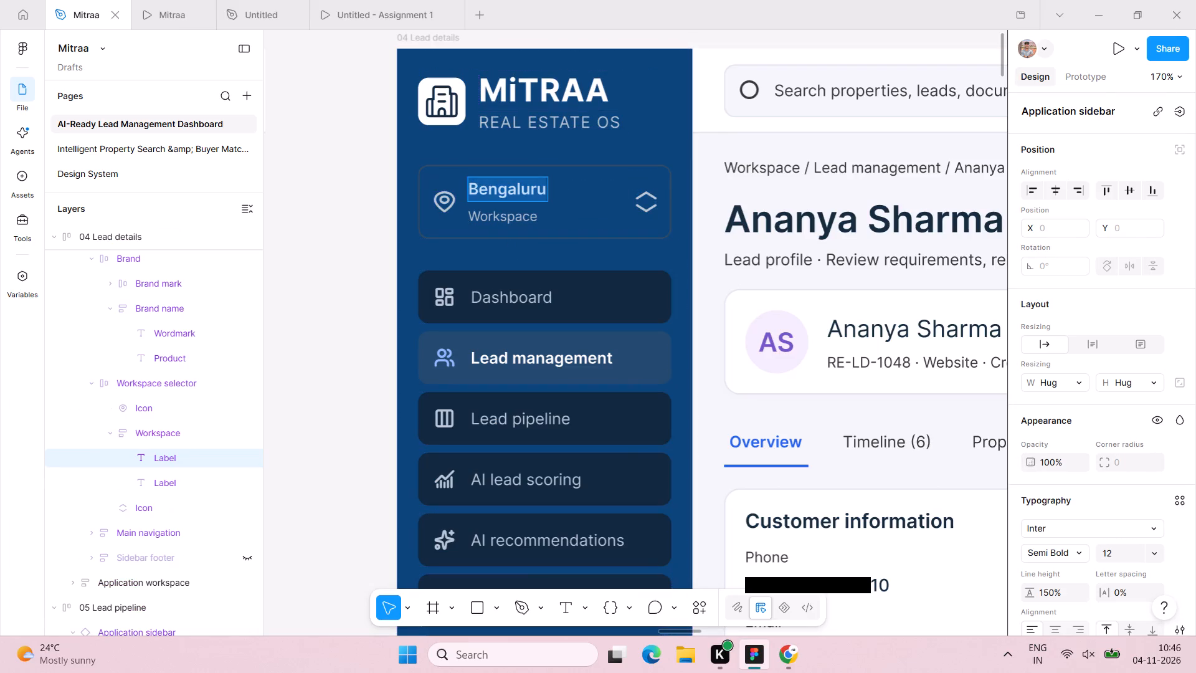
{"action": "type", "text": "Hyderabad"}
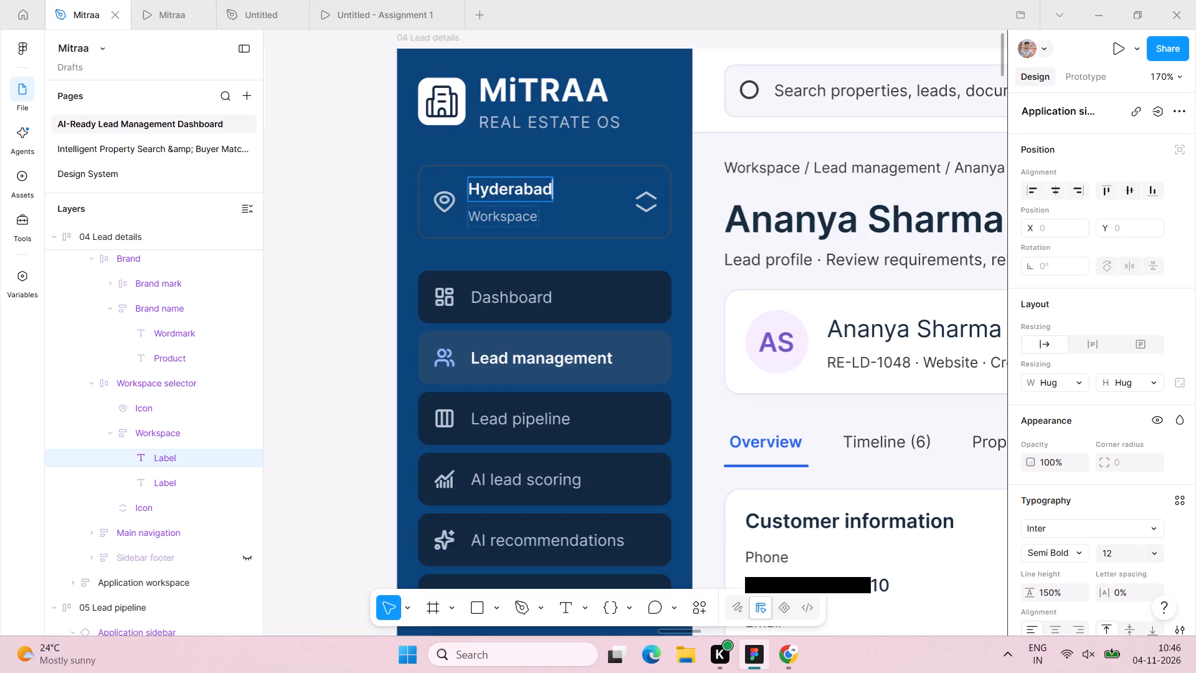
{"action": "left_click", "coordinate": [345, 219]}
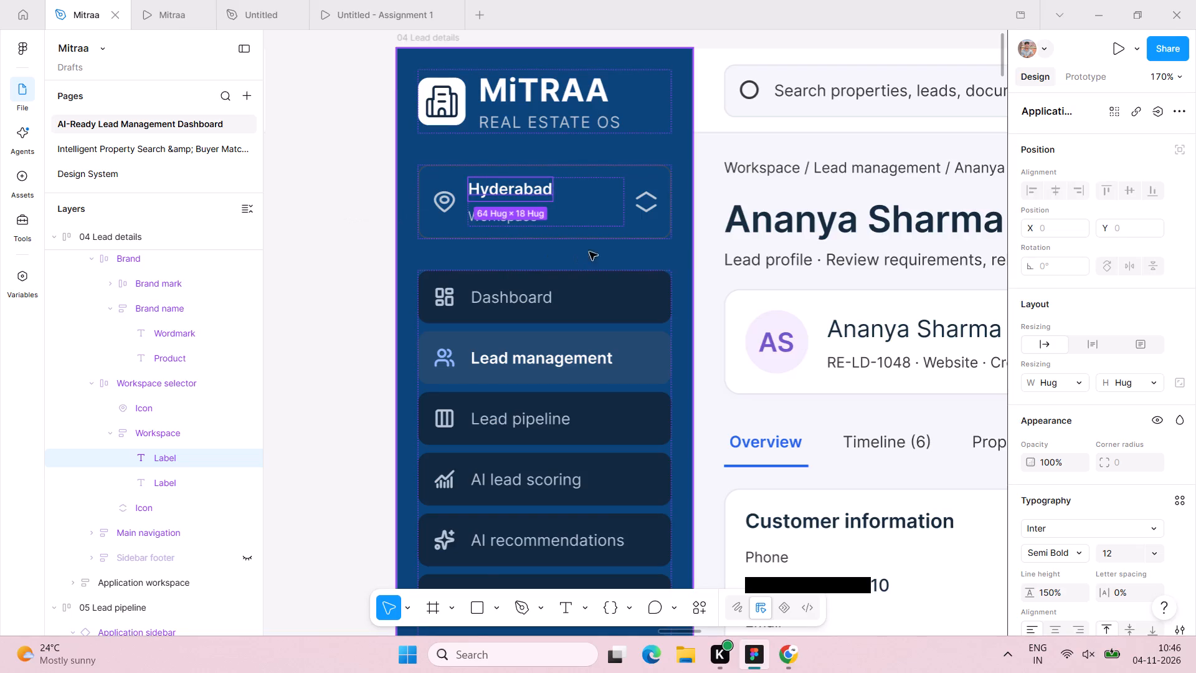
Set the font size of the Hyderabad label in the Lead details workspace selector to 14.
{"action": "left_click", "coordinate": [1116, 548]}
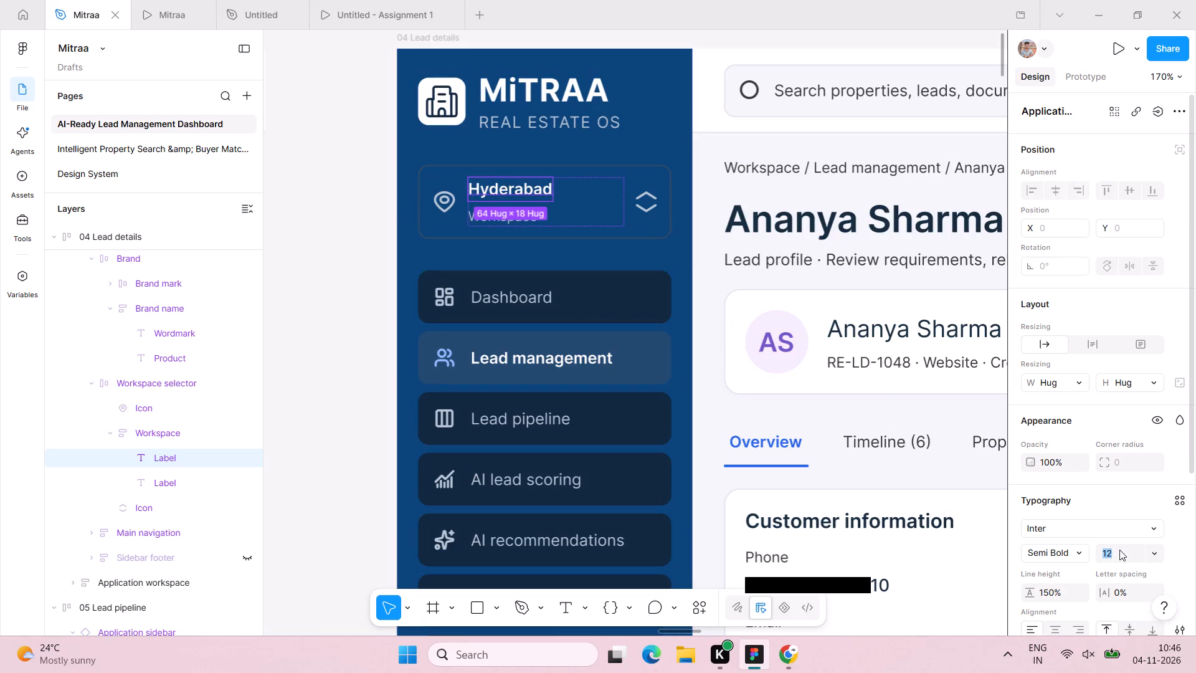
{"action": "type", "text": "14"}
{"action": "key", "text": "Return"}
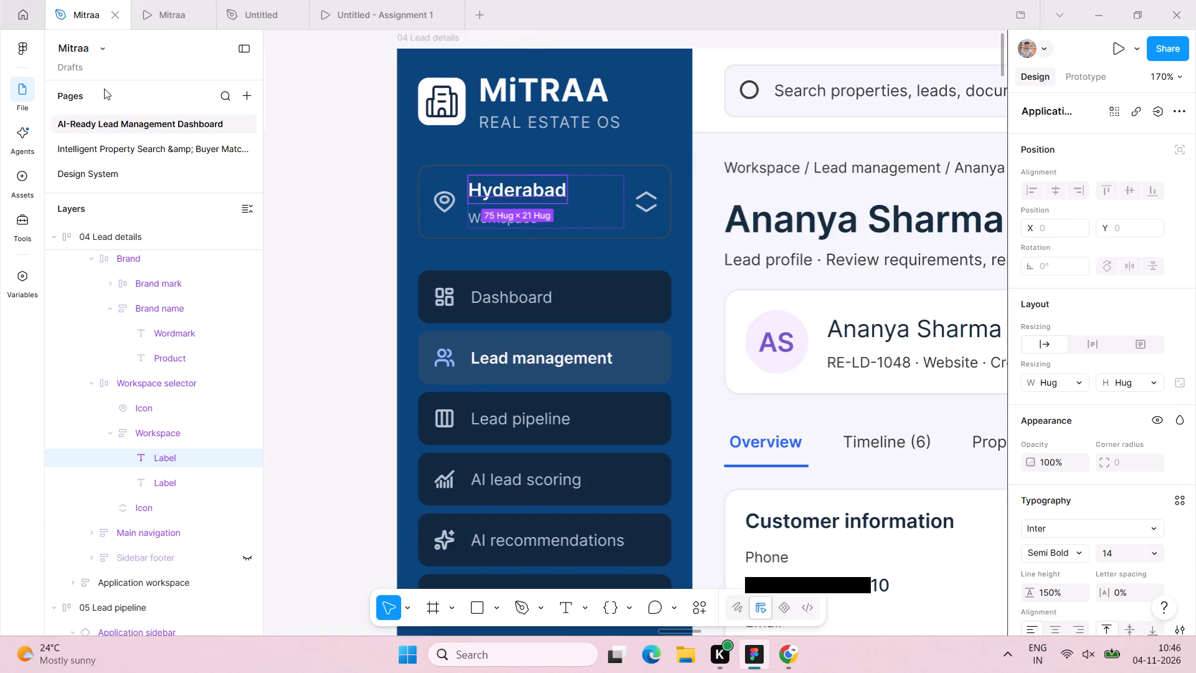
Set the font size of the Workspace label beneath Hyderabad in the Lead details sidebar to 12.
{"action": "left_click", "coordinate": [534, 227]}
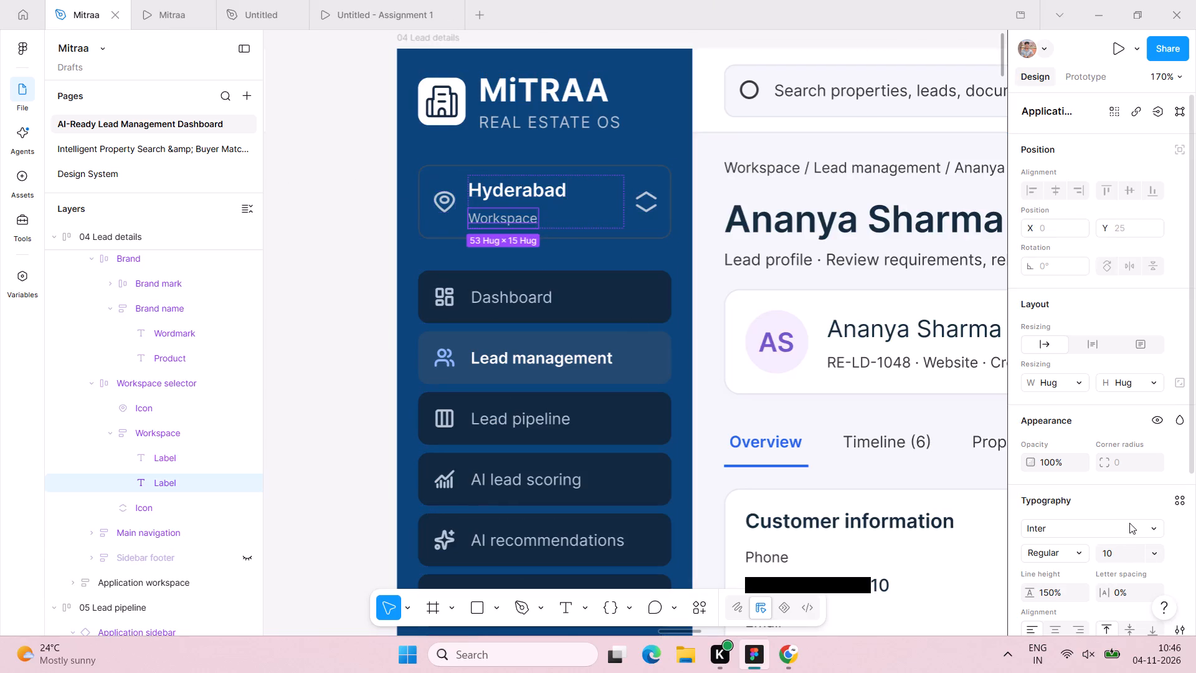
{"action": "left_click", "coordinate": [1124, 550]}
{"action": "type", "text": "12"}
{"action": "key", "text": "Return"}
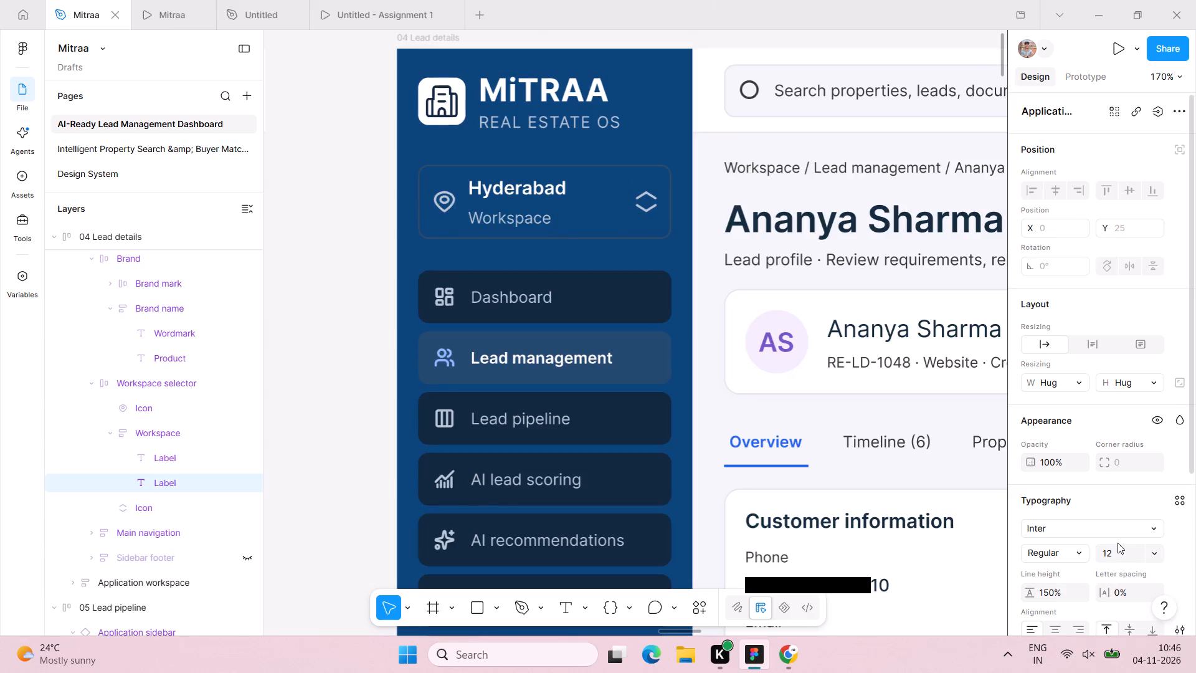
Restyle the Lead details workspace selector's border with stroke colour FFFFFF, weight 0.5 and outside position.
{"action": "left_click", "coordinate": [631, 231]}
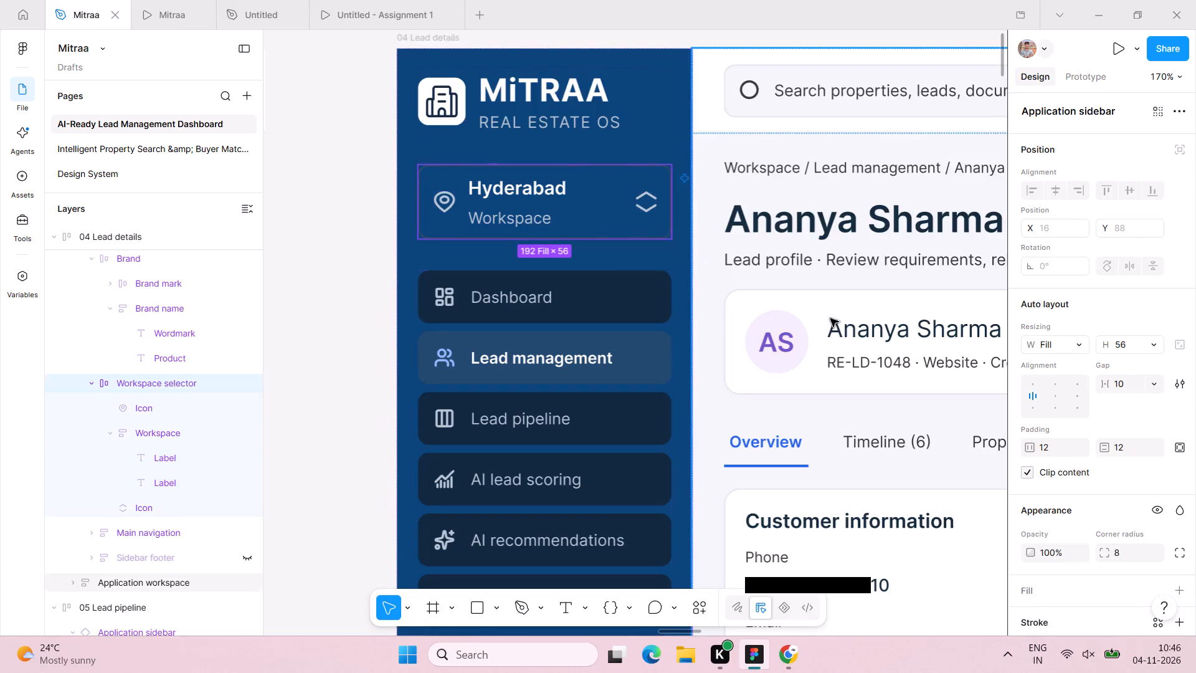
{"action": "scroll", "coordinate": [1106, 323], "scroll_direction": "down", "scroll_amount": 9}
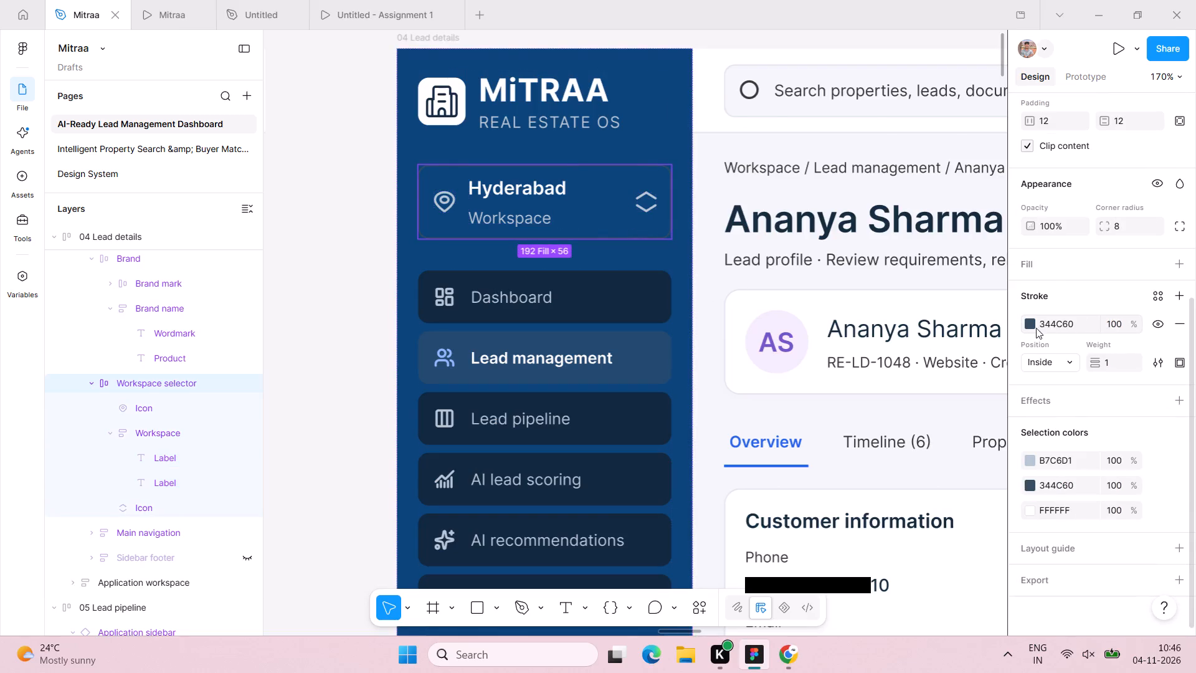
{"action": "left_click", "coordinate": [1032, 327]}
{"action": "left_click_drag", "start_coordinate": [911, 420], "coordinate": [818, 270]}
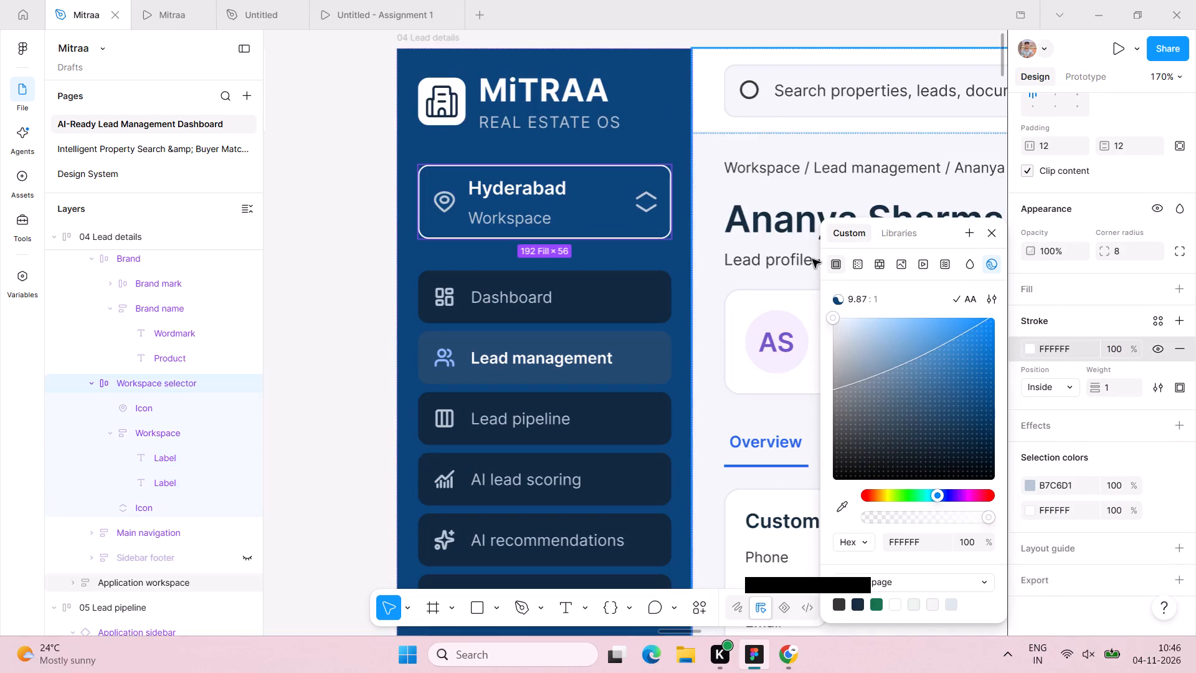
{"action": "left_click", "coordinate": [1122, 387]}
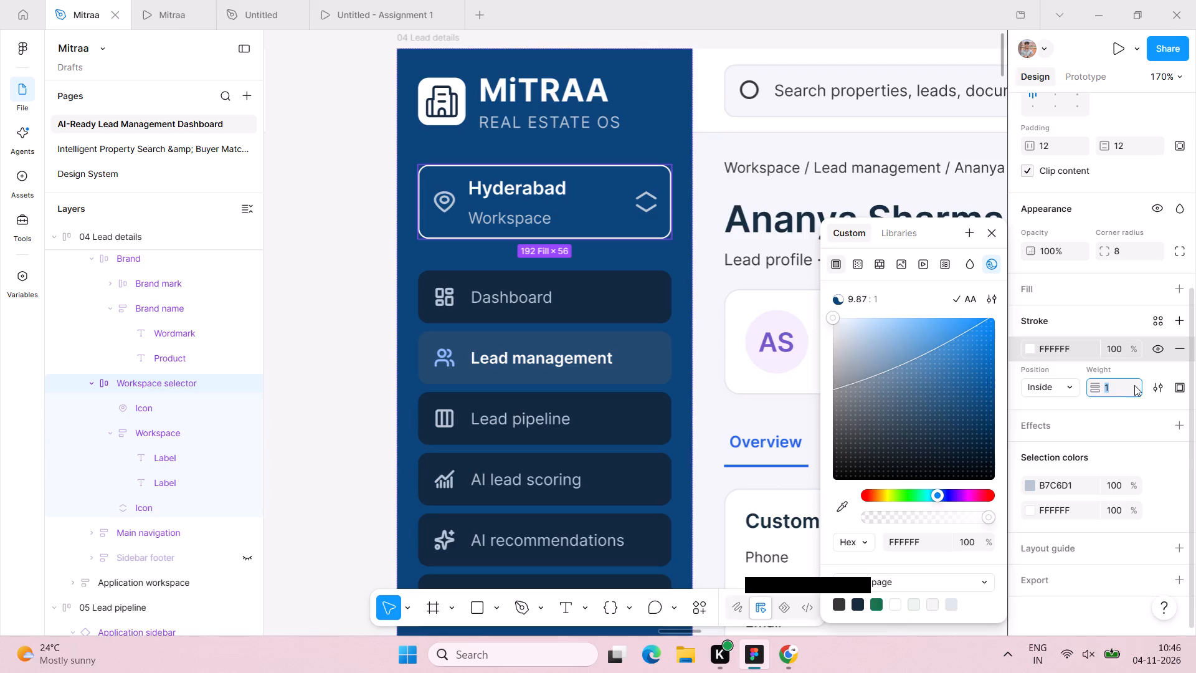
{"action": "type", "text": "0.5"}
{"action": "key", "text": "Return"}
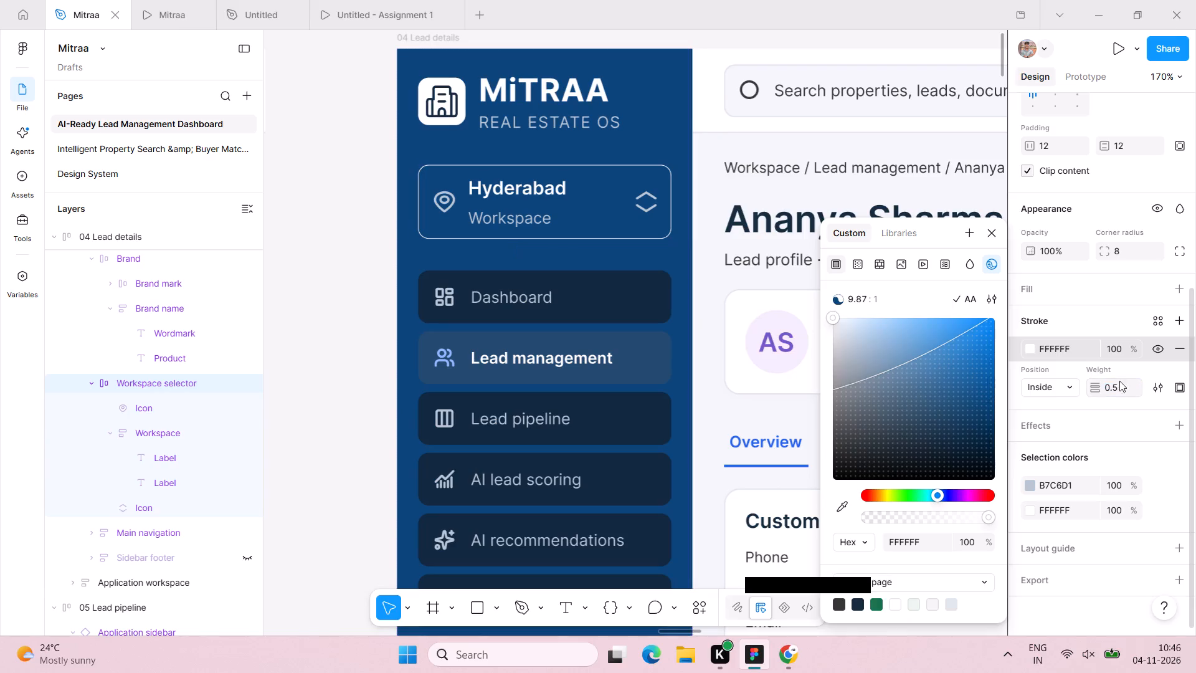
{"action": "left_click", "coordinate": [1056, 386]}
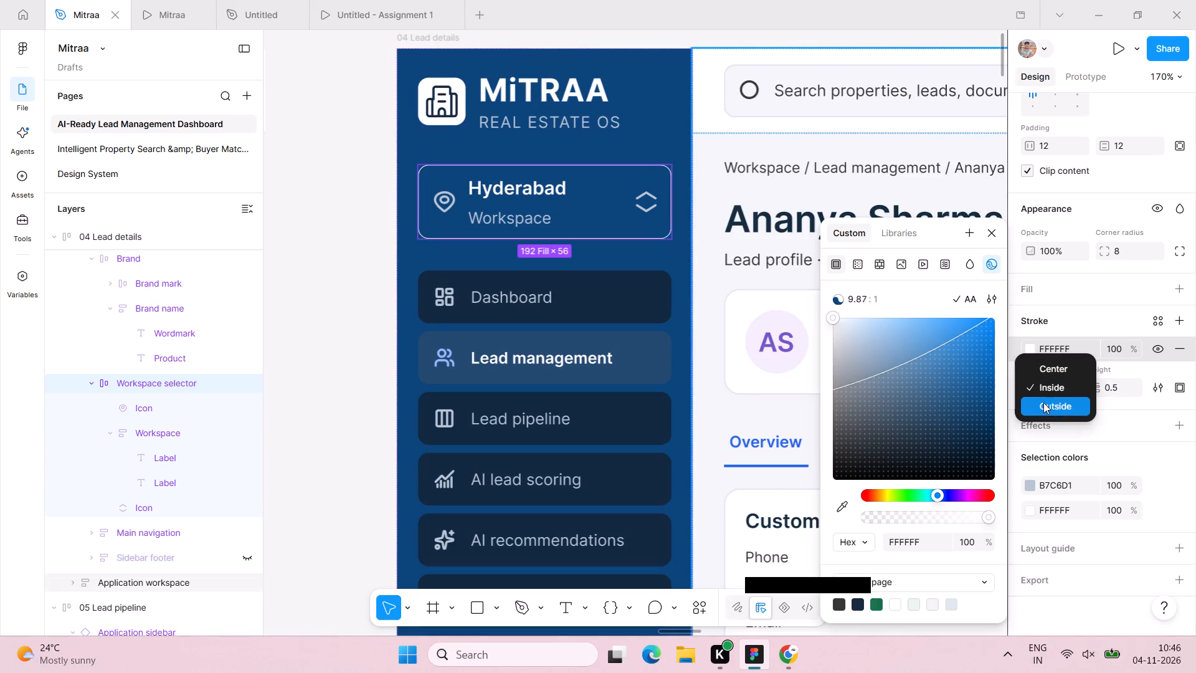
{"action": "left_click", "coordinate": [1044, 403]}
{"action": "left_click", "coordinate": [339, 303]}
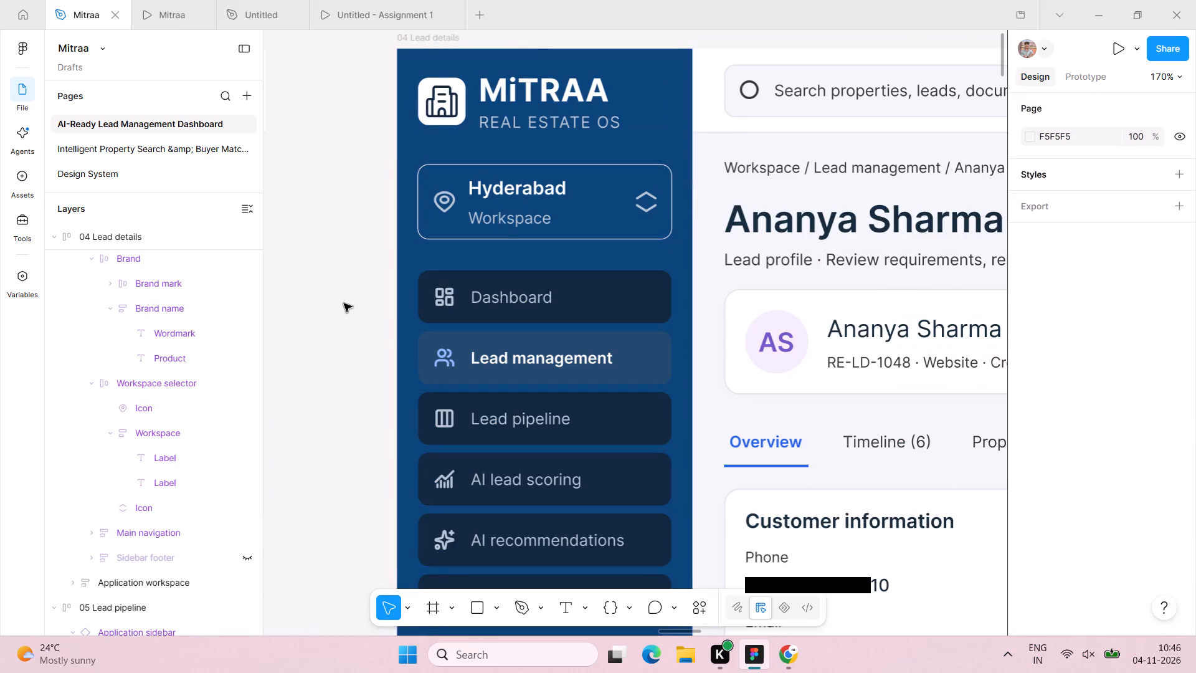
Set the text colour of the Lead management label in the Lead details sidebar to 000000.
{"action": "scroll", "coordinate": [344, 303], "scroll_direction": "down", "scroll_amount": 2}
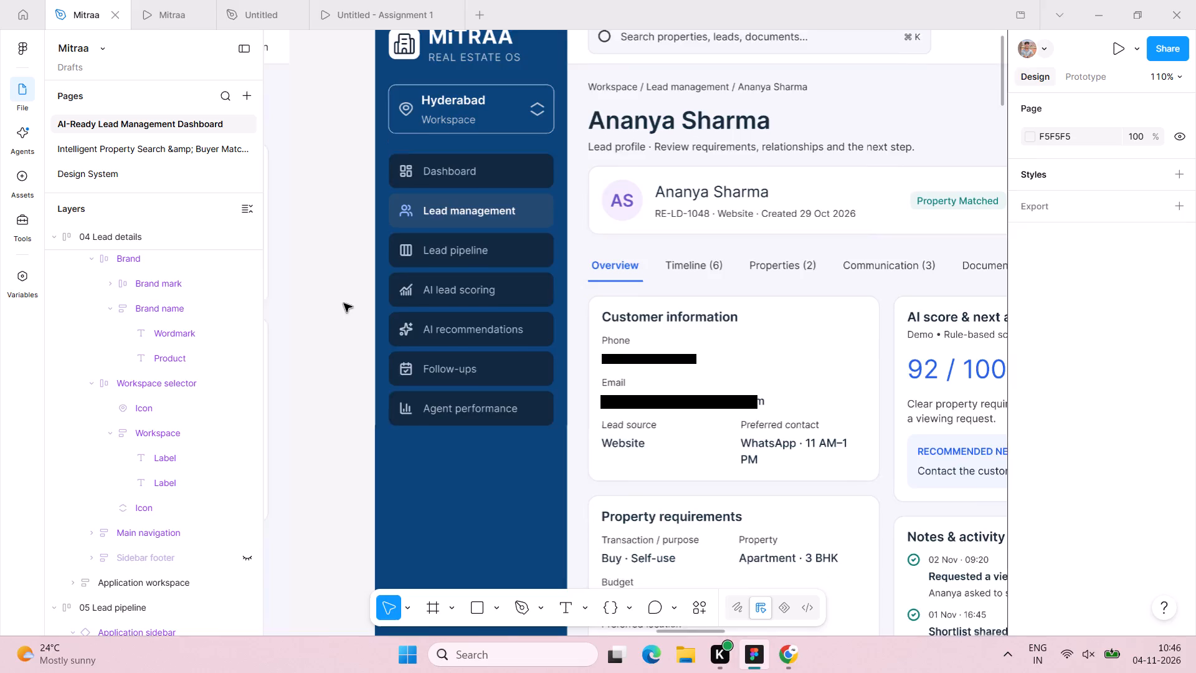
{"action": "scroll", "coordinate": [399, 216], "scroll_direction": "up", "scroll_amount": 1}
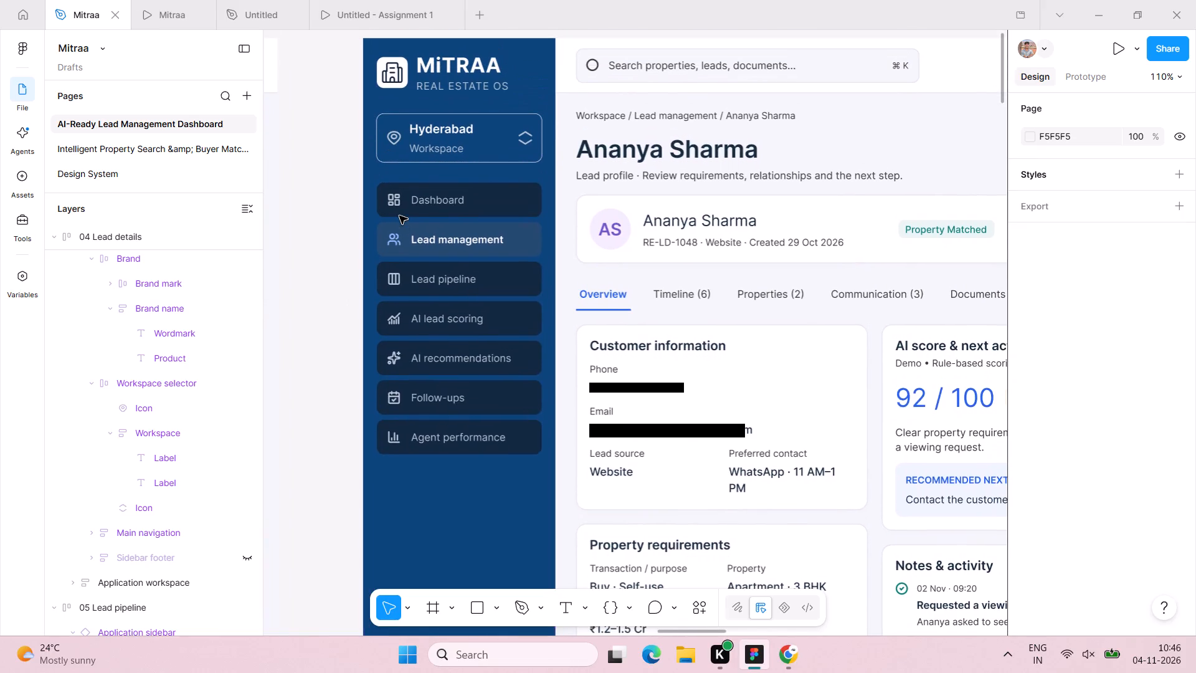
{"action": "double_click", "coordinate": [464, 246]}
{"action": "double_click", "coordinate": [464, 245]}
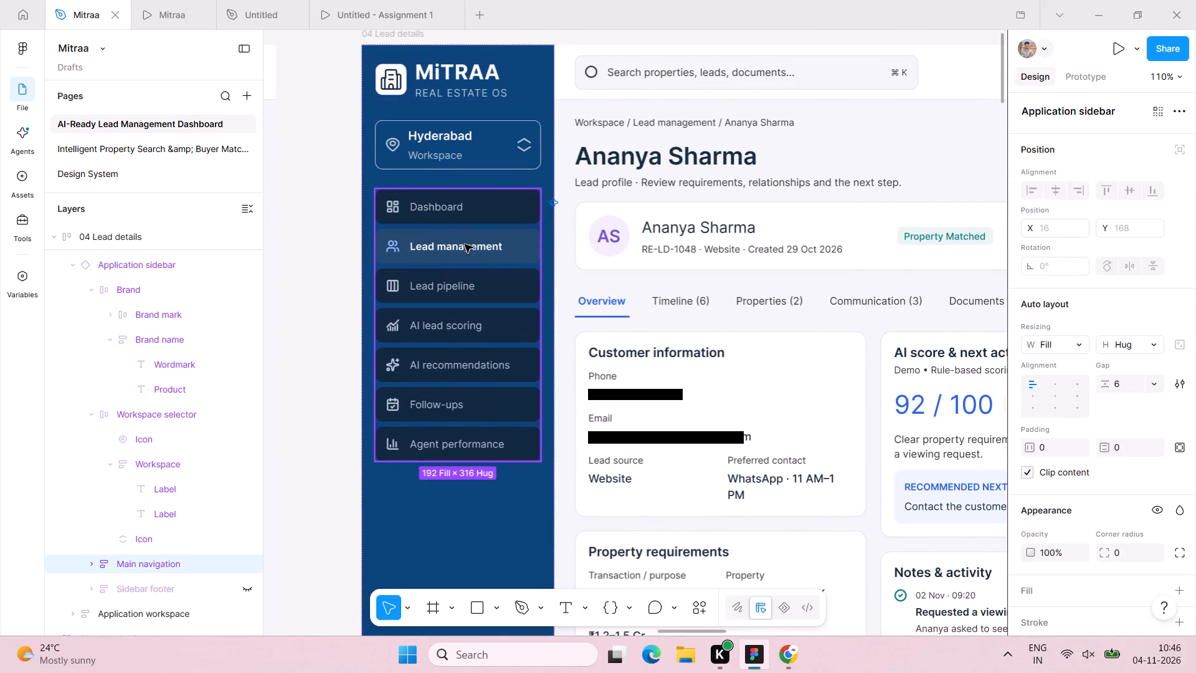
{"action": "double_click", "coordinate": [465, 244]}
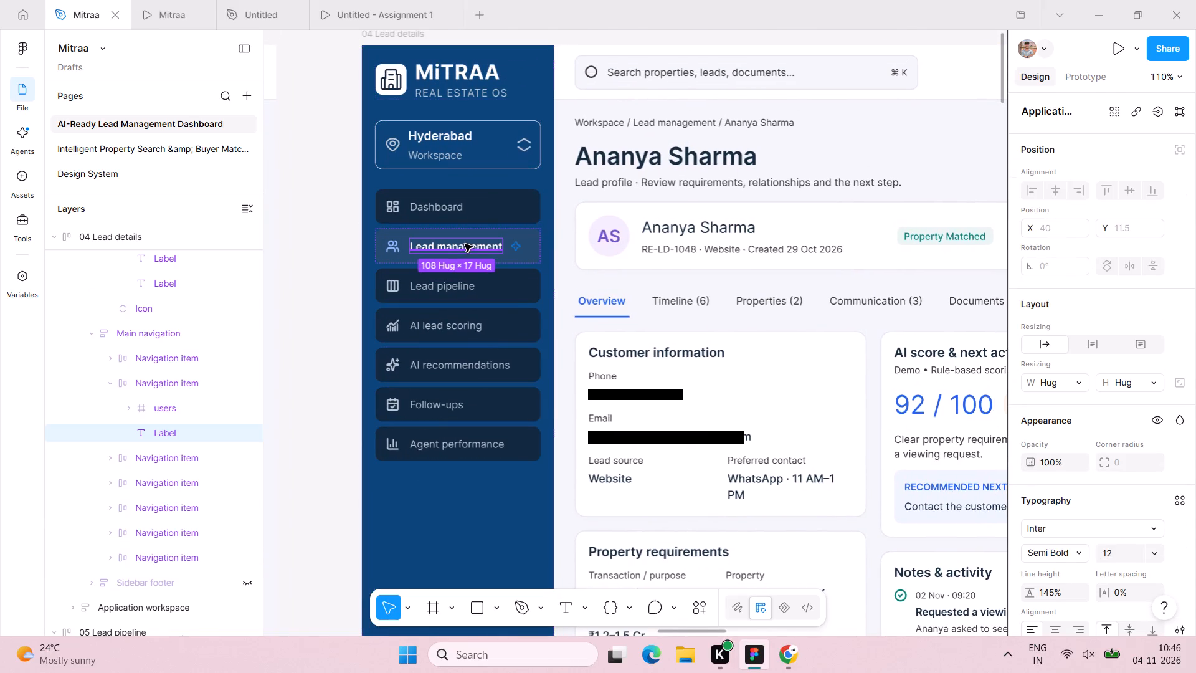
{"action": "scroll", "coordinate": [1101, 511], "scroll_direction": "down", "scroll_amount": 7}
{"action": "left_click", "coordinate": [1104, 485]}
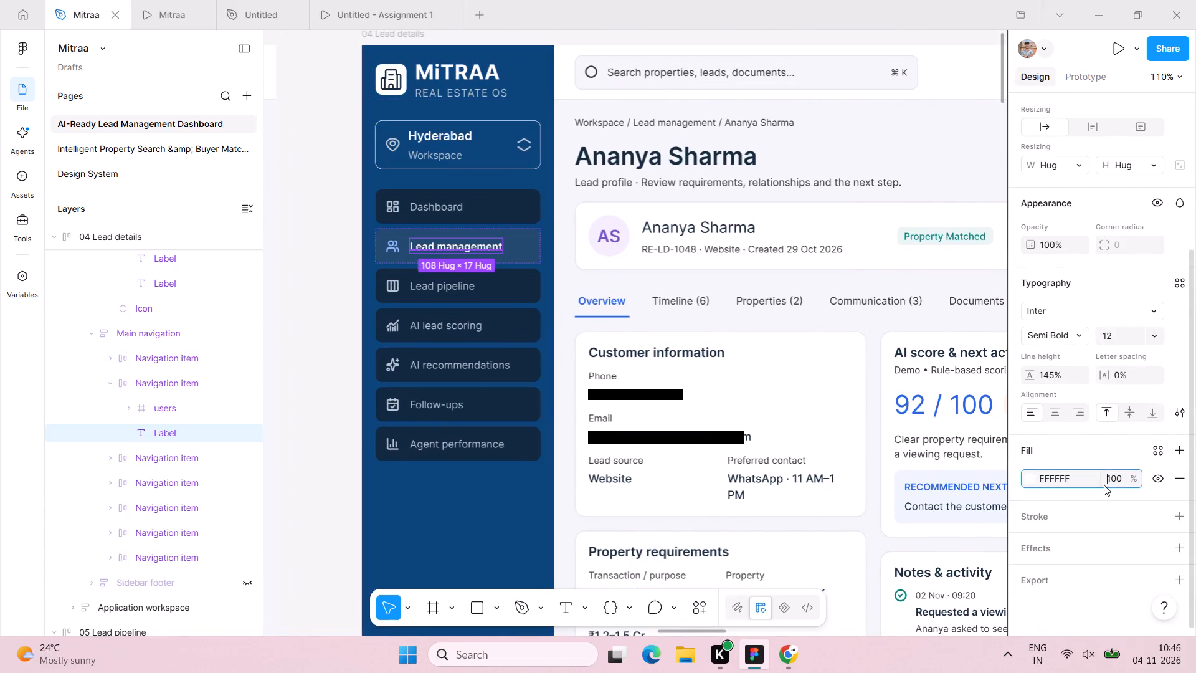
{"action": "left_click", "coordinate": [1060, 479]}
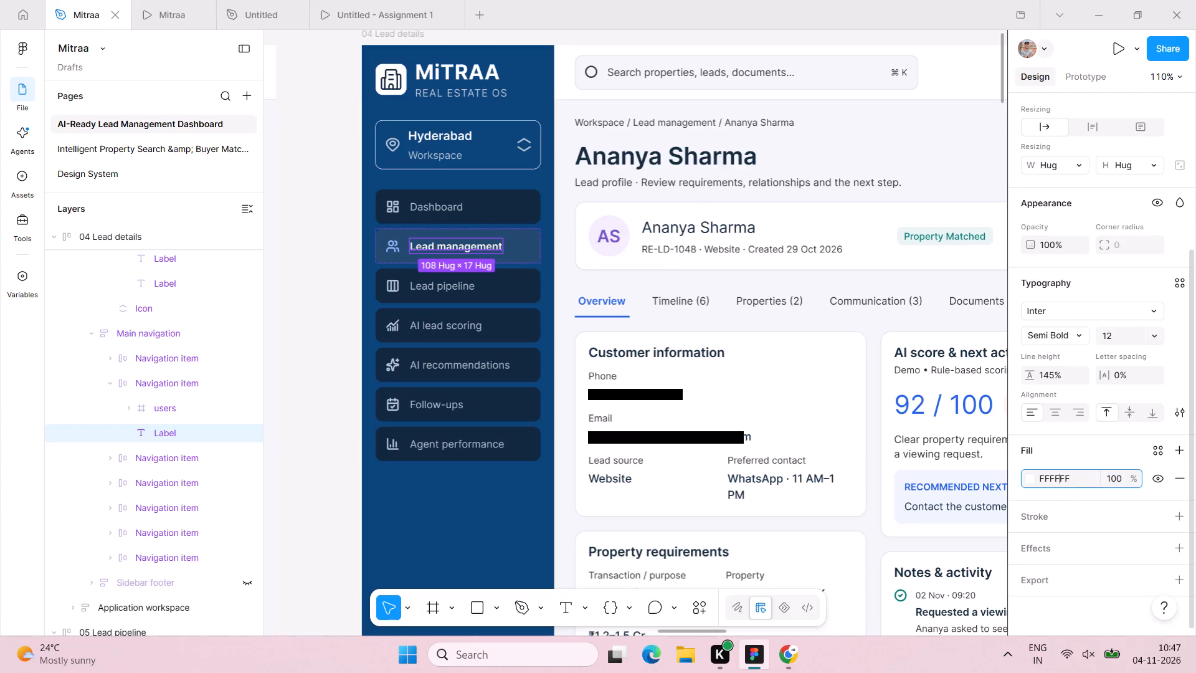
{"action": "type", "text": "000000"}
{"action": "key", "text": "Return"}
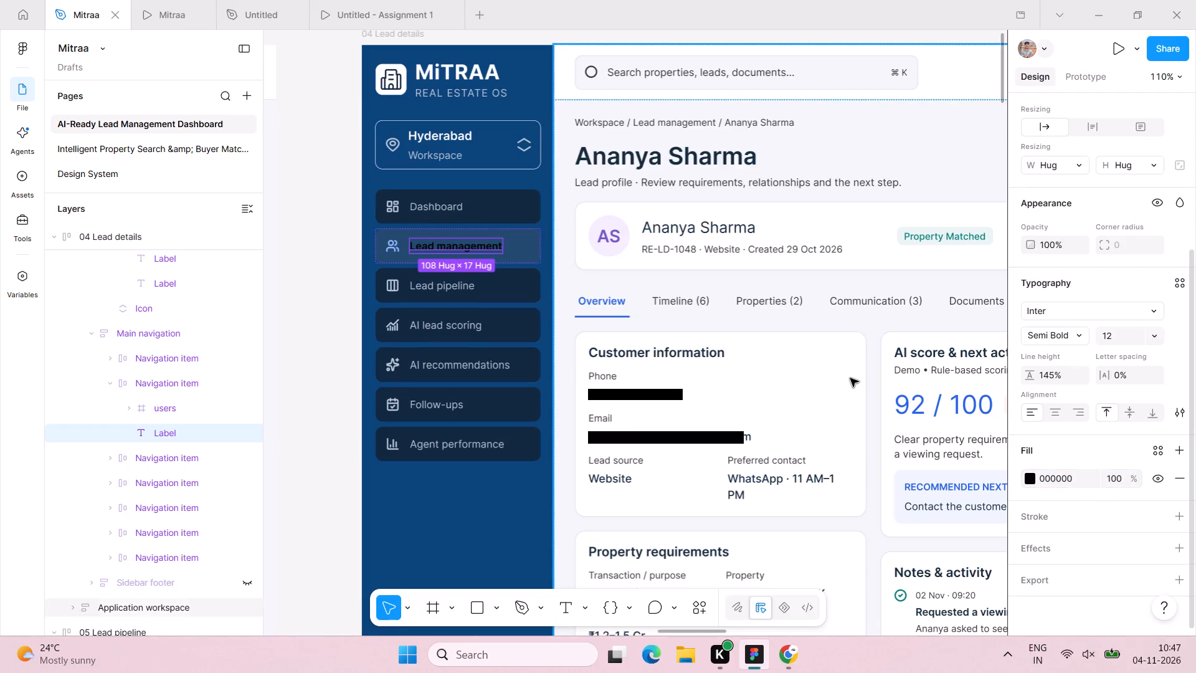
Change the fill of the Lead management navigation item in the Lead details sidebar to white FFFFFF.
{"action": "left_click", "coordinate": [482, 232]}
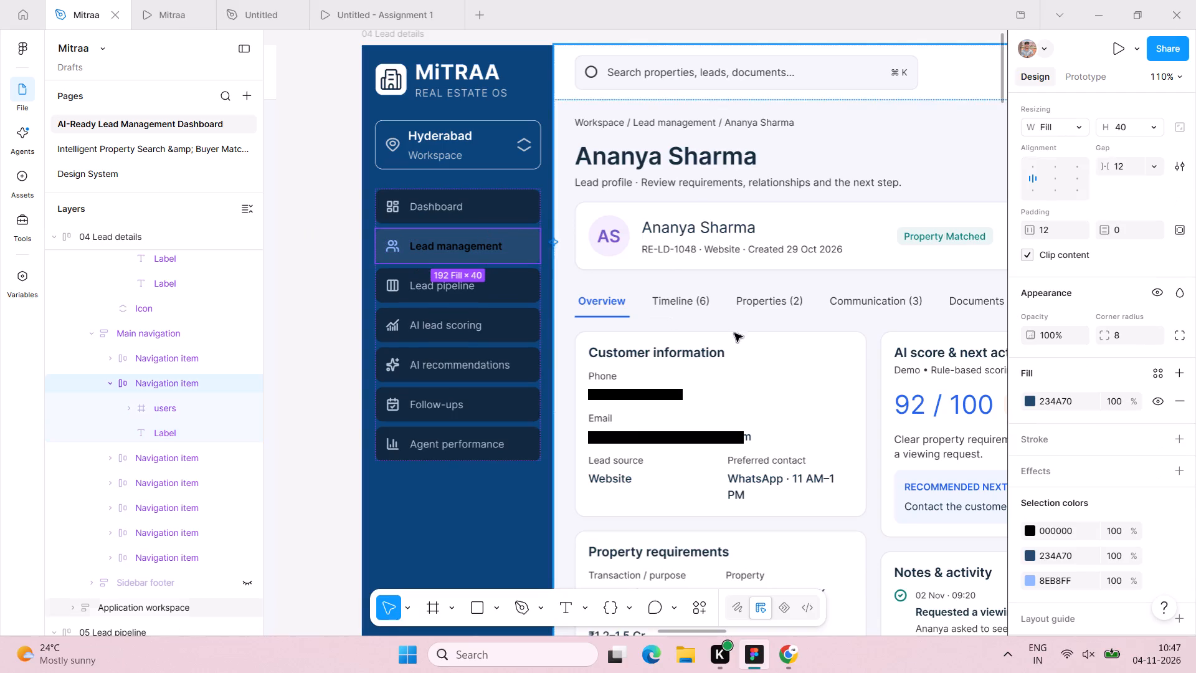
{"action": "left_click", "coordinate": [1030, 402]}
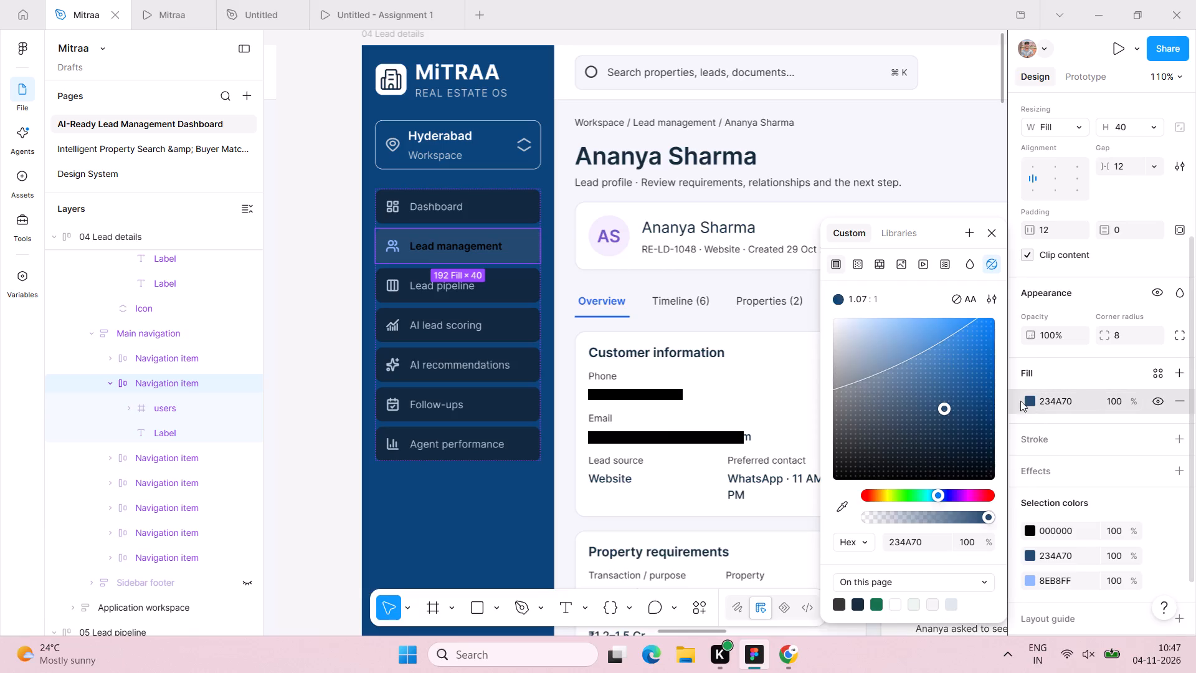
{"action": "left_click_drag", "start_coordinate": [942, 402], "coordinate": [808, 311]}
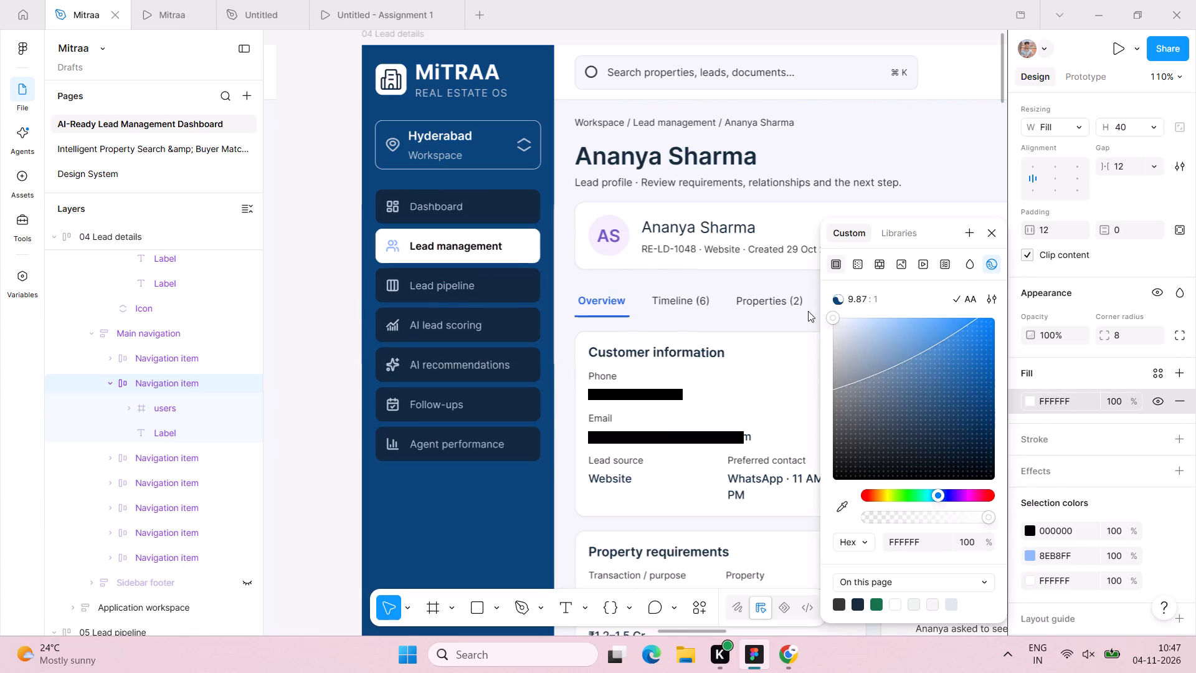
{"action": "left_click_drag", "start_coordinate": [808, 311], "coordinate": [787, 254]}
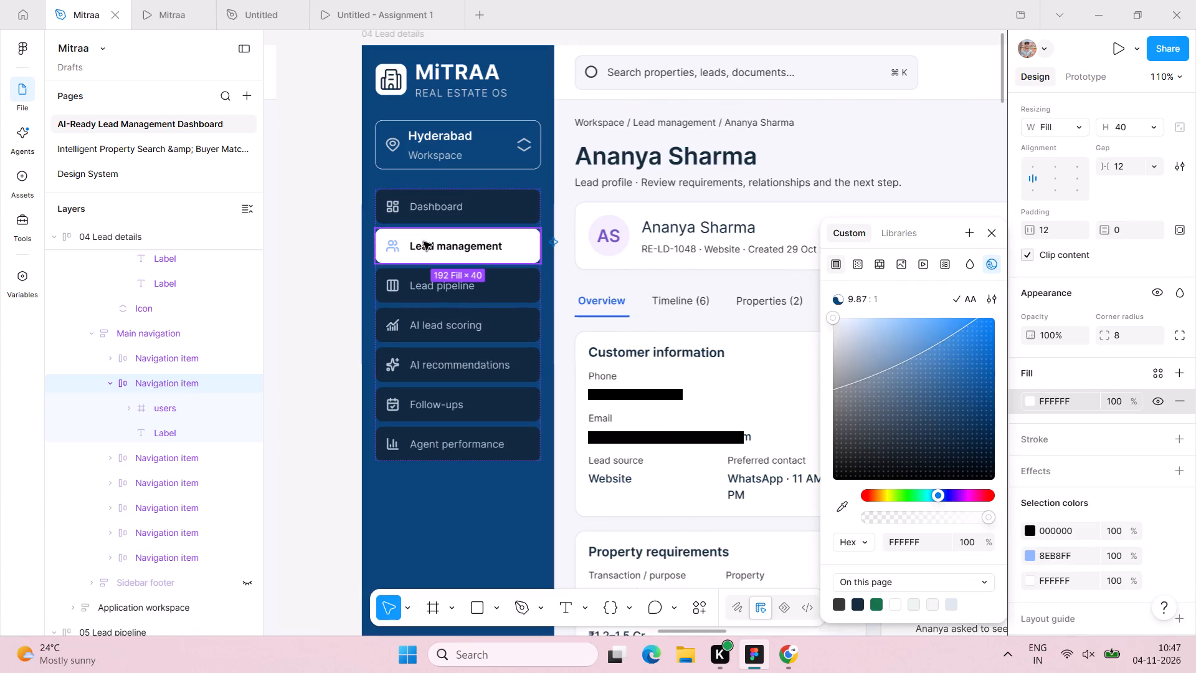
Set the font size of the Lead management label in the Add Lead sidebar to 14.
{"action": "scroll", "coordinate": [393, 246], "scroll_direction": "right", "scroll_amount": 14}
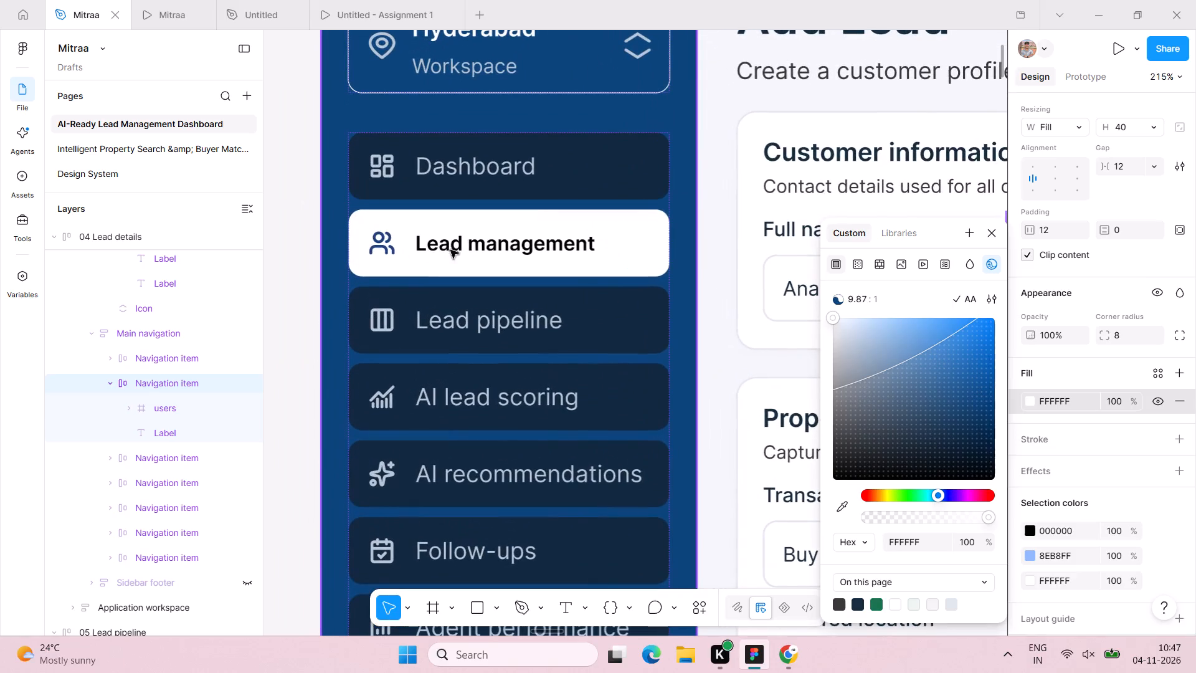
{"action": "double_click", "coordinate": [469, 247]}
{"action": "double_click", "coordinate": [490, 242]}
{"action": "double_click", "coordinate": [490, 241]}
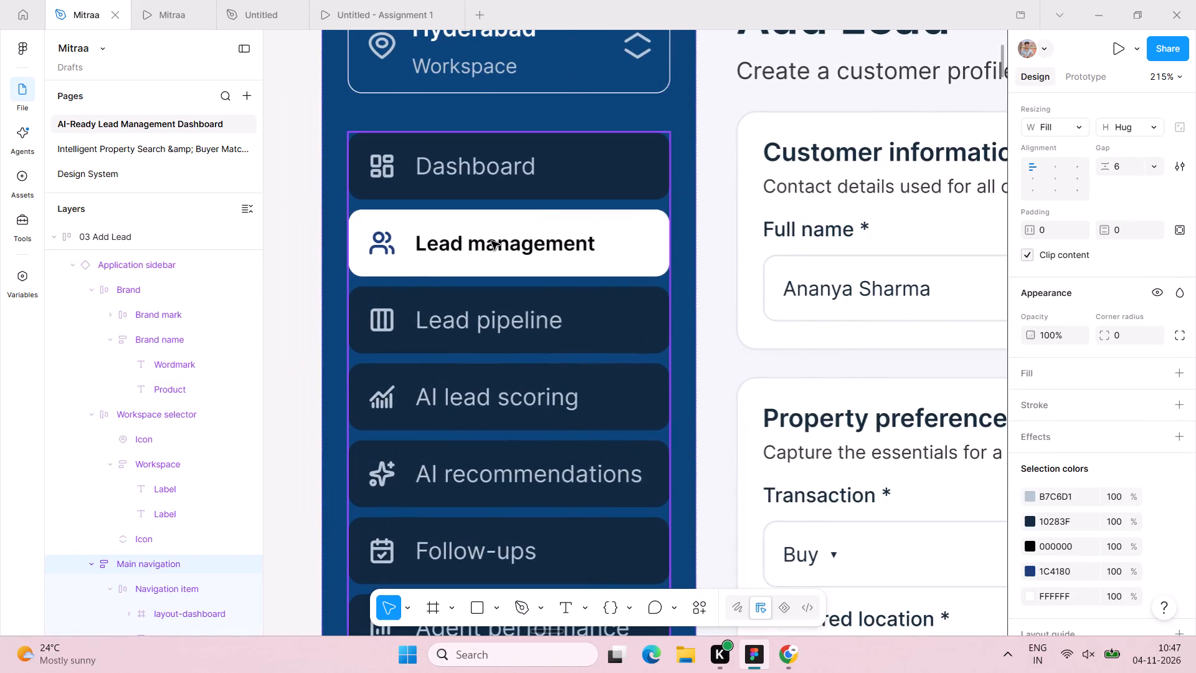
{"action": "double_click", "coordinate": [495, 244]}
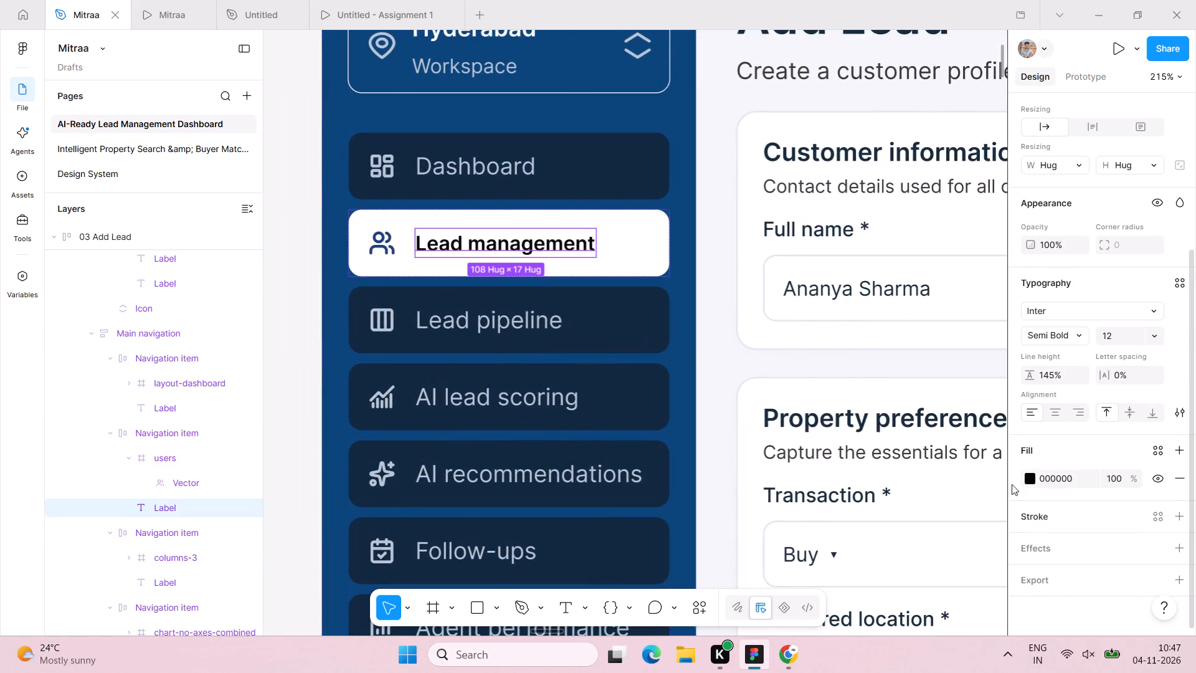
{"action": "left_click", "coordinate": [1116, 338]}
{"action": "type", "text": "14"}
{"action": "key", "text": "Return"}
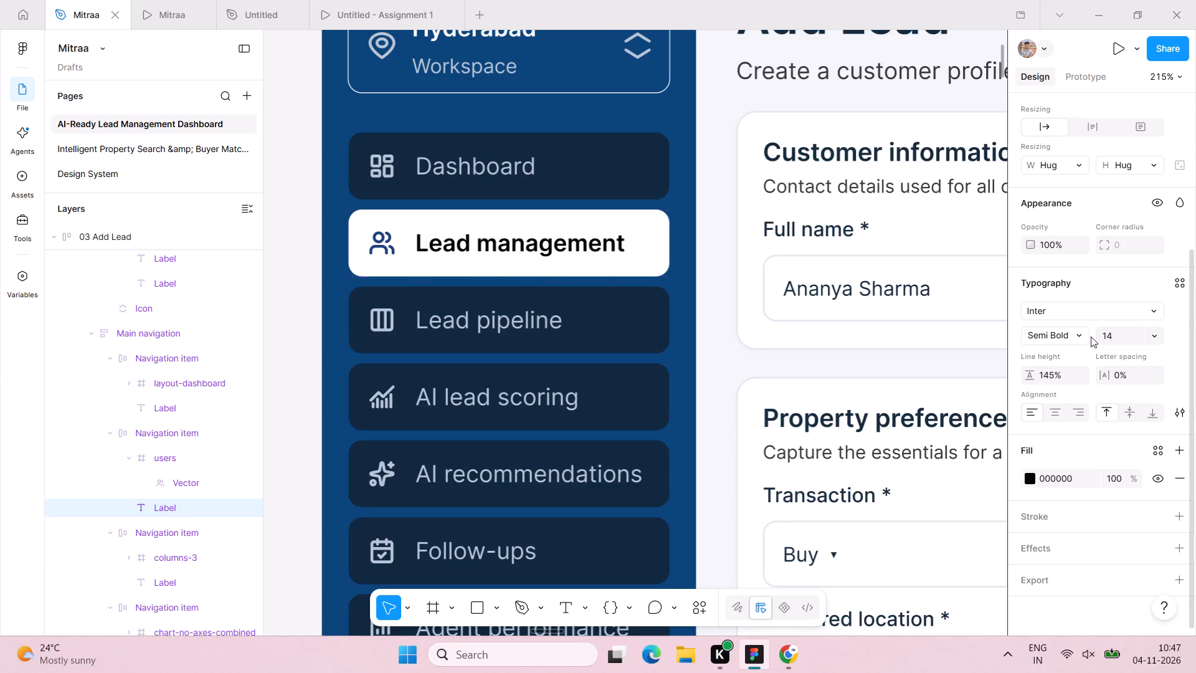
Copy colour 1C4180 from the Add Lead sidebar's Lead management icon and apply it to the matching Lead details icon.
{"action": "left_click", "coordinate": [389, 247]}
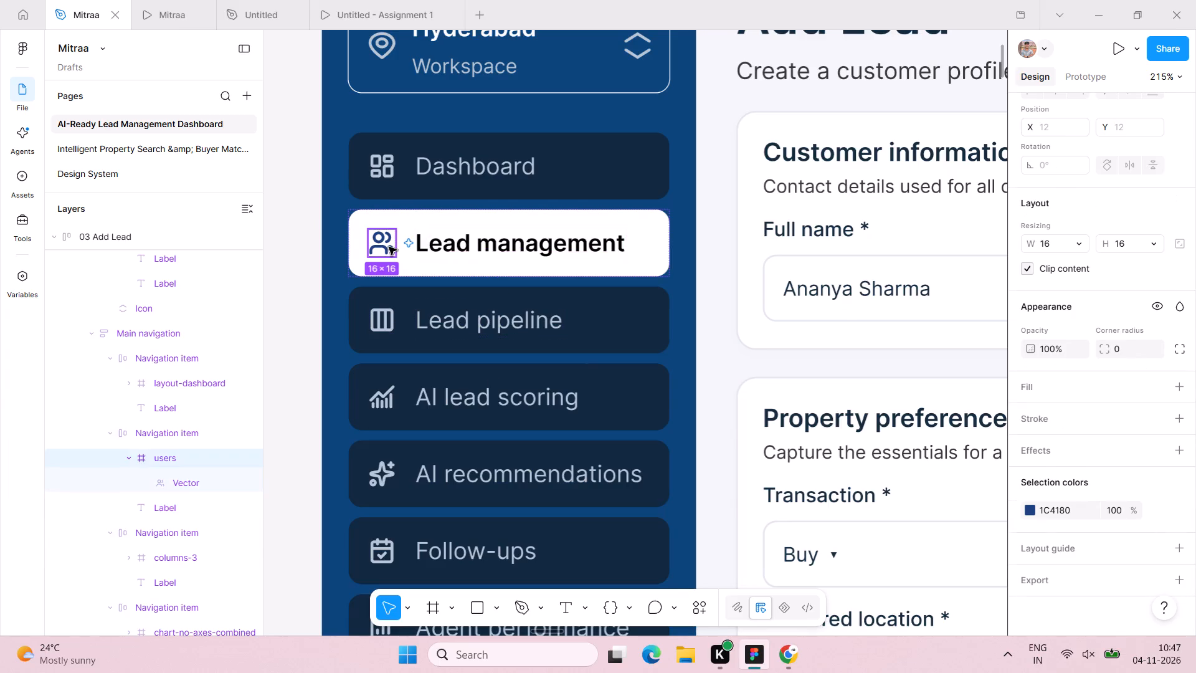
{"action": "left_click", "coordinate": [1085, 512]}
{"action": "key", "text": "ctrl+c"}
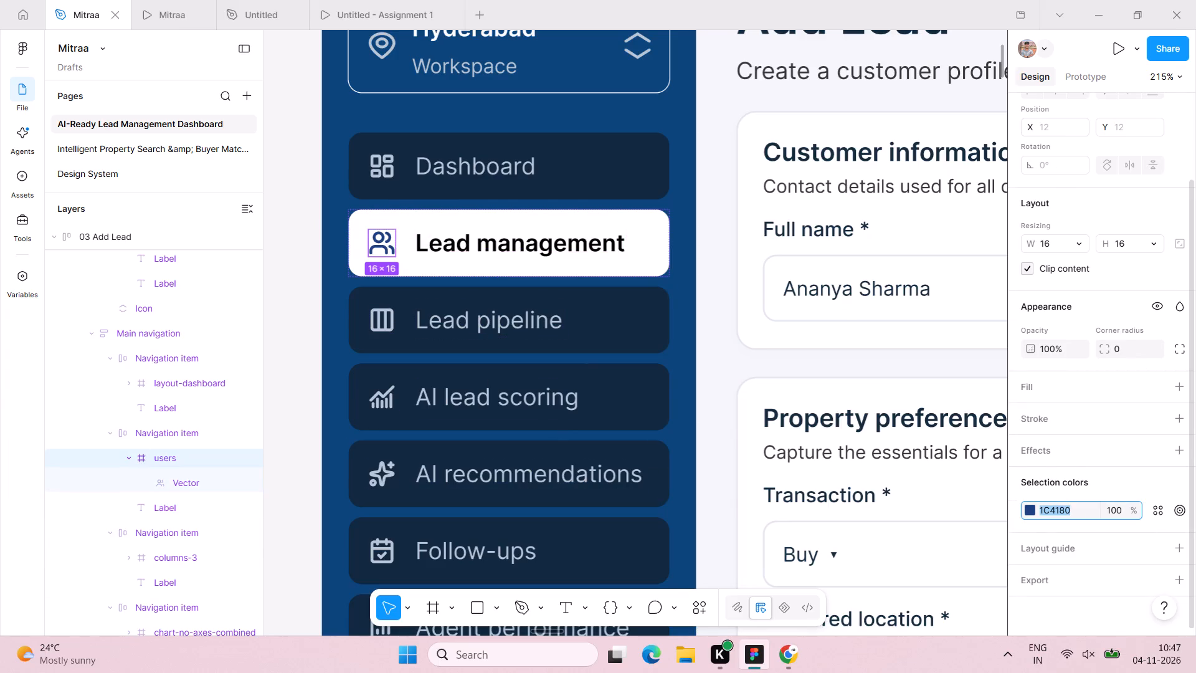
{"action": "key", "text": "ctrl+c"}
{"action": "scroll", "coordinate": [686, 382], "scroll_direction": "left", "scroll_amount": 7}
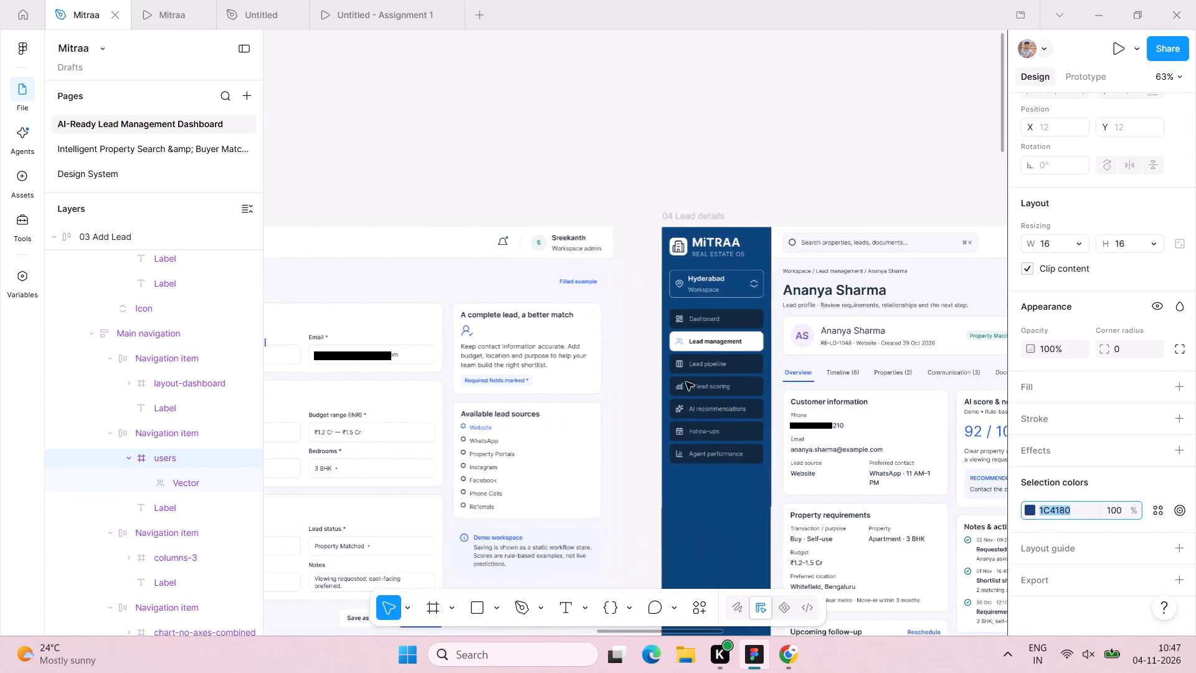
{"action": "scroll", "coordinate": [686, 382], "scroll_direction": "down", "scroll_amount": 1}
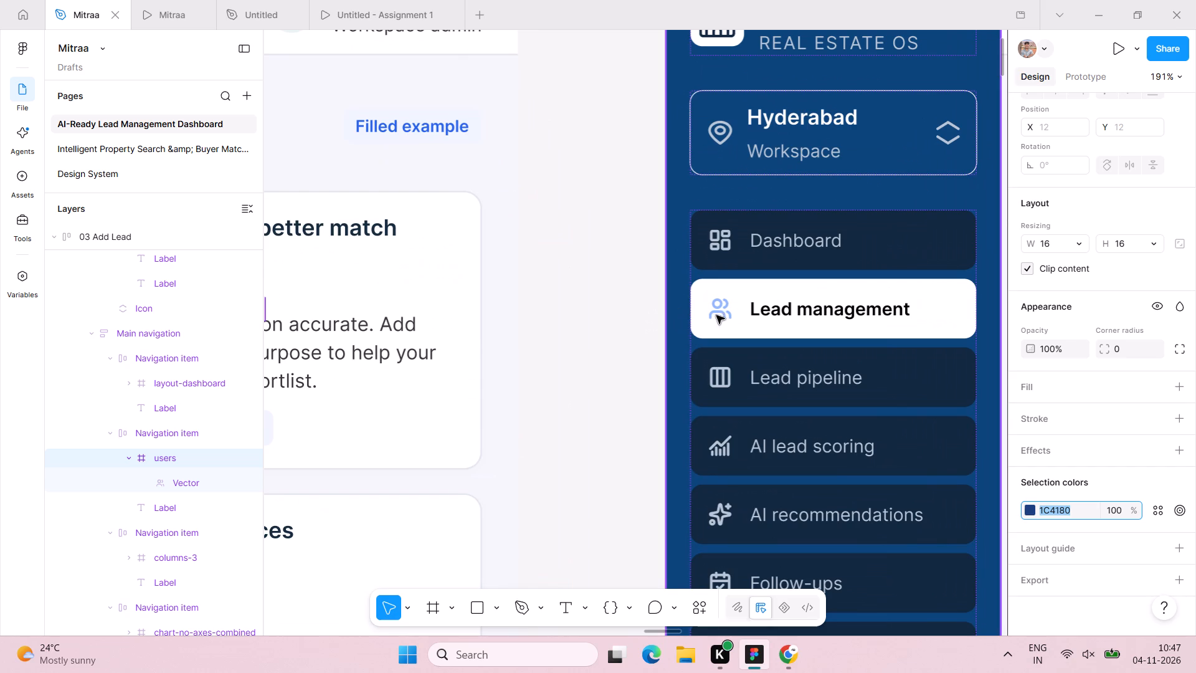
{"action": "triple_click", "coordinate": [723, 315]}
{"action": "double_click", "coordinate": [721, 313]}
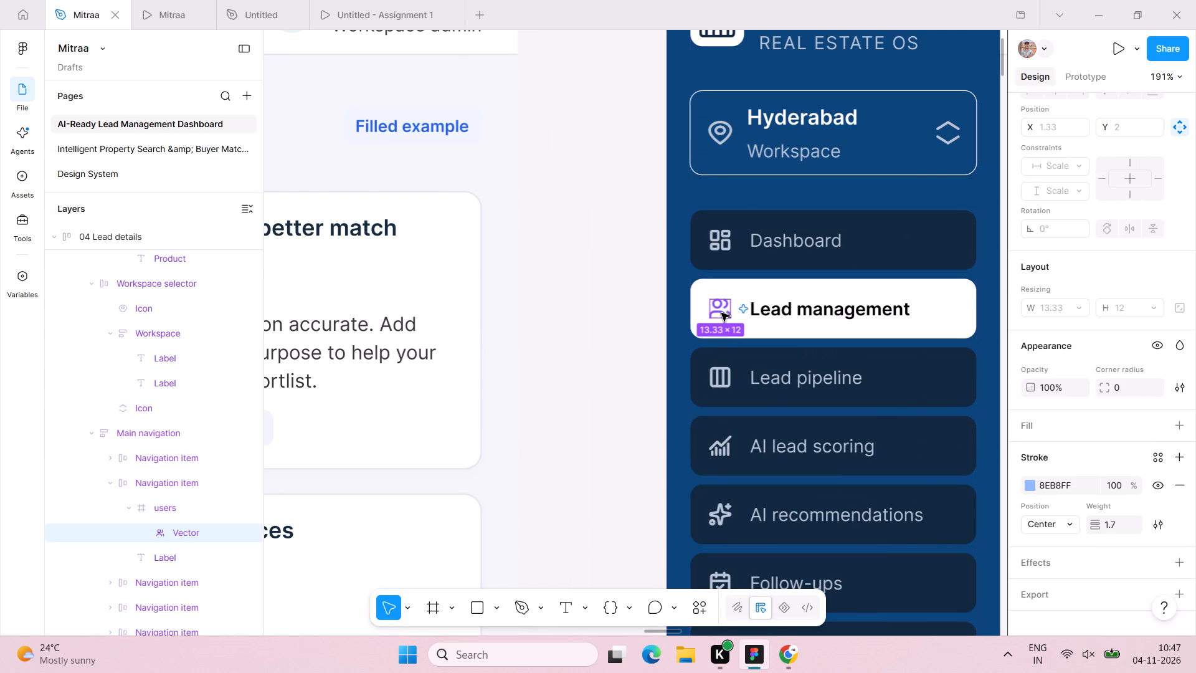
{"action": "key", "text": "ctrl+z"}
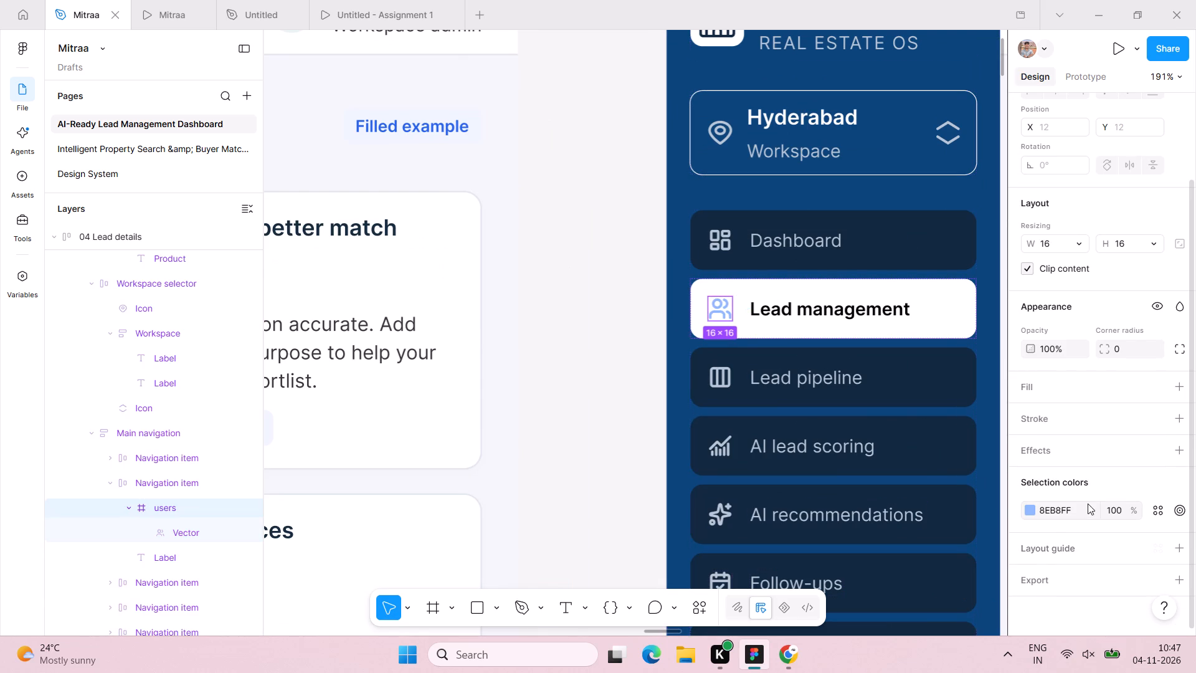
{"action": "left_click", "coordinate": [1080, 505]}
{"action": "key", "text": "ctrl+v"}
{"action": "key", "text": "Return"}
Add a white FFFFFF fill to the Lead management icon's frame in the Lead details sidebar.
{"action": "left_click", "coordinate": [1145, 391]}
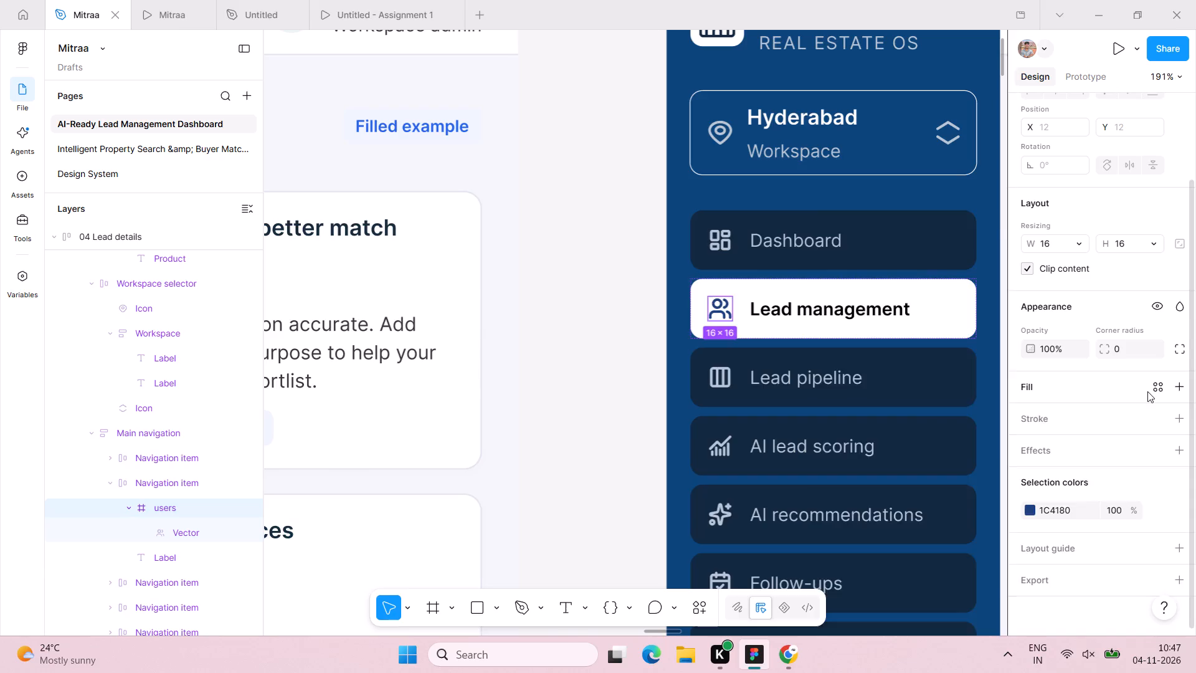
{"action": "left_click", "coordinate": [998, 233]}
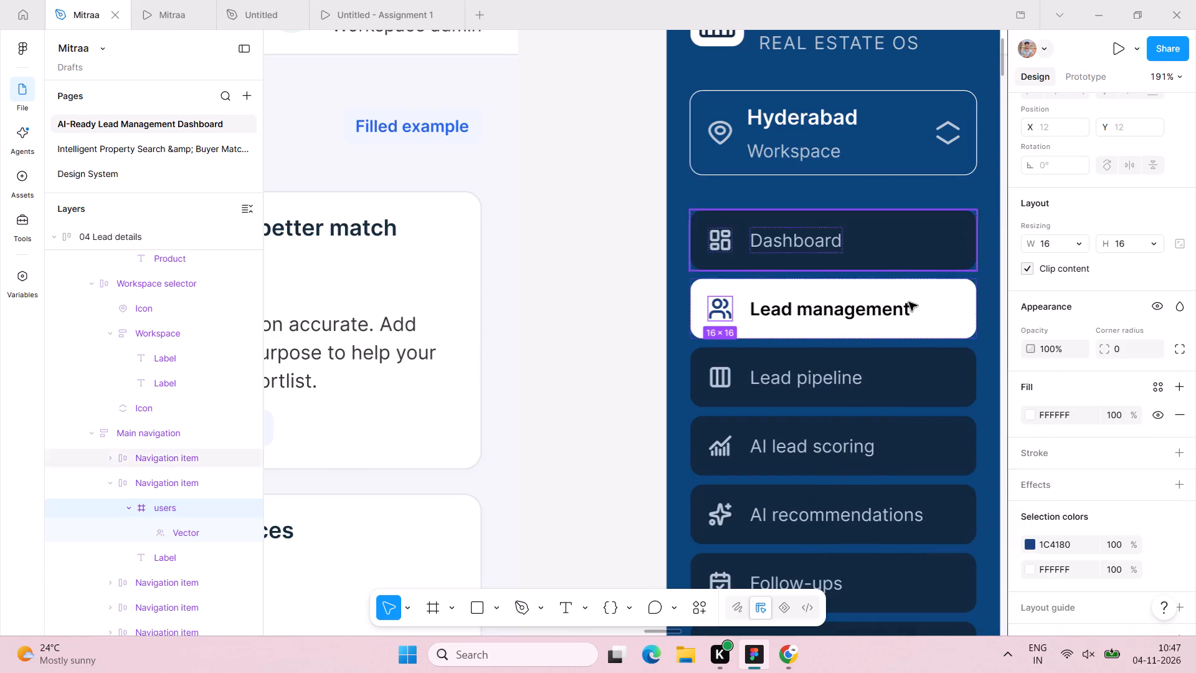
Set the font size of the Lead management label in the Lead details sidebar to 14.
{"action": "left_click", "coordinate": [905, 307]}
{"action": "left_click", "coordinate": [1132, 455]}
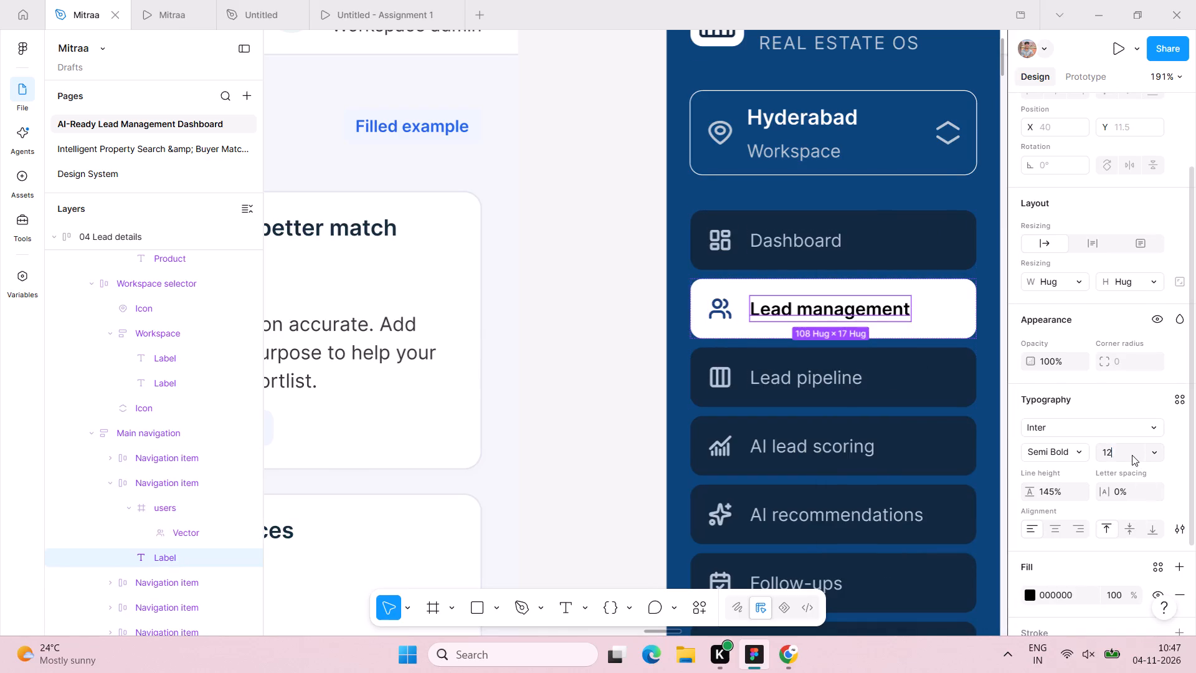
{"action": "type", "text": "14"}
{"action": "key", "text": "Return"}
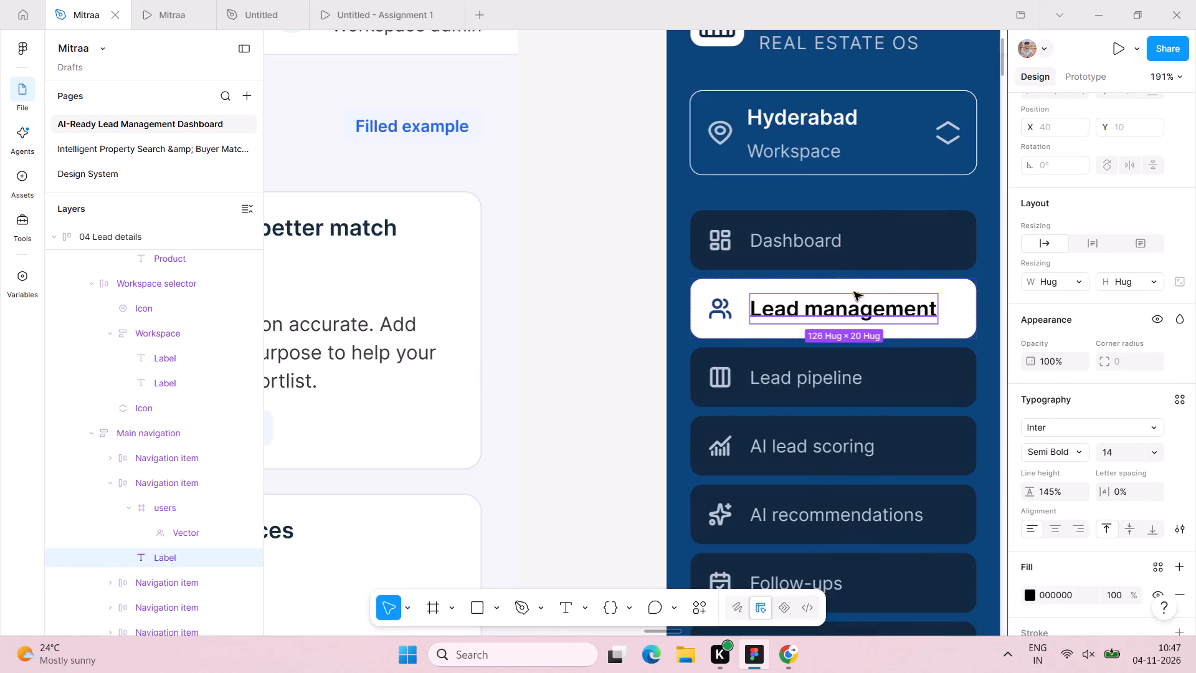
Set the font size of the Lead management label in the Lead management screen's sidebar to 14.
{"action": "scroll", "coordinate": [791, 198], "scroll_direction": "right", "scroll_amount": 7}
{"action": "scroll", "coordinate": [607, 235], "scroll_direction": "right", "scroll_amount": 3}
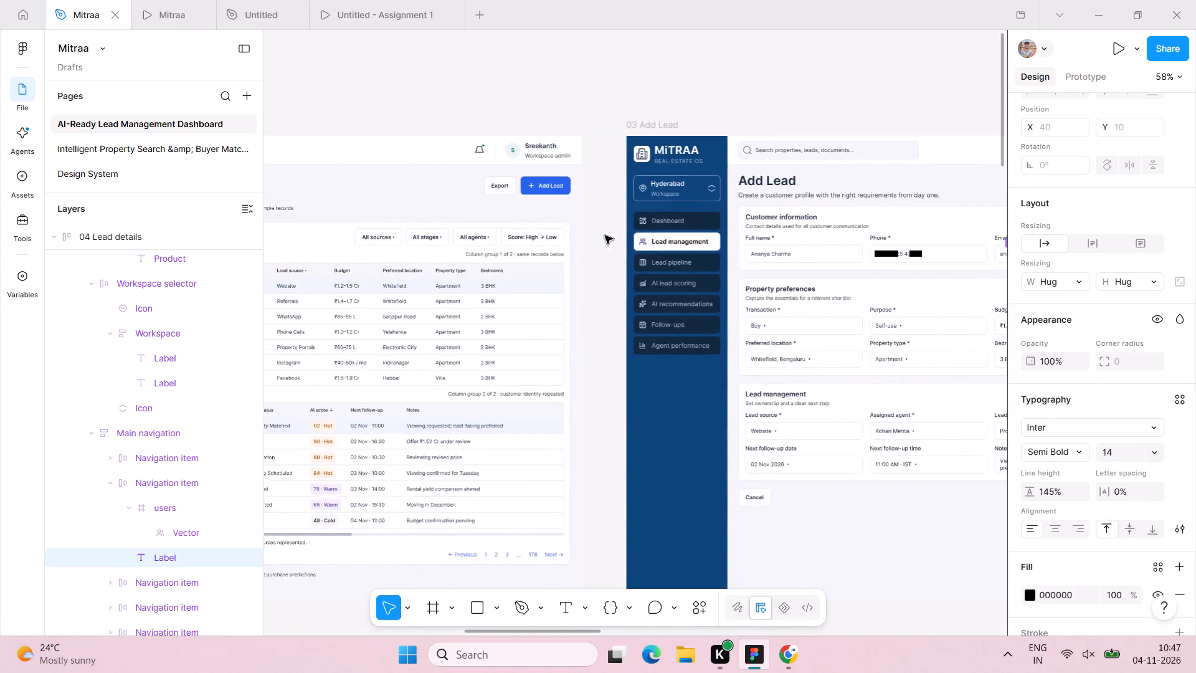
{"action": "scroll", "coordinate": [559, 236], "scroll_direction": "right", "scroll_amount": 5}
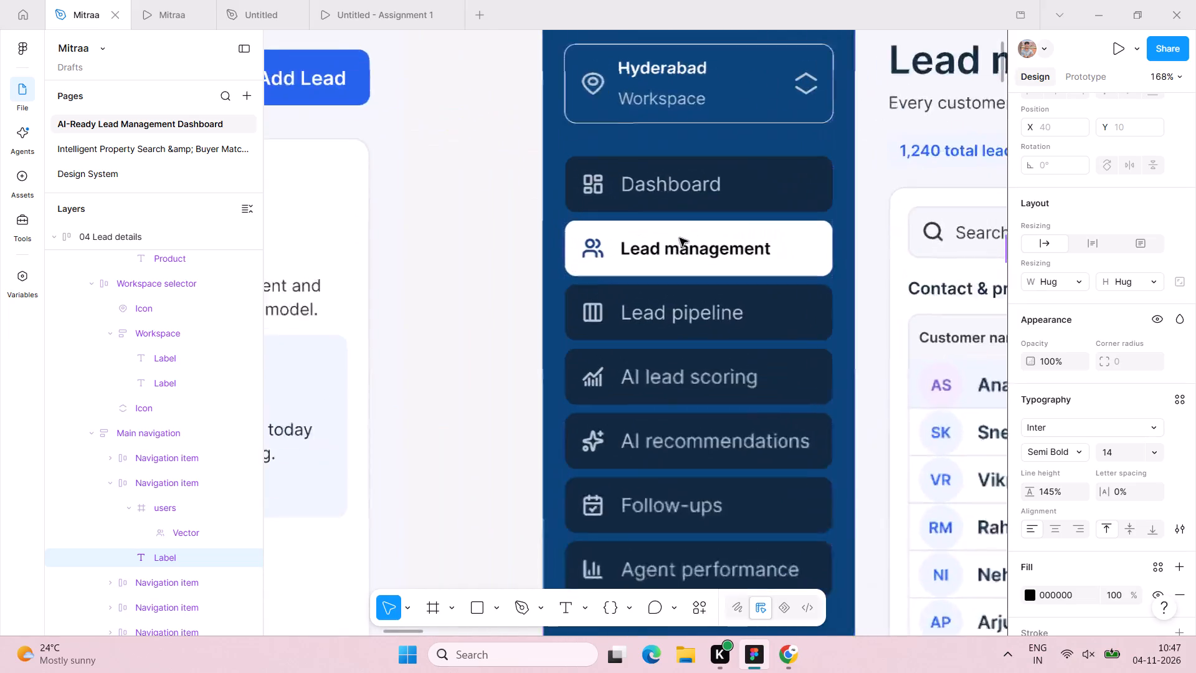
{"action": "triple_click", "coordinate": [687, 253]}
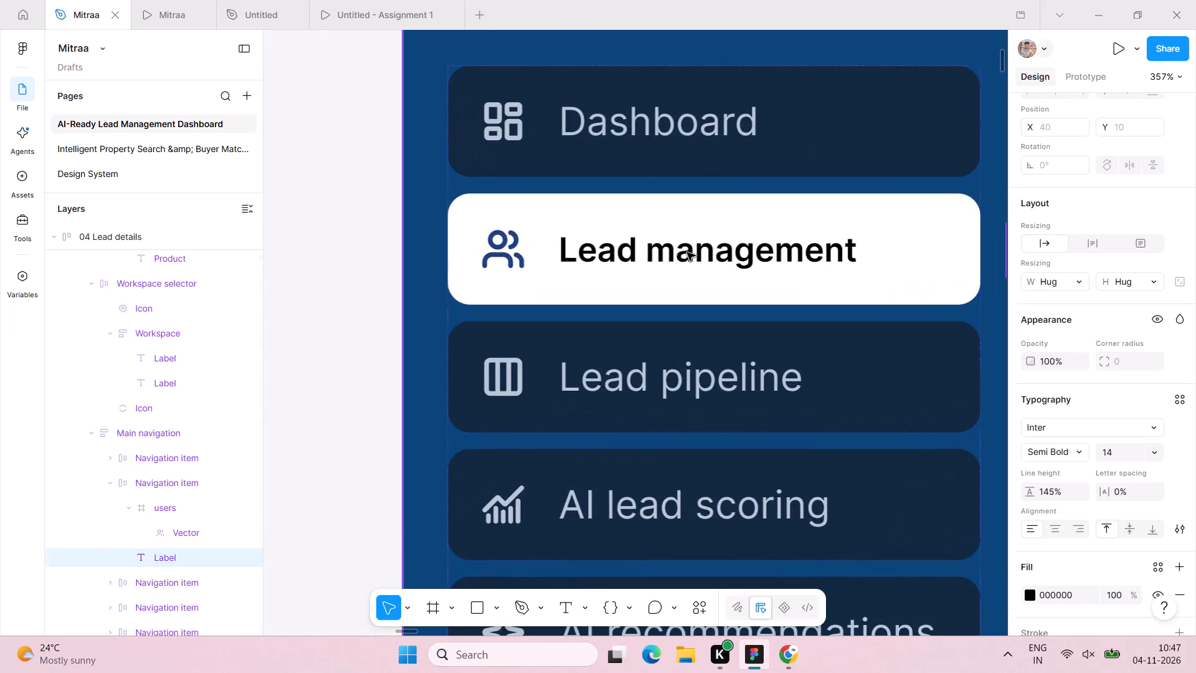
{"action": "double_click", "coordinate": [687, 252]}
{"action": "triple_click", "coordinate": [687, 252]}
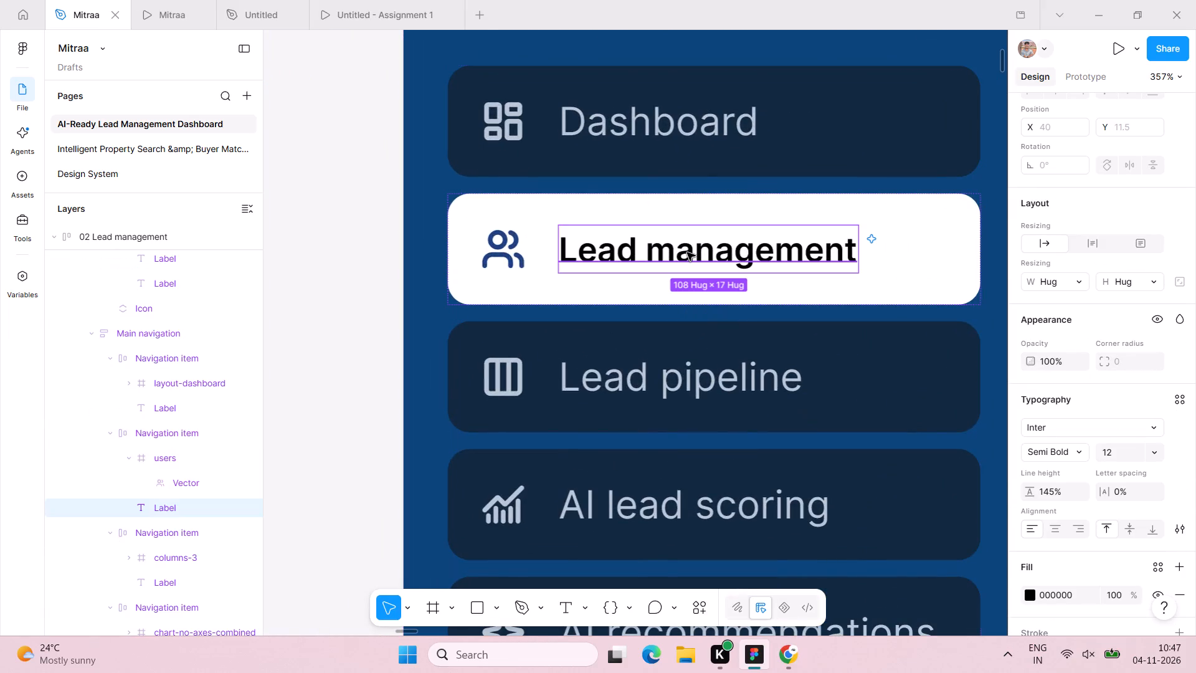
{"action": "left_click", "coordinate": [1120, 449]}
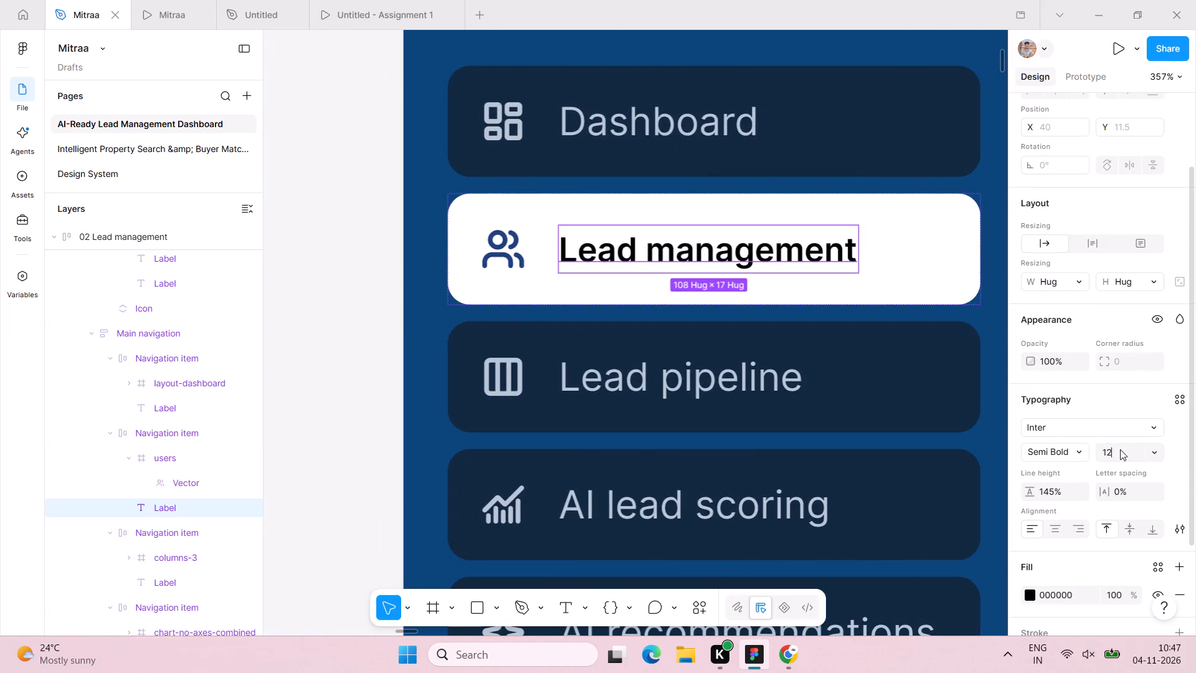
{"action": "type", "text": "14"}
{"action": "key", "text": "Return"}
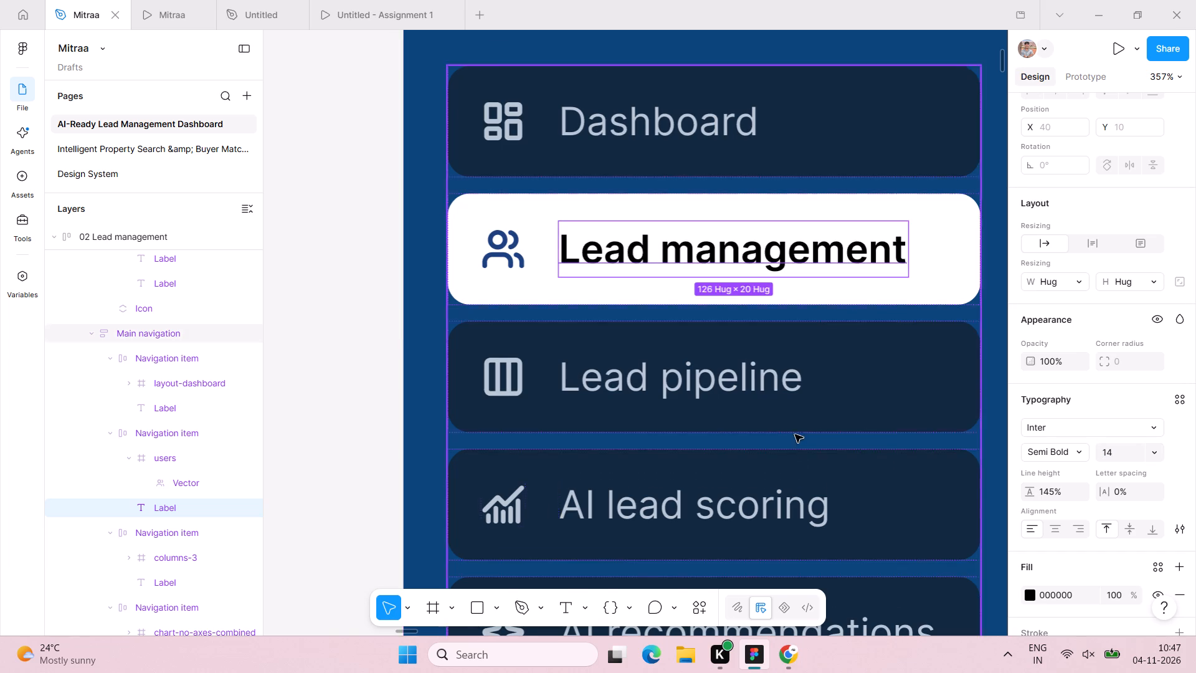
Examine the active Dashboard label's typography in the Dashboard sidebar and compare the sidebars across the Lead management, Add Lead and Lead details screens.
{"action": "scroll", "coordinate": [787, 433], "scroll_direction": "right", "scroll_amount": 8}
{"action": "scroll", "coordinate": [515, 388], "scroll_direction": "right", "scroll_amount": 4}
{"action": "scroll", "coordinate": [434, 376], "scroll_direction": "right", "scroll_amount": 2}
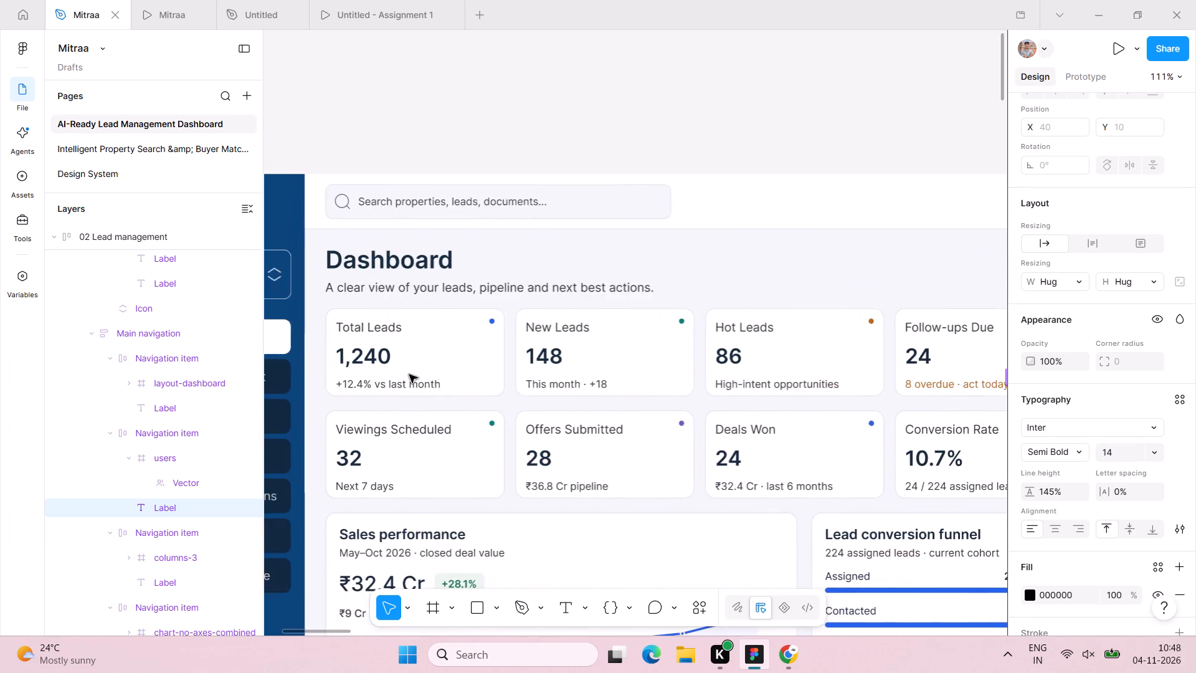
{"action": "scroll", "coordinate": [409, 375], "scroll_direction": "right", "scroll_amount": 2}
{"action": "scroll", "coordinate": [450, 379], "scroll_direction": "left", "scroll_amount": 1}
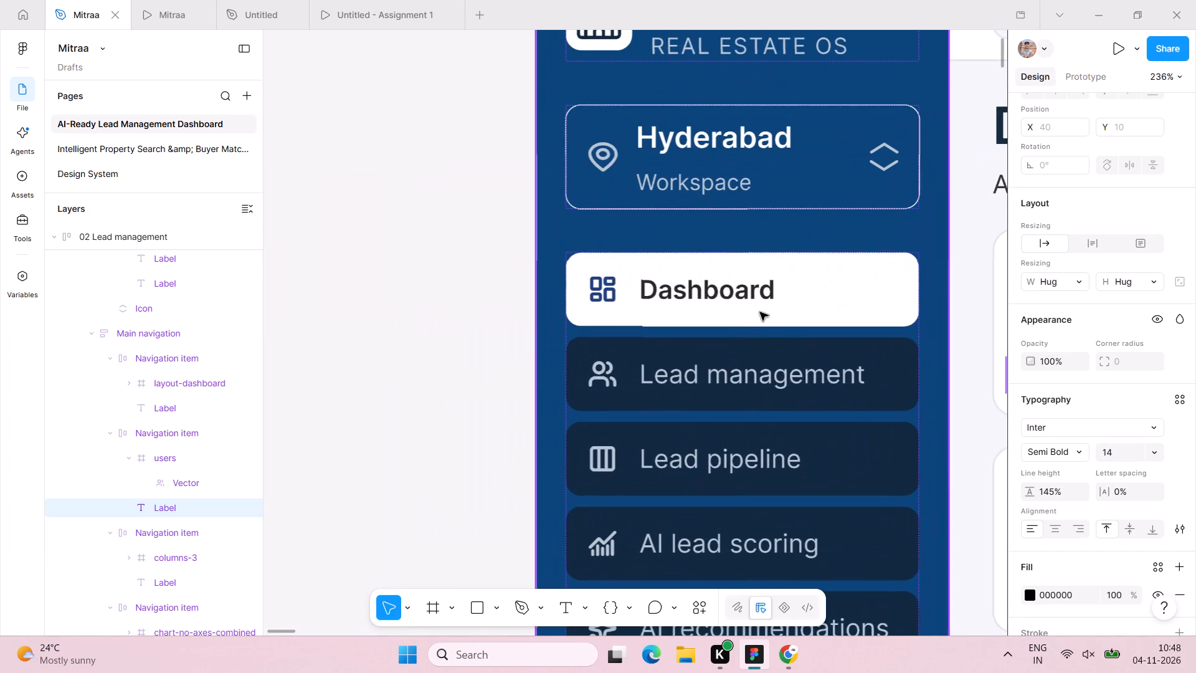
{"action": "triple_click", "coordinate": [752, 294]}
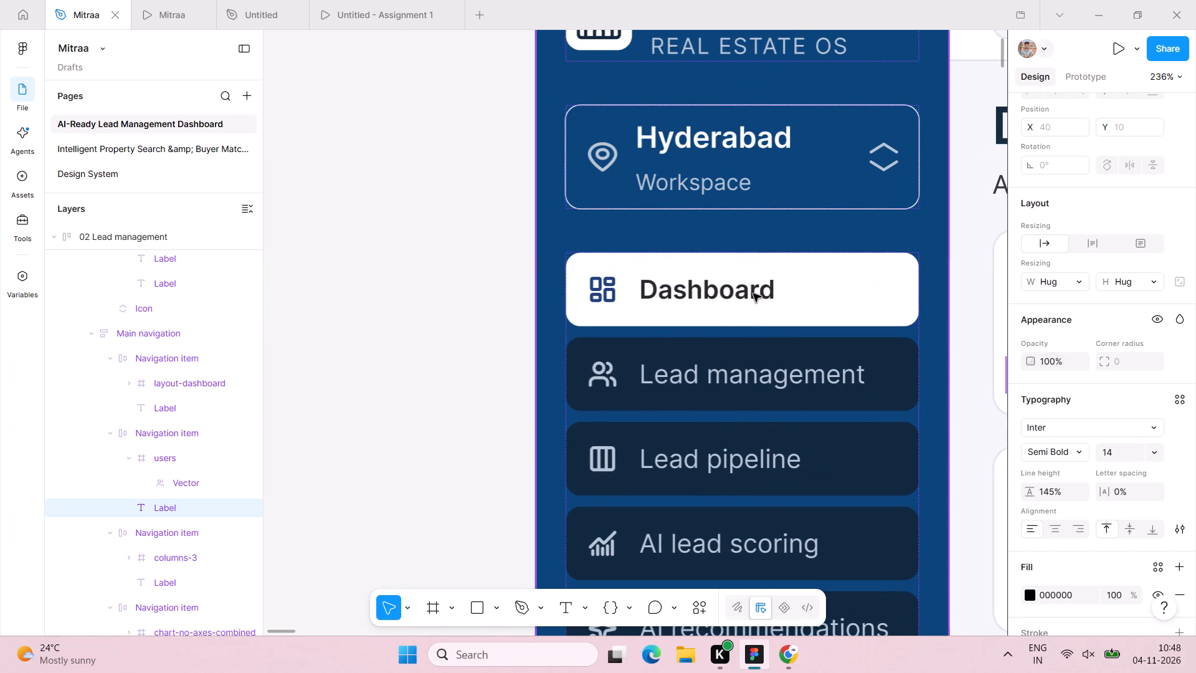
{"action": "double_click", "coordinate": [753, 293]}
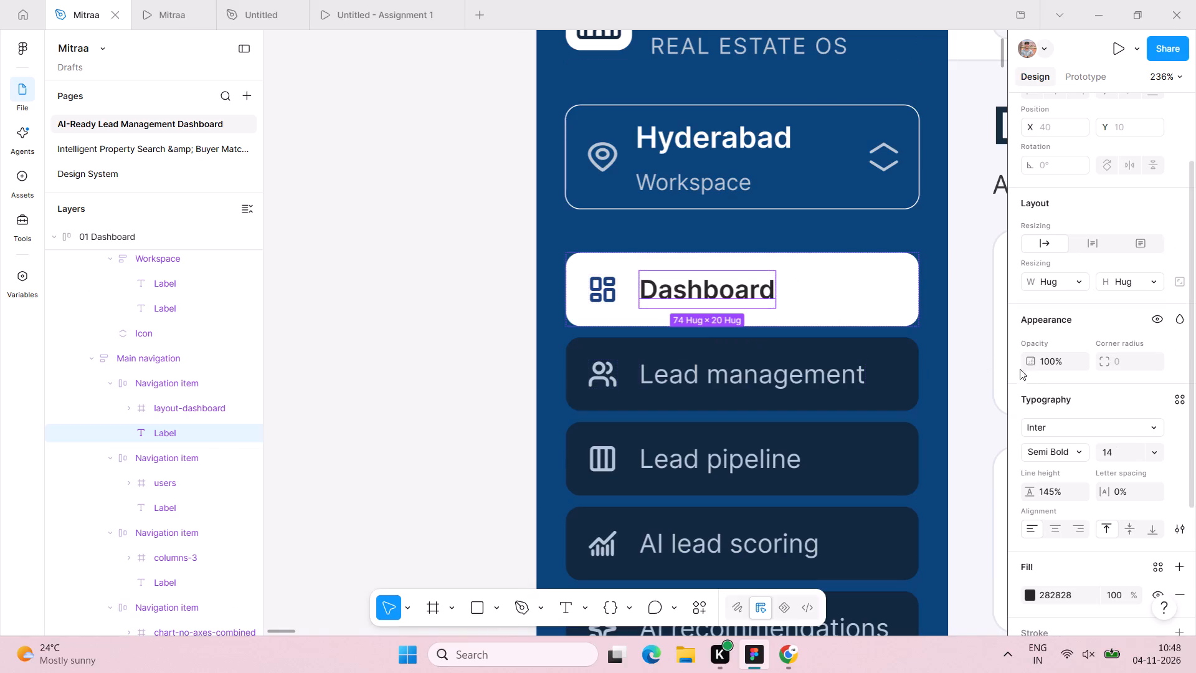
{"action": "scroll", "coordinate": [957, 366], "scroll_direction": "left", "scroll_amount": 11}
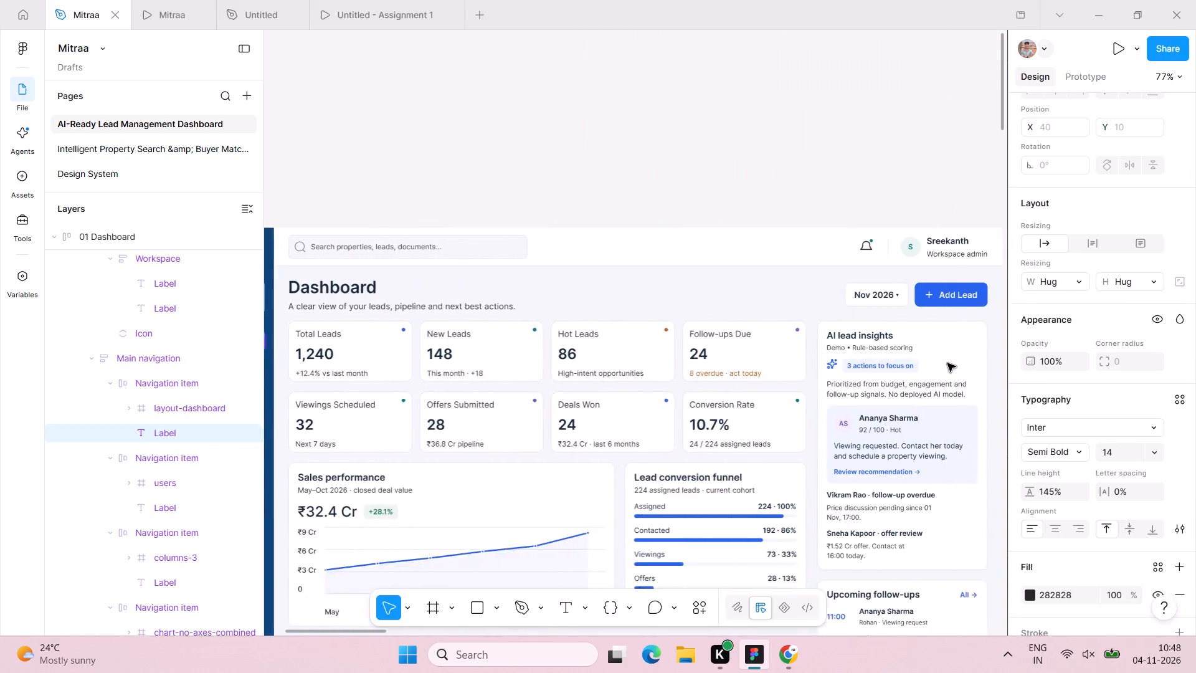
{"action": "scroll", "coordinate": [947, 363], "scroll_direction": "left", "scroll_amount": 2}
{"action": "scroll", "coordinate": [947, 363], "scroll_direction": "down", "scroll_amount": 1}
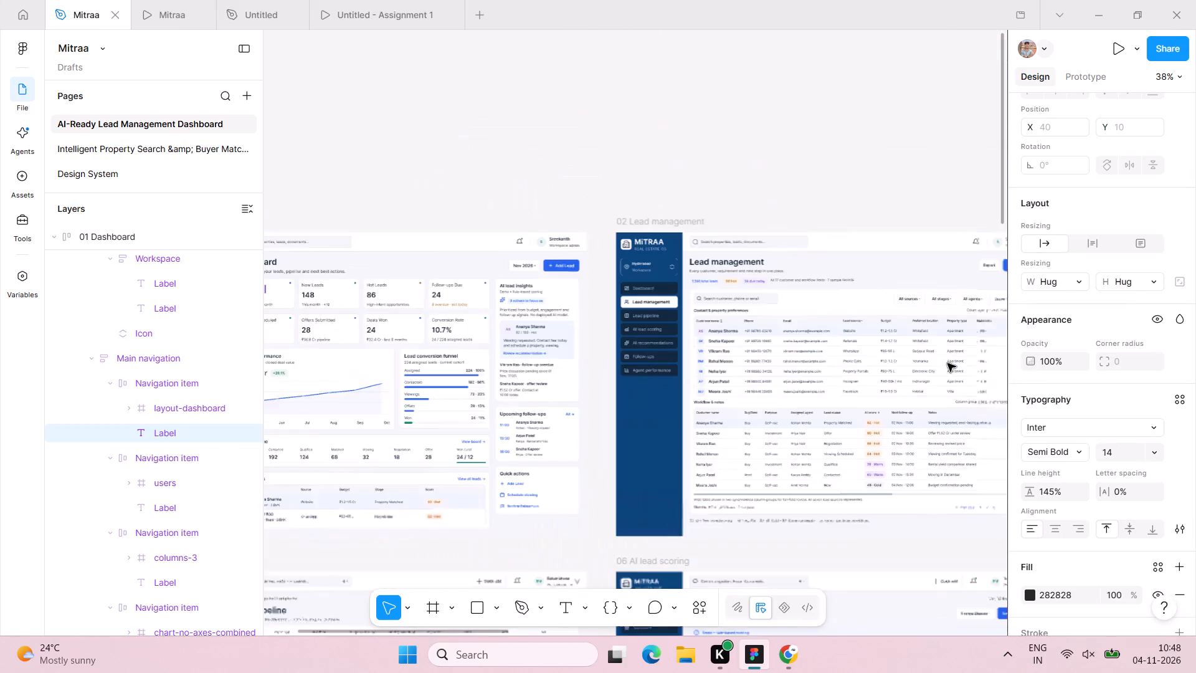
{"action": "scroll", "coordinate": [947, 363], "scroll_direction": "left", "scroll_amount": 5}
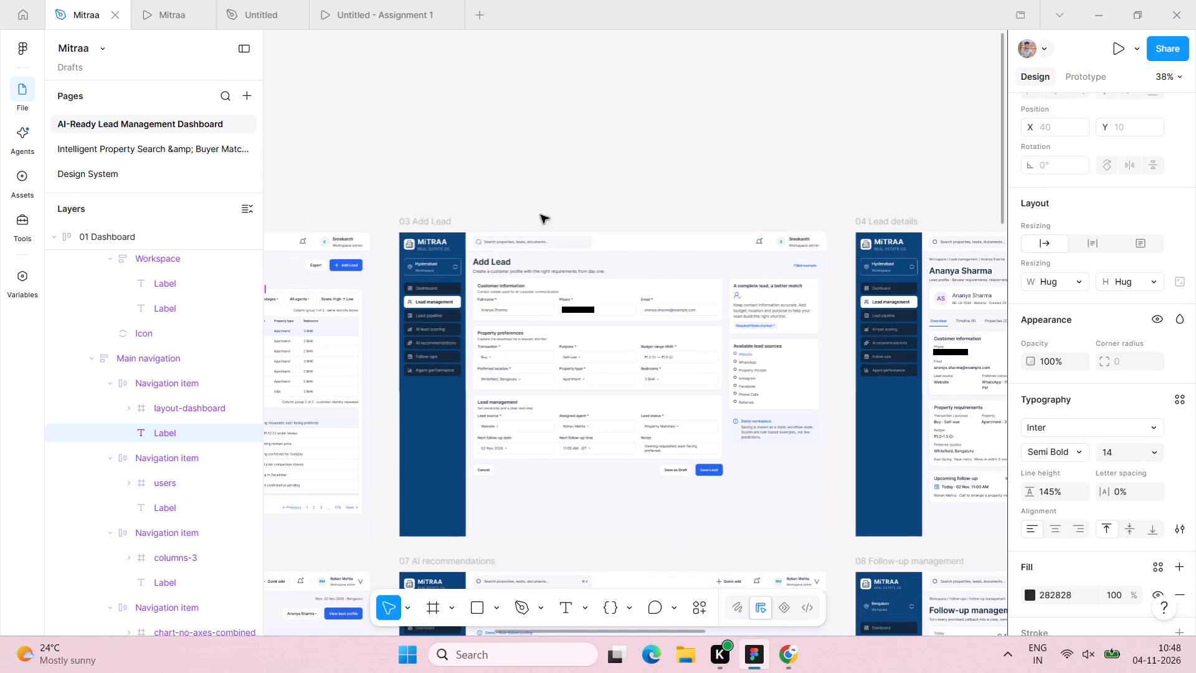
{"action": "left_click", "coordinate": [550, 184]}
{"action": "scroll", "coordinate": [550, 184], "scroll_direction": "left", "scroll_amount": 4}
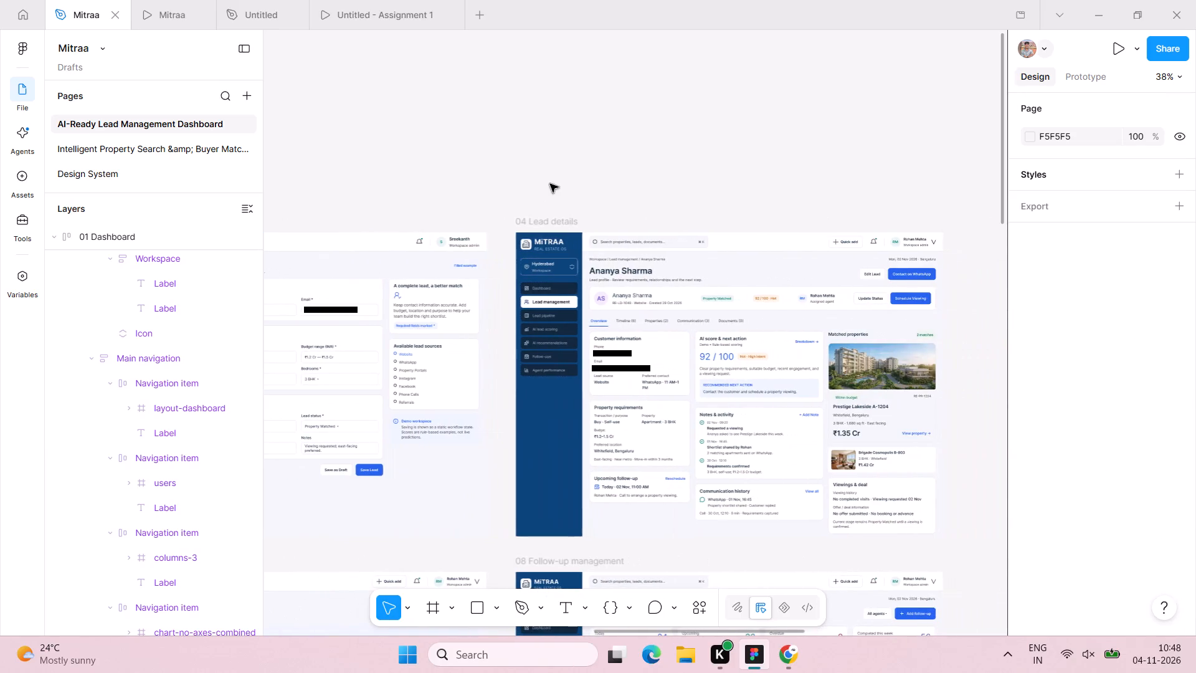
Set the font size of all six inactive navigation labels in the Lead details sidebar, Dashboard through Agent performance, to 14.
{"action": "scroll", "coordinate": [609, 316], "scroll_direction": "right", "scroll_amount": 1}
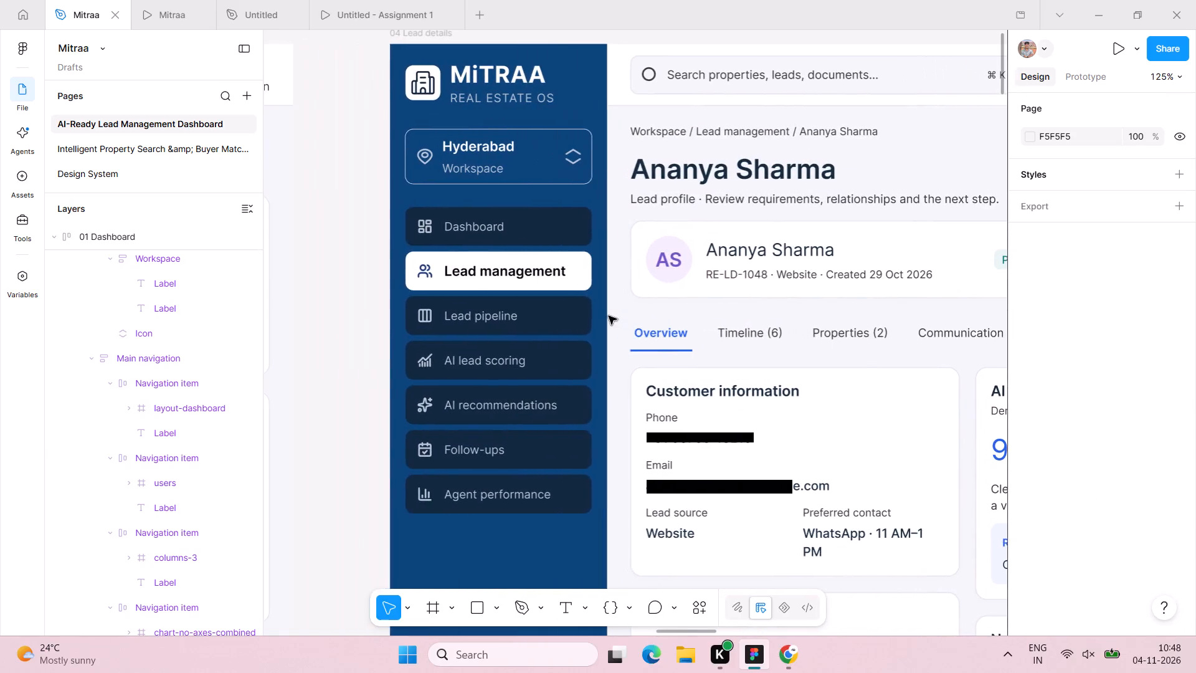
{"action": "double_click", "coordinate": [490, 226]}
{"action": "double_click", "coordinate": [490, 226]}
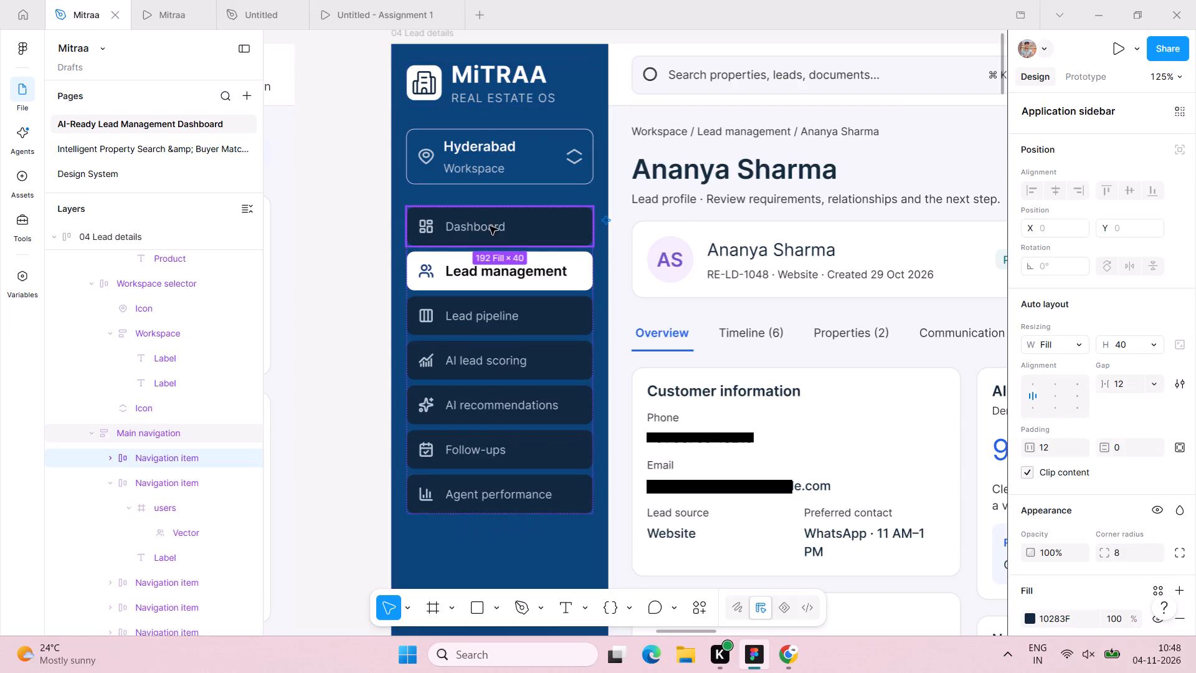
{"action": "double_click", "coordinate": [490, 226]}
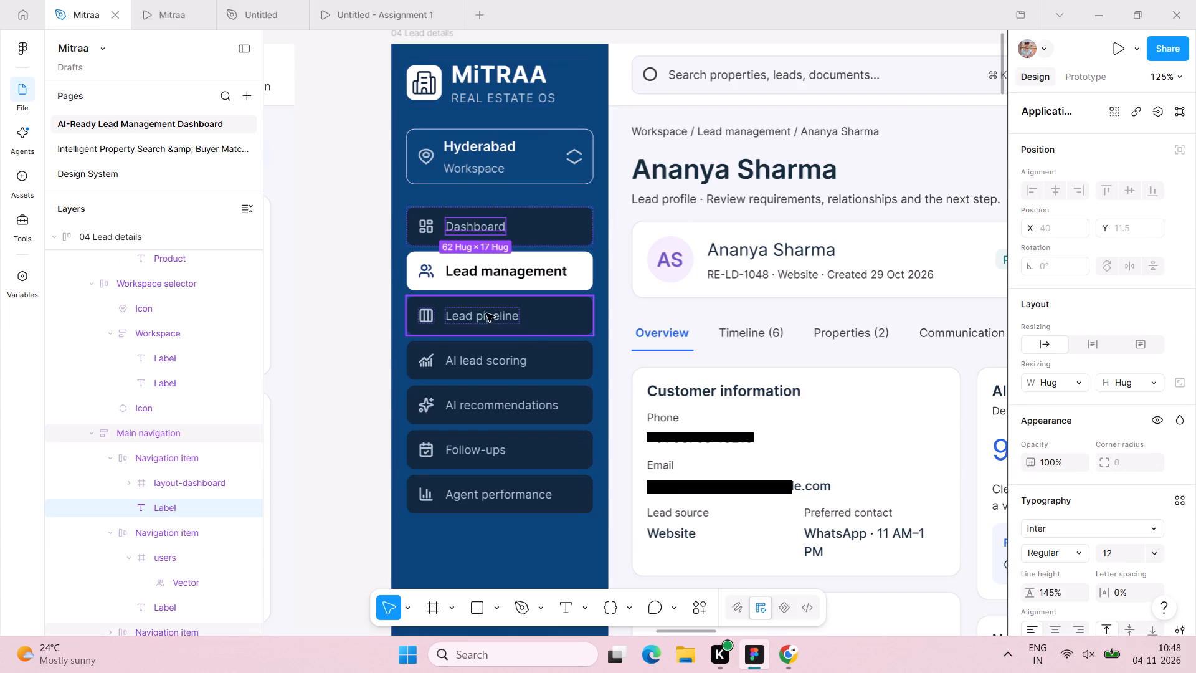
{"action": "double_click", "coordinate": [488, 315], "text": "shift"}
{"action": "double_click", "coordinate": [492, 359], "text": "shift"}
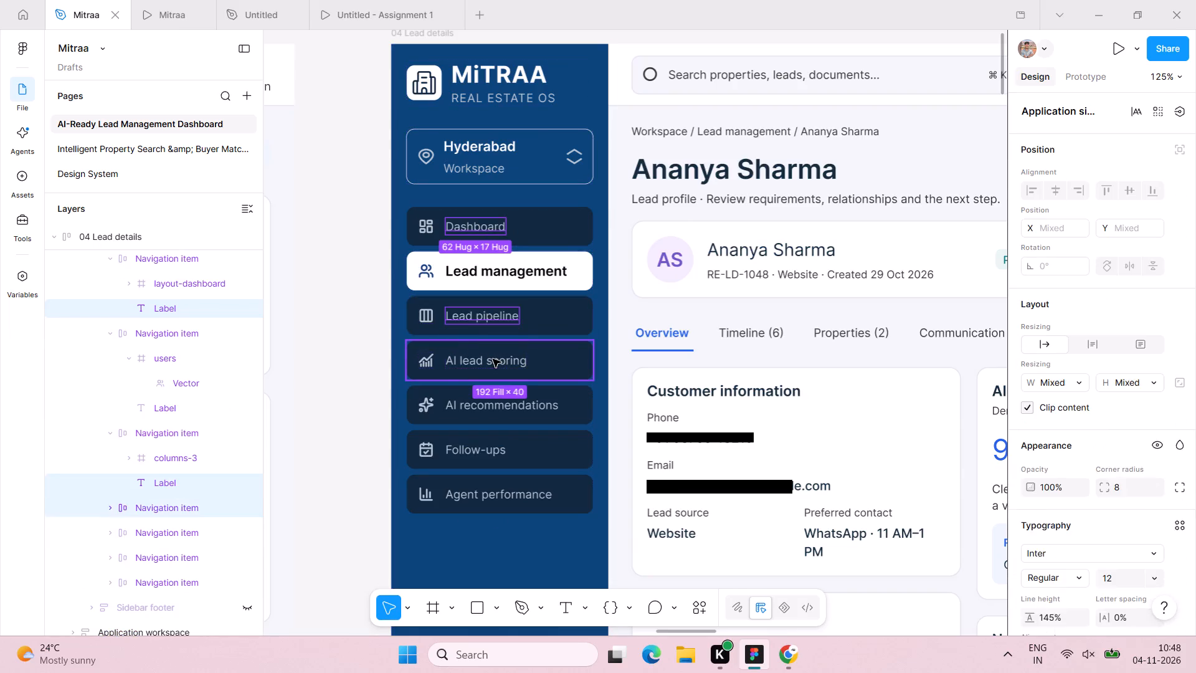
{"action": "double_click", "coordinate": [508, 411], "text": "shift"}
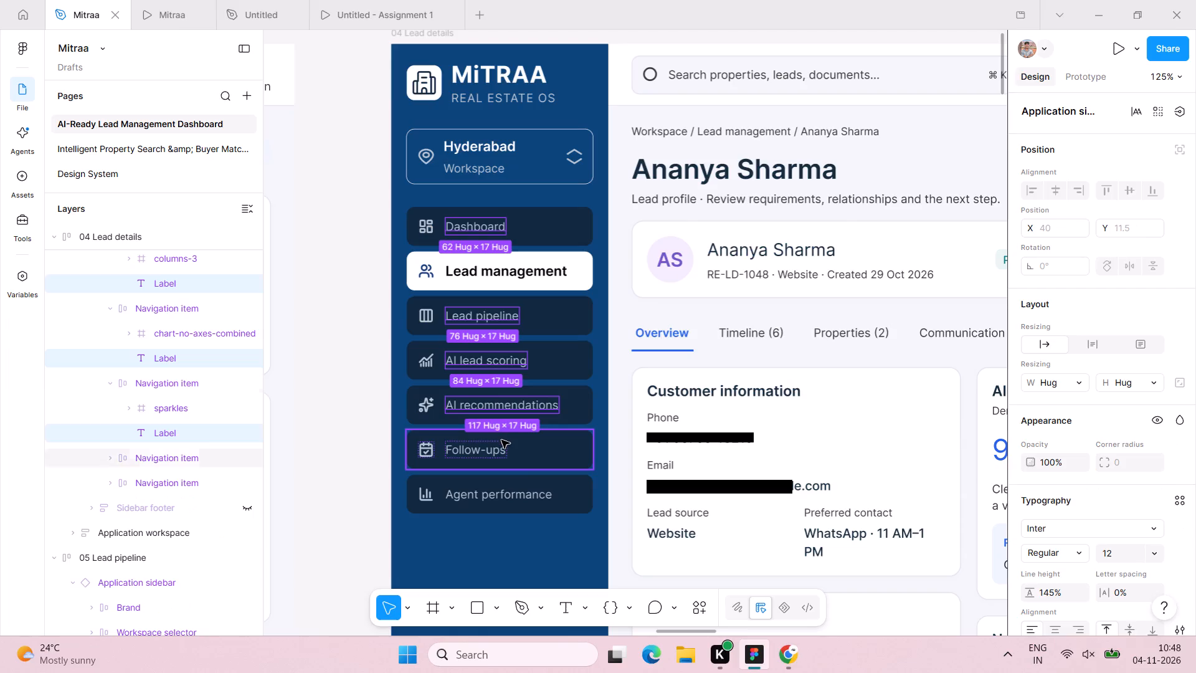
{"action": "double_click", "coordinate": [501, 440], "text": "shift"}
{"action": "double_click", "coordinate": [503, 479], "text": "shift"}
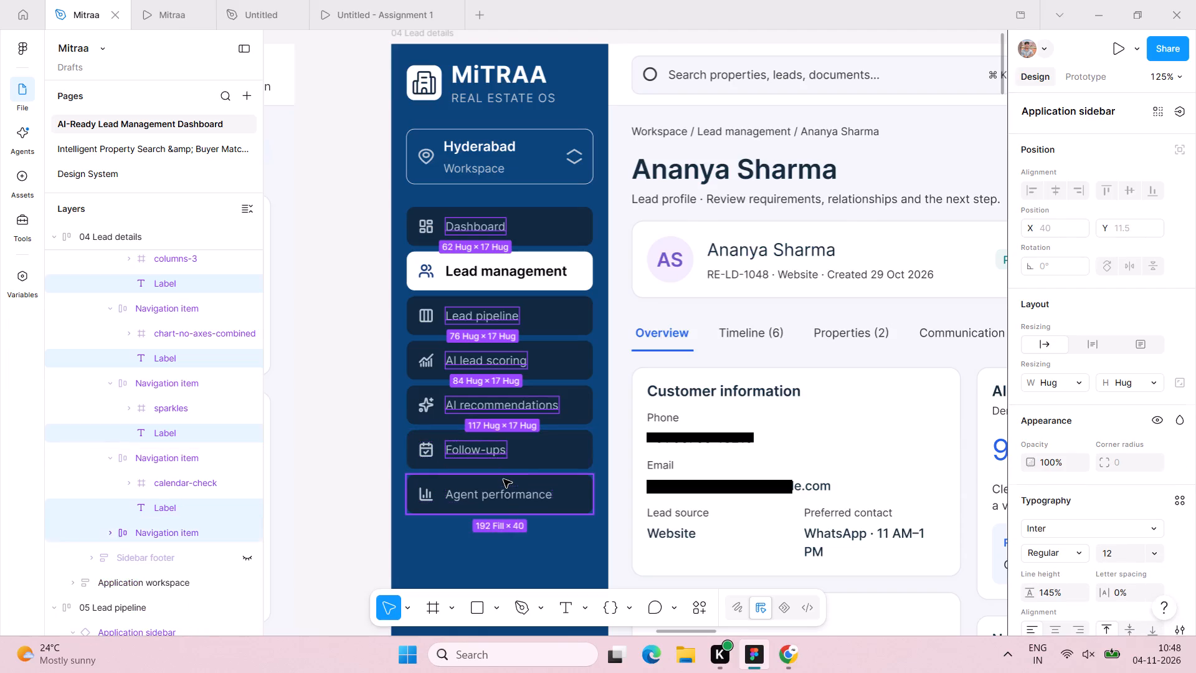
{"action": "double_click", "coordinate": [513, 494], "text": "shift"}
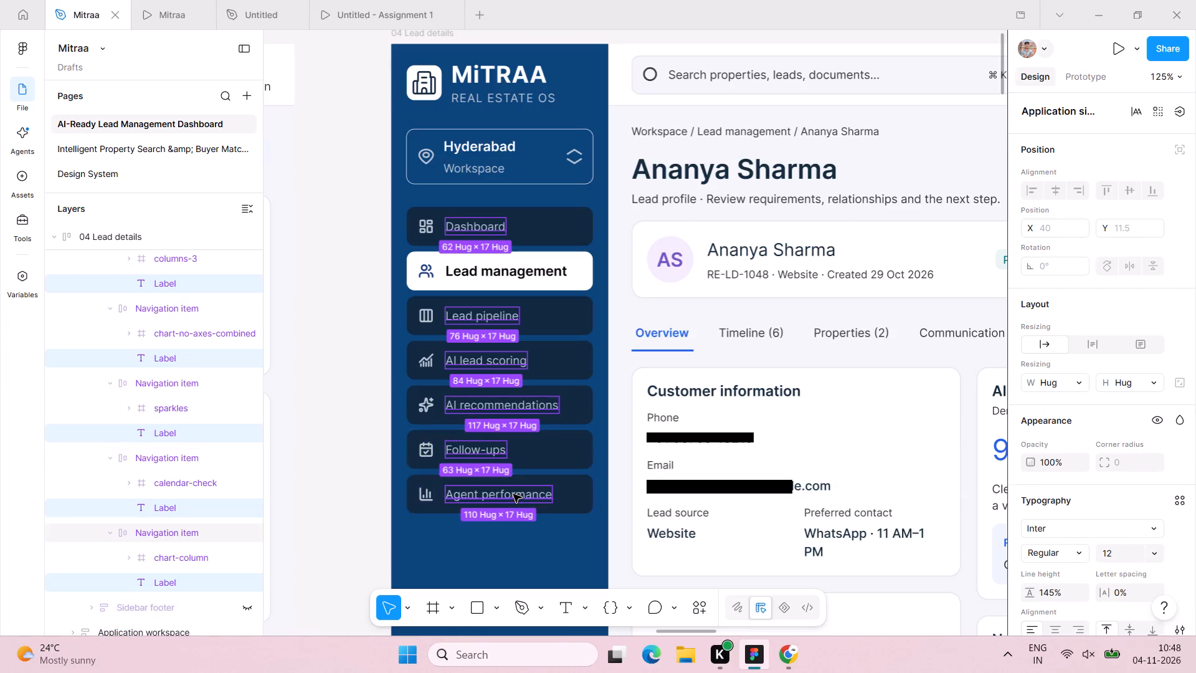
{"action": "left_click", "coordinate": [1129, 558]}
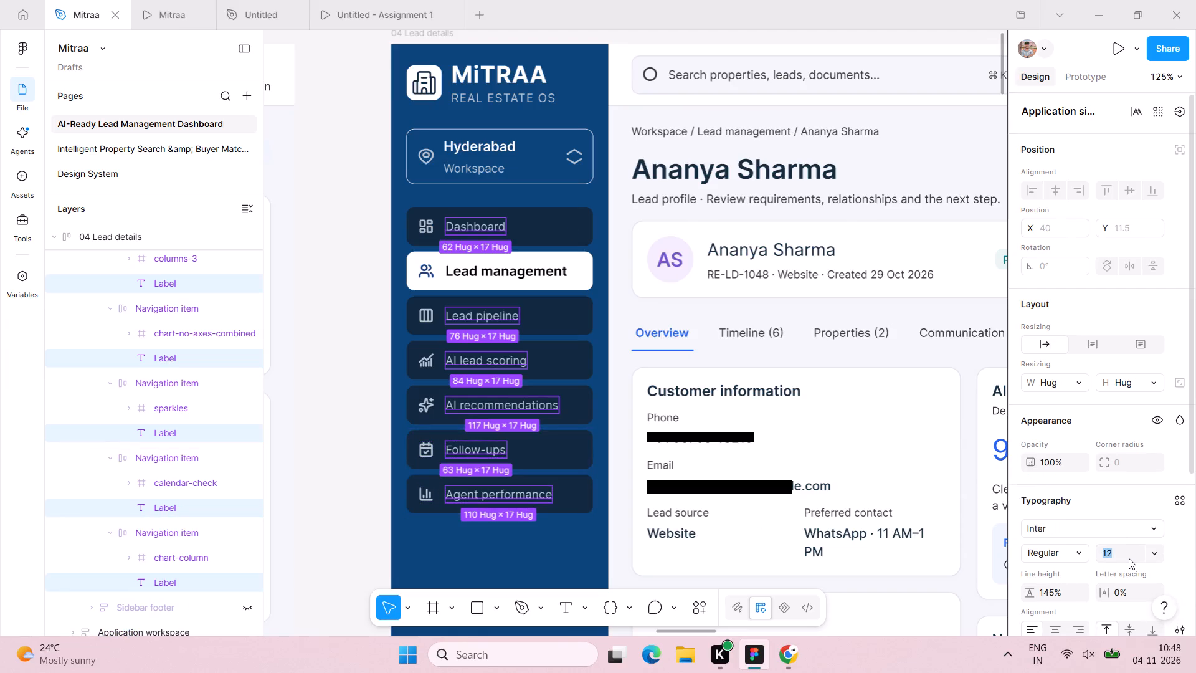
{"action": "type", "text": "14"}
{"action": "key", "text": "Return"}
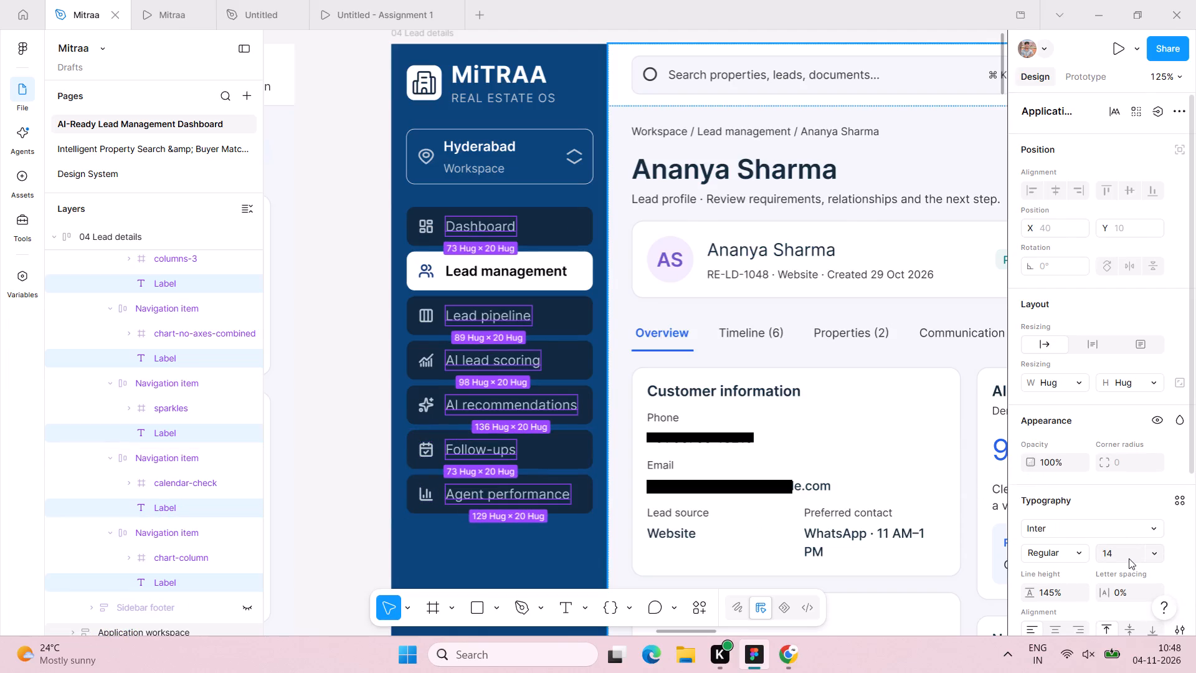
Delete the ⌘ K shortcut hint from the search bar on the Lead details screen.
{"action": "scroll", "coordinate": [658, 407], "scroll_direction": "left", "scroll_amount": 2}
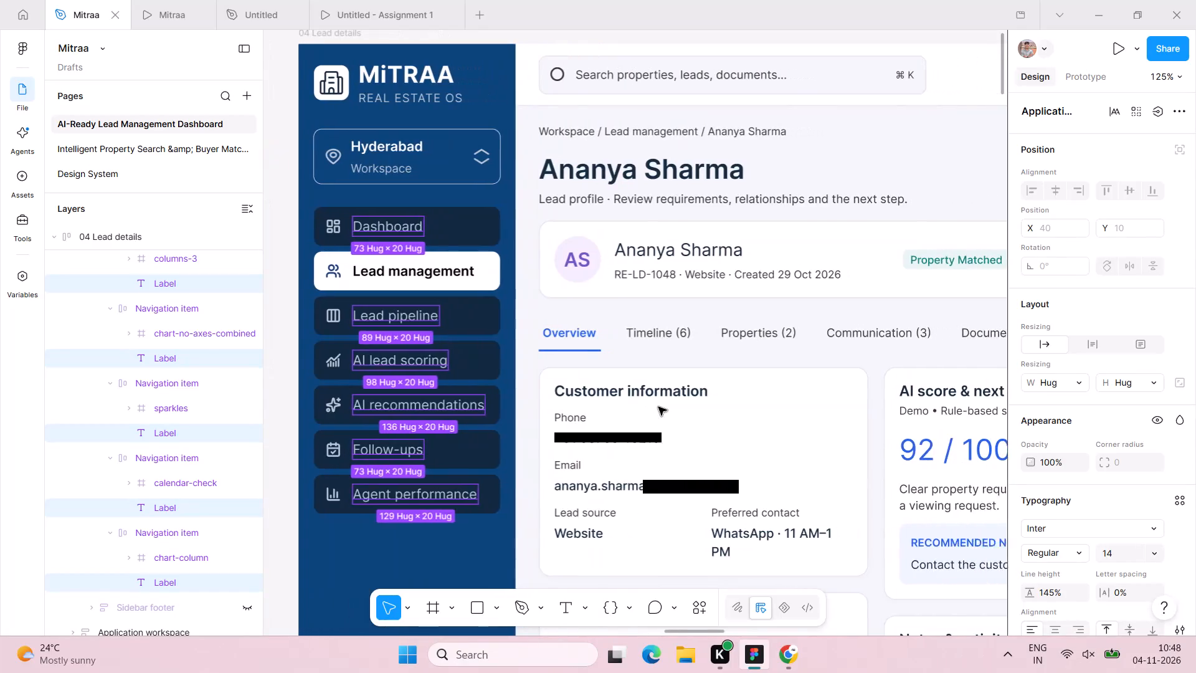
{"action": "scroll", "coordinate": [658, 407], "scroll_direction": "left", "scroll_amount": 1}
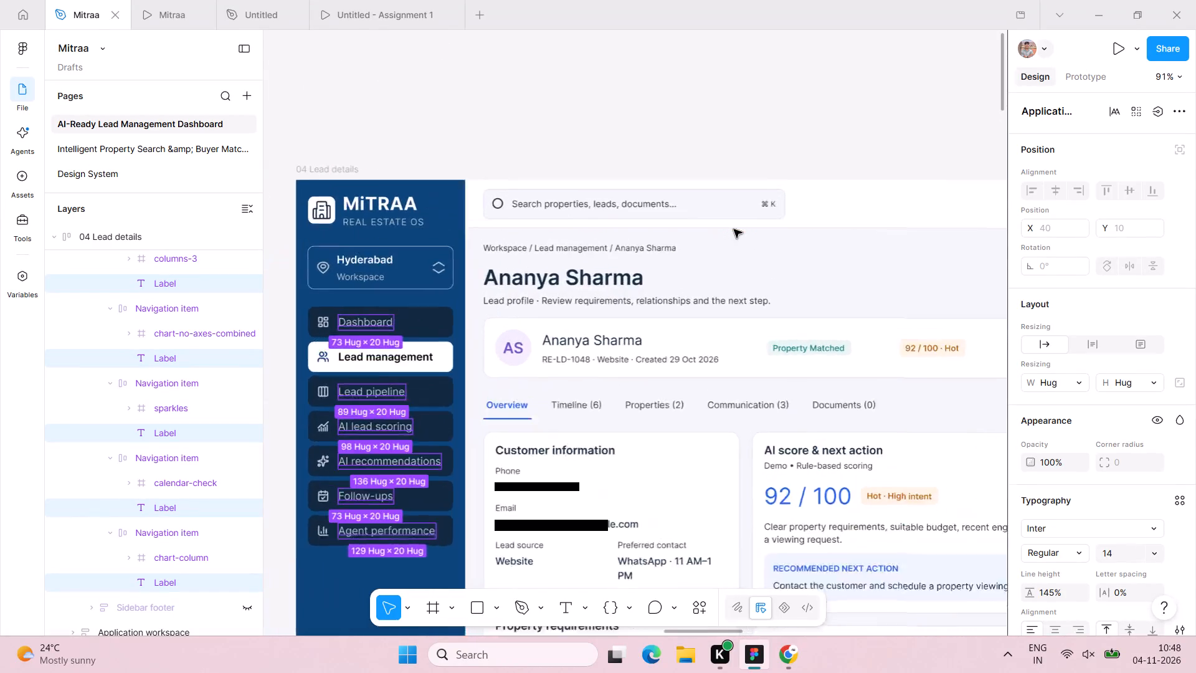
{"action": "double_click", "coordinate": [777, 197]}
{"action": "double_click", "coordinate": [777, 196]}
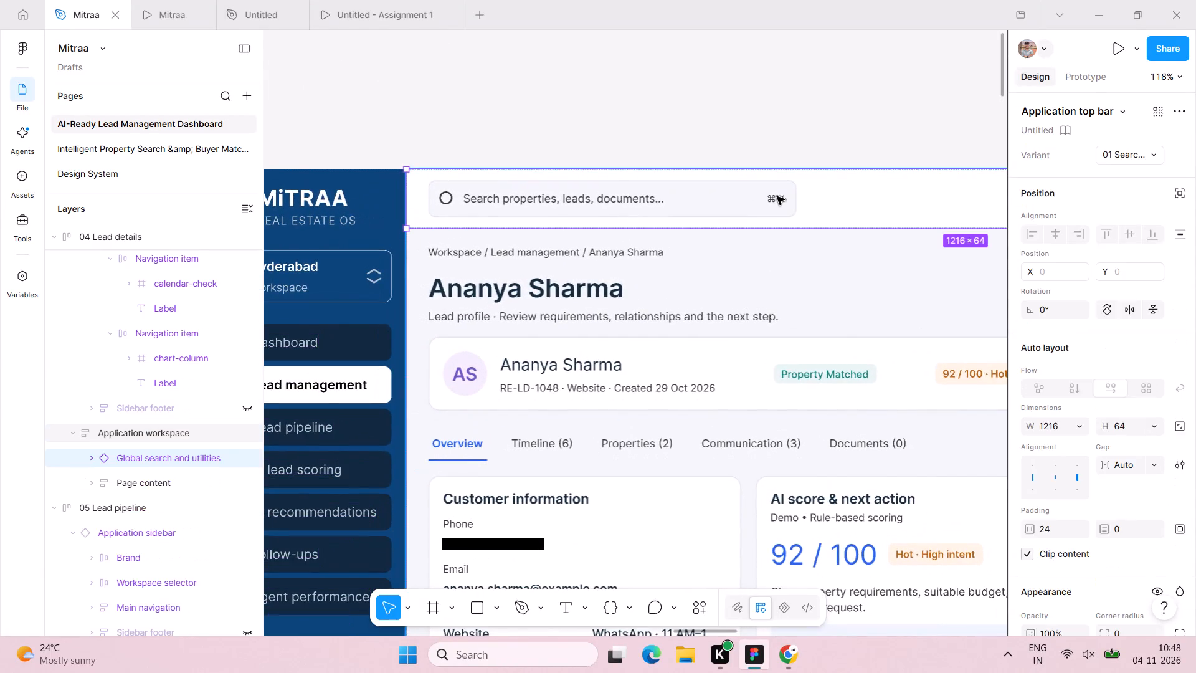
{"action": "double_click", "coordinate": [777, 196]}
{"action": "key", "text": "BackSpace"}
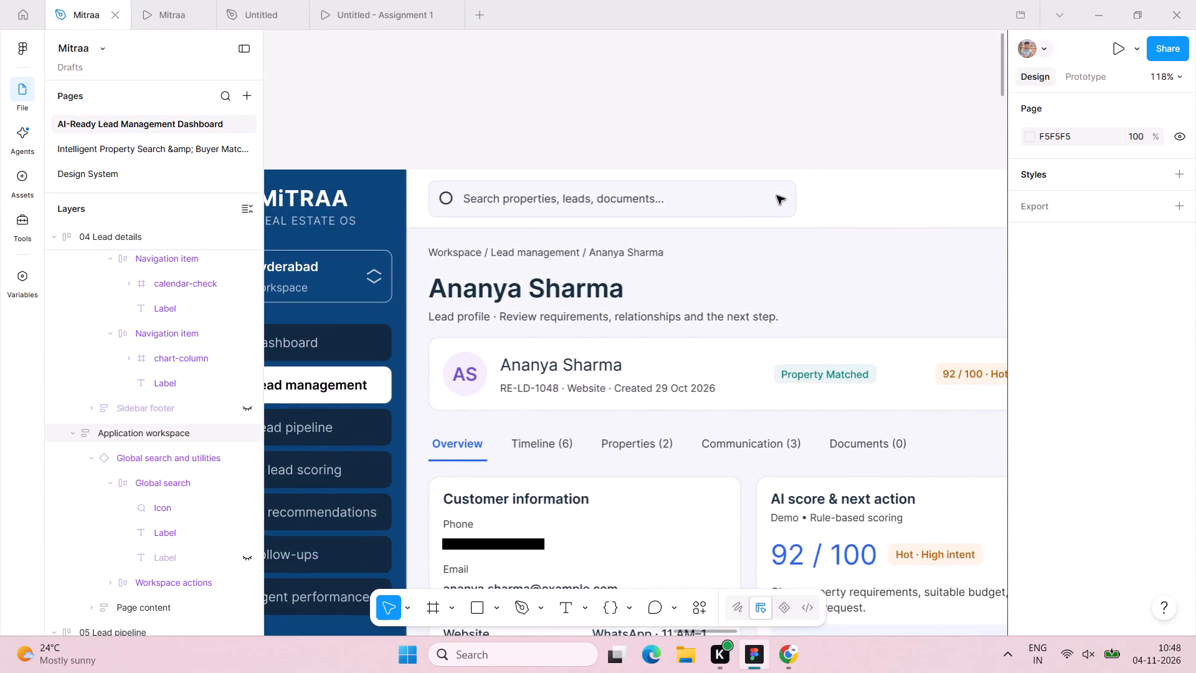
Set the fill colour of the Lead details search placeholder text to 424242.
{"action": "scroll", "coordinate": [615, 197], "scroll_direction": "right", "scroll_amount": 1}
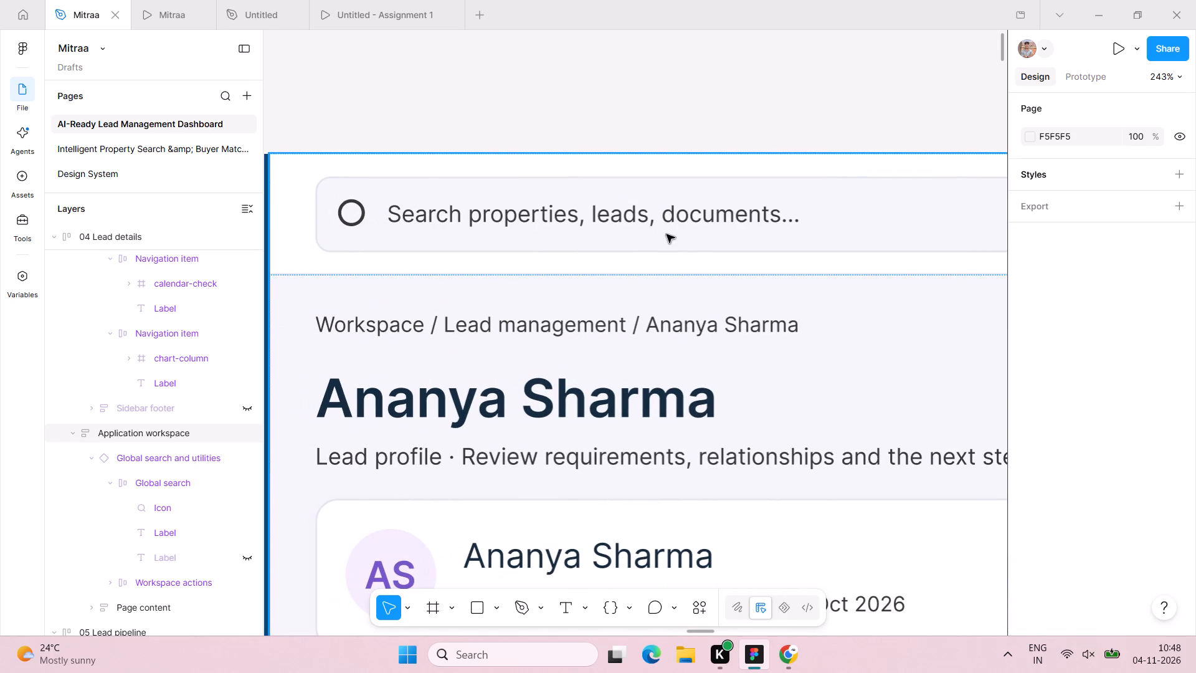
{"action": "triple_click", "coordinate": [679, 217]}
{"action": "double_click", "coordinate": [680, 216]}
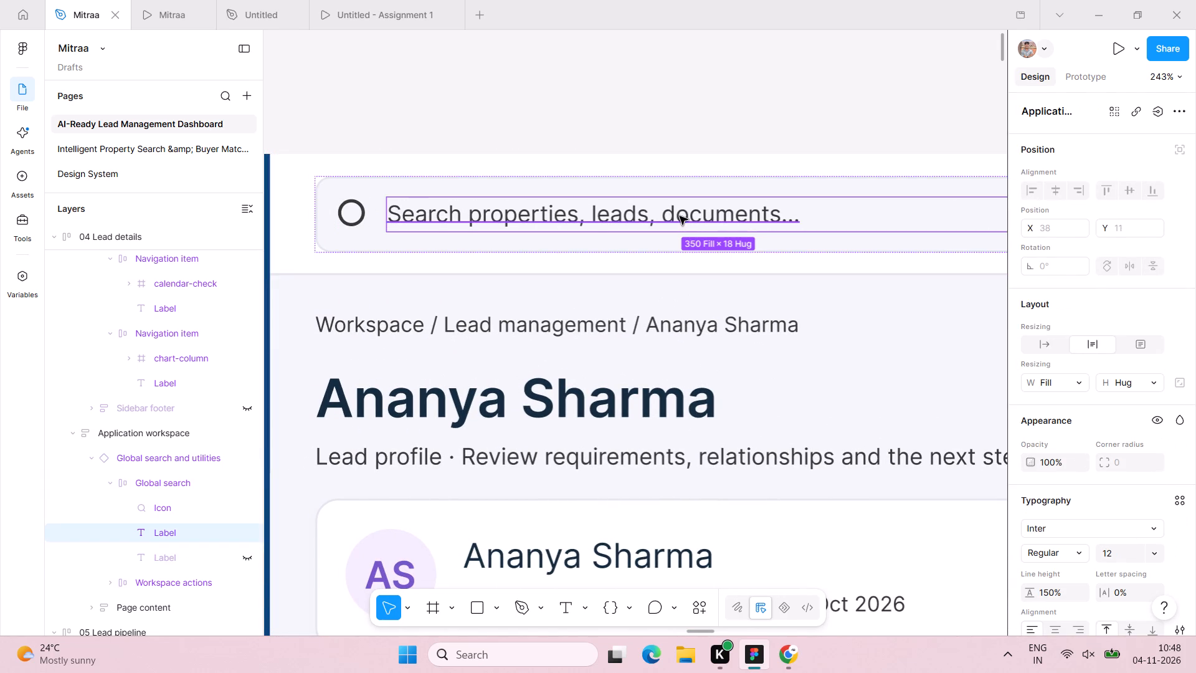
{"action": "scroll", "coordinate": [1116, 545], "scroll_direction": "down", "scroll_amount": 5}
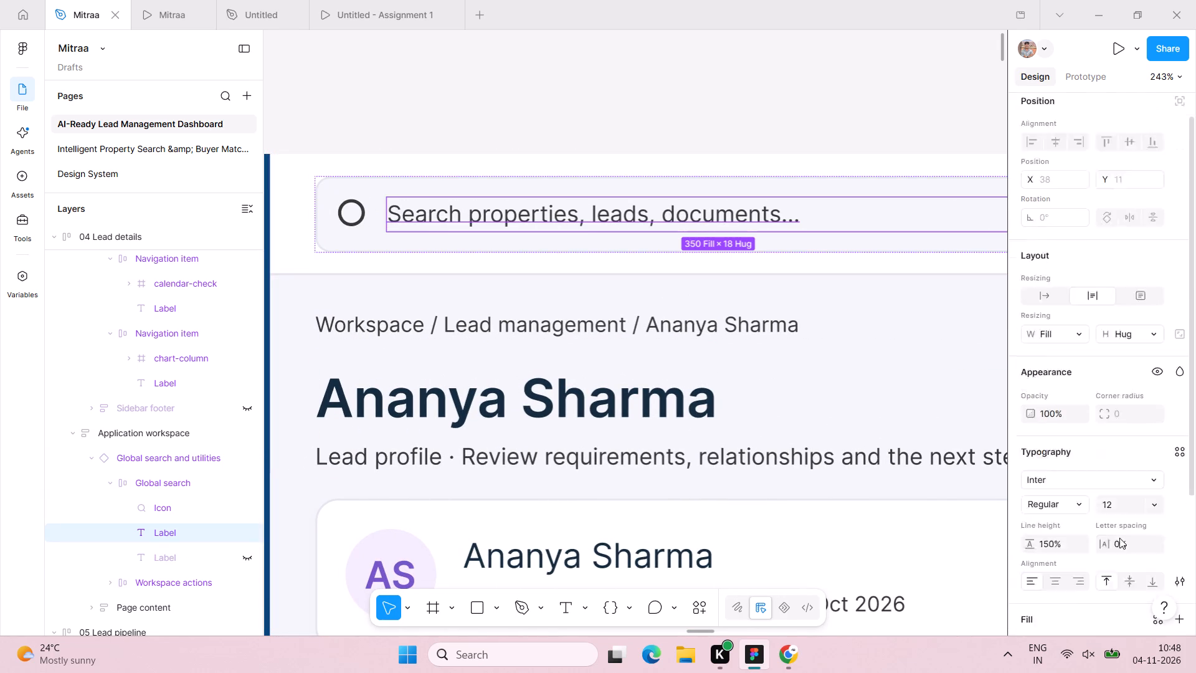
{"action": "left_click", "coordinate": [1073, 477]}
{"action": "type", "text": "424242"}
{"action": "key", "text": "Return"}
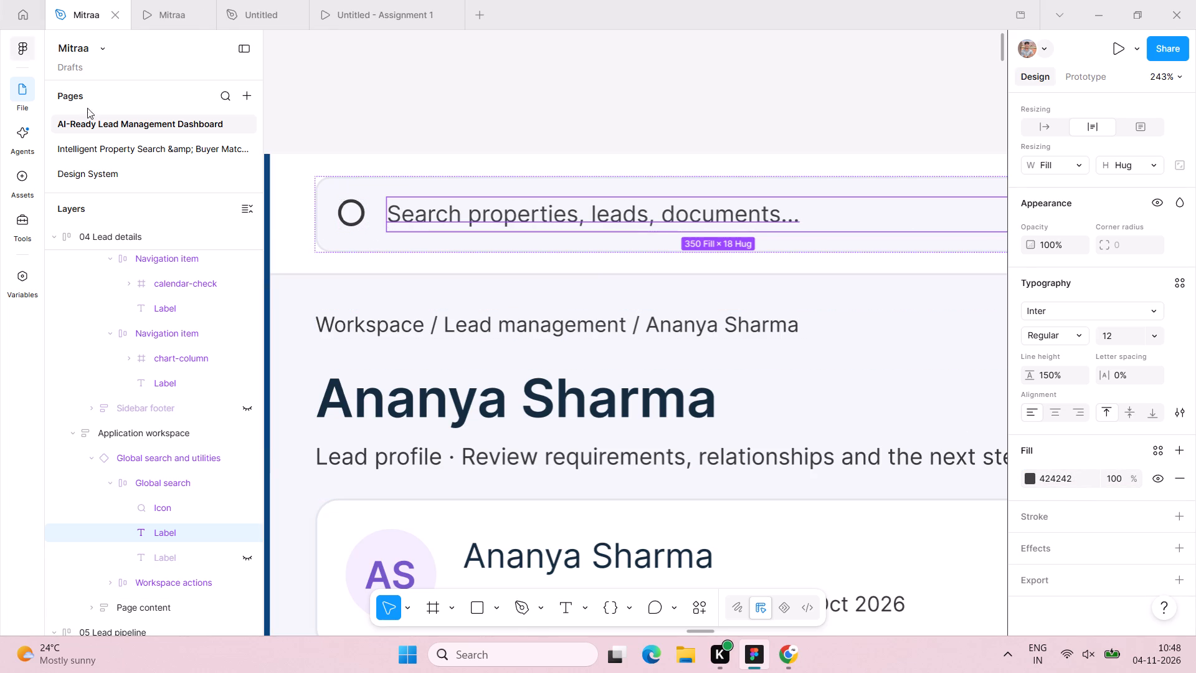
Set the Lead details search icon's stroke position to Outside and its weight to 1.
{"action": "left_click", "coordinate": [341, 206]}
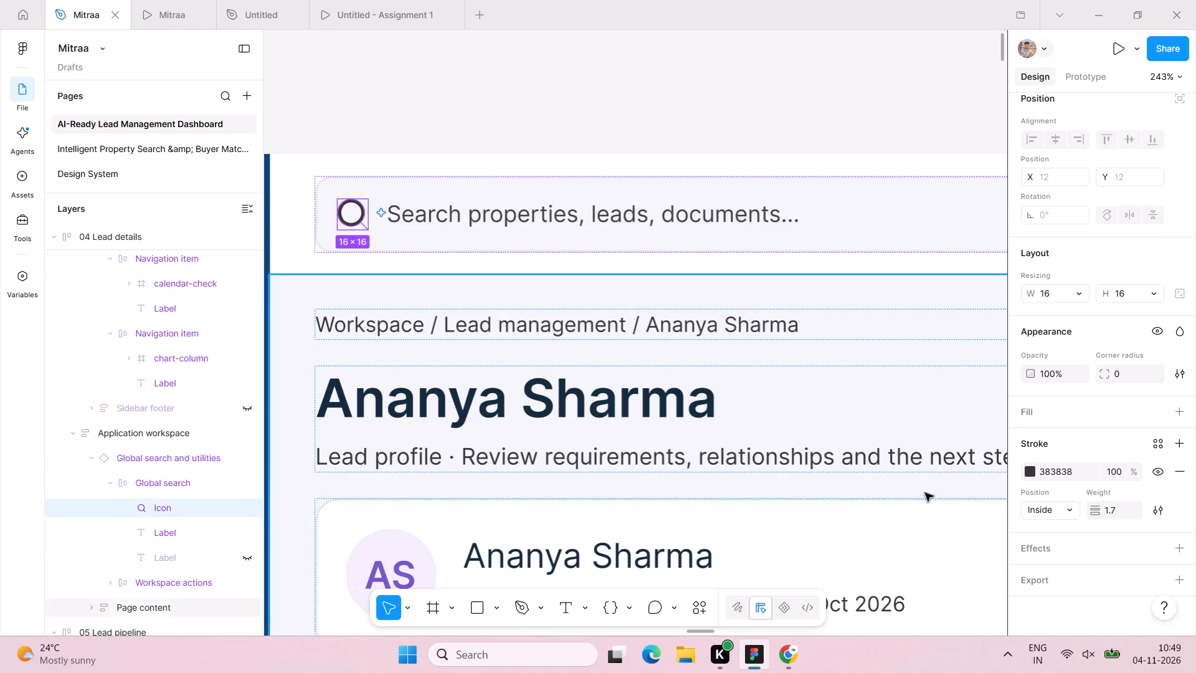
{"action": "left_click", "coordinate": [1075, 508]}
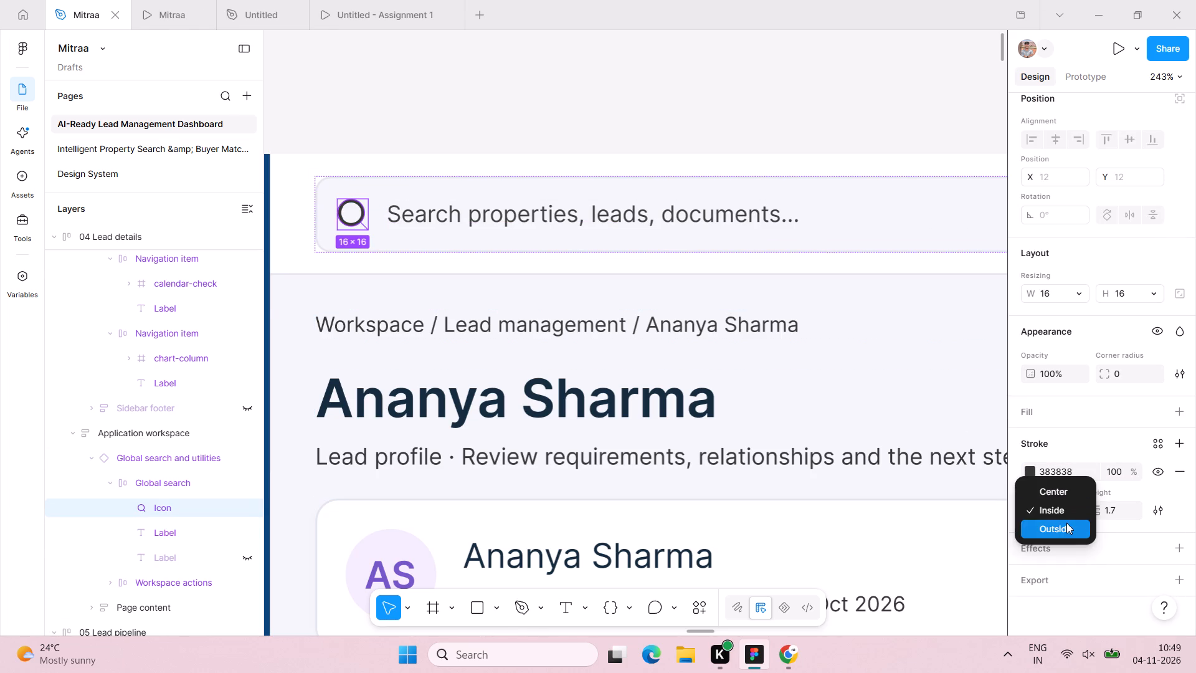
{"action": "left_click", "coordinate": [1066, 523]}
{"action": "left_click", "coordinate": [1121, 505]}
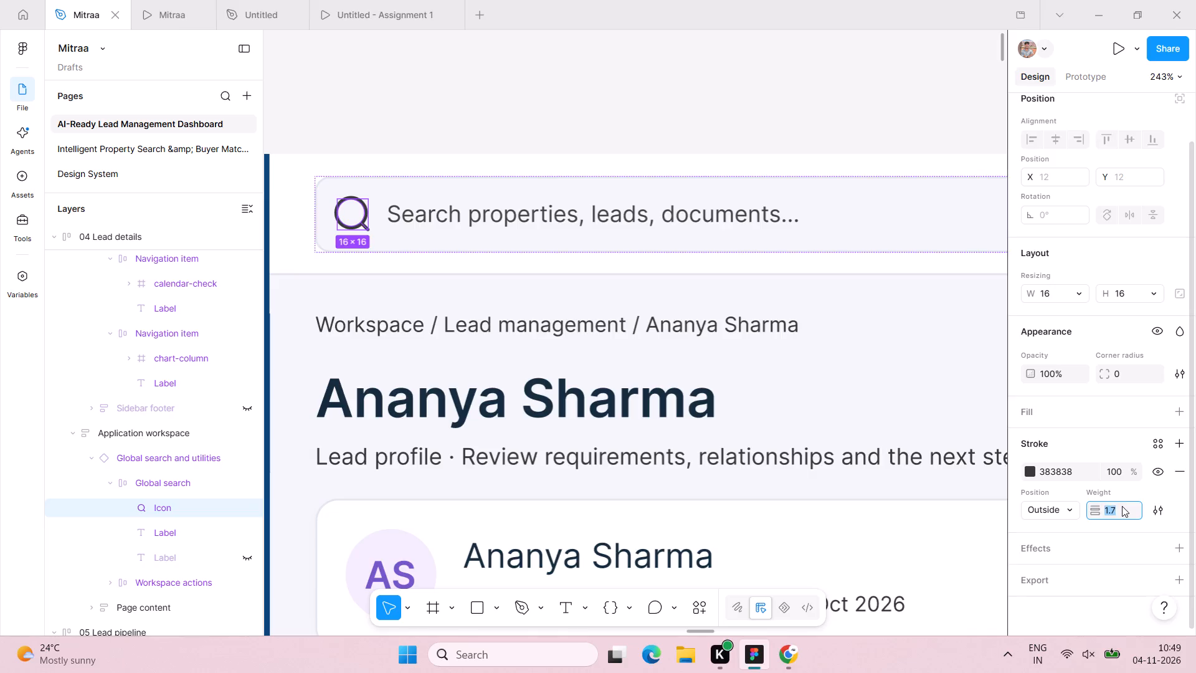
{"action": "key", "text": "1"}
{"action": "key", "text": "Return"}
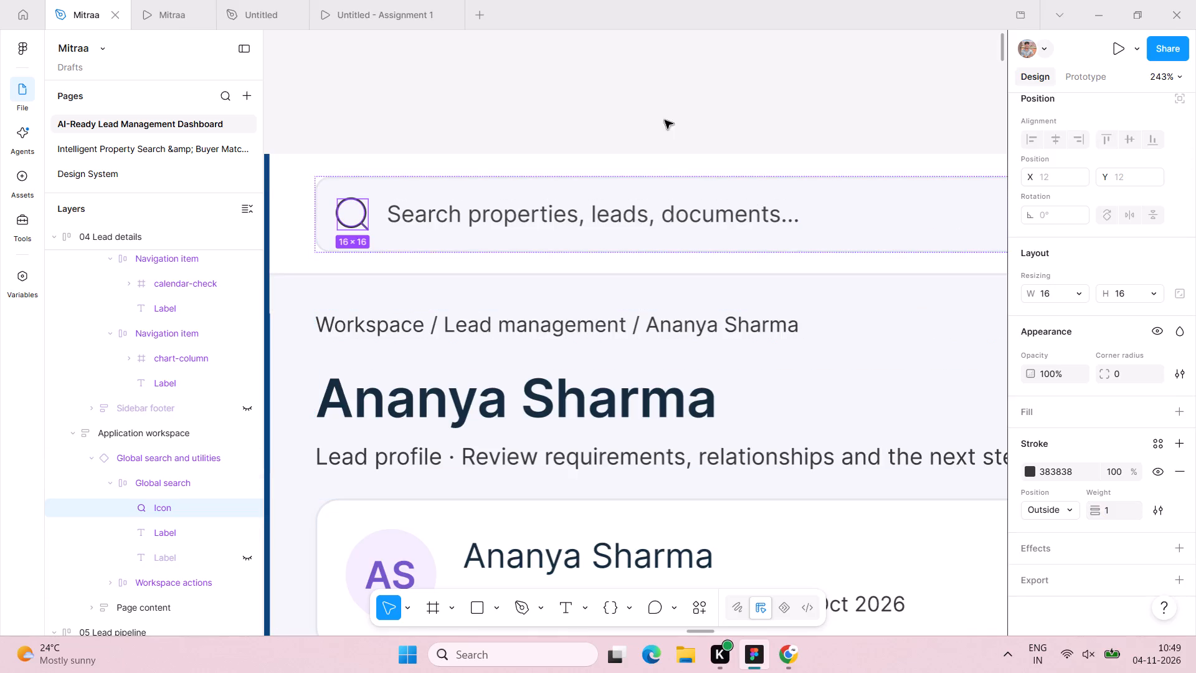
Delete the Quick add button from the top bar of the Lead details screen.
{"action": "left_click", "coordinate": [660, 107]}
{"action": "scroll", "coordinate": [664, 106], "scroll_direction": "left", "scroll_amount": 5}
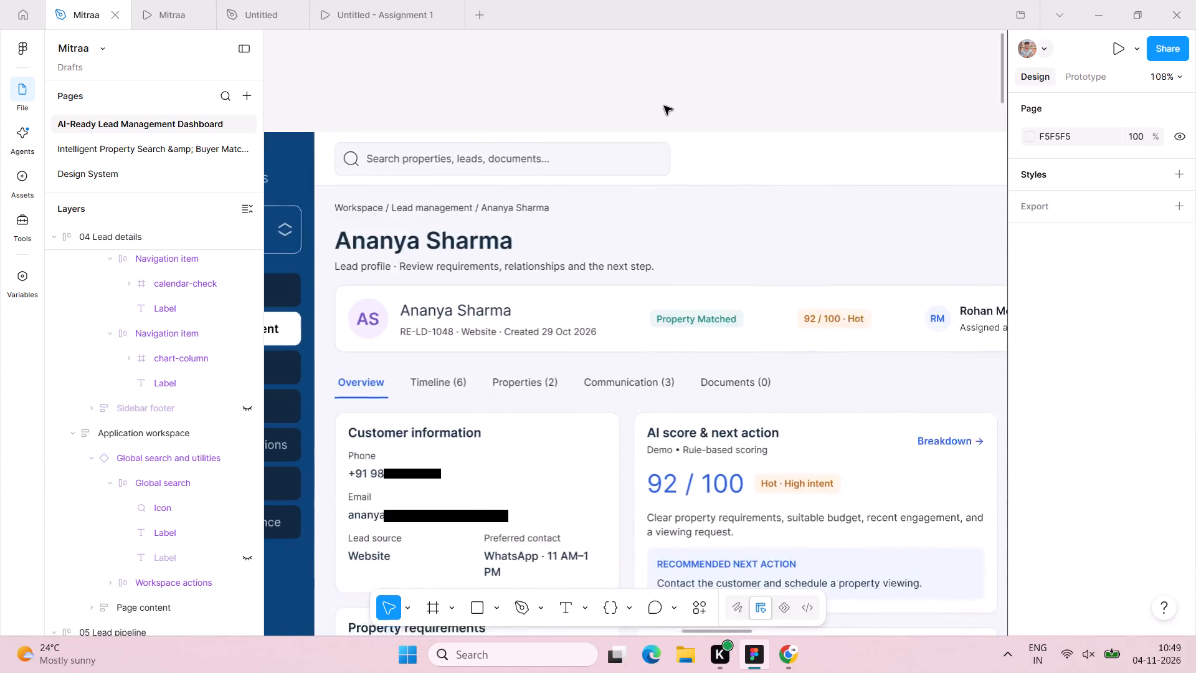
{"action": "scroll", "coordinate": [664, 106], "scroll_direction": "left", "scroll_amount": 2}
{"action": "scroll", "coordinate": [664, 106], "scroll_direction": "right", "scroll_amount": 1}
{"action": "double_click", "coordinate": [630, 153]}
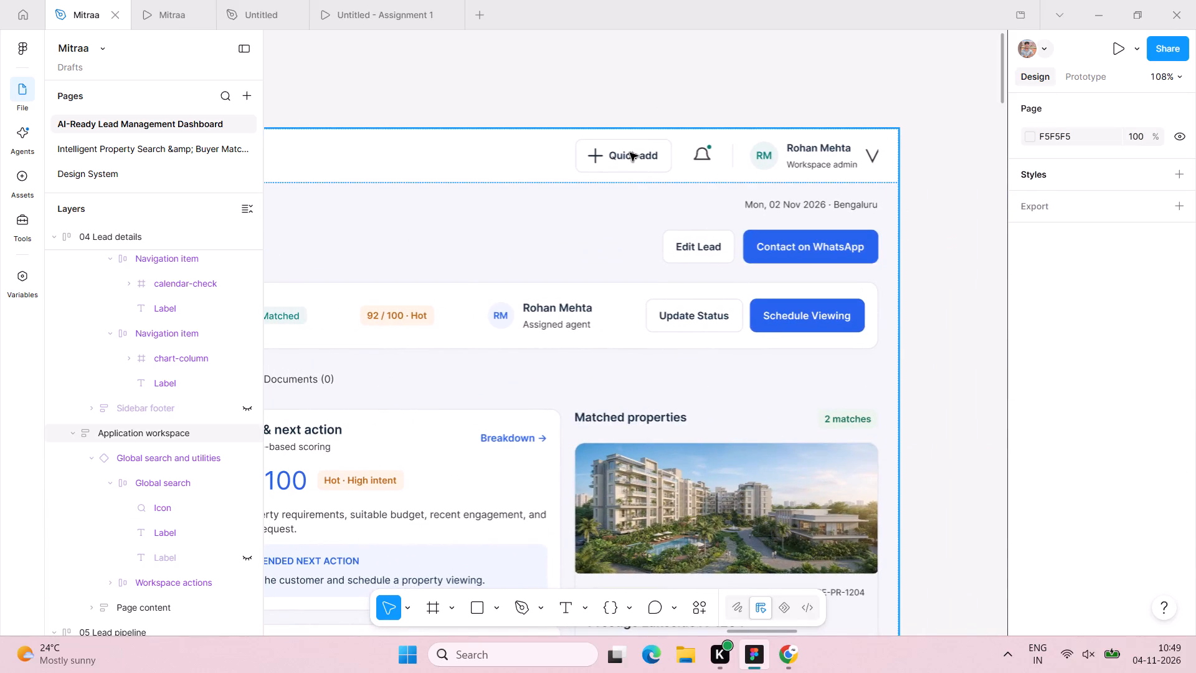
{"action": "double_click", "coordinate": [631, 151]}
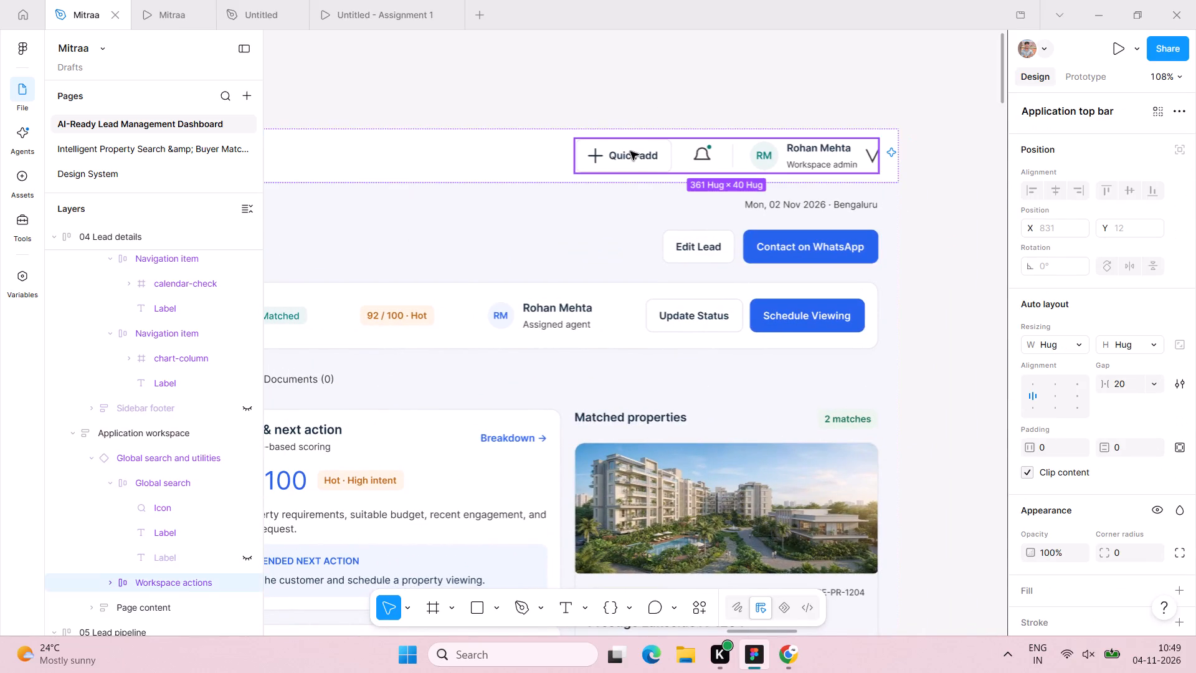
{"action": "double_click", "coordinate": [630, 151]}
{"action": "key", "text": "BackSpace"}
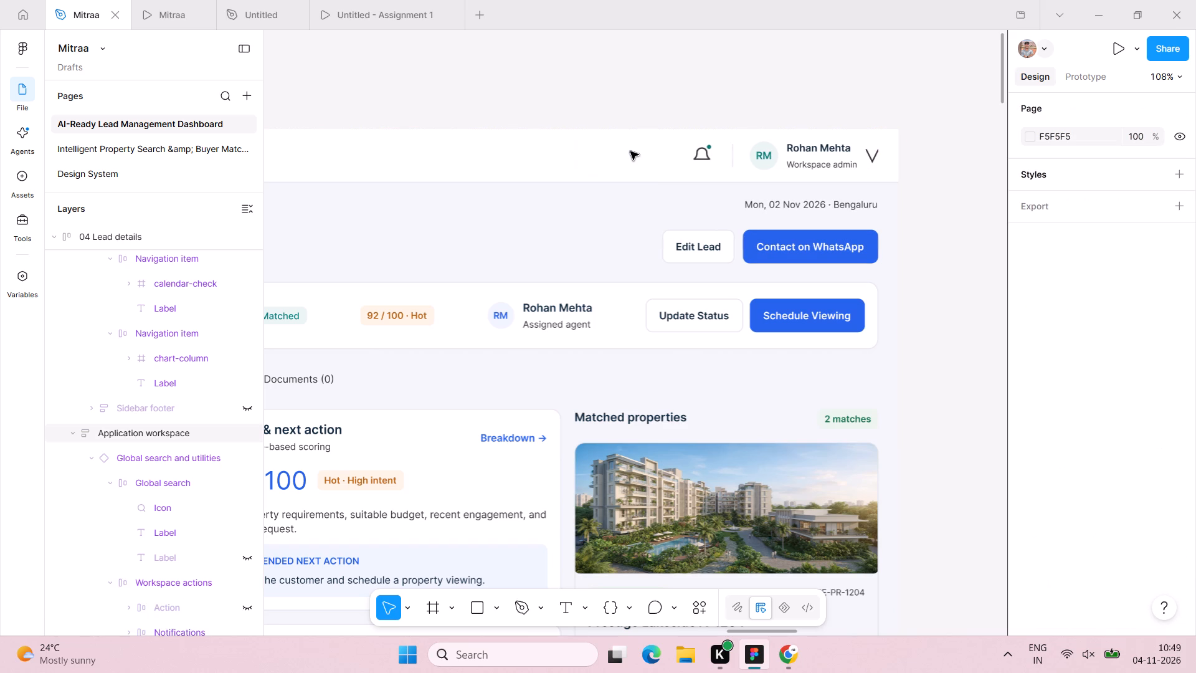
Delete the chevron icon beside the profile information in the Lead details top bar.
{"action": "scroll", "coordinate": [804, 155], "scroll_direction": "left", "scroll_amount": 2}
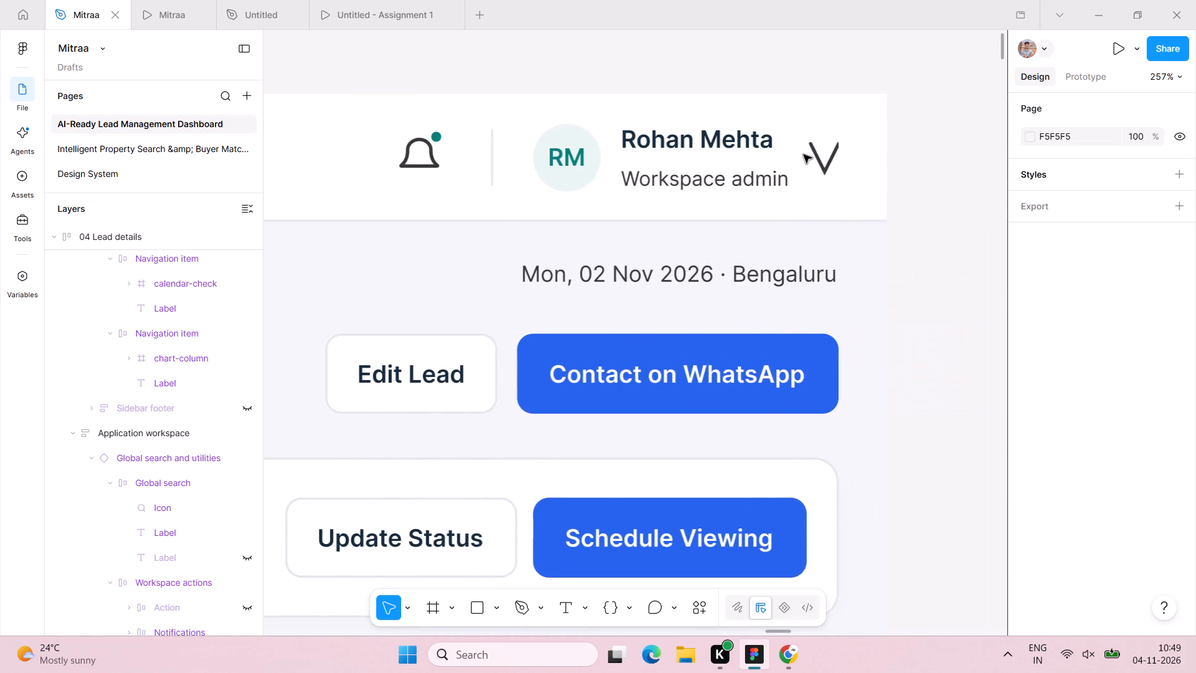
{"action": "triple_click", "coordinate": [816, 158]}
{"action": "double_click", "coordinate": [815, 160]}
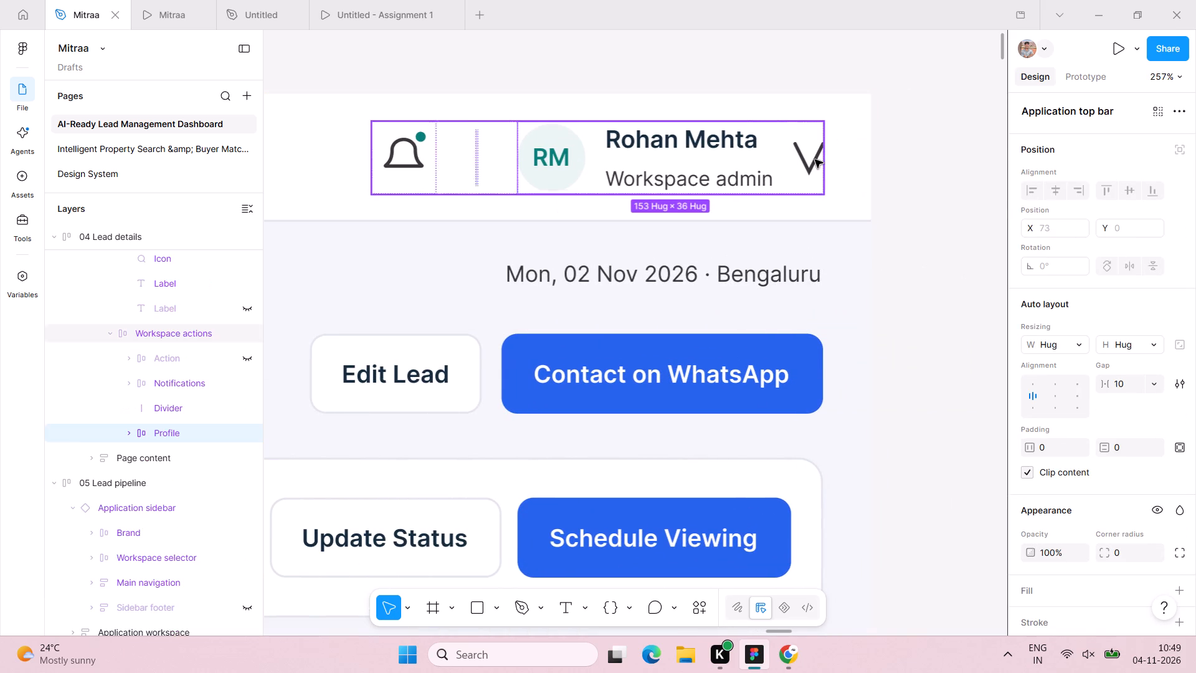
{"action": "double_click", "coordinate": [815, 160]}
{"action": "key", "text": "BackSpace"}
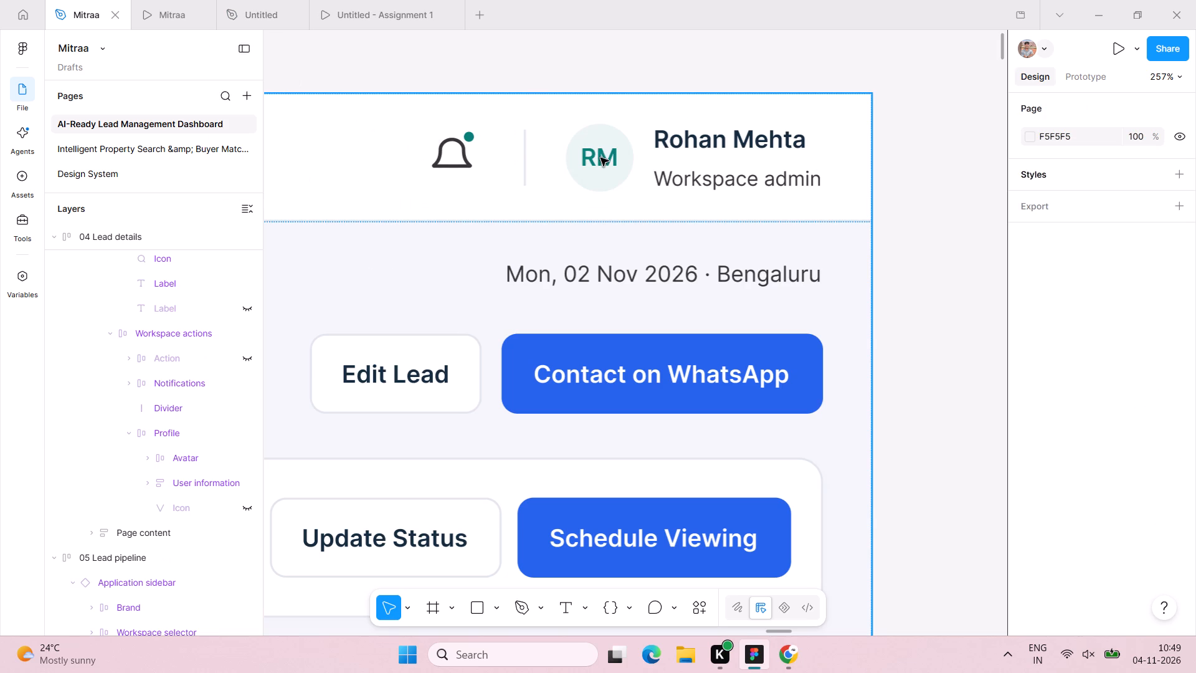
Change the Lead details profile's avatar initials to S and the profile name to Sreekanth.
{"action": "double_click", "coordinate": [603, 158]}
{"action": "triple_click", "coordinate": [603, 158]}
{"action": "double_click", "coordinate": [603, 158]}
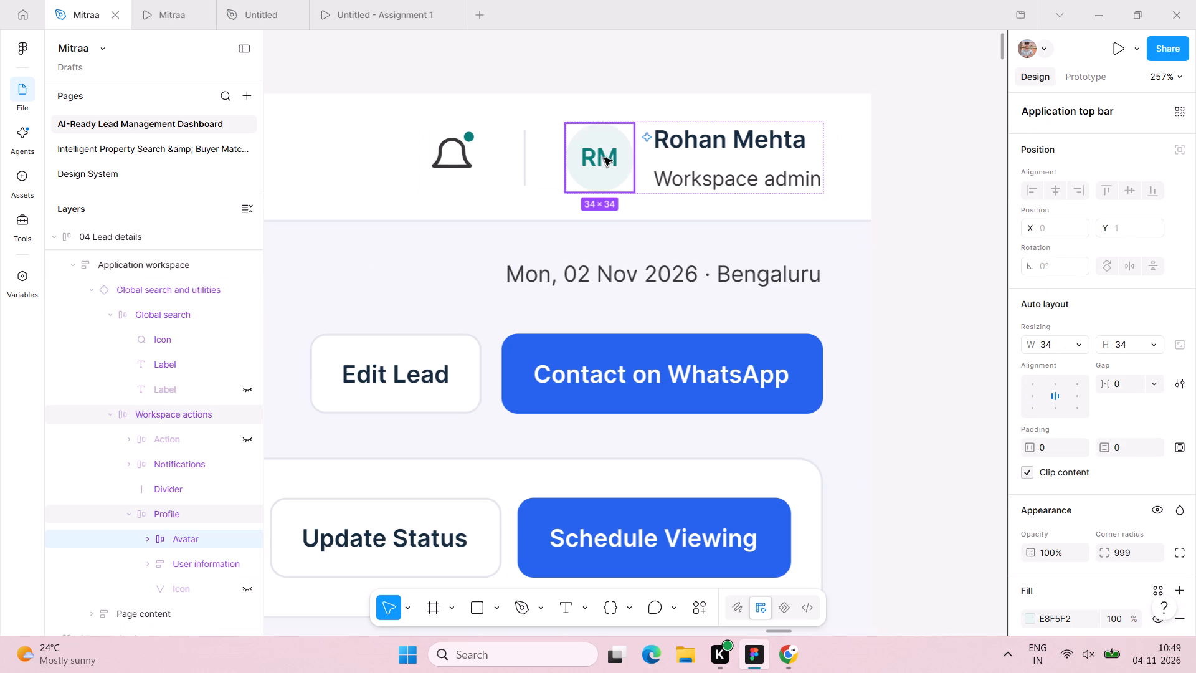
{"action": "double_click", "coordinate": [604, 158]}
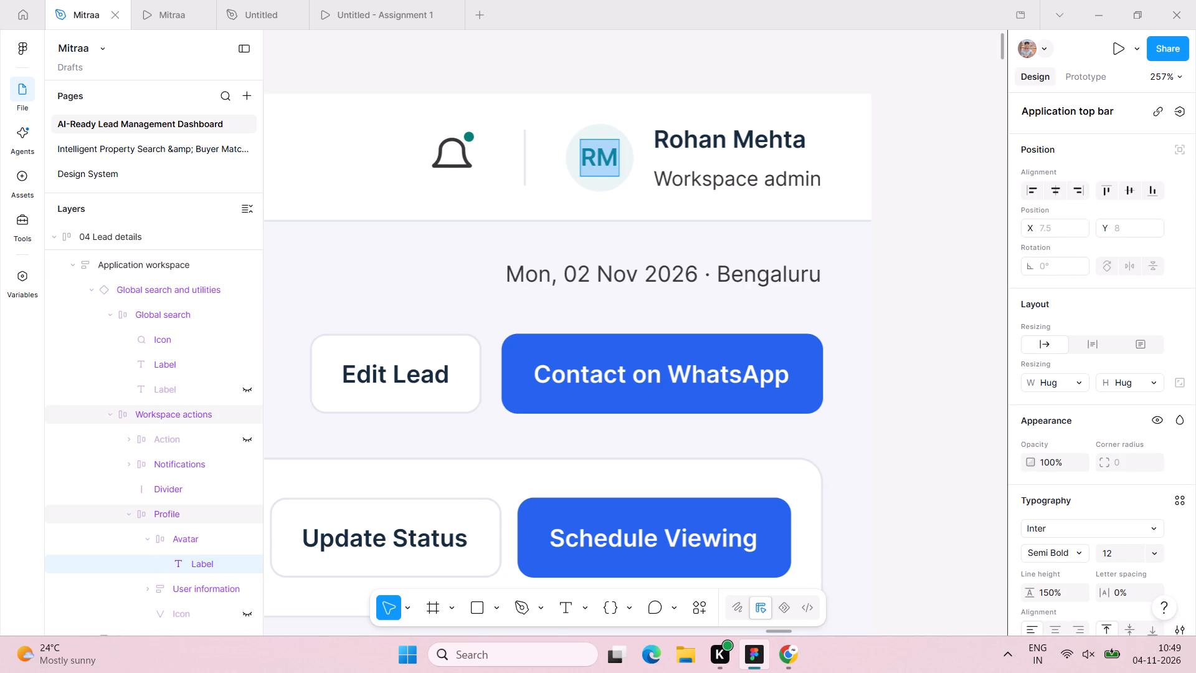
{"action": "key", "text": "shift+s"}
{"action": "triple_click", "coordinate": [764, 131]}
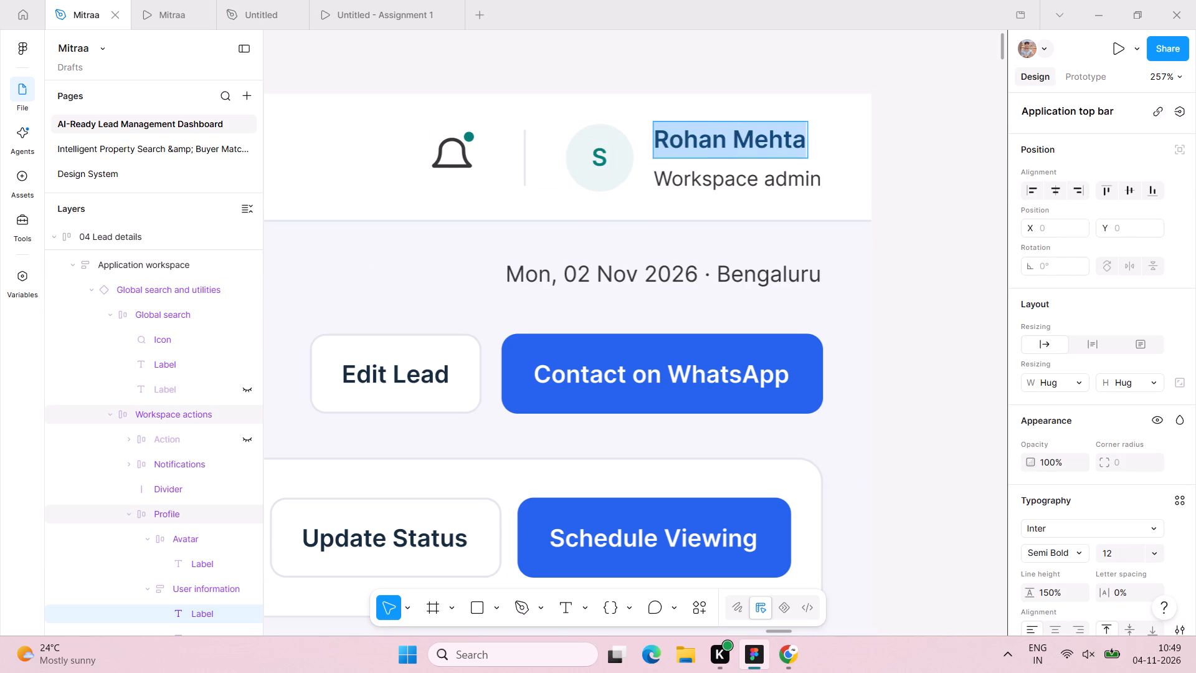
{"action": "type", "text": "Sreekanth"}
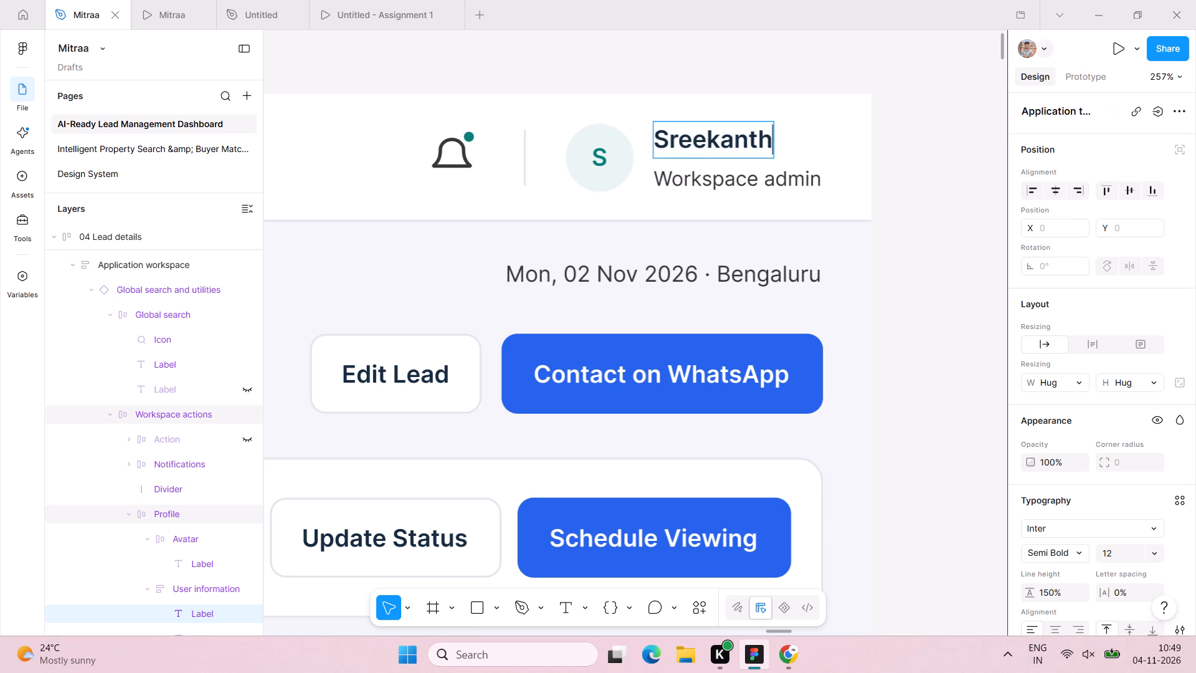
Set the font size of the profile name in the Lead details top bar to 14.
{"action": "left_click", "coordinate": [1117, 550]}
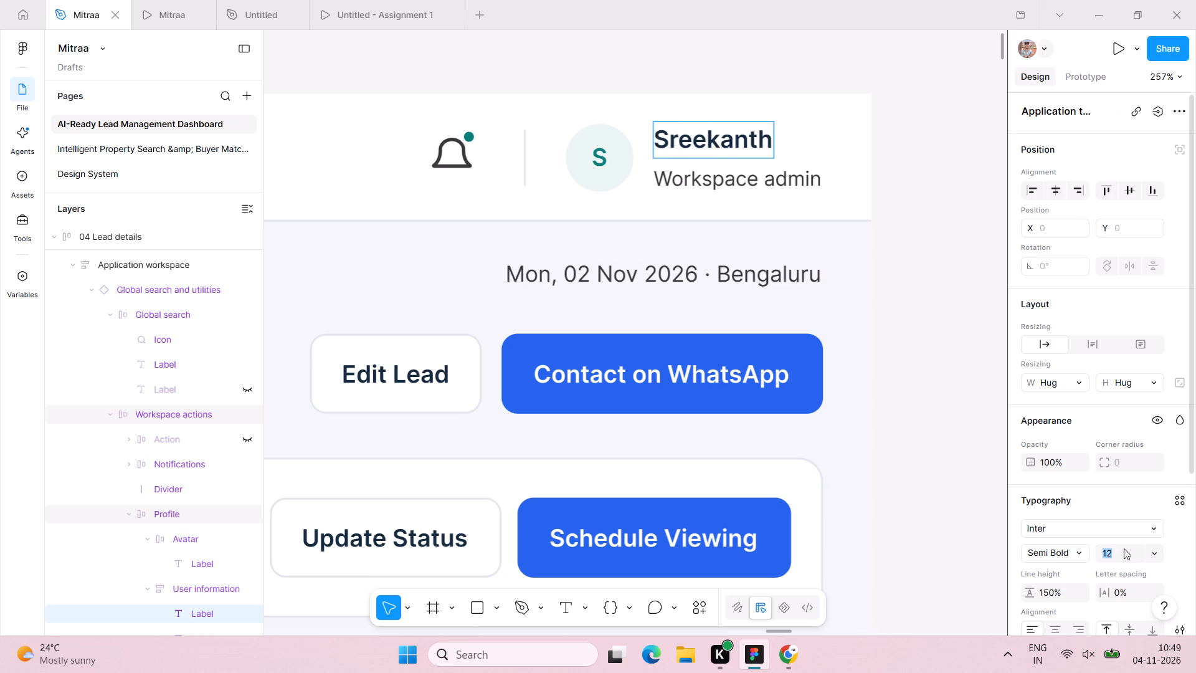
{"action": "type", "text": "14"}
{"action": "key", "text": "Return"}
{"action": "left_click", "coordinate": [922, 432]}
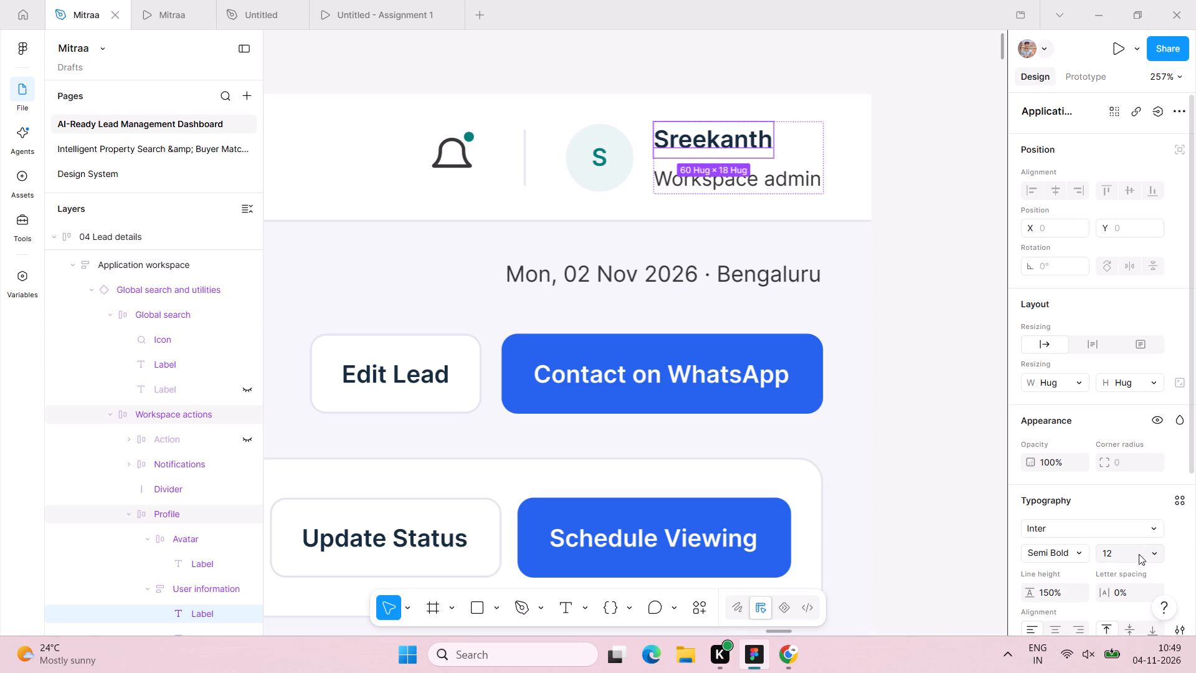
{"action": "left_click", "coordinate": [837, 512]}
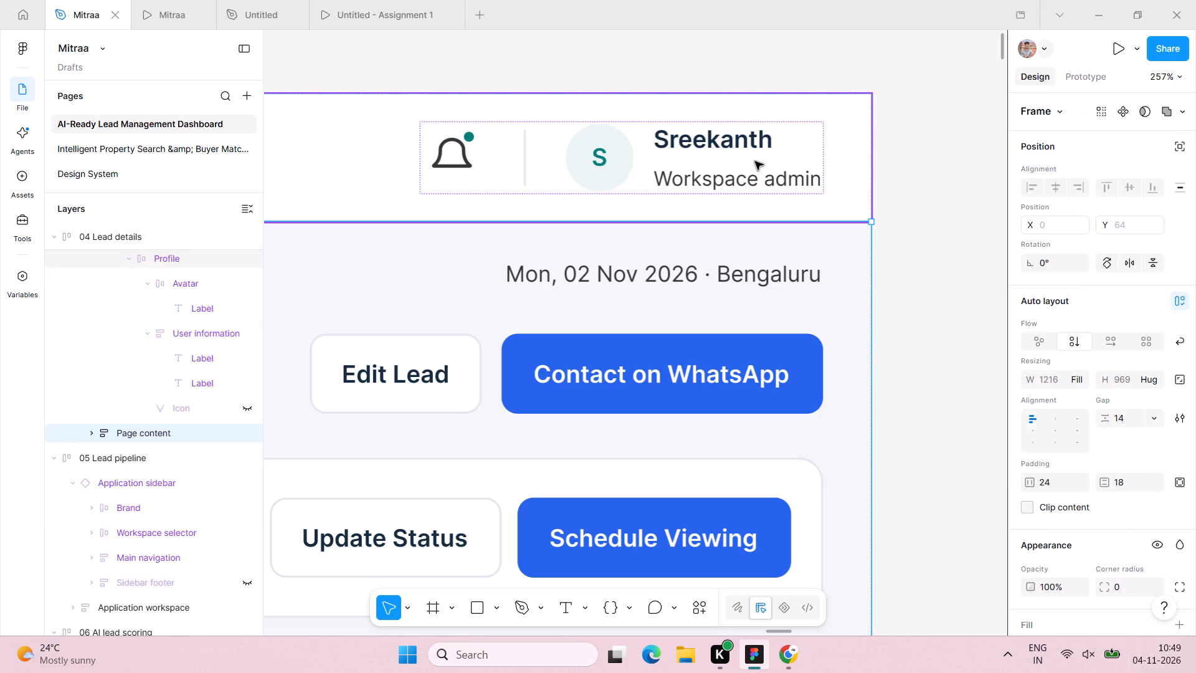
{"action": "triple_click", "coordinate": [731, 139]}
{"action": "double_click", "coordinate": [731, 139]}
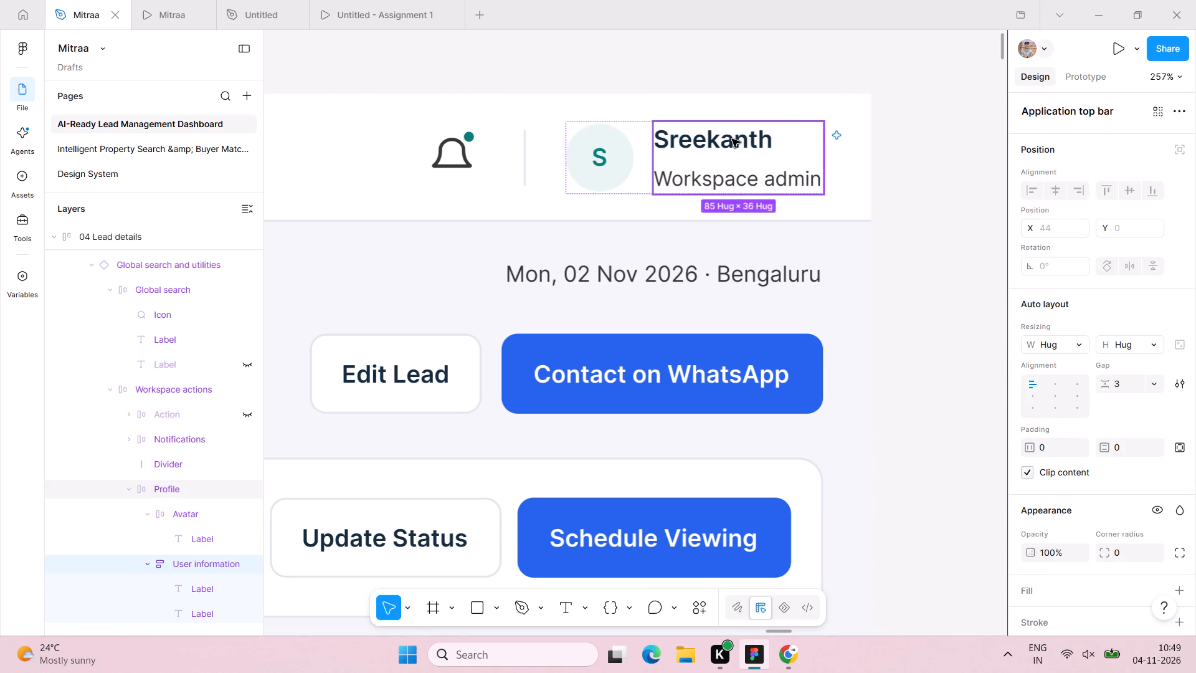
{"action": "left_click", "coordinate": [1129, 548]}
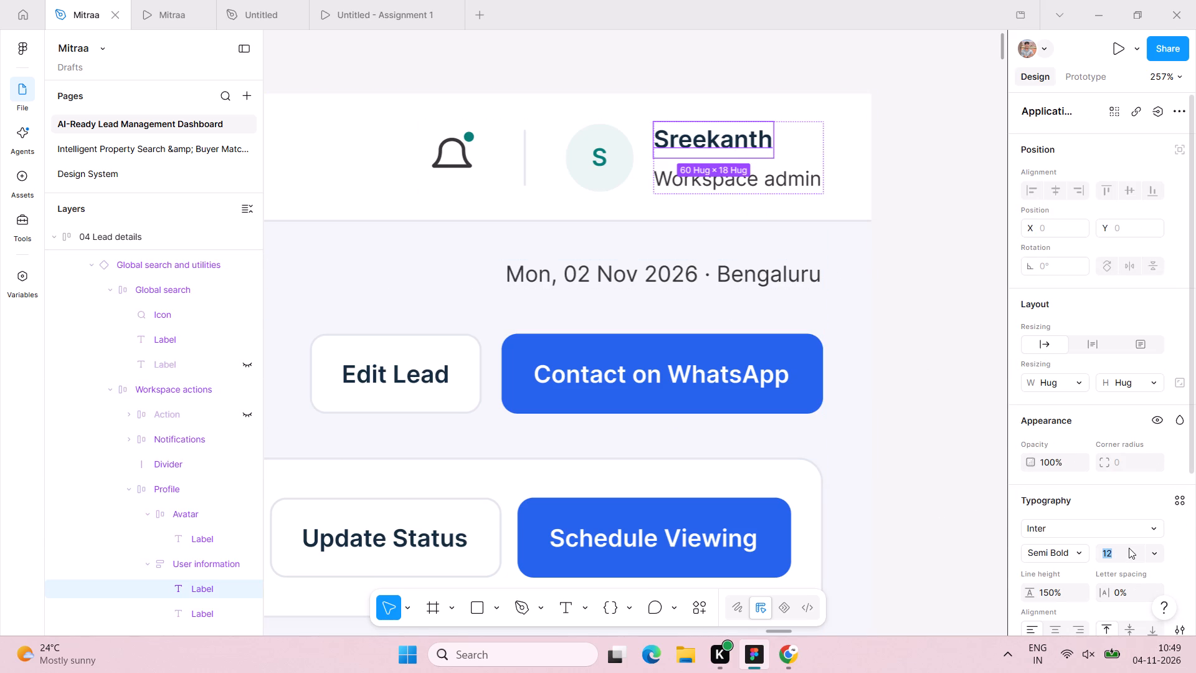
{"action": "type", "text": "14"}
{"action": "key", "text": "Return"}
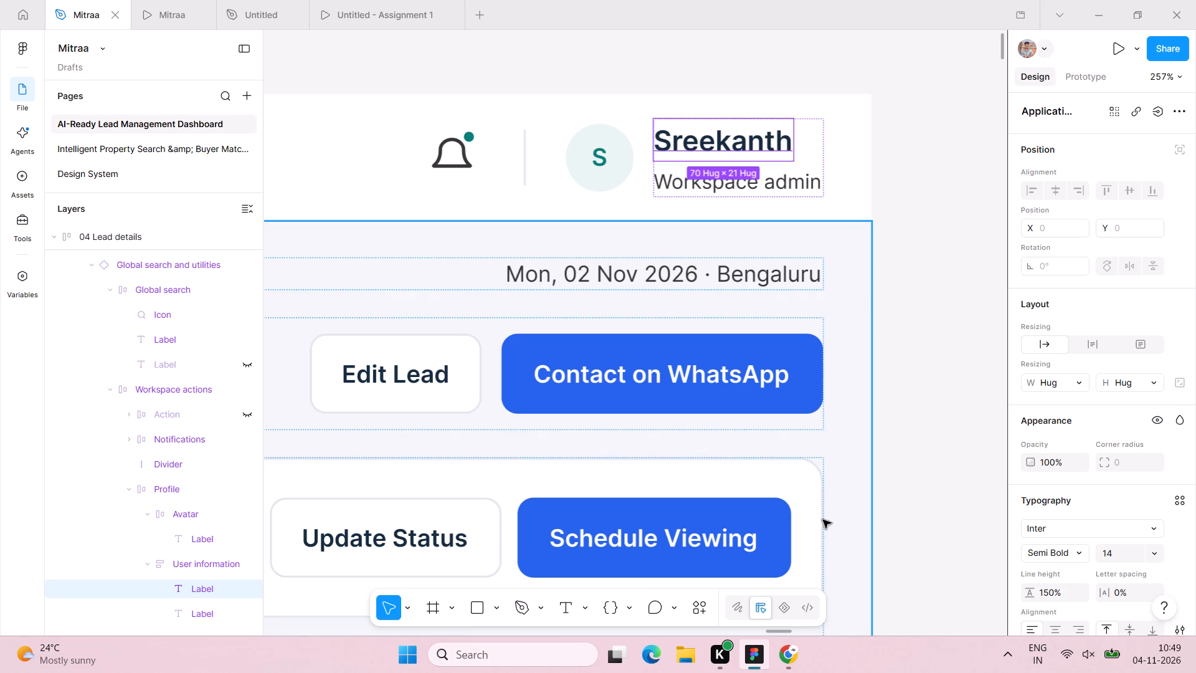
Set the font size of the Workspace admin label in the Lead details top bar to 12.
{"action": "left_click", "coordinate": [778, 172]}
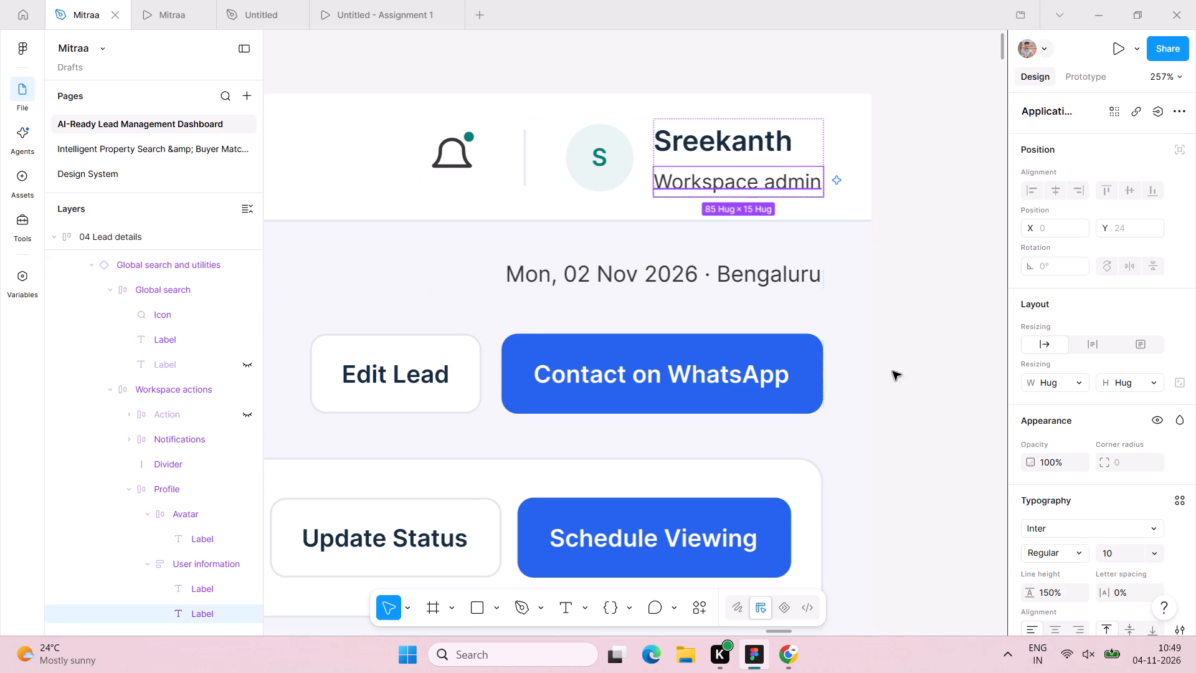
{"action": "left_click", "coordinate": [1111, 547]}
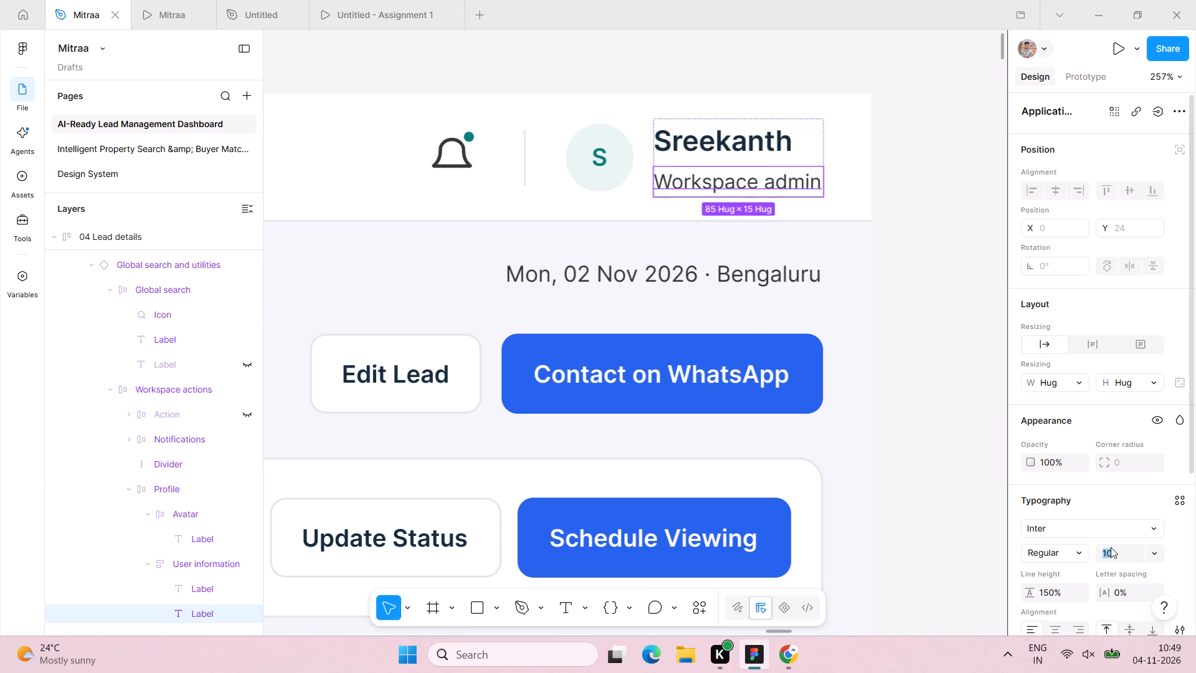
{"action": "type", "text": "12"}
{"action": "key", "text": "Return"}
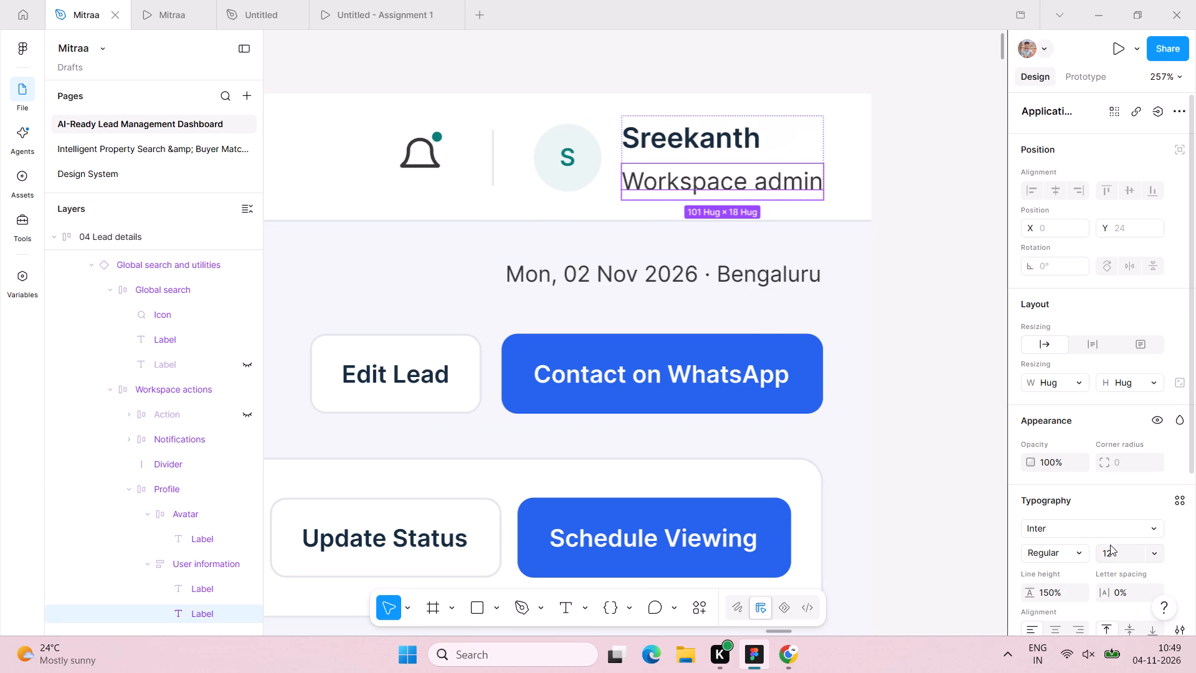
Delete the breadcrumb and date row above the Lead details page heading.
{"action": "left_click", "coordinate": [768, 279]}
{"action": "left_click", "coordinate": [784, 279]}
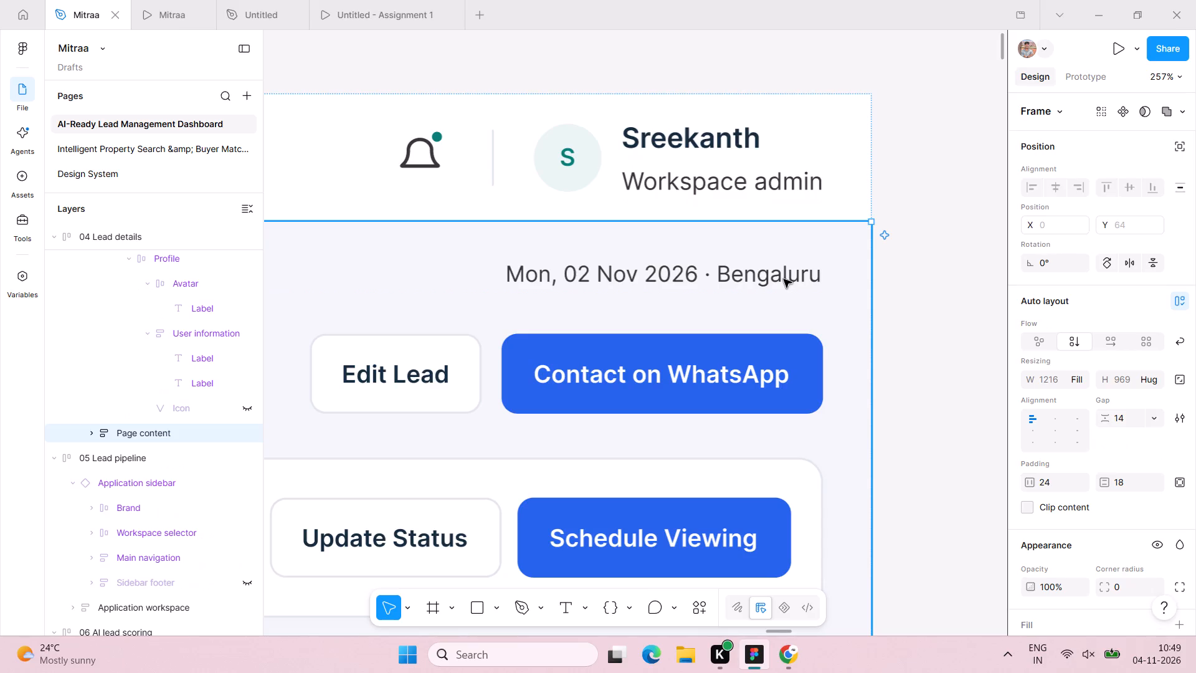
{"action": "double_click", "coordinate": [784, 279]}
{"action": "key", "text": "BackSpace"}
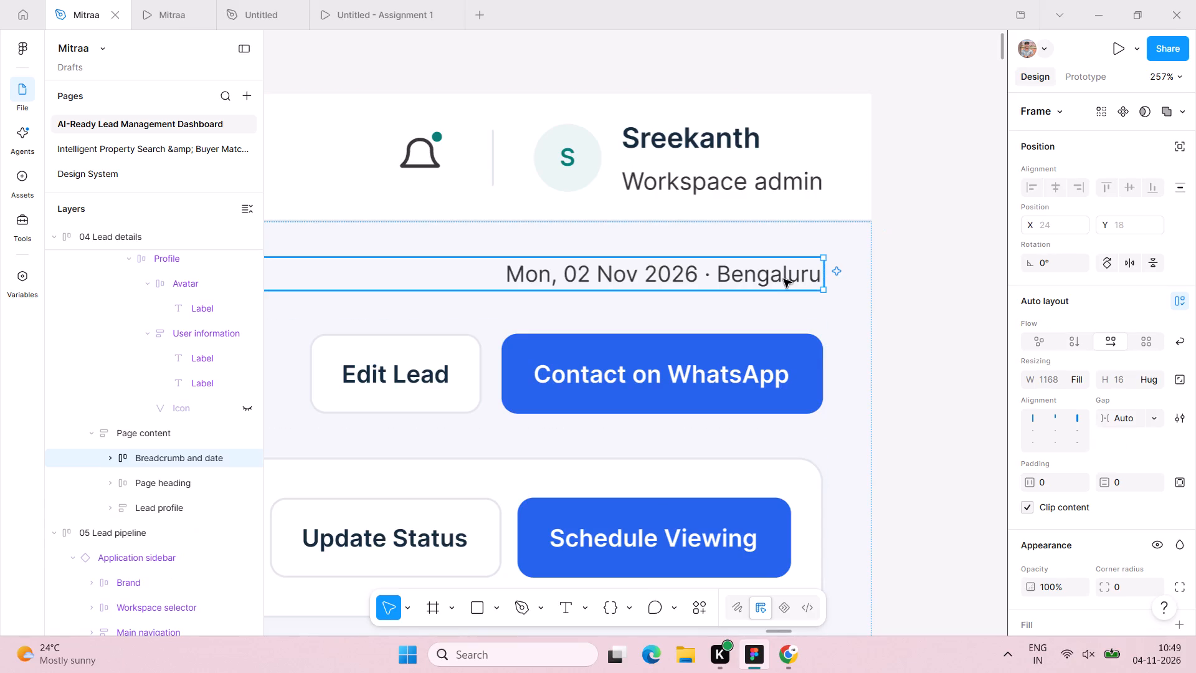
Delete the Quick add button from the top bar of the Follow-up management screen.
{"action": "scroll", "coordinate": [784, 279], "scroll_direction": "right", "scroll_amount": 7}
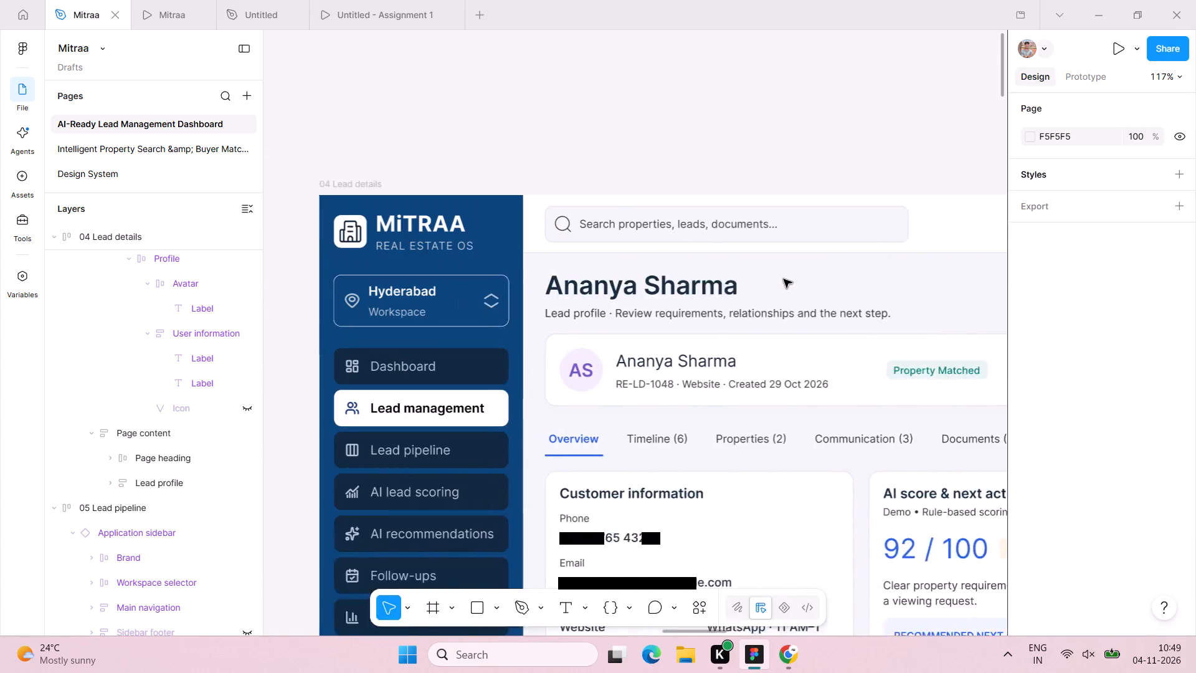
{"action": "scroll", "coordinate": [784, 279], "scroll_direction": "left", "scroll_amount": 5}
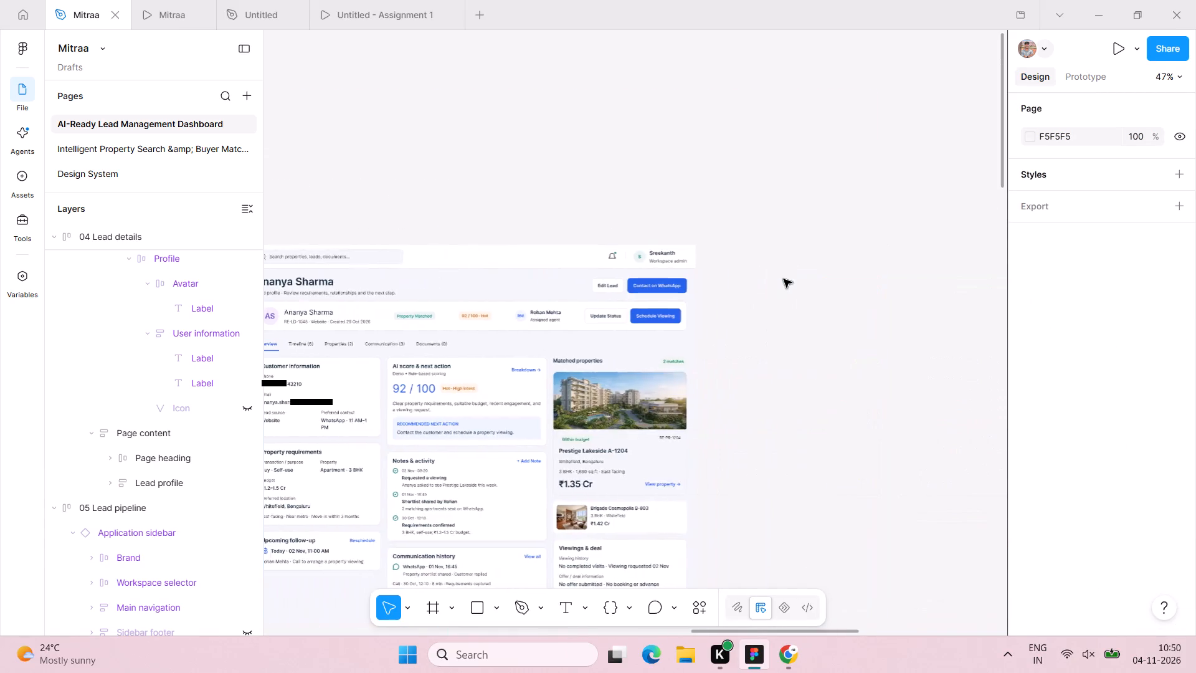
{"action": "scroll", "coordinate": [784, 279], "scroll_direction": "left", "scroll_amount": 2}
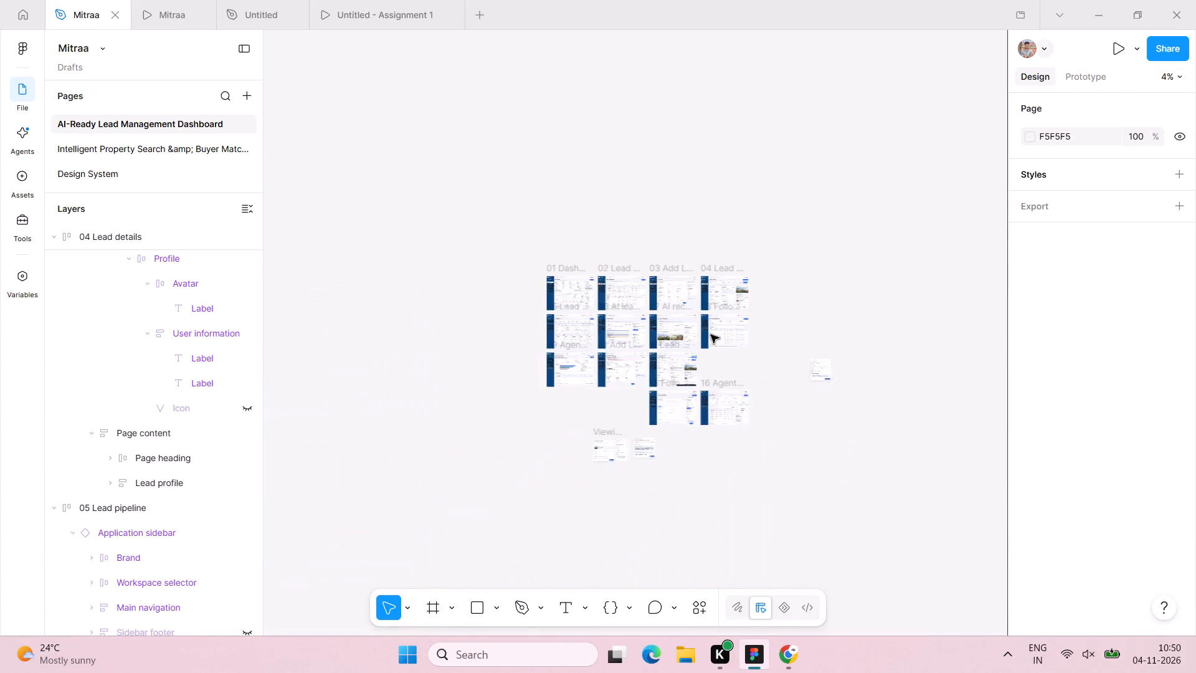
{"action": "scroll", "coordinate": [595, 389], "scroll_direction": "left", "scroll_amount": 1}
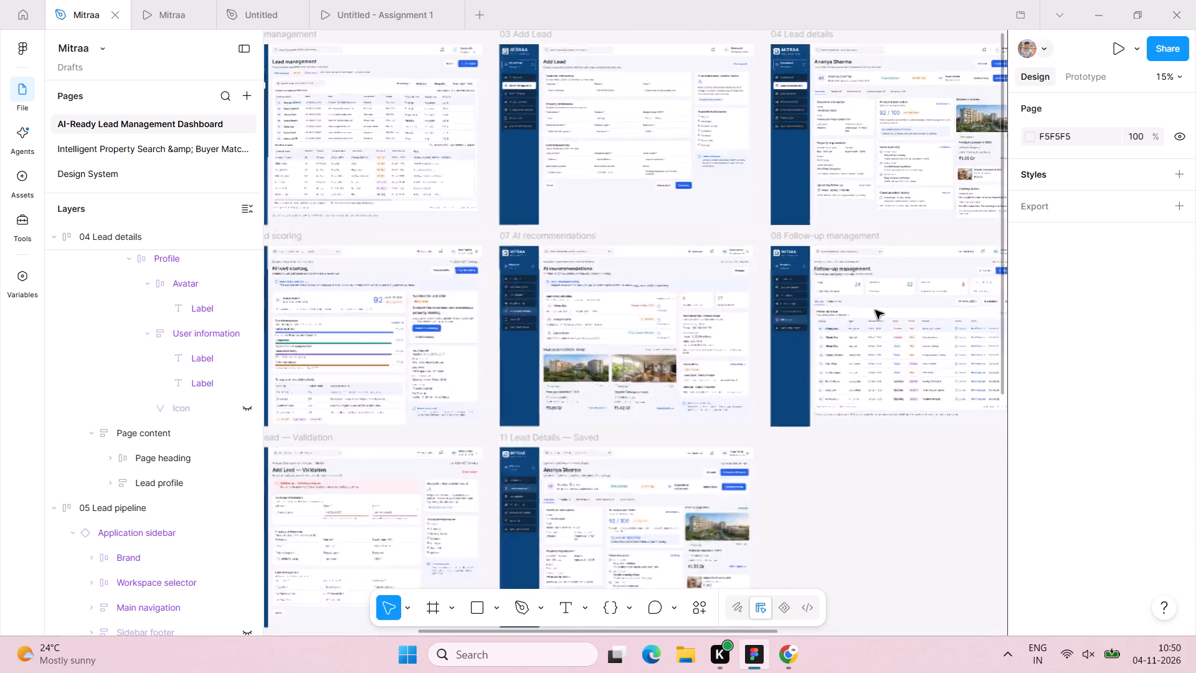
{"action": "scroll", "coordinate": [875, 310], "scroll_direction": "left", "scroll_amount": 2}
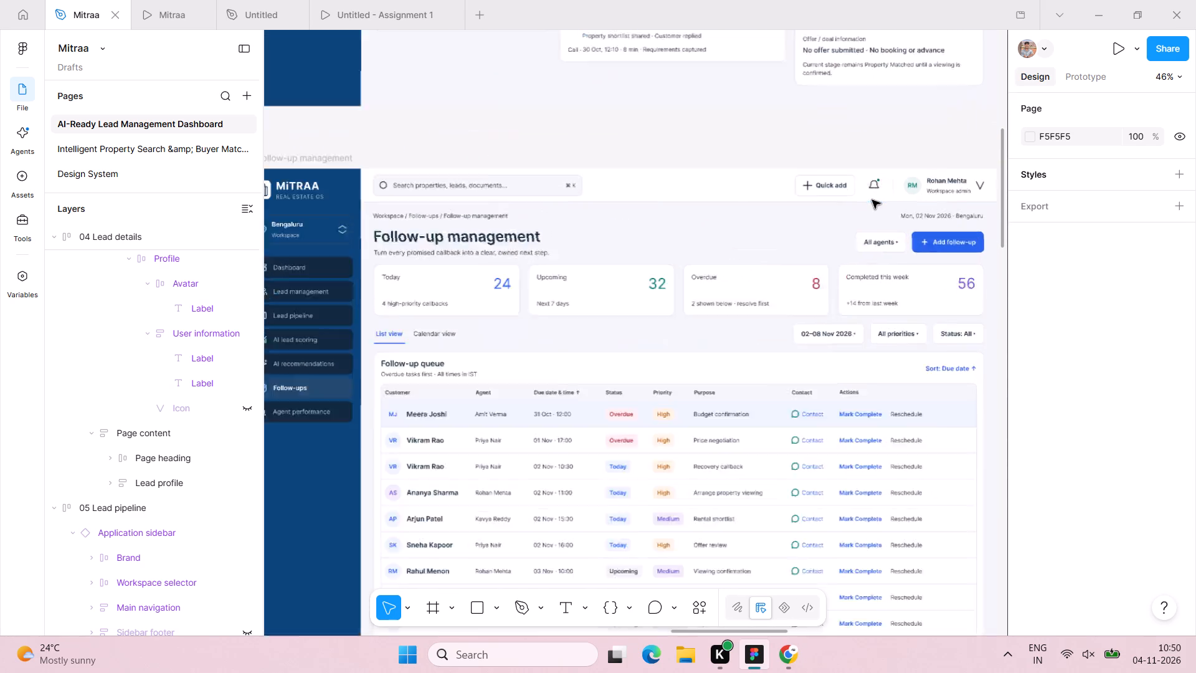
{"action": "double_click", "coordinate": [814, 181]}
{"action": "scroll", "coordinate": [814, 181], "scroll_direction": "left", "scroll_amount": 2}
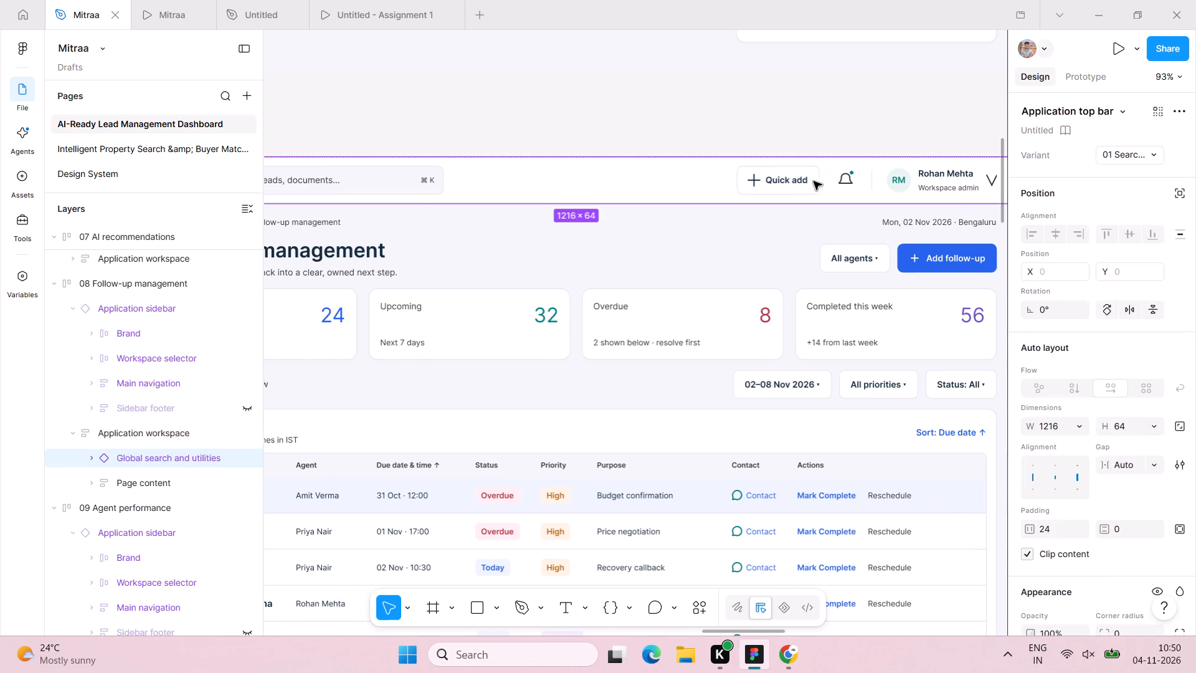
{"action": "scroll", "coordinate": [814, 181], "scroll_direction": "left", "scroll_amount": 1}
{"action": "double_click", "coordinate": [536, 188]}
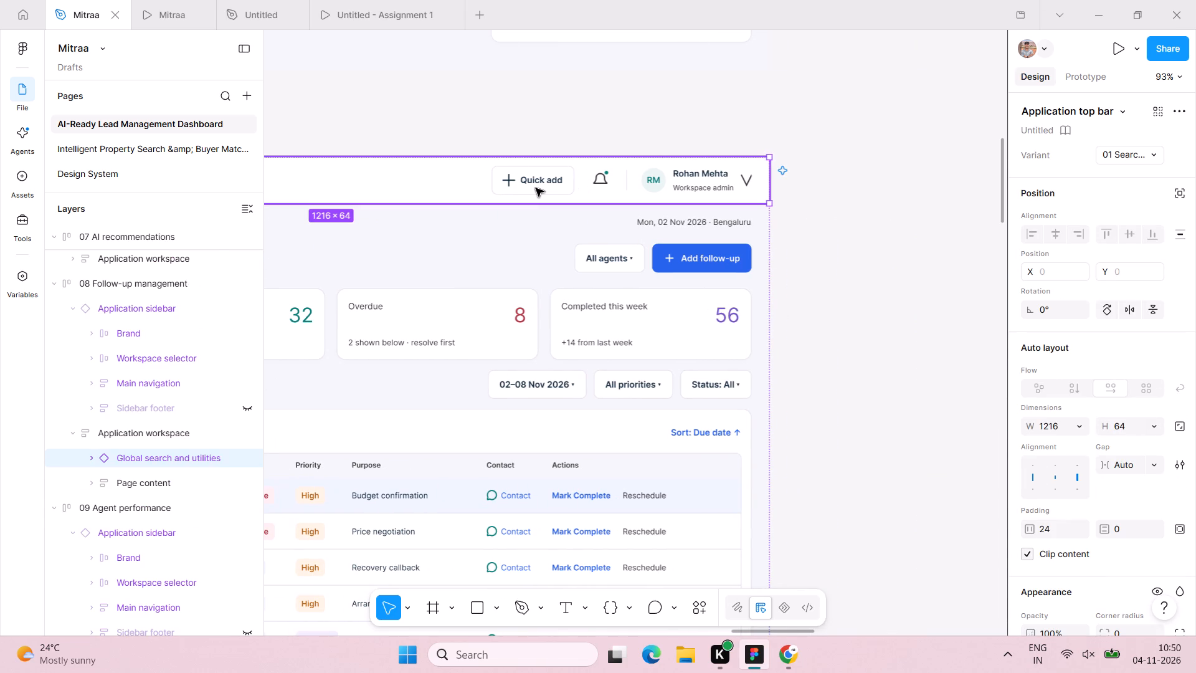
{"action": "double_click", "coordinate": [548, 182]}
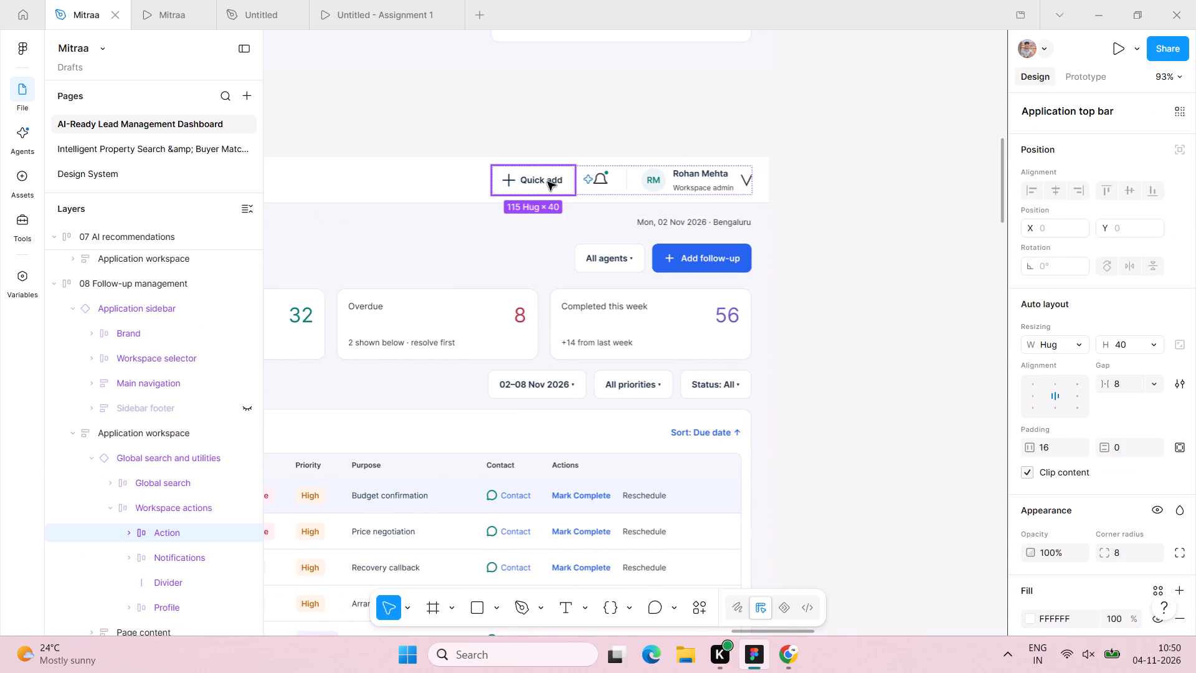
{"action": "key", "text": "BackSpace"}
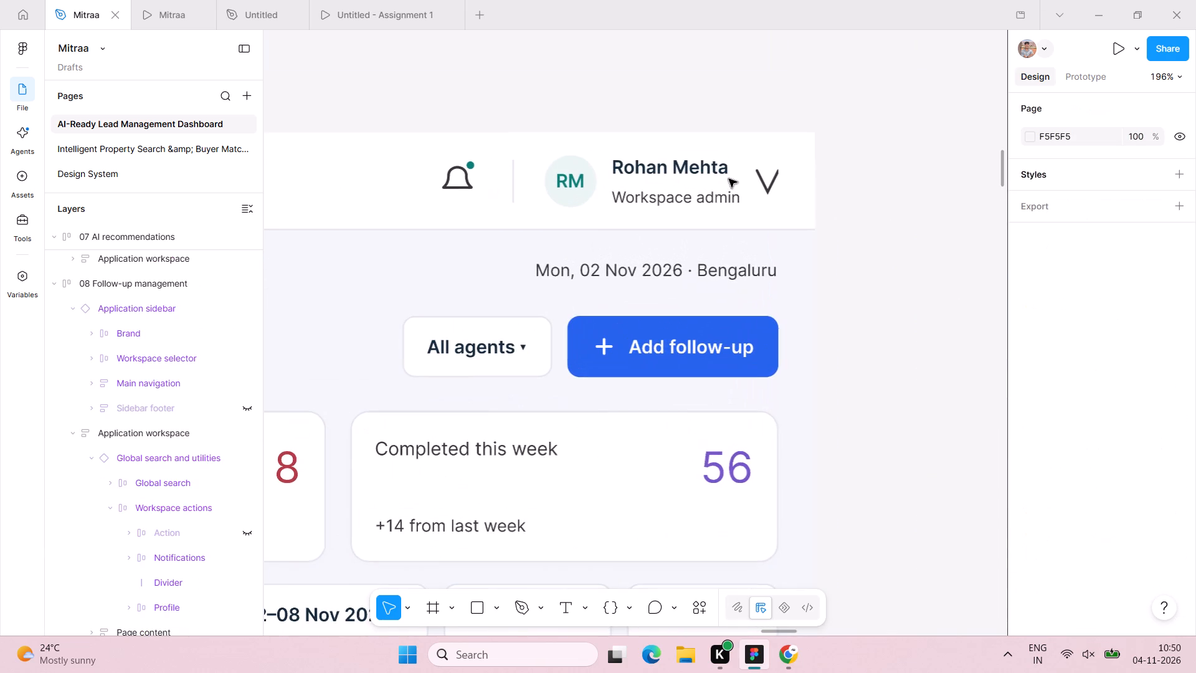
Delete the chevron icon beside the profile information in the Follow-up management top bar.
{"action": "triple_click", "coordinate": [776, 177]}
{"action": "double_click", "coordinate": [776, 177]}
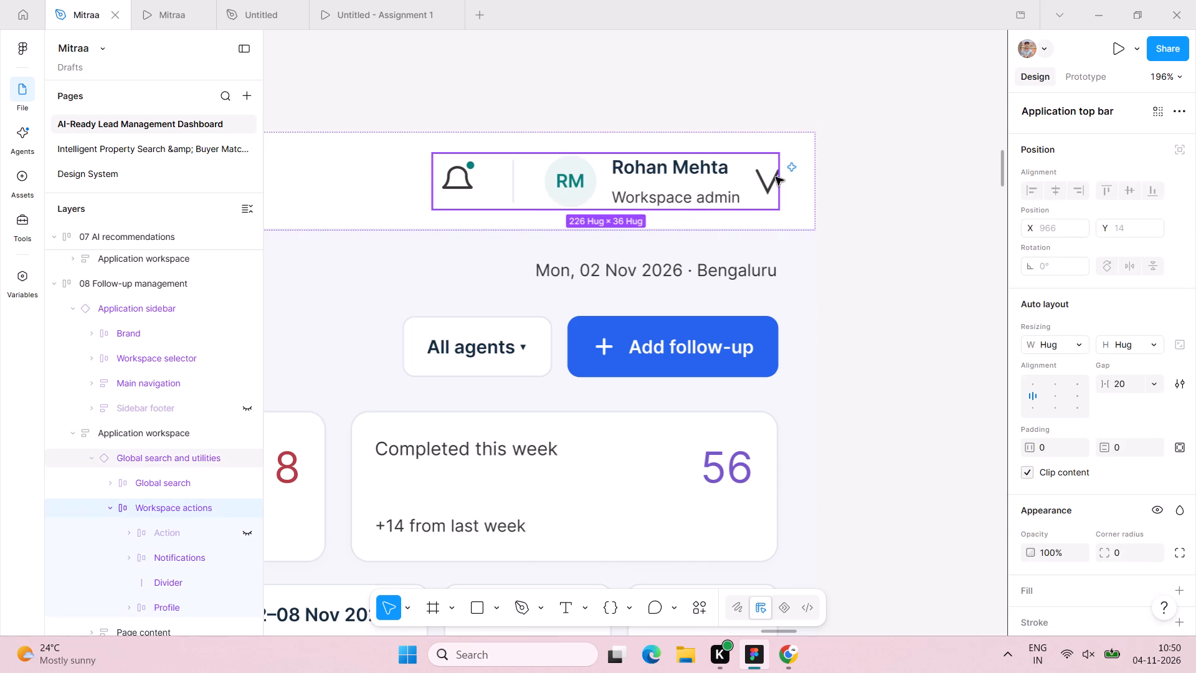
{"action": "double_click", "coordinate": [776, 177]}
{"action": "key", "text": "BackSpace"}
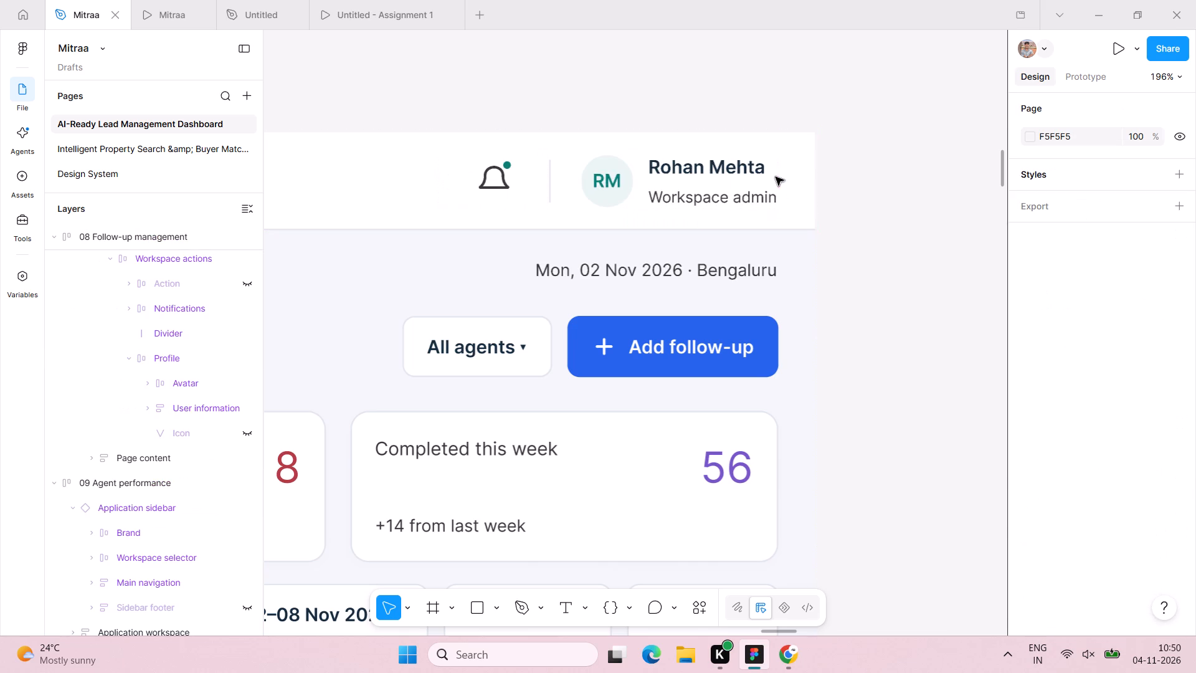
Change the avatar initials in the Follow-up management top bar to S.
{"action": "triple_click", "coordinate": [606, 176]}
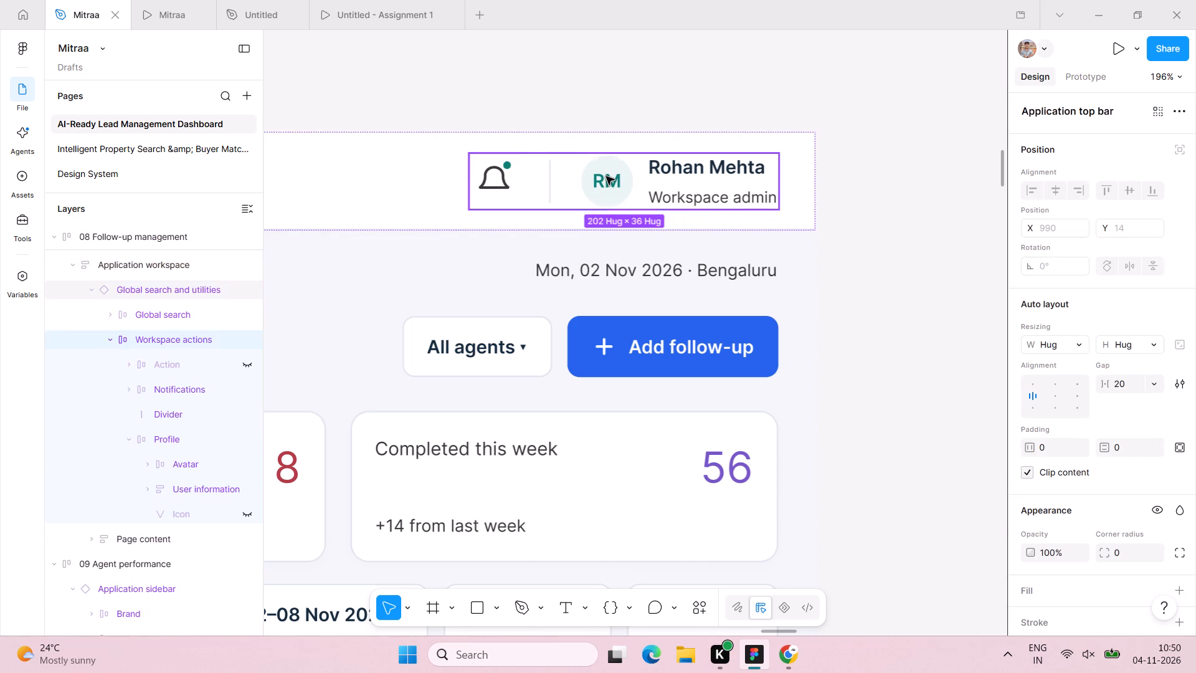
{"action": "triple_click", "coordinate": [606, 176]}
{"action": "double_click", "coordinate": [606, 176]}
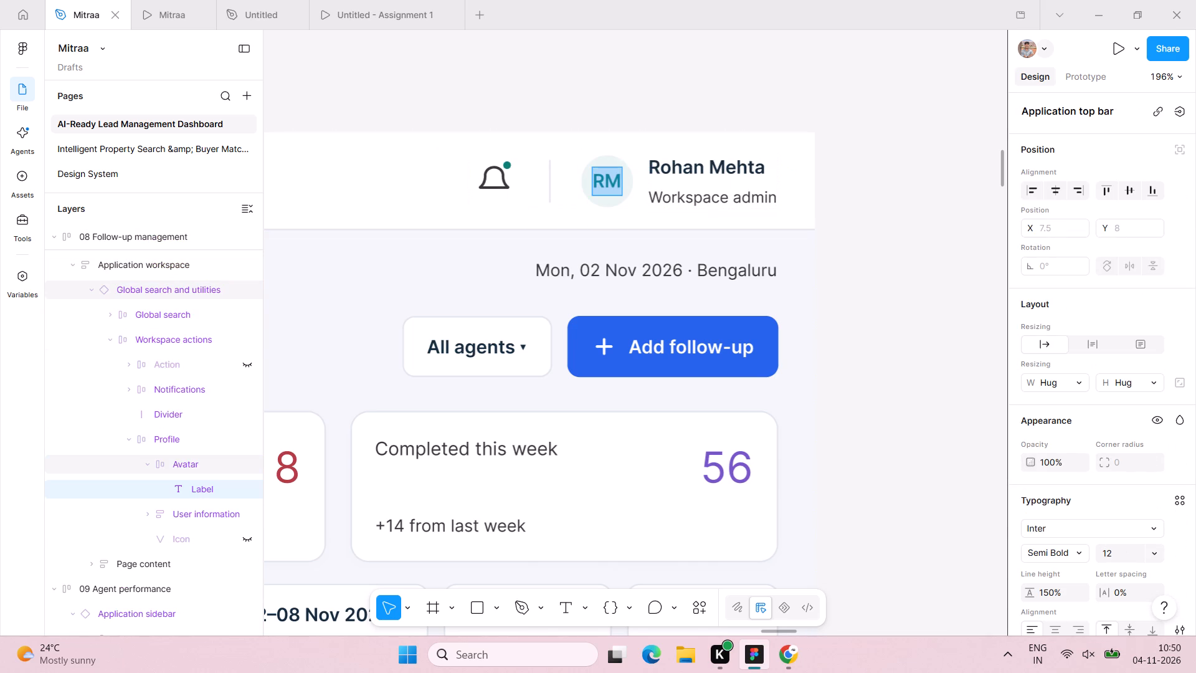
{"action": "key", "text": "shift+s"}
Change the profile name in the Follow-up management top bar to Sreekanth and set its font size to 14.
{"action": "triple_click", "coordinate": [695, 171]}
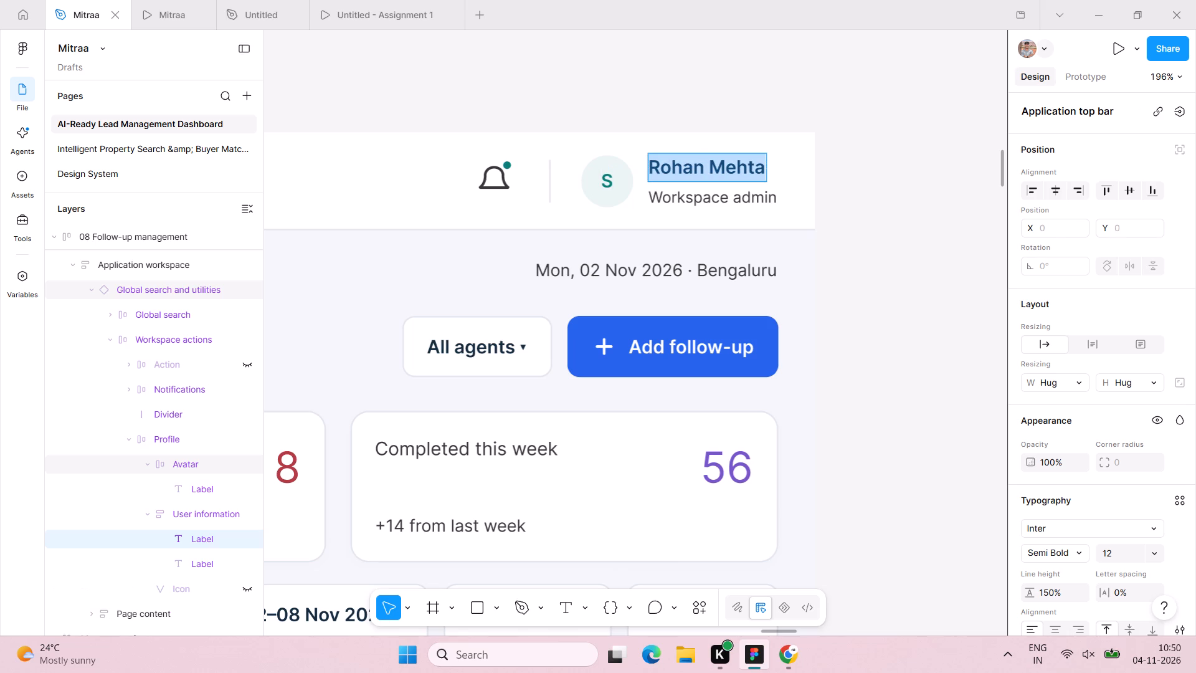
{"action": "left_click", "coordinate": [695, 171]}
{"action": "type", "text": "Sreekanth"}
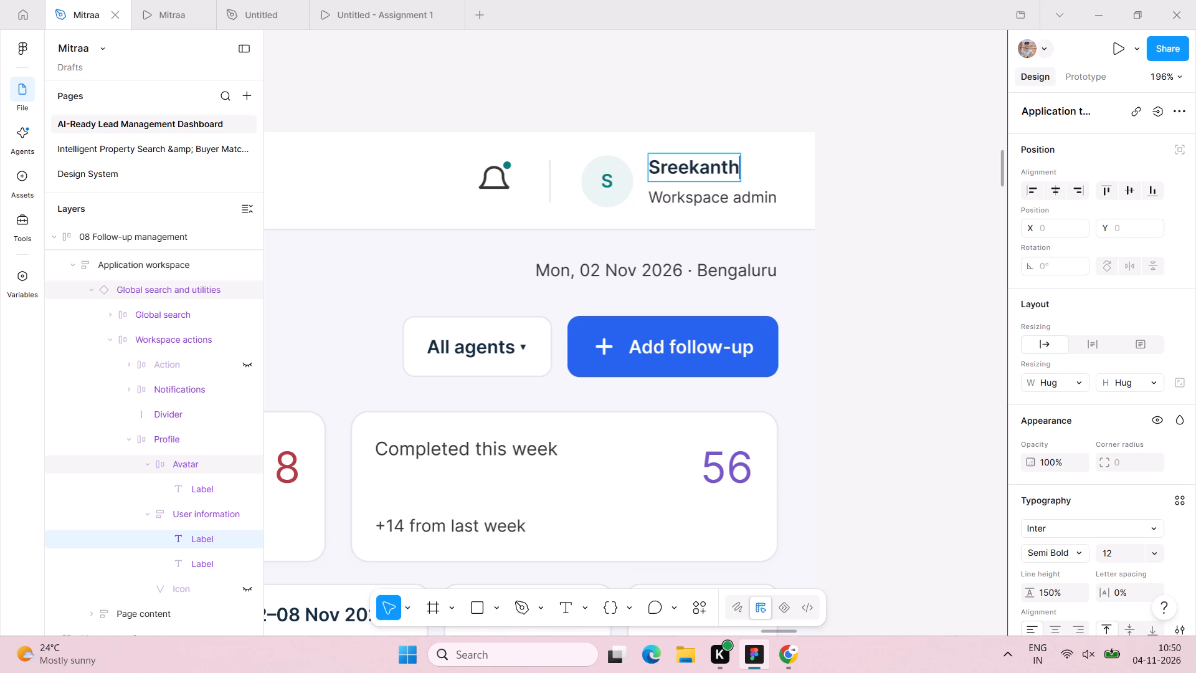
{"action": "left_click", "coordinate": [892, 239]}
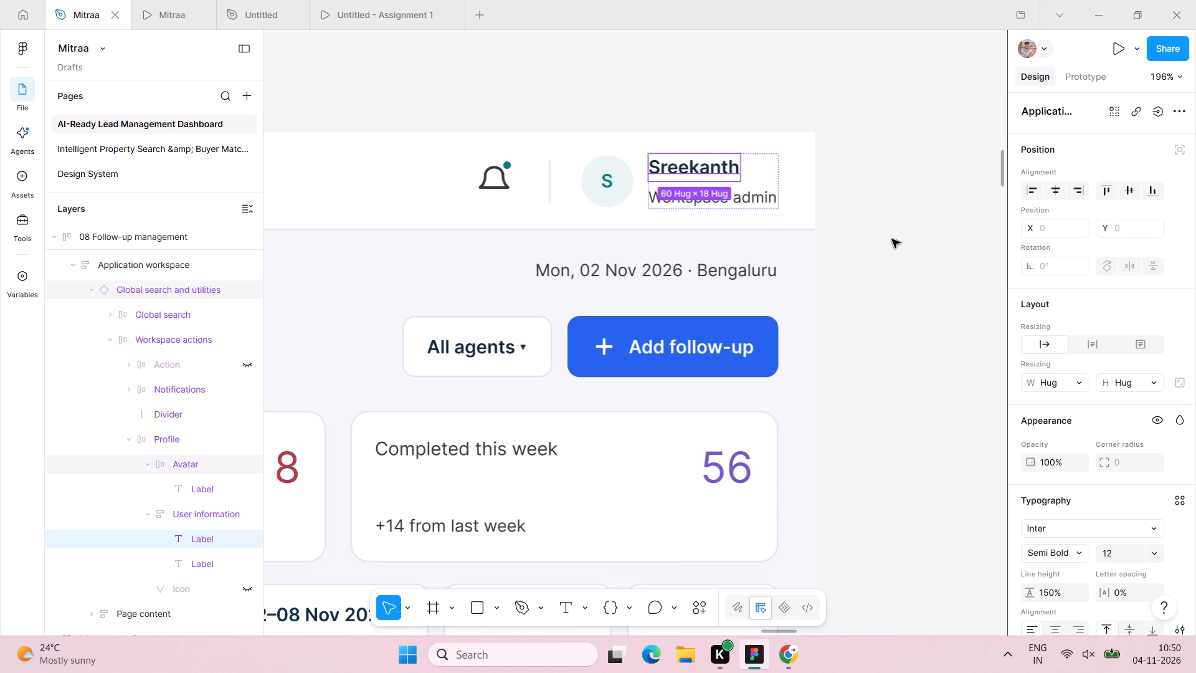
{"action": "left_click", "coordinate": [1119, 560]}
{"action": "type", "text": "14"}
{"action": "key", "text": "Return"}
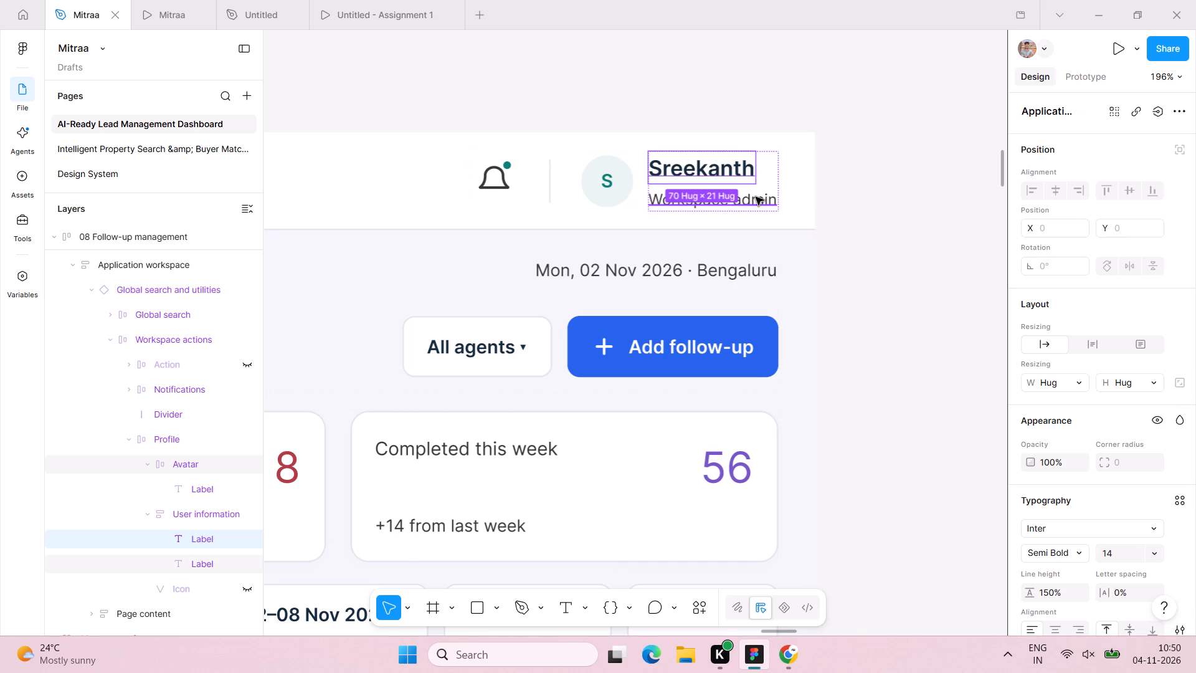
Set the font size of the Workspace admin label in the Follow-up management top bar to 12.
{"action": "double_click", "coordinate": [756, 197]}
{"action": "double_click", "coordinate": [1106, 559]}
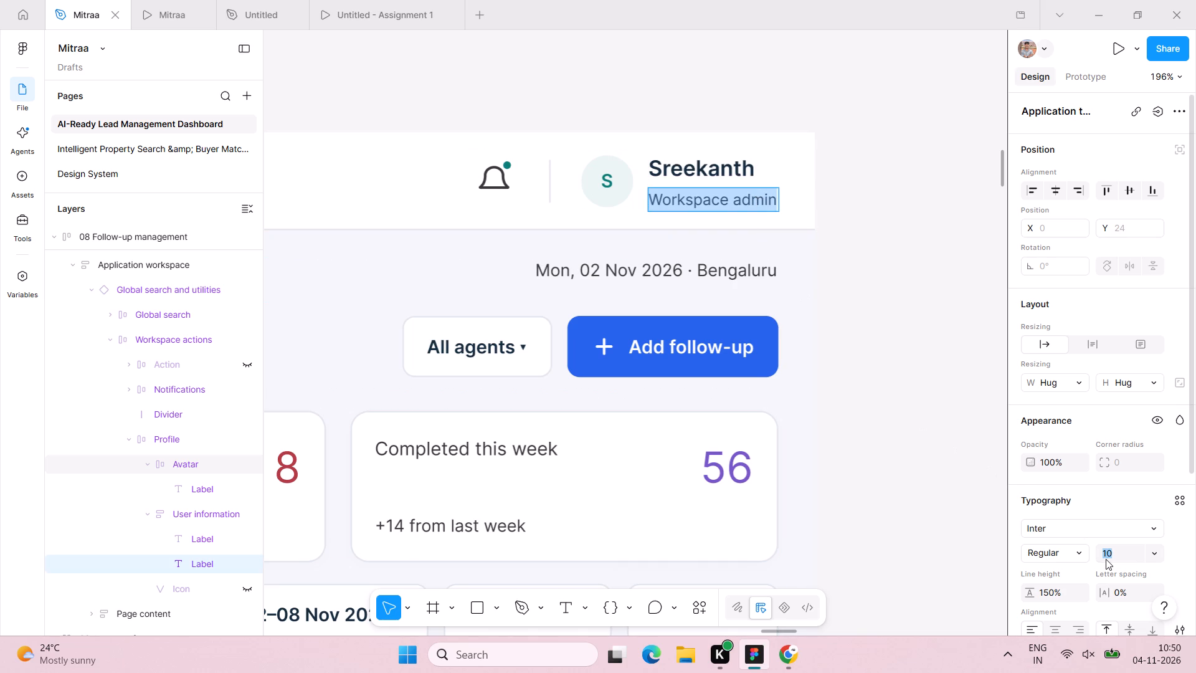
{"action": "type", "text": "12"}
{"action": "key", "text": "Return"}
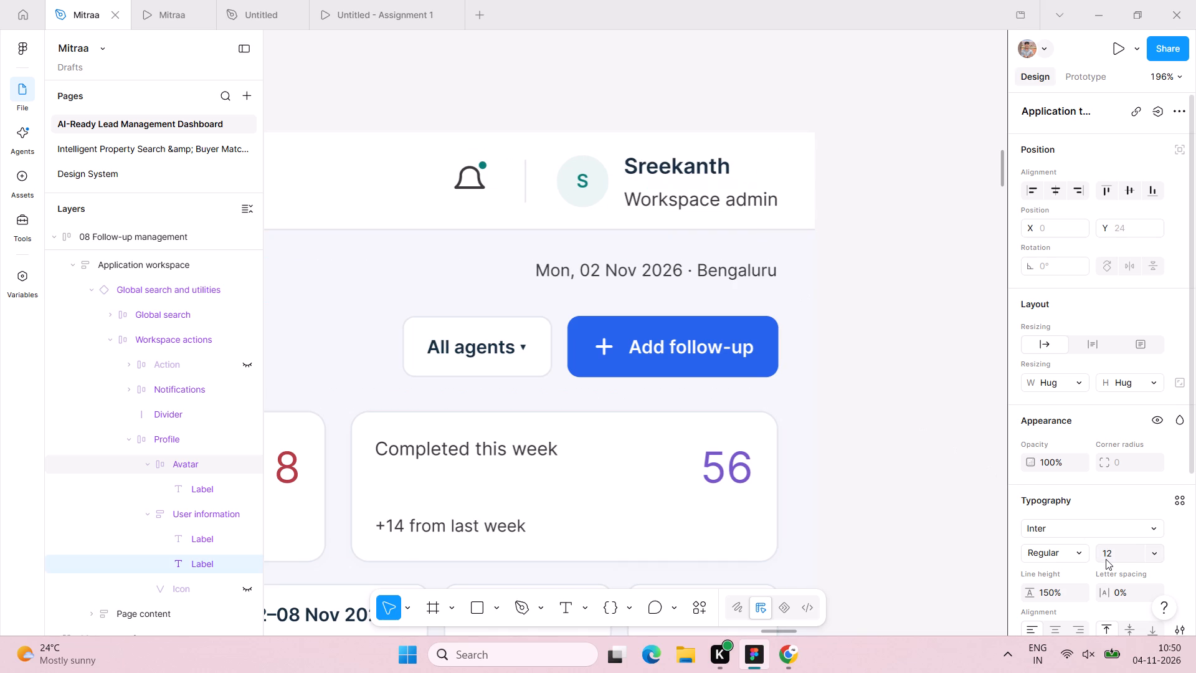
Delete the ⌘ K label from the search field of the Follow-up management top bar.
{"action": "scroll", "coordinate": [775, 287], "scroll_direction": "right", "scroll_amount": 7}
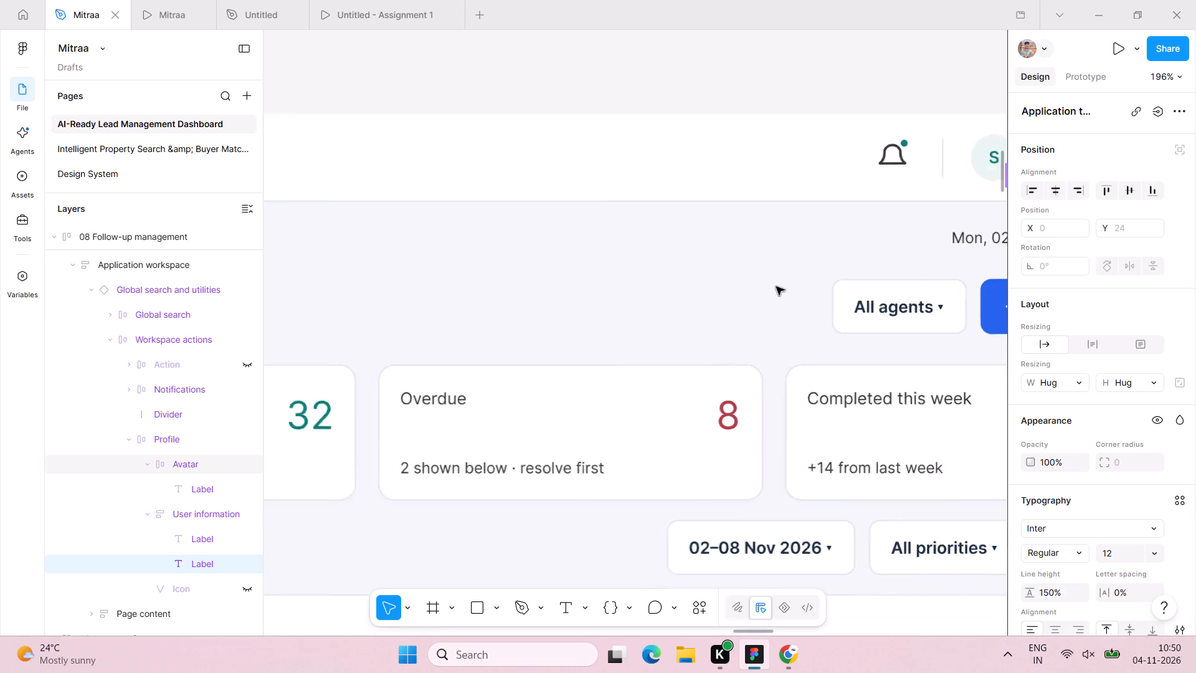
{"action": "scroll", "coordinate": [584, 226], "scroll_direction": "right", "scroll_amount": 3}
{"action": "scroll", "coordinate": [486, 224], "scroll_direction": "left", "scroll_amount": 1}
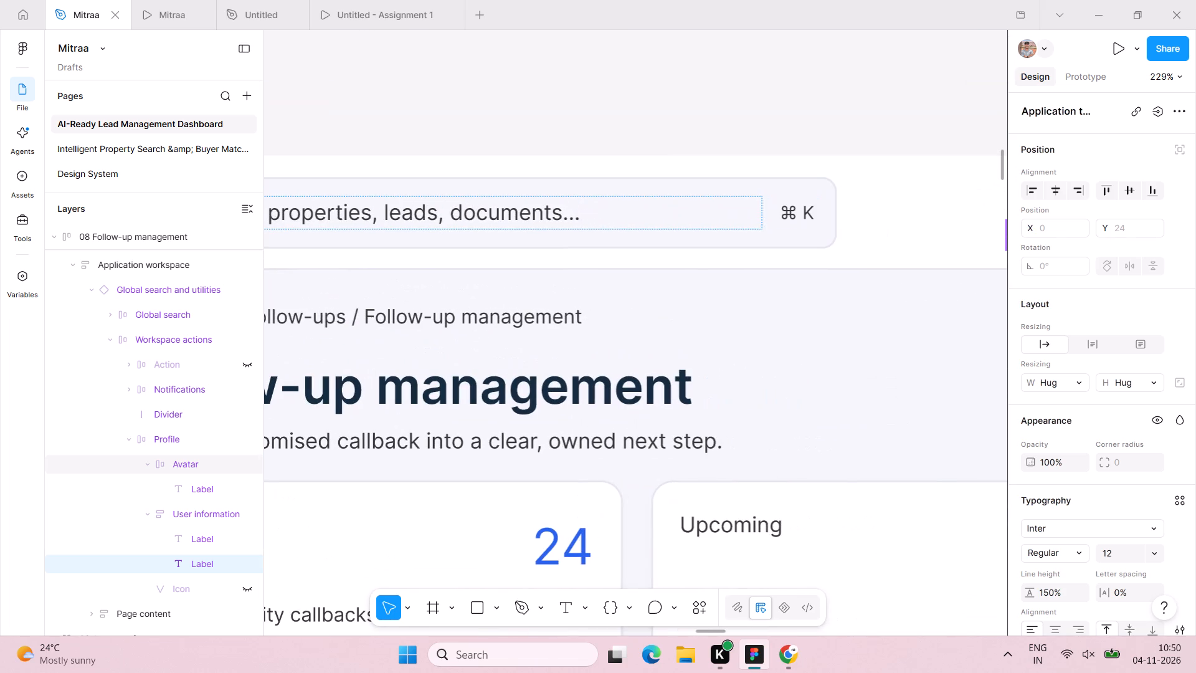
{"action": "left_click", "coordinate": [800, 214]}
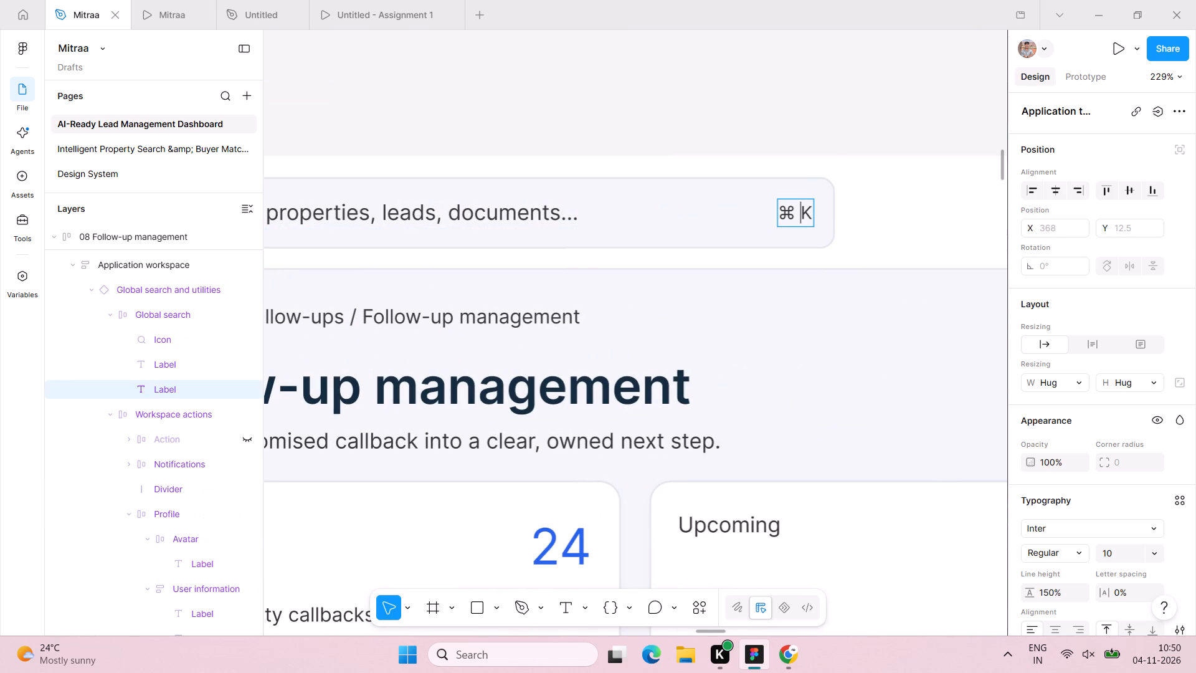
{"action": "left_click", "coordinate": [801, 214]}
{"action": "left_click", "coordinate": [847, 214]}
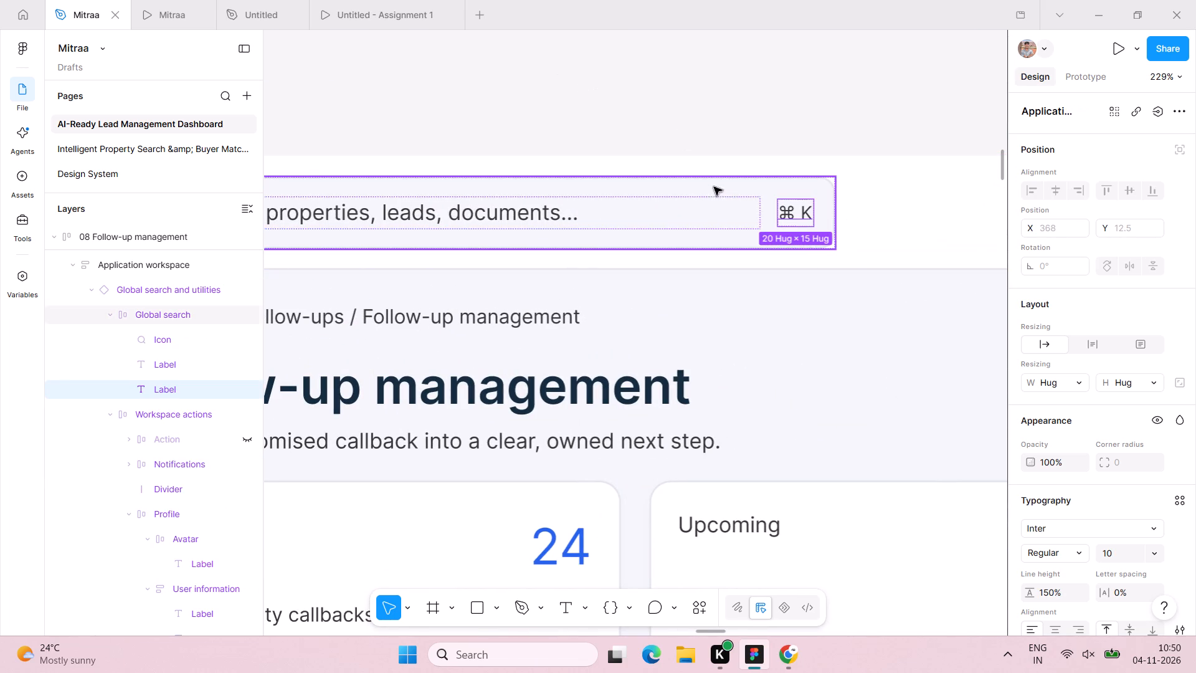
{"action": "left_click", "coordinate": [790, 221]}
{"action": "key", "text": "BackSpace"}
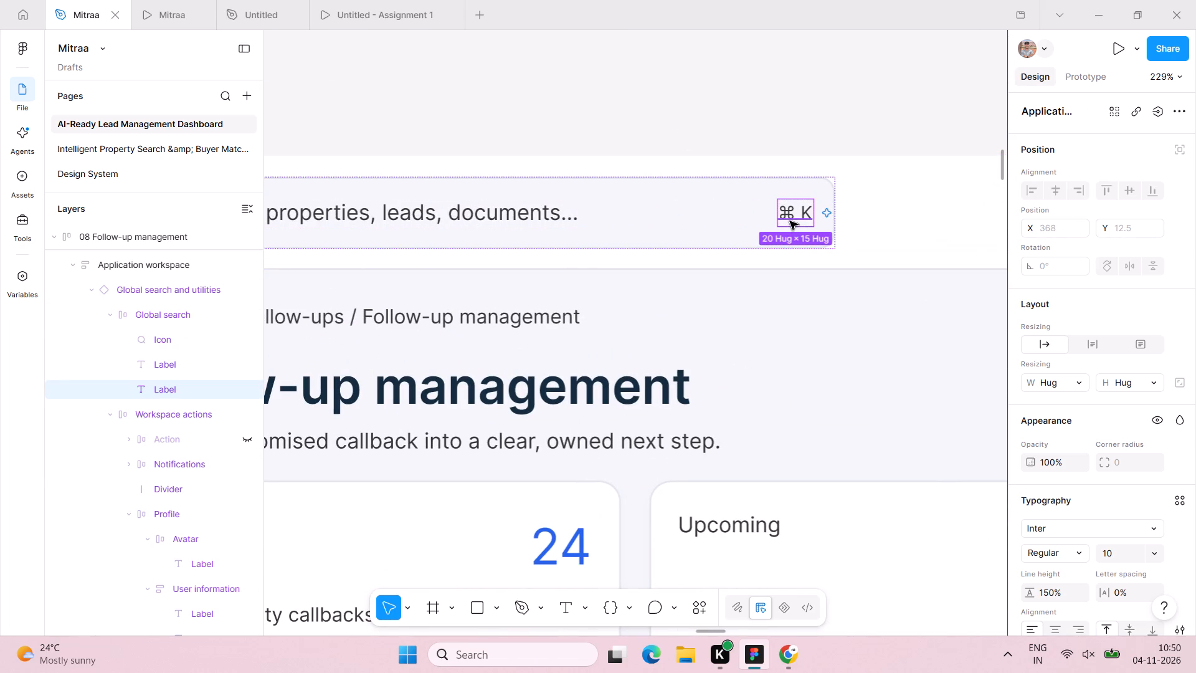
Set the fill colour of the Follow-up management search field's placeholder text to 424242.
{"action": "scroll", "coordinate": [790, 221], "scroll_direction": "right", "scroll_amount": 3}
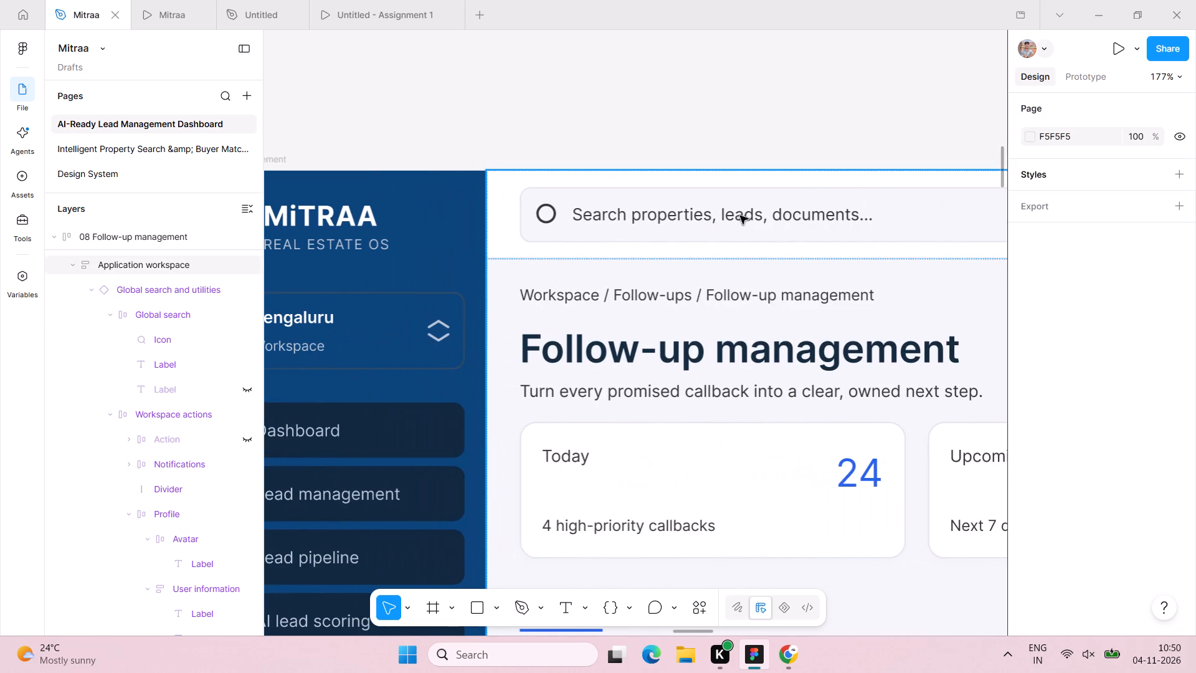
{"action": "triple_click", "coordinate": [741, 216]}
{"action": "left_click", "coordinate": [741, 216]}
{"action": "double_click", "coordinate": [741, 216]}
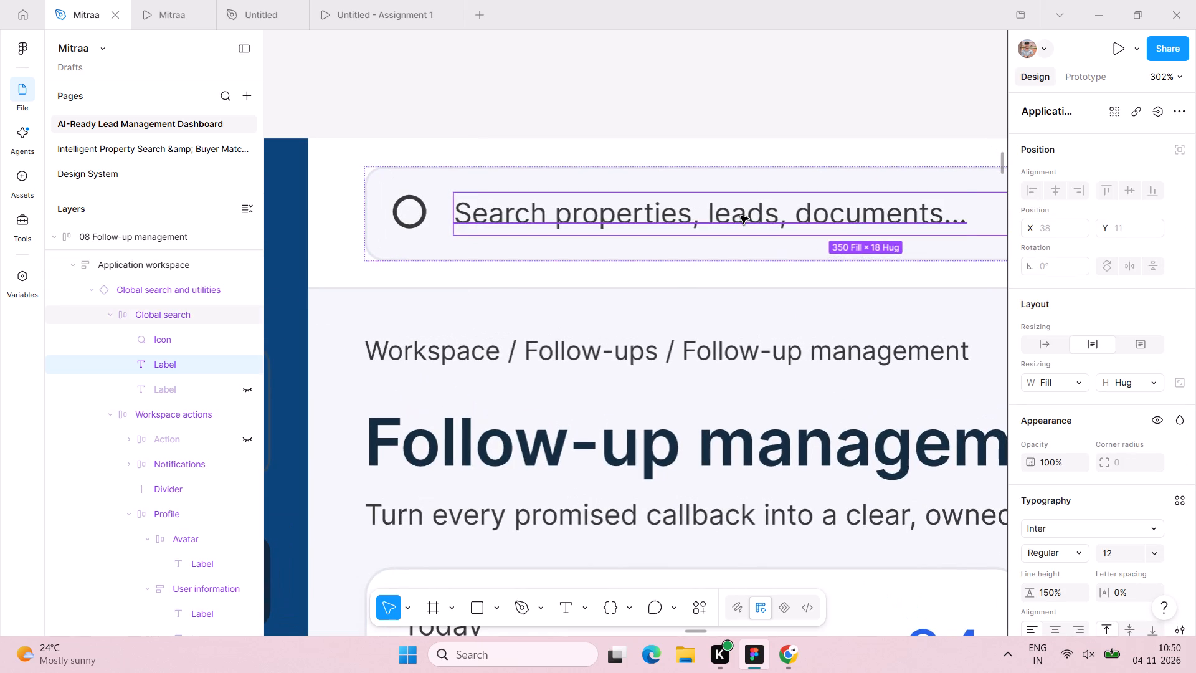
{"action": "left_click", "coordinate": [1114, 553]}
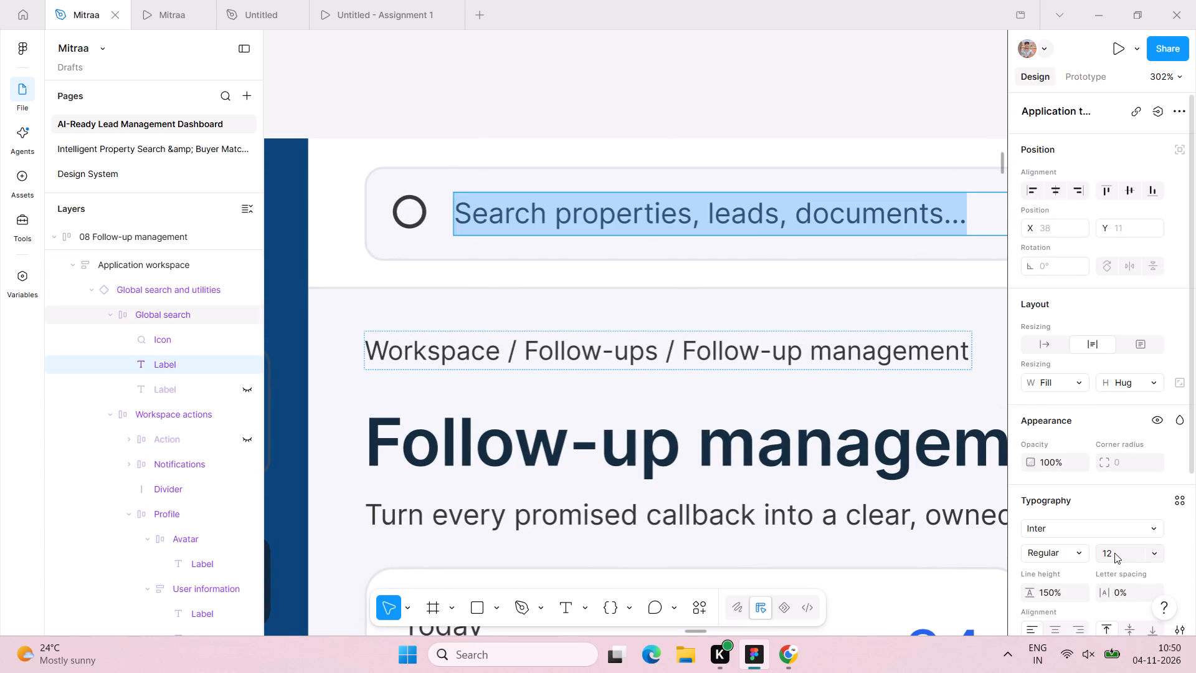
{"action": "scroll", "coordinate": [1077, 474], "scroll_direction": "down", "scroll_amount": 4}
{"action": "left_click", "coordinate": [1056, 480]}
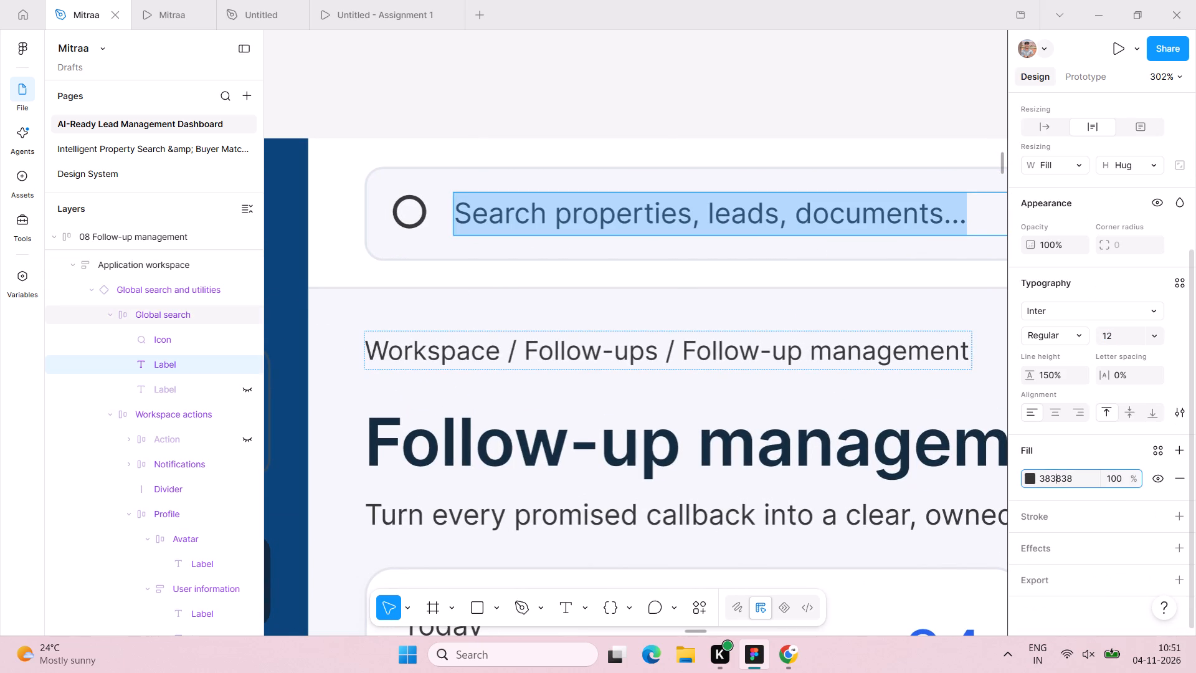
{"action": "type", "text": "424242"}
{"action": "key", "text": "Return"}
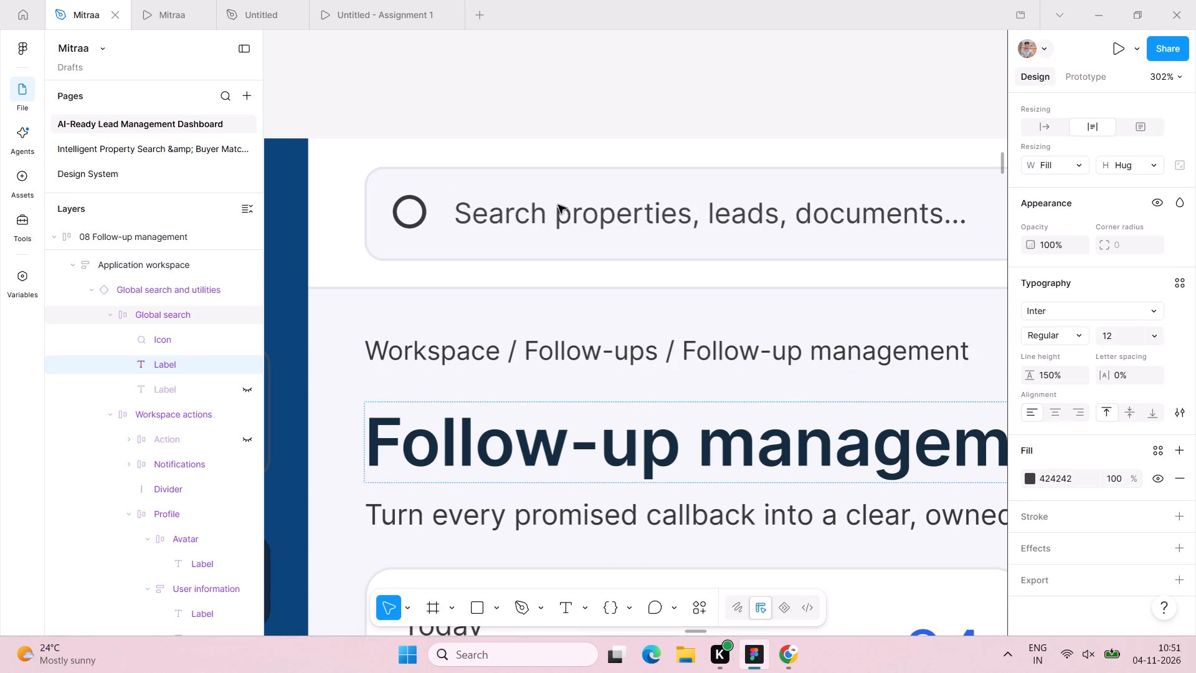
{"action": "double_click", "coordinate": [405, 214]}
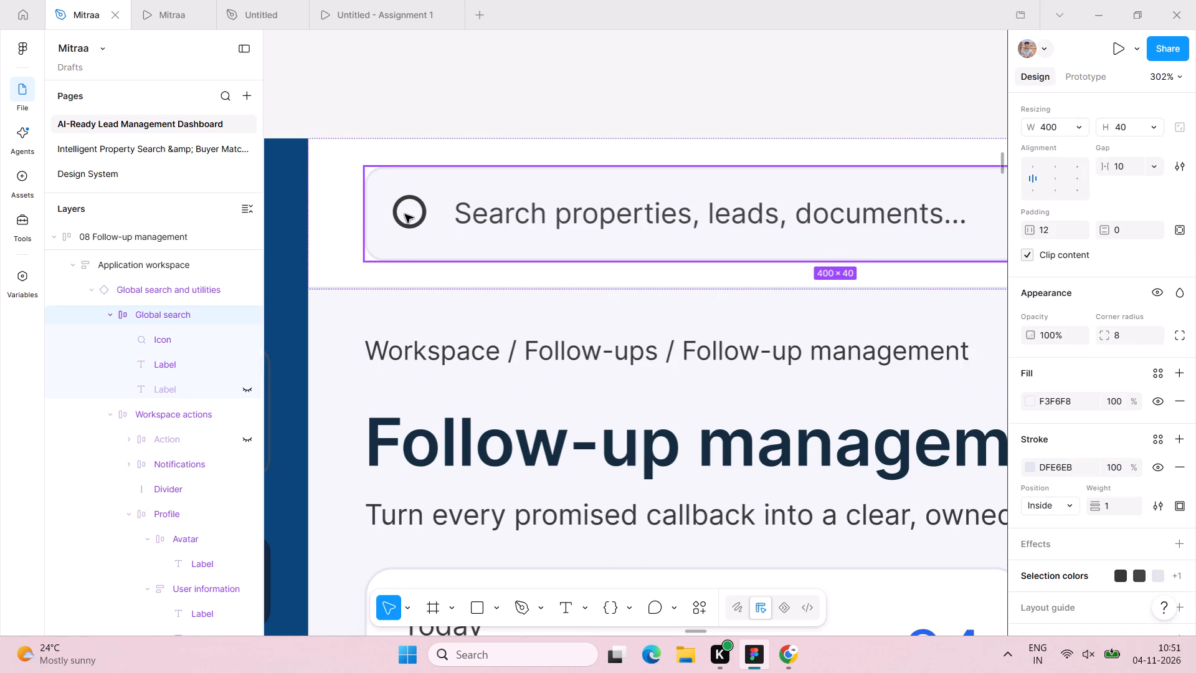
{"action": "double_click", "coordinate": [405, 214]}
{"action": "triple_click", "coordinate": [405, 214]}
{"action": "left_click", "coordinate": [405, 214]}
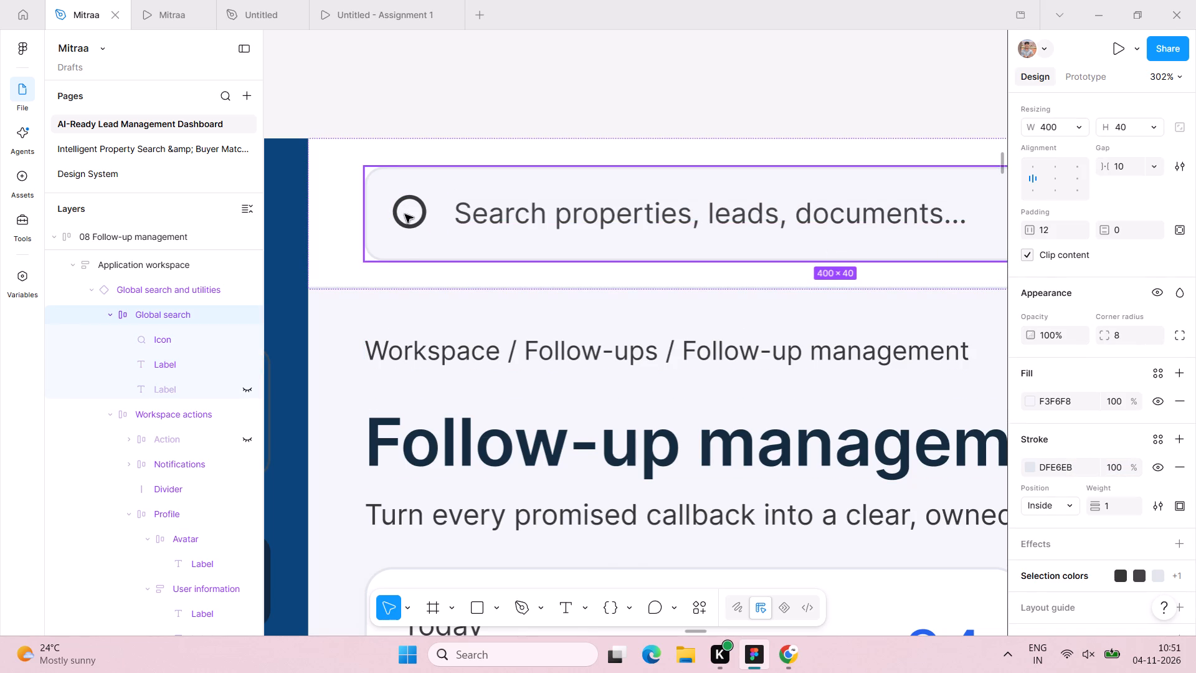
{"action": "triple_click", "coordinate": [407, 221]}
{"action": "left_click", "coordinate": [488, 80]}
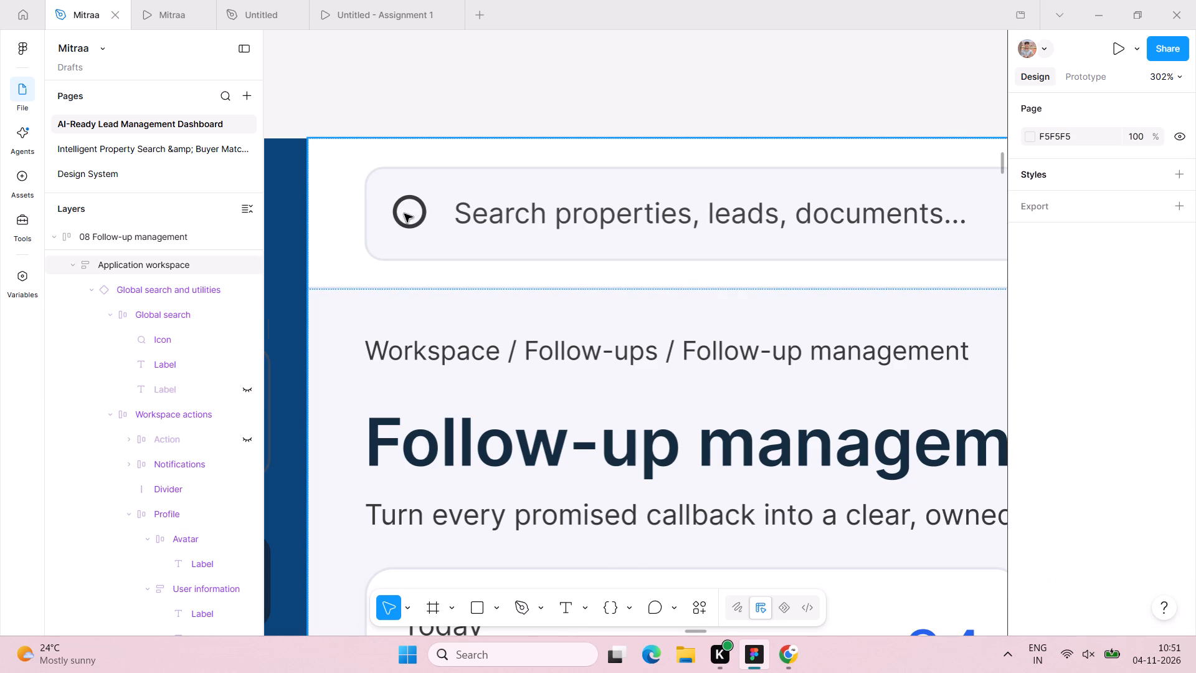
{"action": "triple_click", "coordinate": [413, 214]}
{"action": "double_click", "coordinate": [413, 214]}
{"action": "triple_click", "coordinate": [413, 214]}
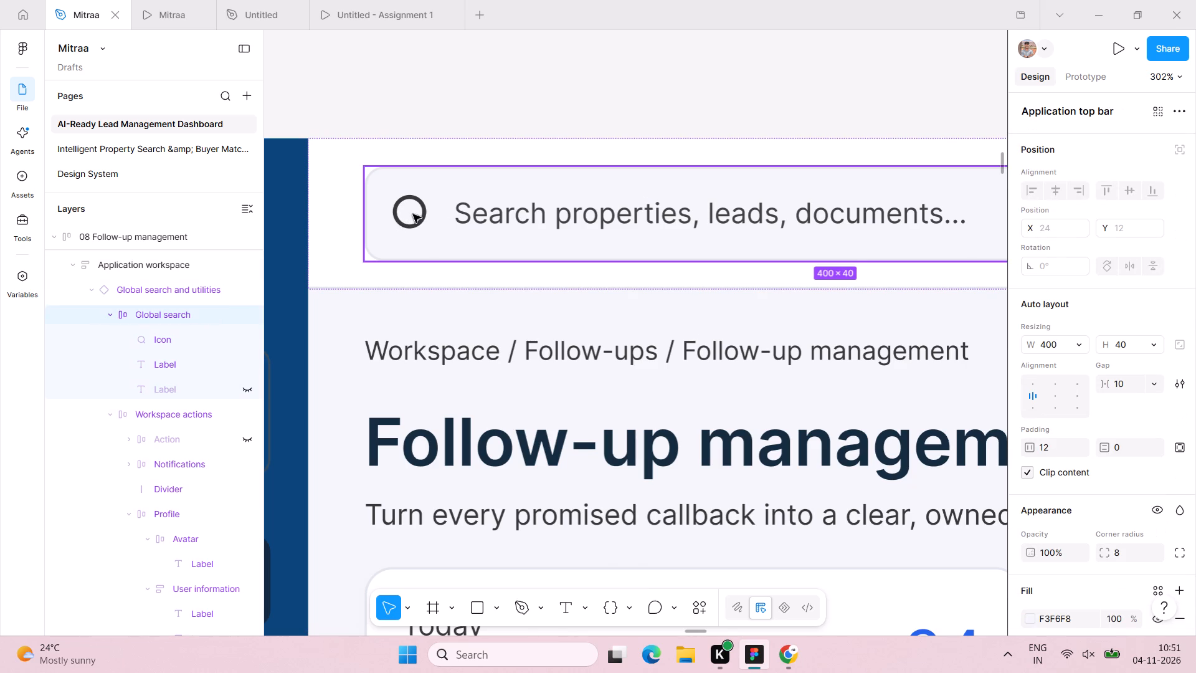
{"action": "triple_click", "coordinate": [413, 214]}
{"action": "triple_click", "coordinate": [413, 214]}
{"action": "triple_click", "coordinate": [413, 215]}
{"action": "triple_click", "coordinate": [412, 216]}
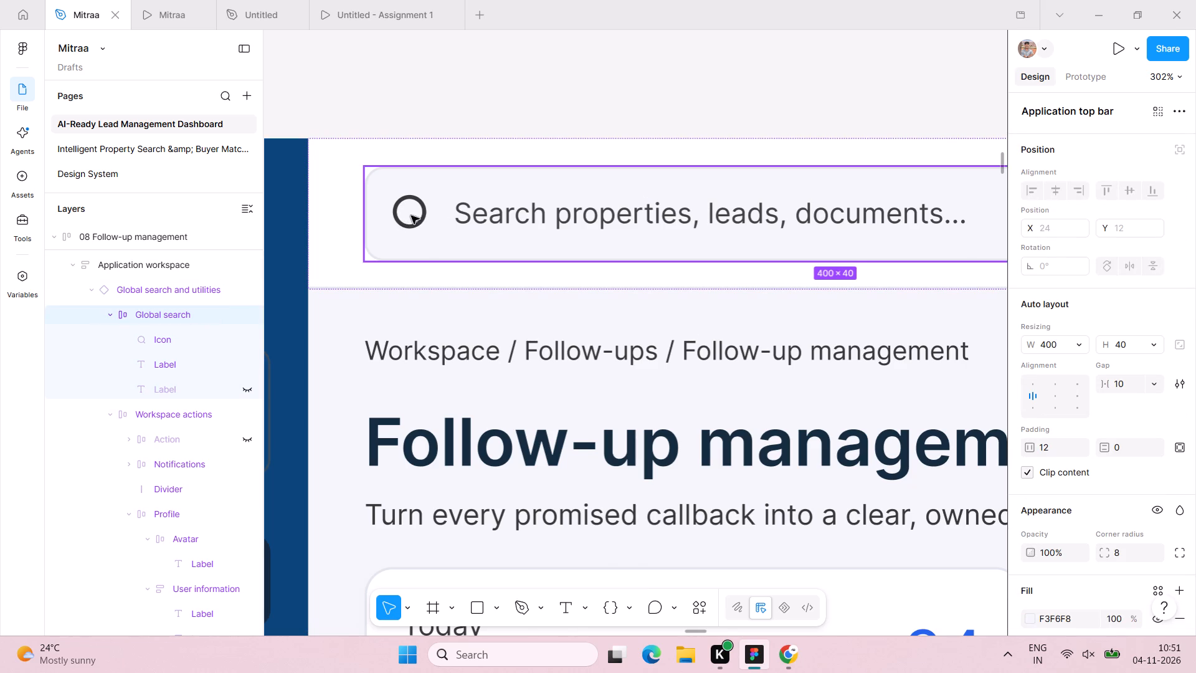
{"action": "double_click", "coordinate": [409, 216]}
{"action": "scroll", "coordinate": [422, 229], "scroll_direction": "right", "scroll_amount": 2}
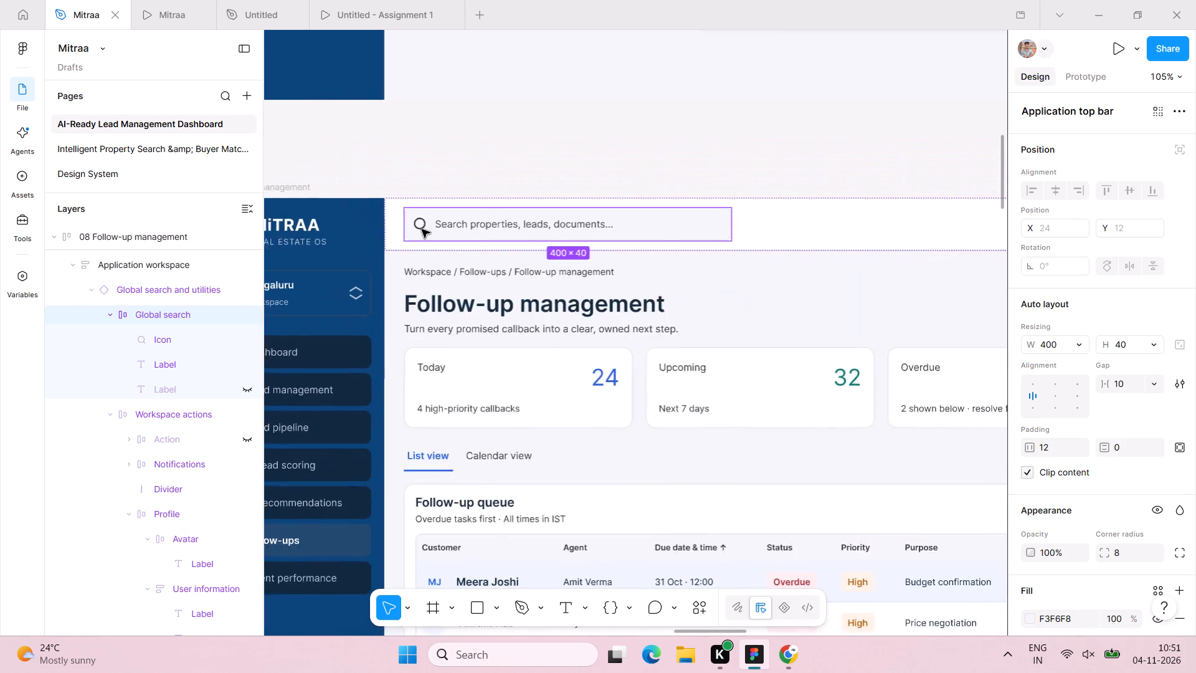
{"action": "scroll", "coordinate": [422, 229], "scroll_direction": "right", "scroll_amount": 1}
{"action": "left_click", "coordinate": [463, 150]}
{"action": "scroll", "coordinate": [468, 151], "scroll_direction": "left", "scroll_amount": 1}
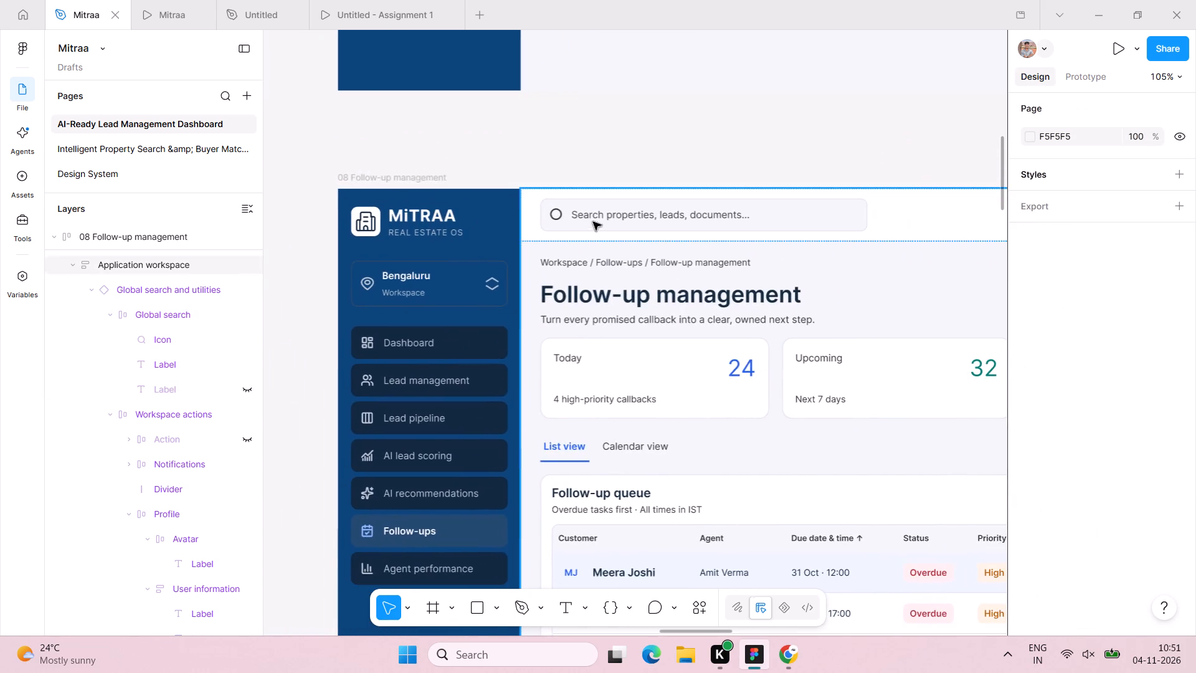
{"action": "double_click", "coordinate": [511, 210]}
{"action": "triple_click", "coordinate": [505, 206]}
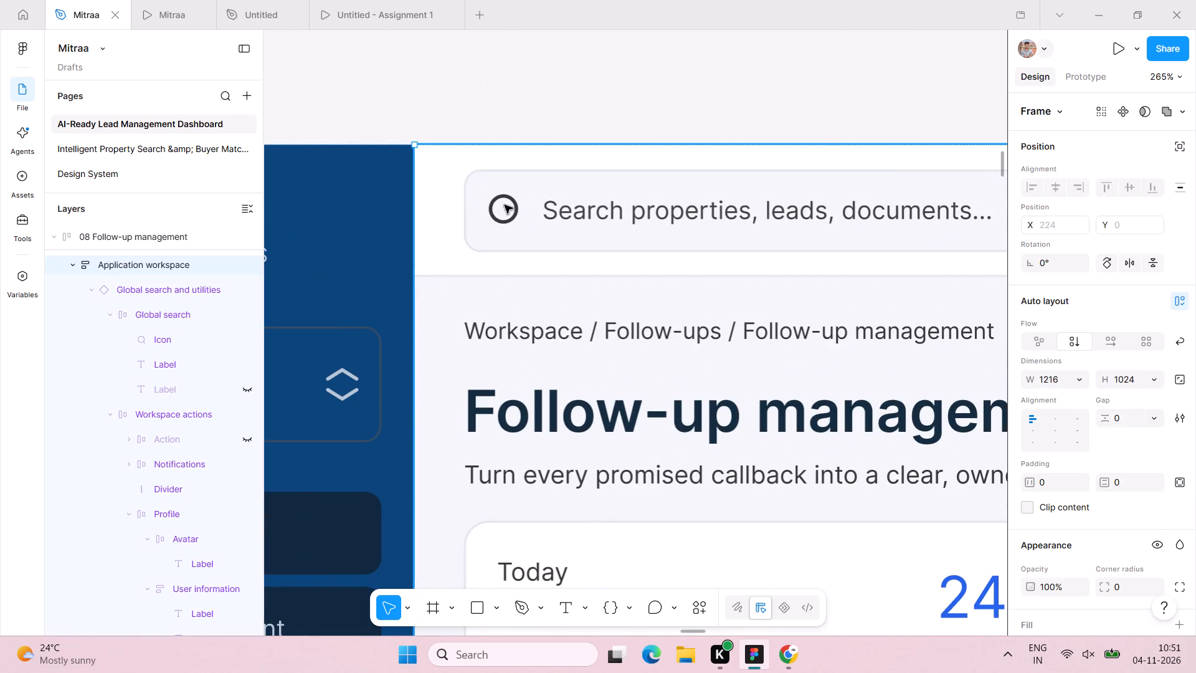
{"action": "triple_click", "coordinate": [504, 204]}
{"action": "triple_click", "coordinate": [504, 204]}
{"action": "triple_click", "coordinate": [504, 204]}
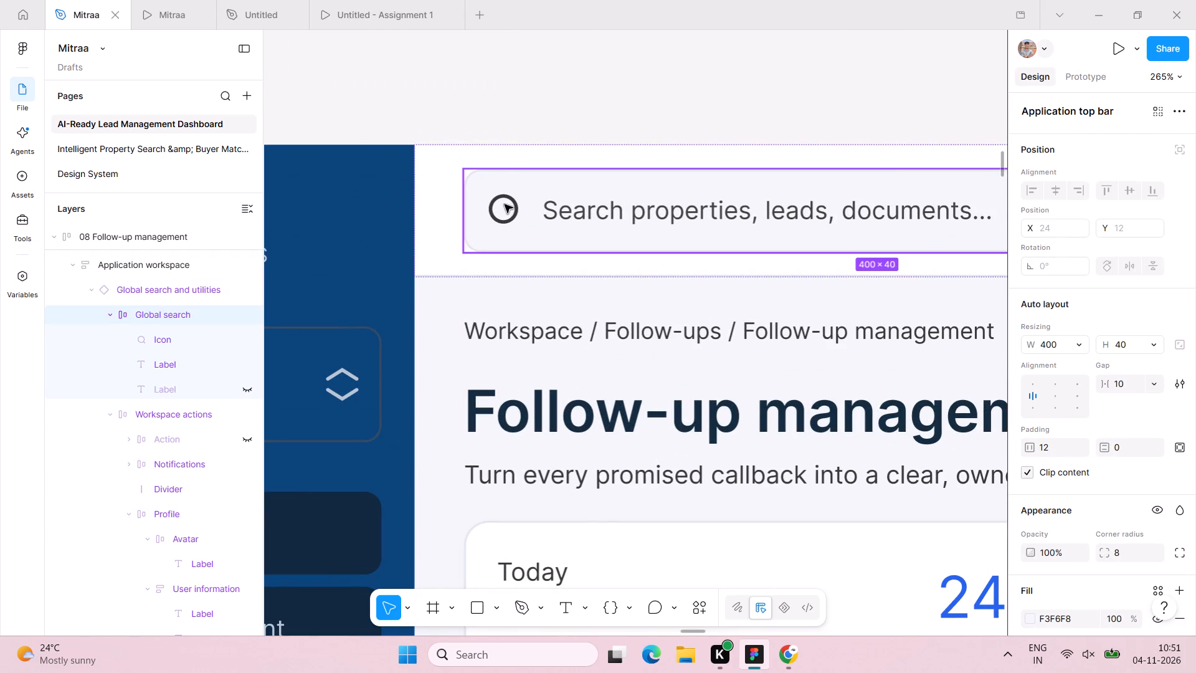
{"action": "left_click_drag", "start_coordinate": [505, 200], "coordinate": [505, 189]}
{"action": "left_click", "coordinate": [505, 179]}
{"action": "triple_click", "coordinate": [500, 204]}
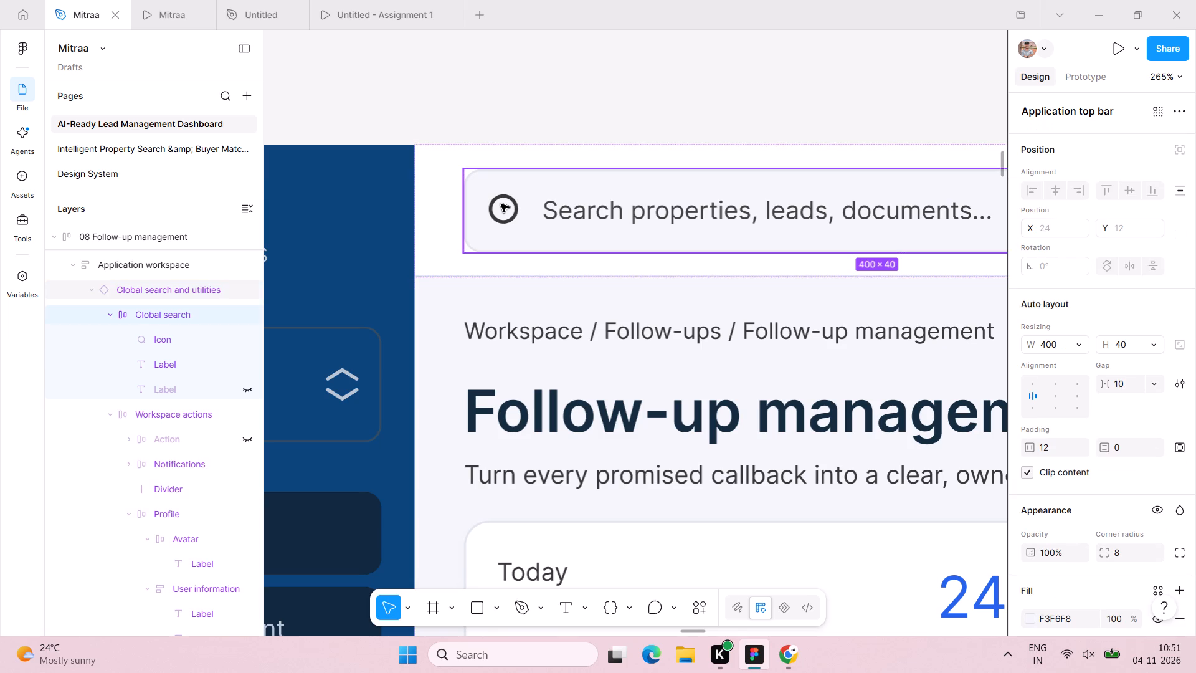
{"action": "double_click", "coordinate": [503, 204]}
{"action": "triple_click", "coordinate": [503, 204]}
Set the stroke of the search icon in the Follow-up management search field to weight 1 and position Outside.
{"action": "triple_click", "coordinate": [593, 204]}
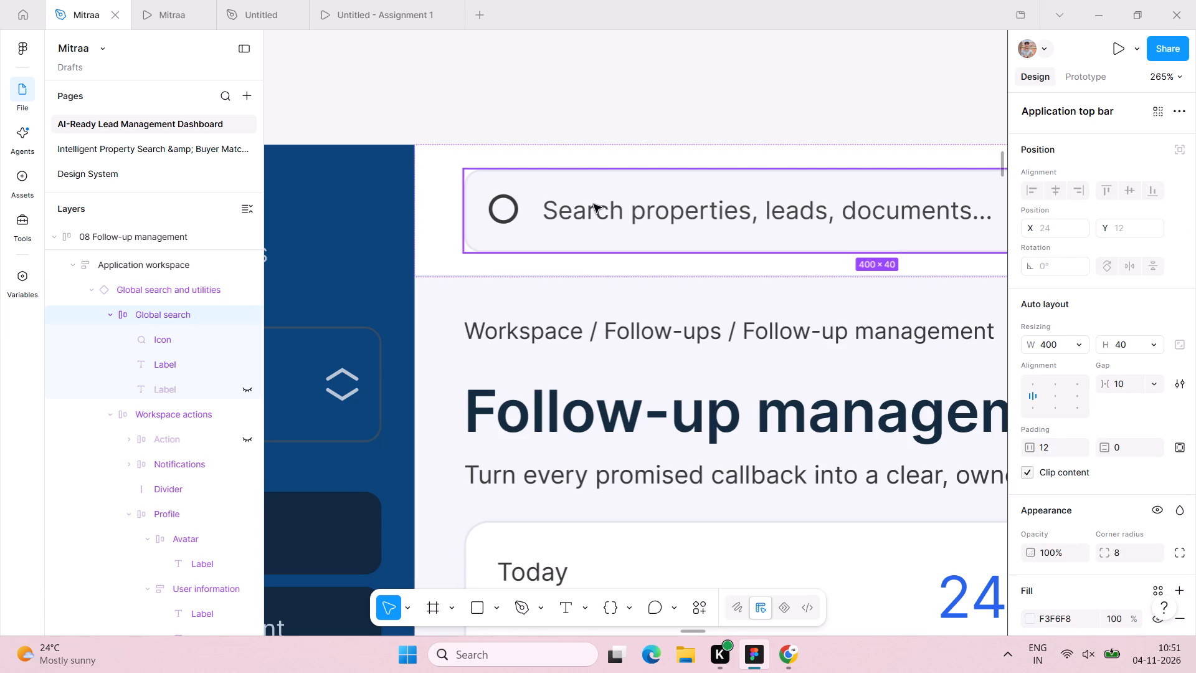
{"action": "double_click", "coordinate": [596, 207]}
{"action": "double_click", "coordinate": [506, 221]}
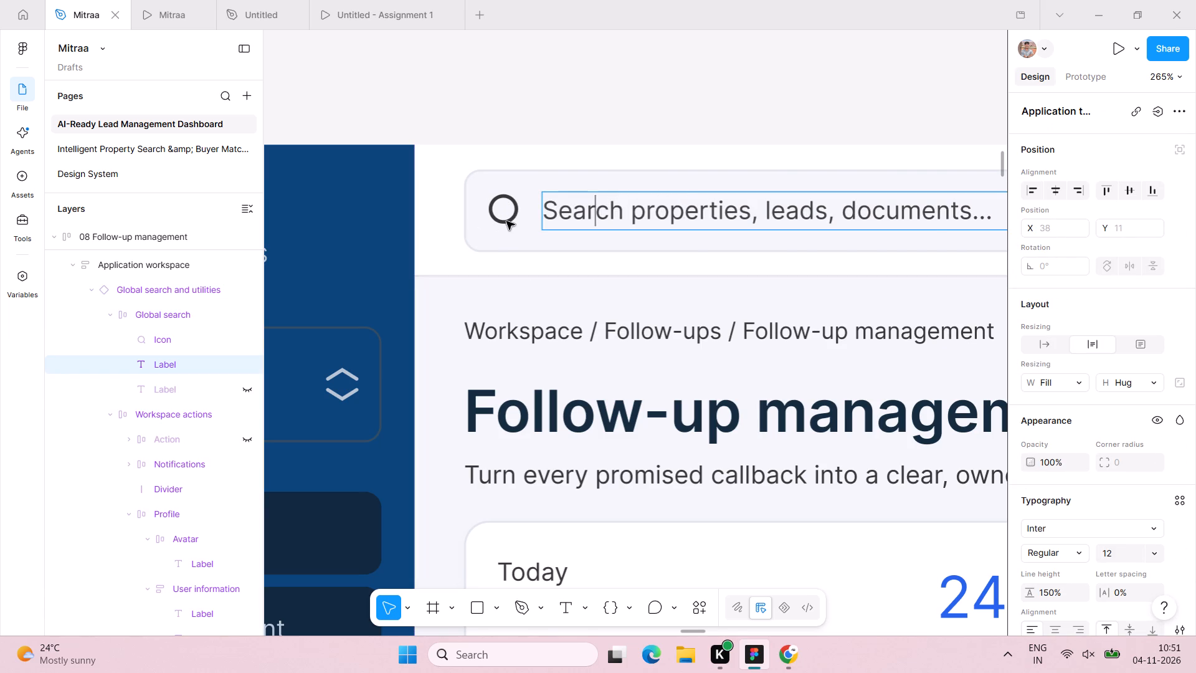
{"action": "left_click", "coordinate": [1122, 553]}
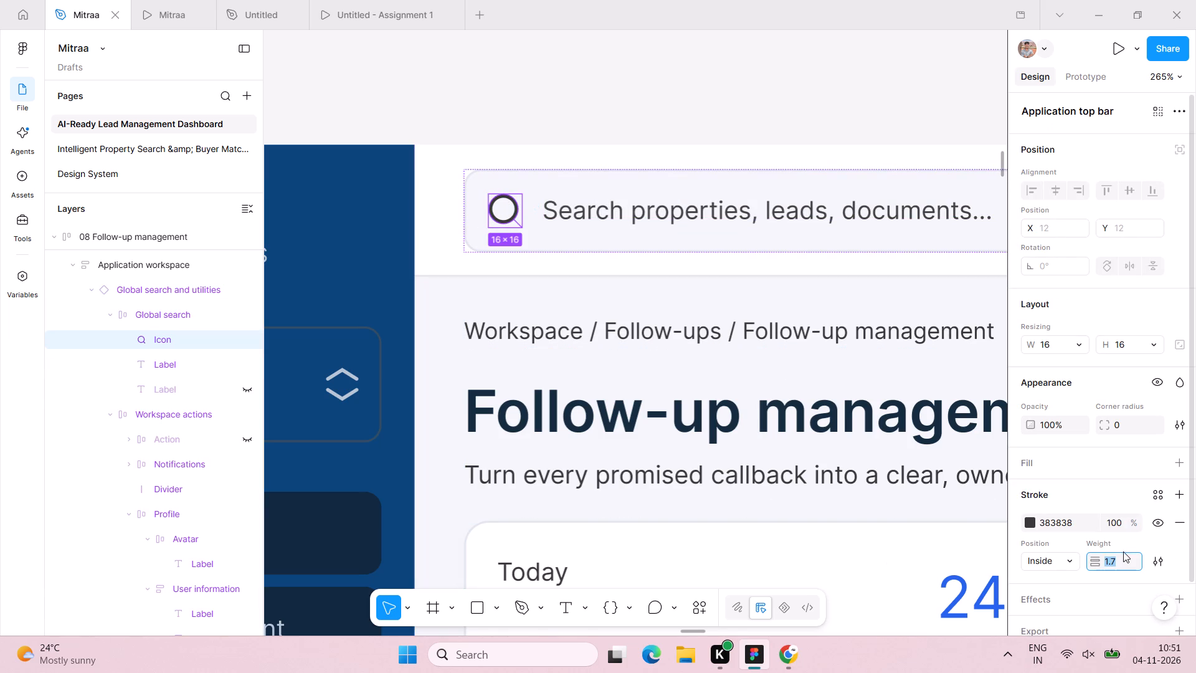
{"action": "key", "text": "1"}
{"action": "left_click", "coordinate": [1066, 561]}
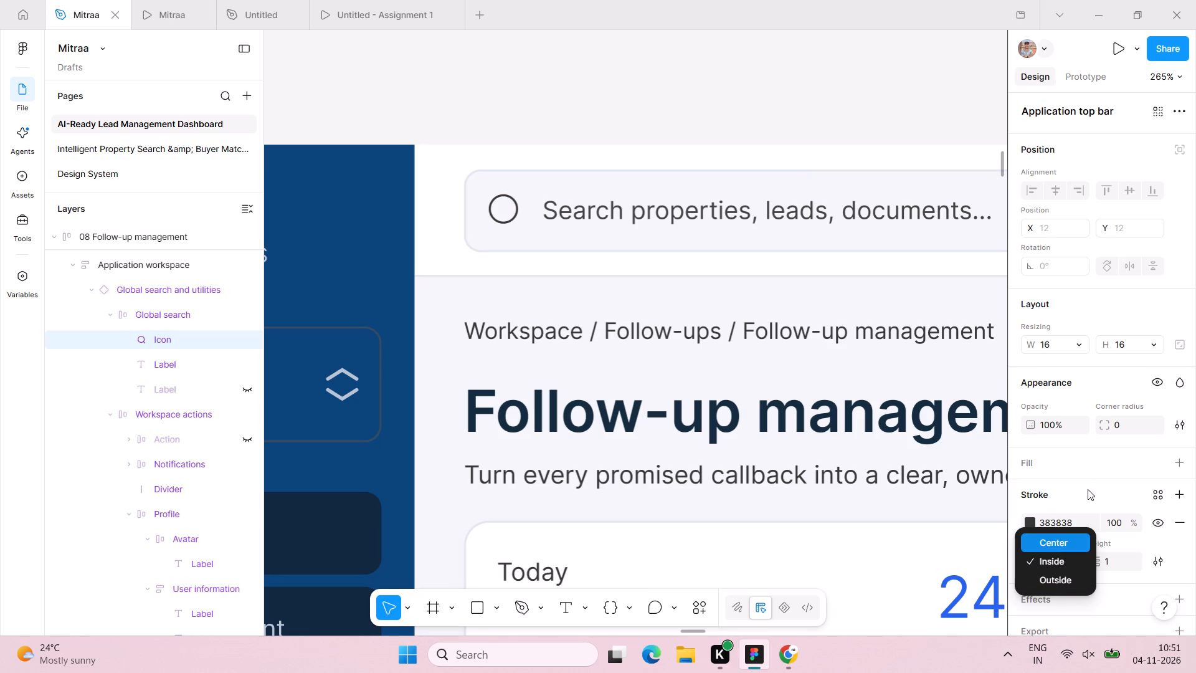
{"action": "left_click", "coordinate": [1073, 577]}
{"action": "left_click", "coordinate": [673, 49]}
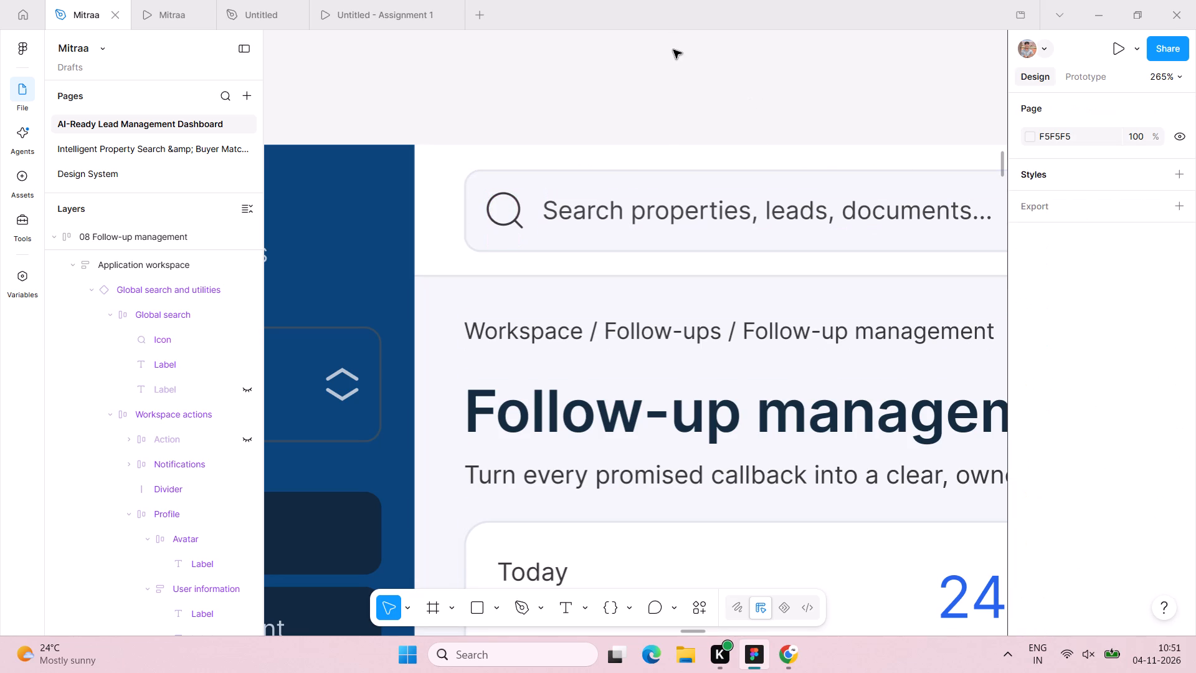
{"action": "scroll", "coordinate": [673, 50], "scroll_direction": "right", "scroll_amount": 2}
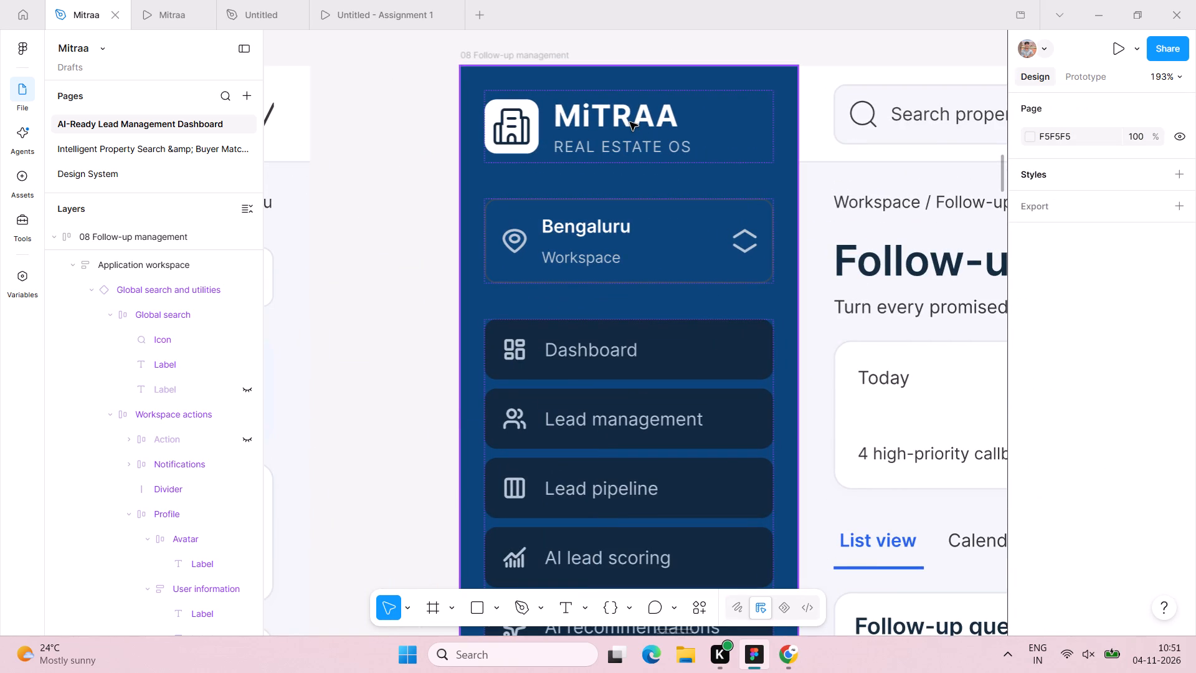
Set the font size of the MiTRAA wordmark in the Follow-up management sidebar to 24.
{"action": "left_click", "coordinate": [630, 122]}
{"action": "double_click", "coordinate": [630, 114]}
{"action": "triple_click", "coordinate": [630, 114]}
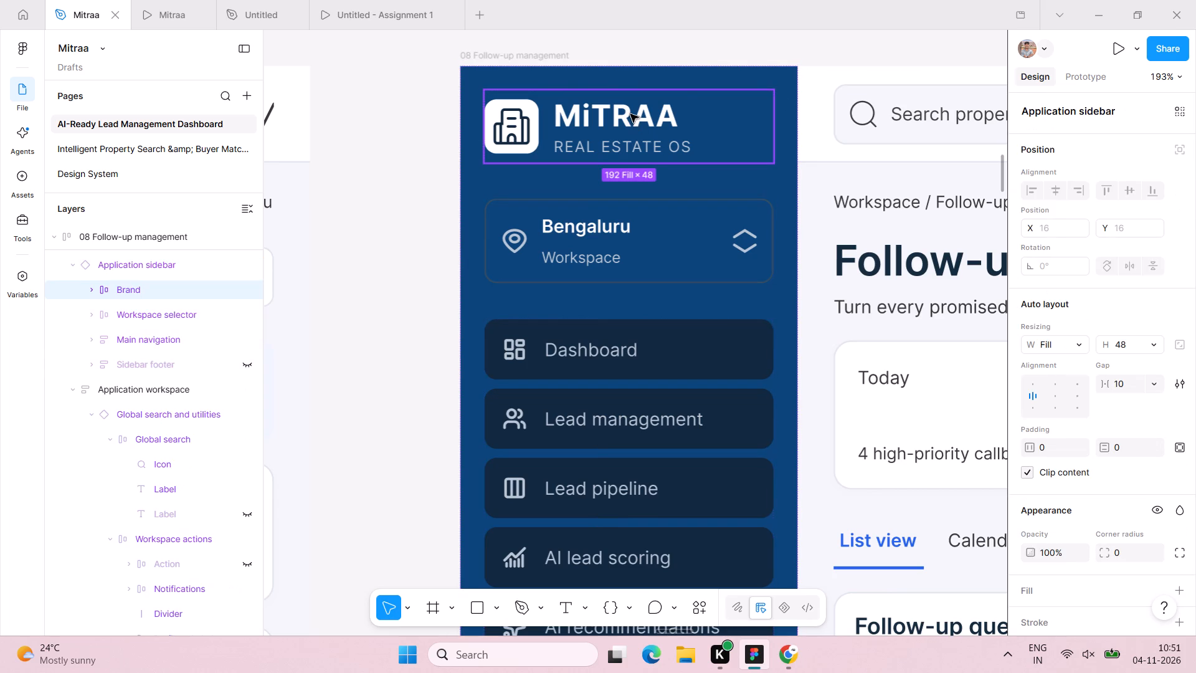
{"action": "double_click", "coordinate": [630, 114]}
{"action": "triple_click", "coordinate": [632, 112]}
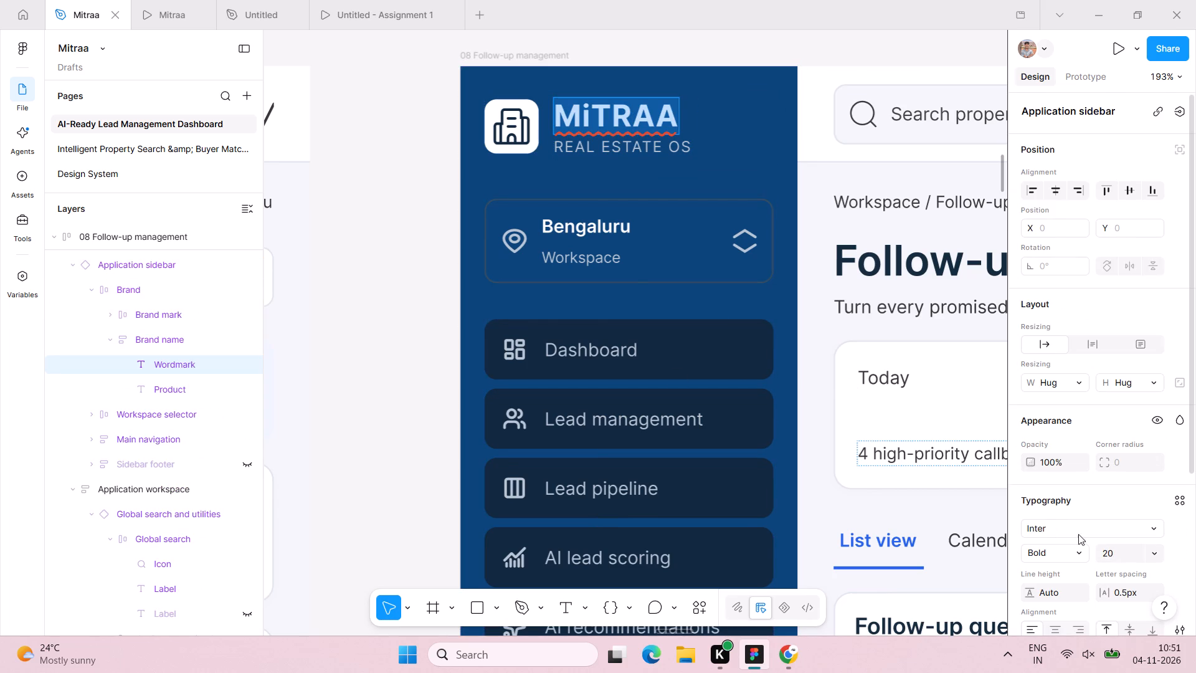
{"action": "left_click_drag", "start_coordinate": [1121, 553], "coordinate": [1144, 553]}
{"action": "type", "text": "24"}
{"action": "key", "text": "Return"}
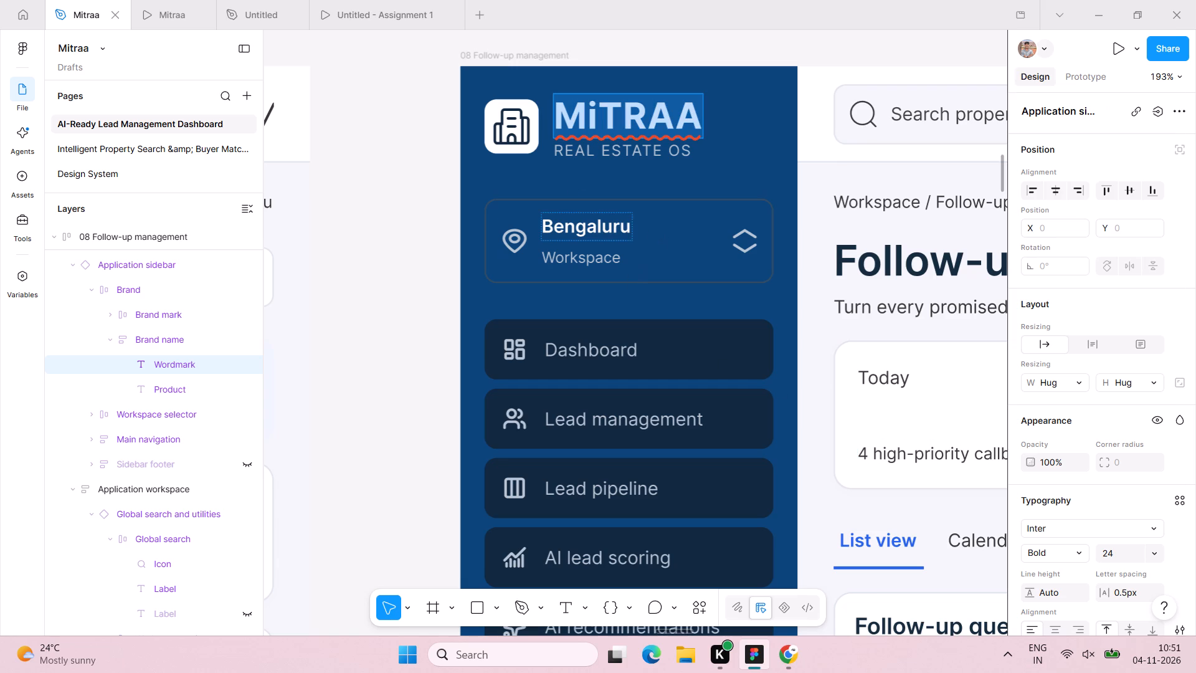
Set the font size of the REAL ESTATE OS text below the sidebar wordmark to 12.
{"action": "triple_click", "coordinate": [625, 155]}
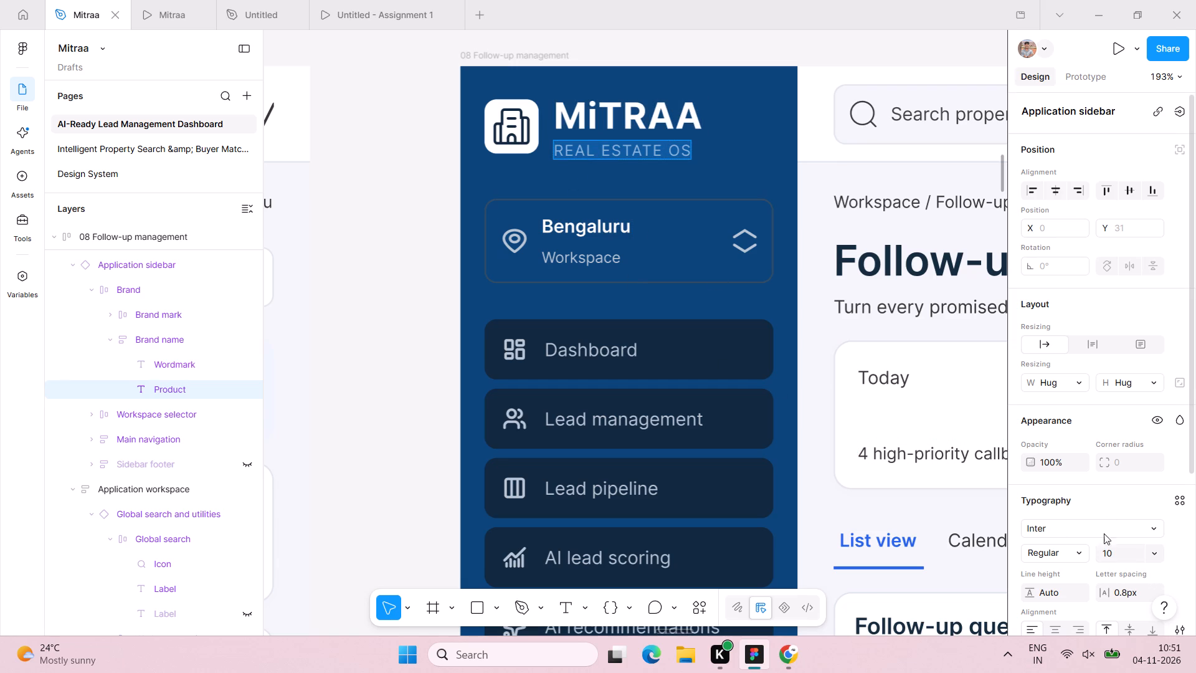
{"action": "left_click", "coordinate": [1128, 560]}
{"action": "type", "text": "12"}
{"action": "key", "text": "Return"}
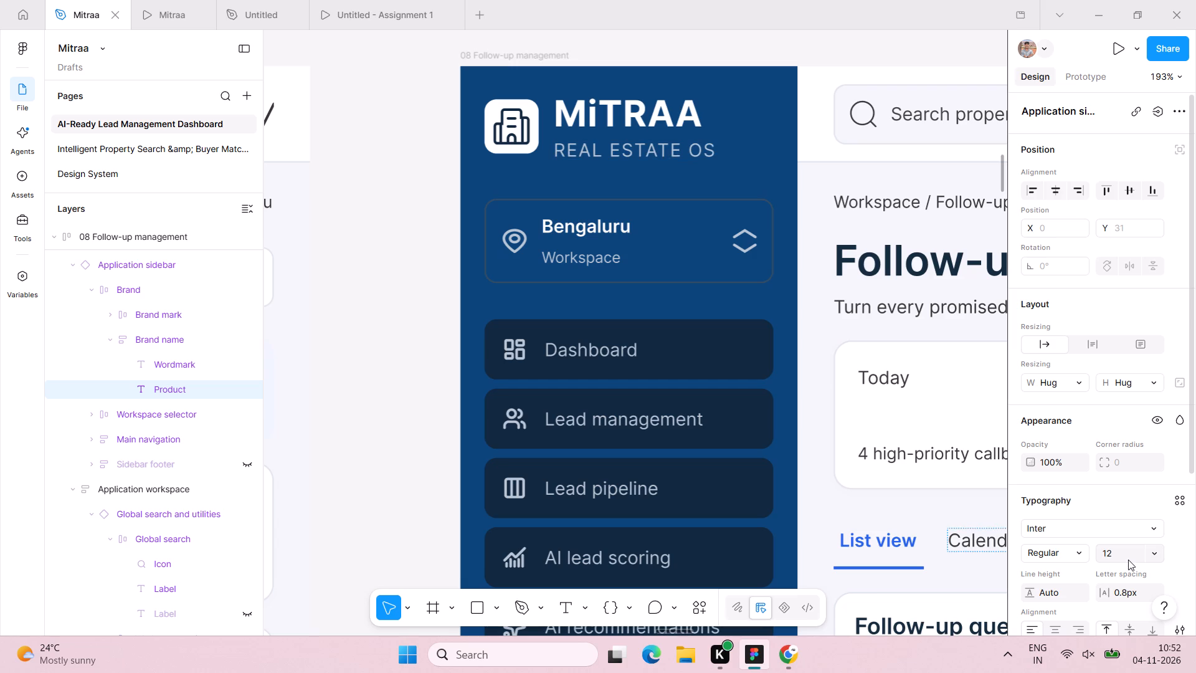
Give the Follow-up management sidebar's workspace selector an FFFFFF stroke with position Outside and weight 0.5.
{"action": "double_click", "coordinate": [688, 229]}
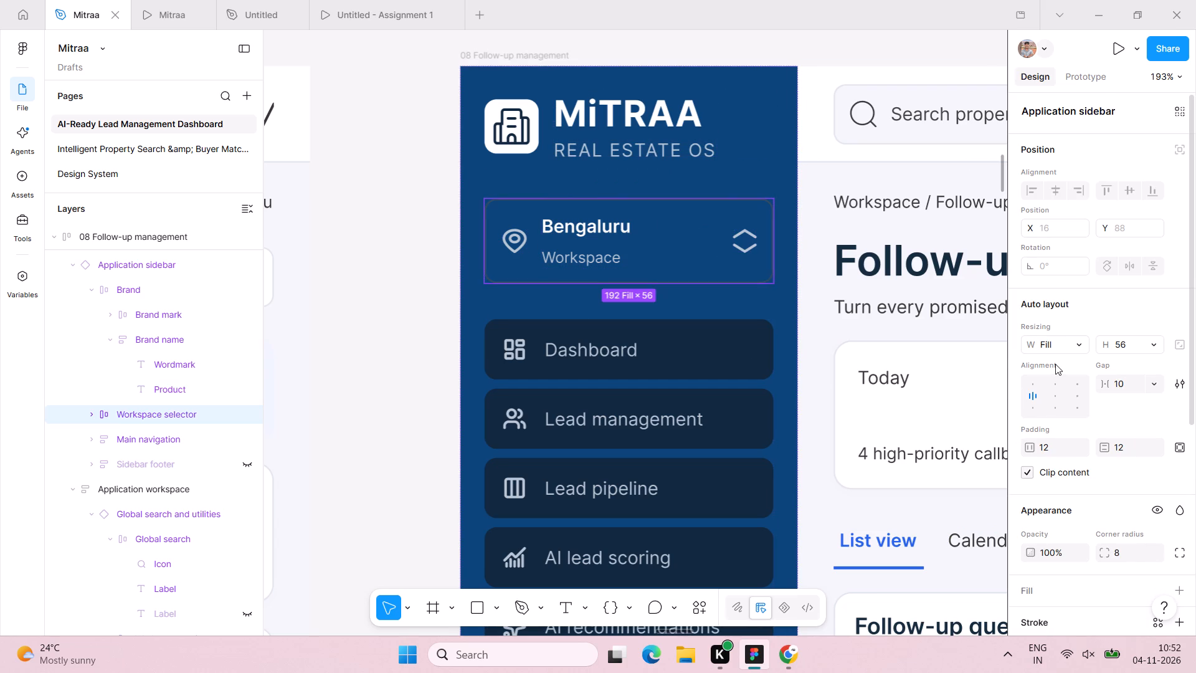
{"action": "scroll", "coordinate": [1056, 364], "scroll_direction": "down", "scroll_amount": 6}
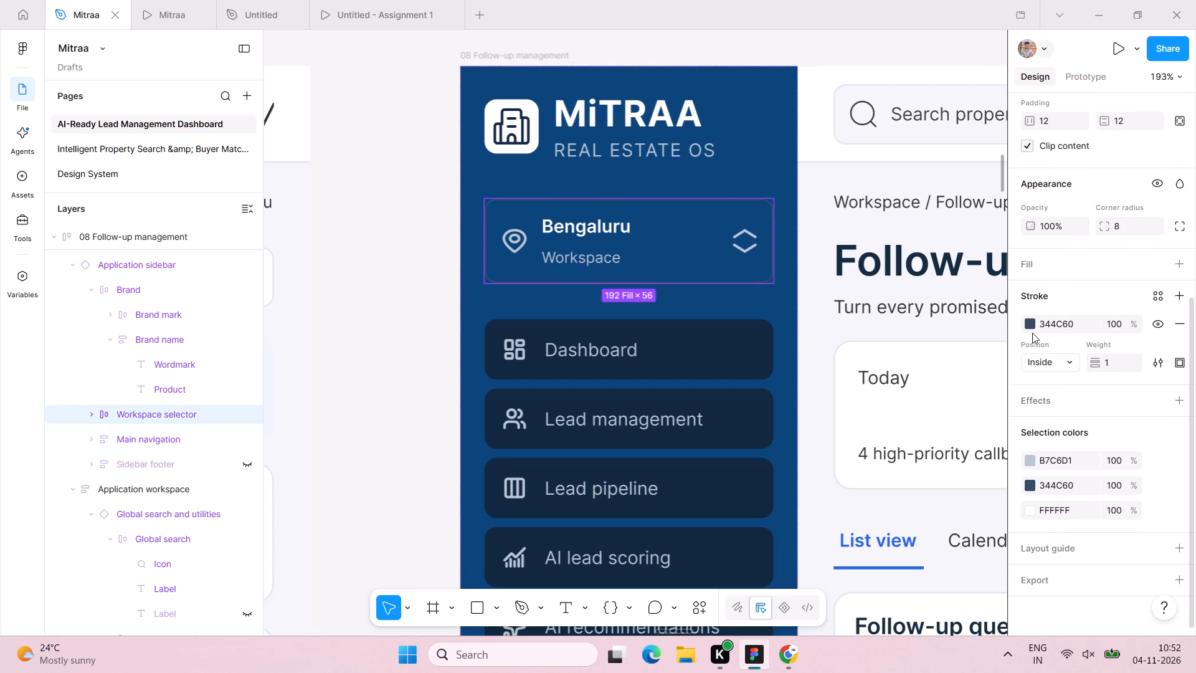
{"action": "left_click", "coordinate": [1025, 318]}
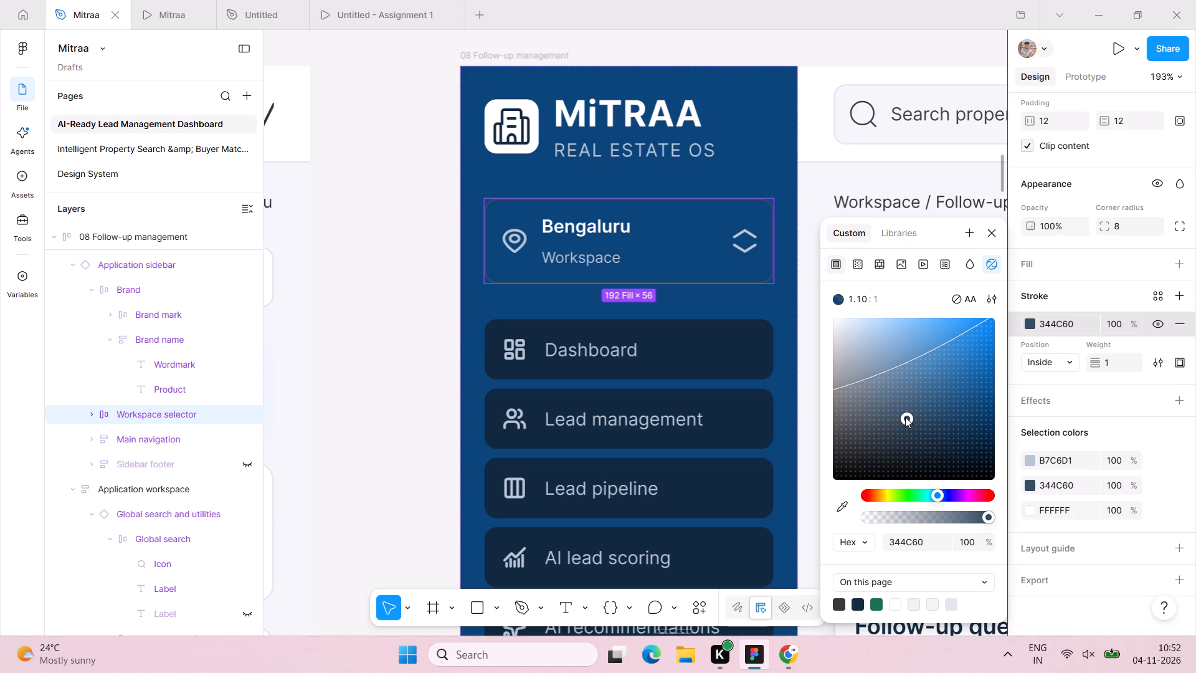
{"action": "left_click_drag", "start_coordinate": [905, 418], "coordinate": [822, 289]}
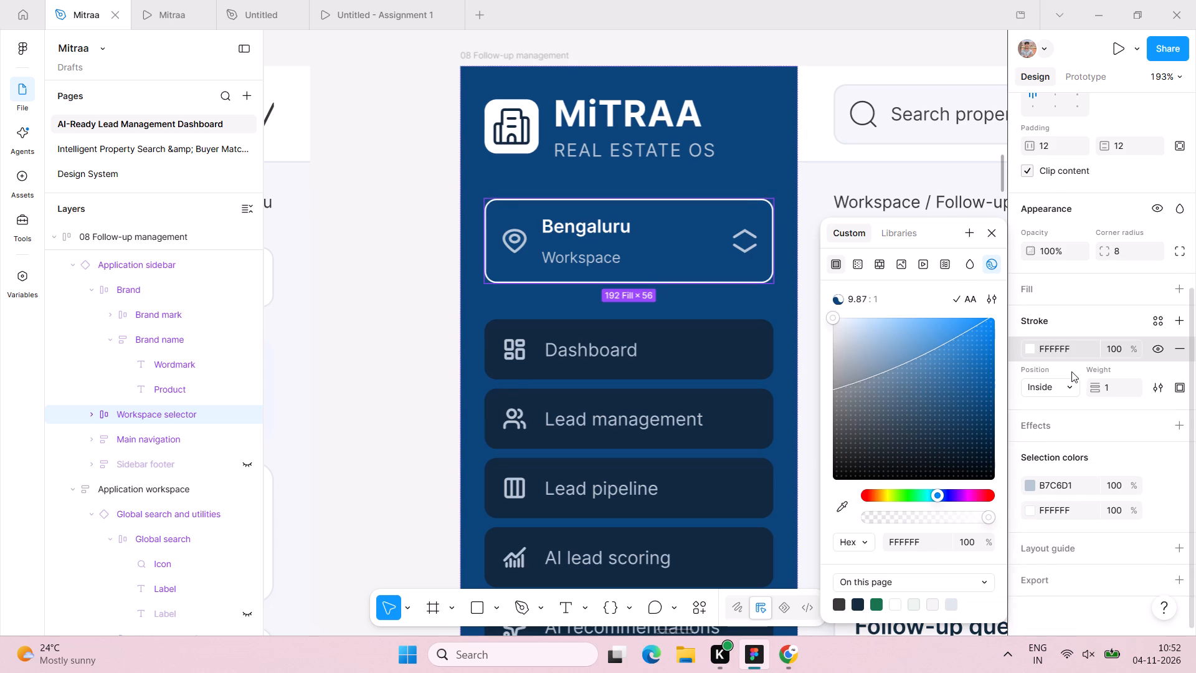
{"action": "left_click", "coordinate": [1066, 378]}
{"action": "left_click", "coordinate": [1060, 407]}
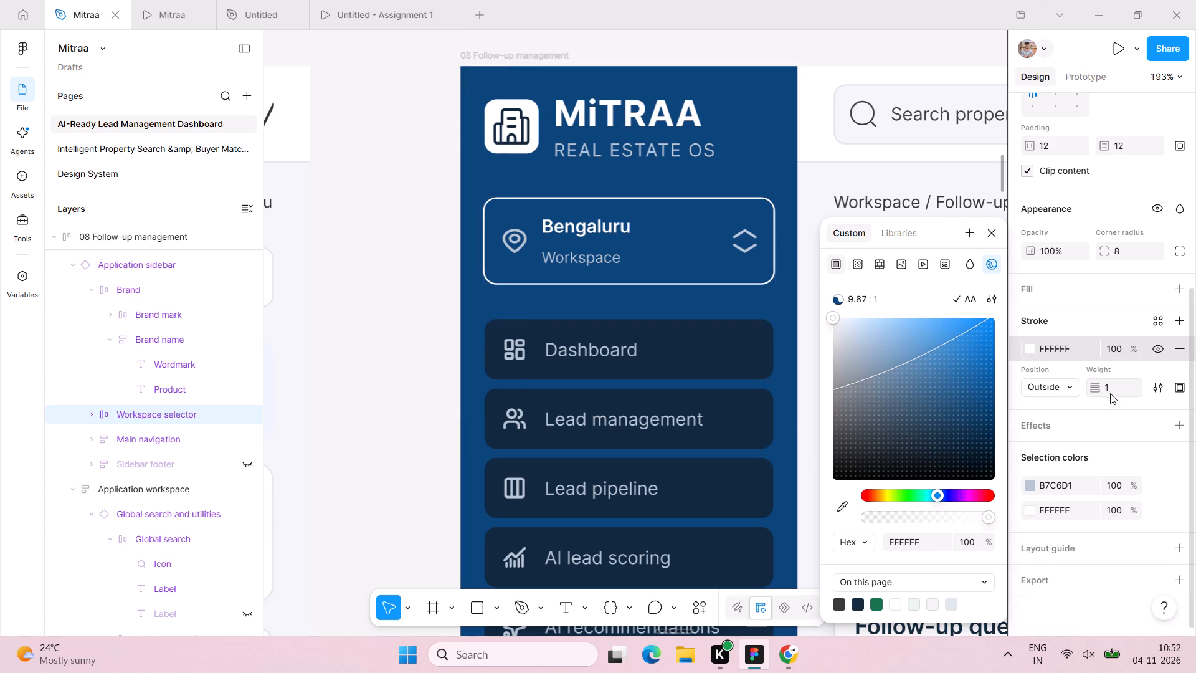
{"action": "left_click", "coordinate": [1114, 391]}
{"action": "type", "text": "0.5"}
{"action": "key", "text": "Return"}
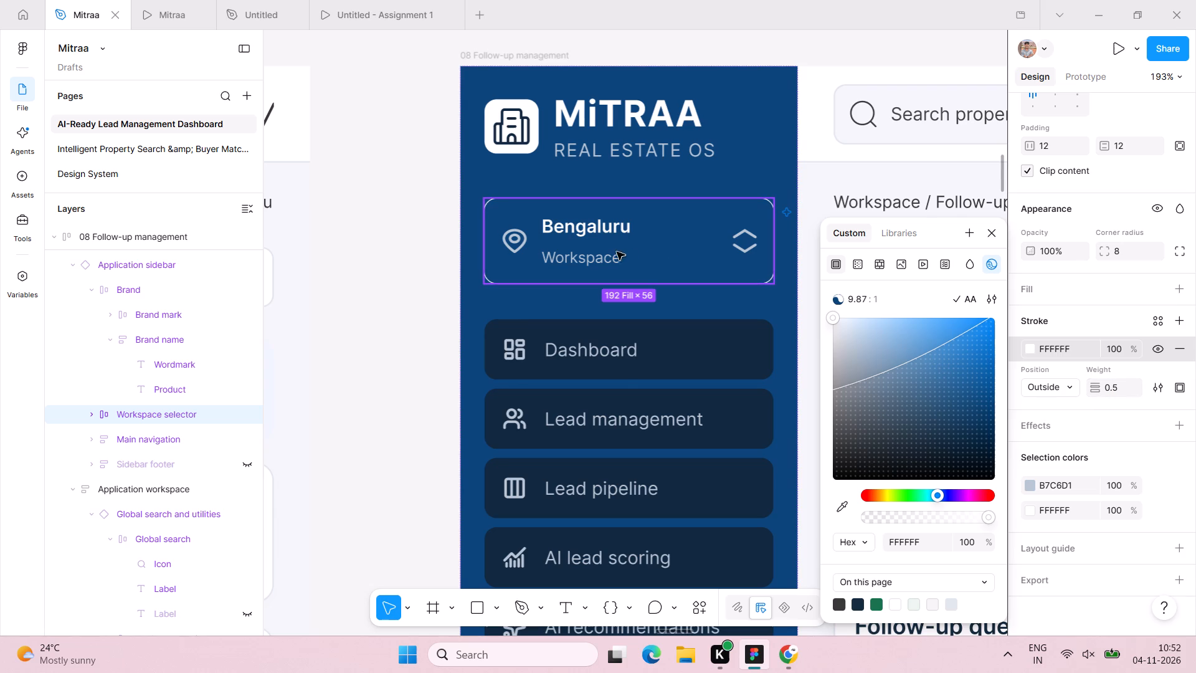
Change the city name in the workspace selector to Hyderabad and set its font size to 14.
{"action": "triple_click", "coordinate": [584, 234]}
{"action": "double_click", "coordinate": [588, 229]}
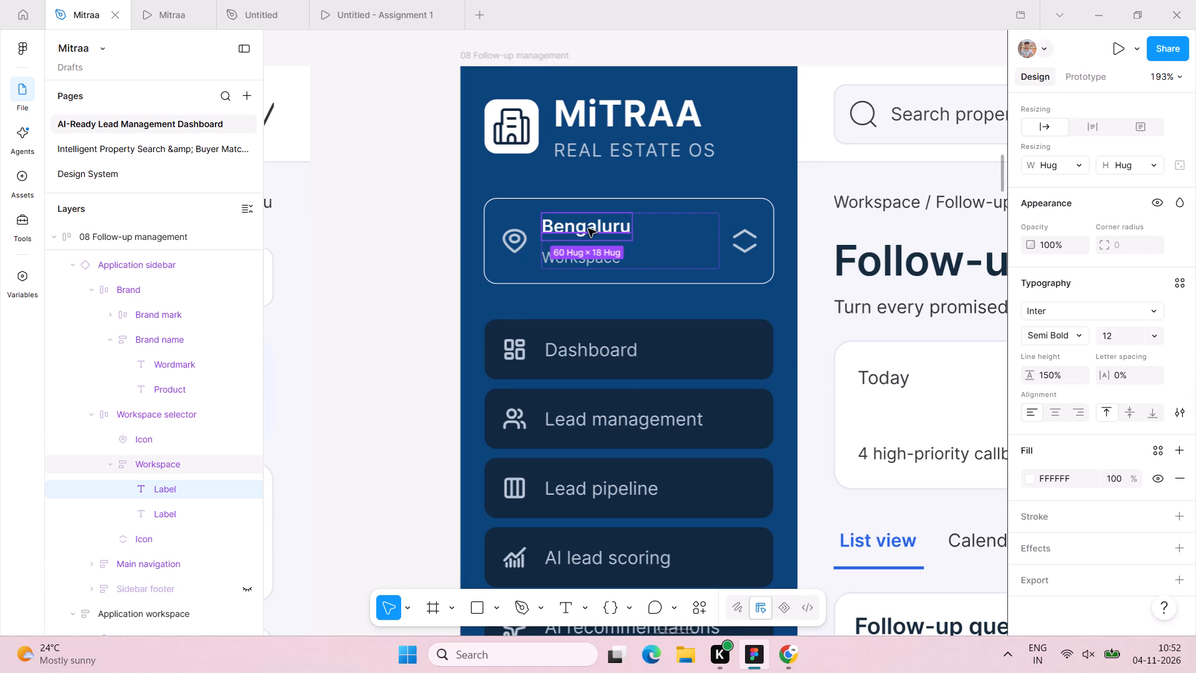
{"action": "type", "text": "Hyderabad"}
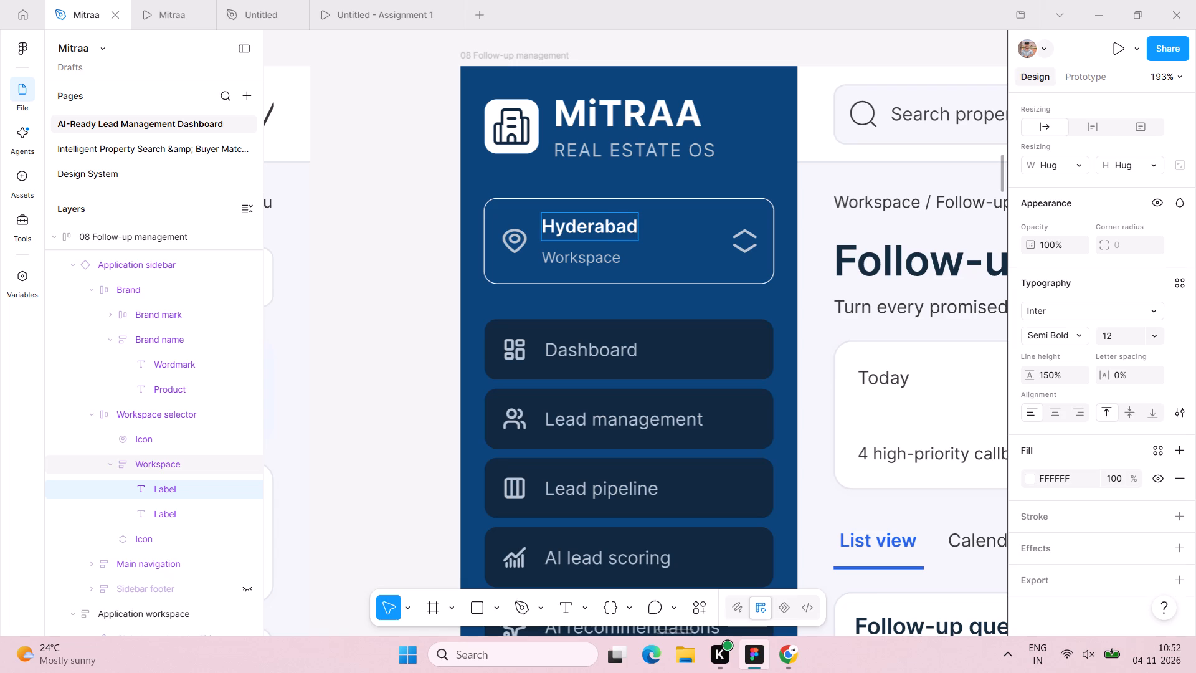
{"action": "left_click", "coordinate": [779, 302]}
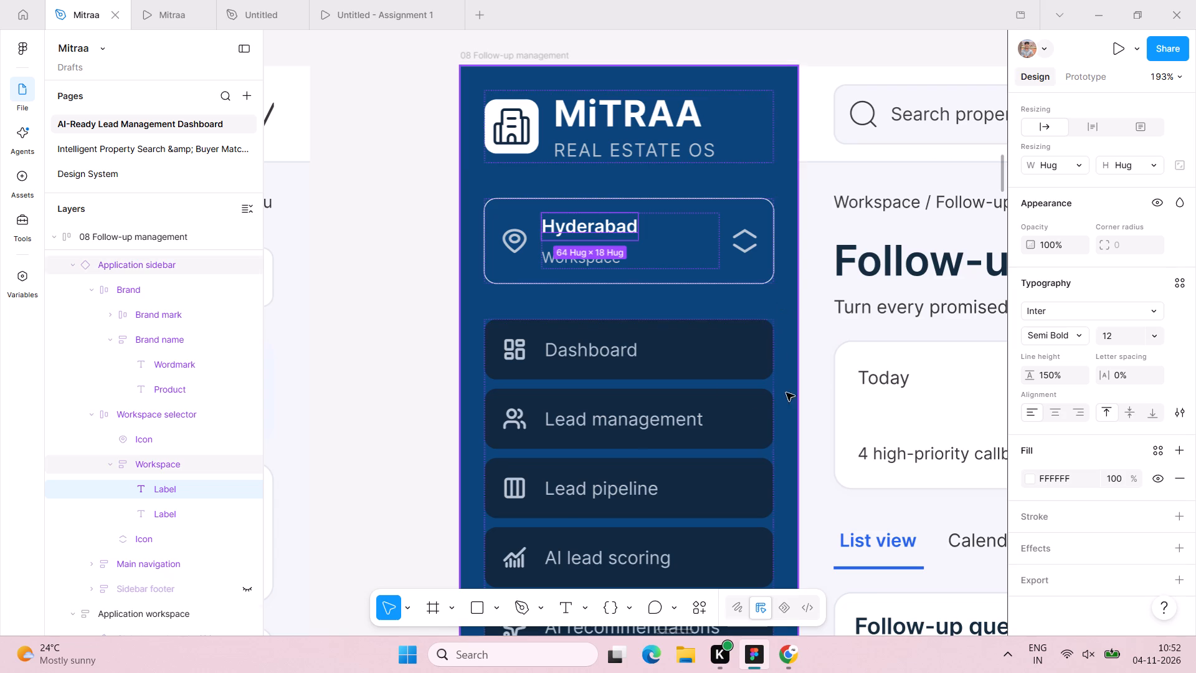
{"action": "left_click", "coordinate": [1121, 342]}
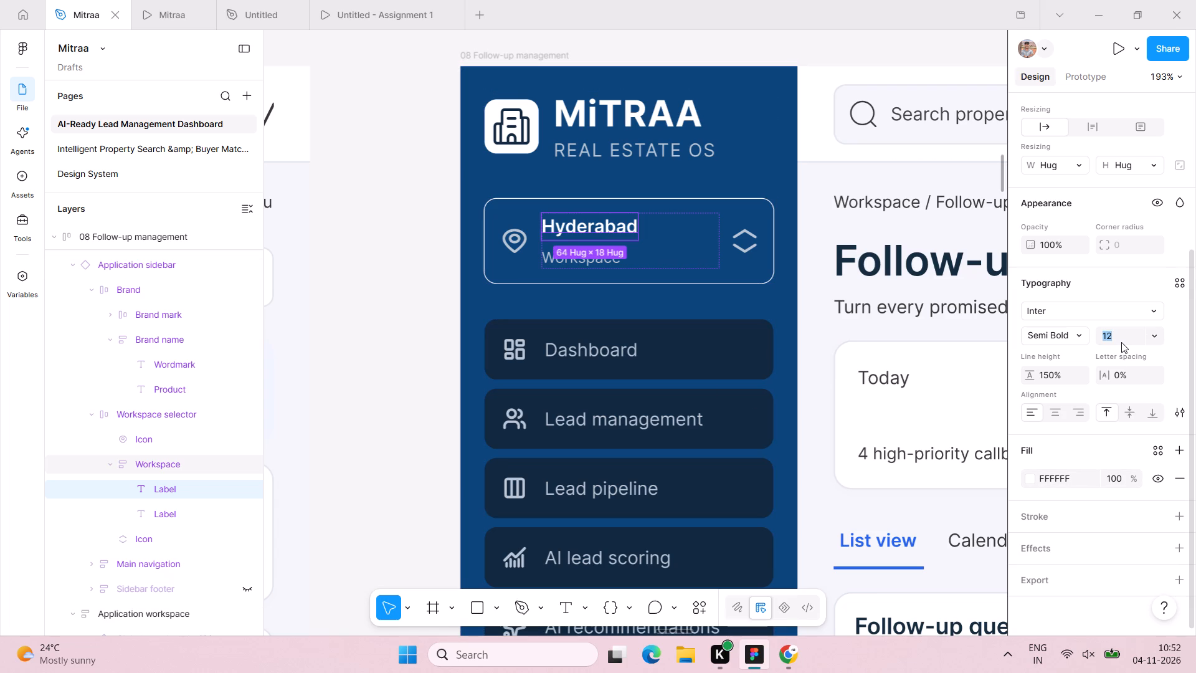
{"action": "type", "text": "14"}
{"action": "key", "text": "Return"}
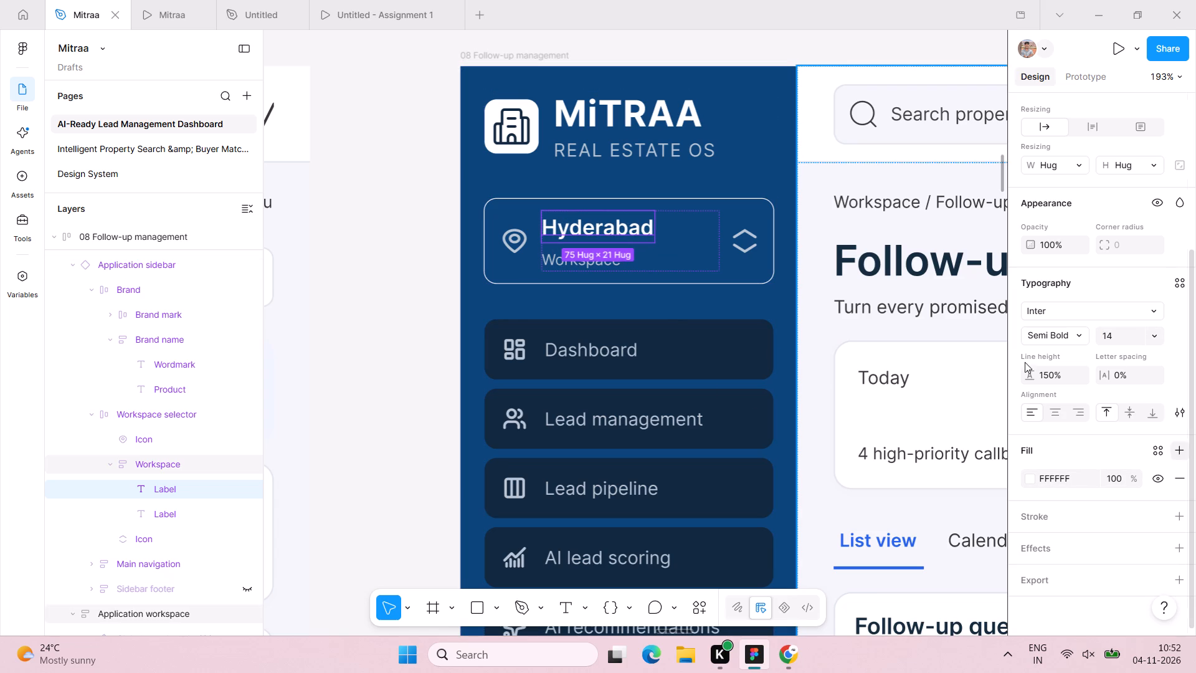
Set the font size of the Workspace label under the city name to 12.
{"action": "left_click", "coordinate": [560, 249]}
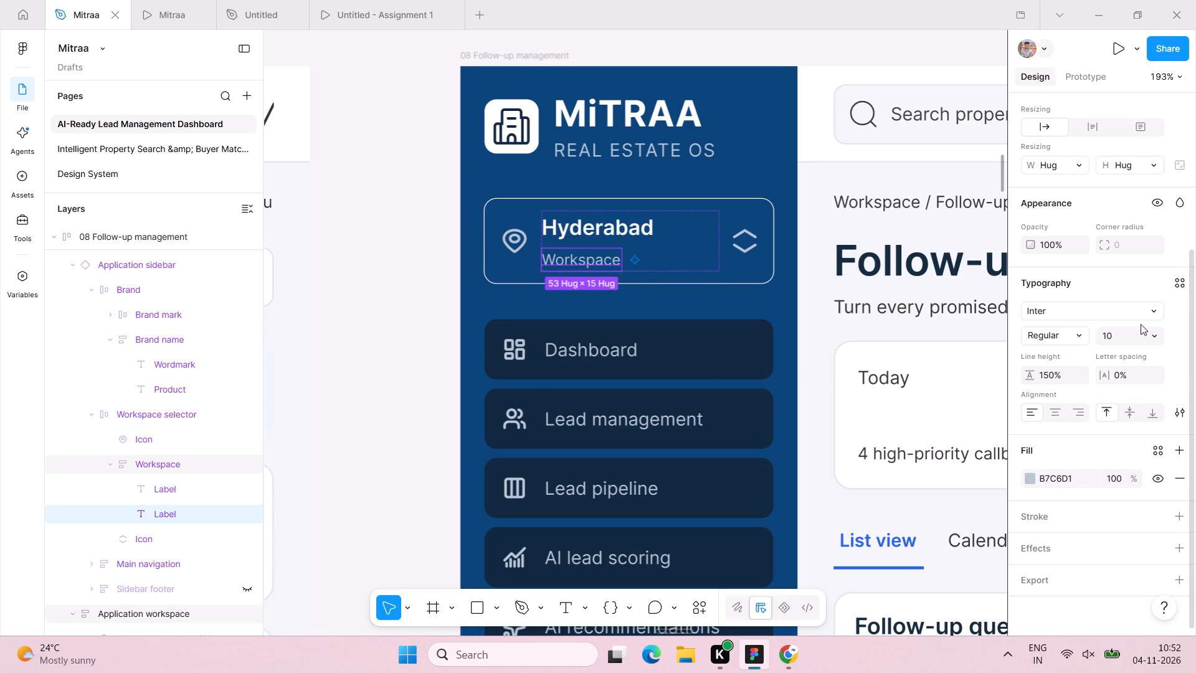
{"action": "left_click", "coordinate": [1133, 327]}
{"action": "type", "text": "12"}
{"action": "key", "text": "Return"}
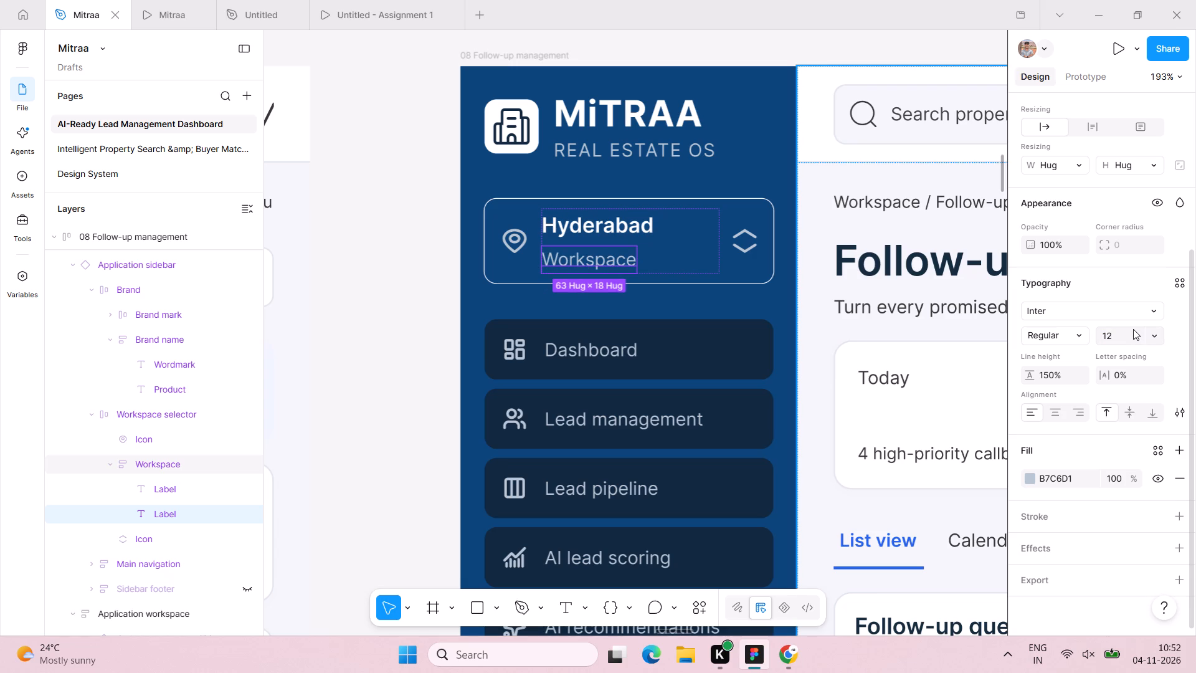
Set the fill of the Follow-ups navigation item in the Follow-up management sidebar to FFFFFF.
{"action": "scroll", "coordinate": [621, 357], "scroll_direction": "down", "scroll_amount": 2}
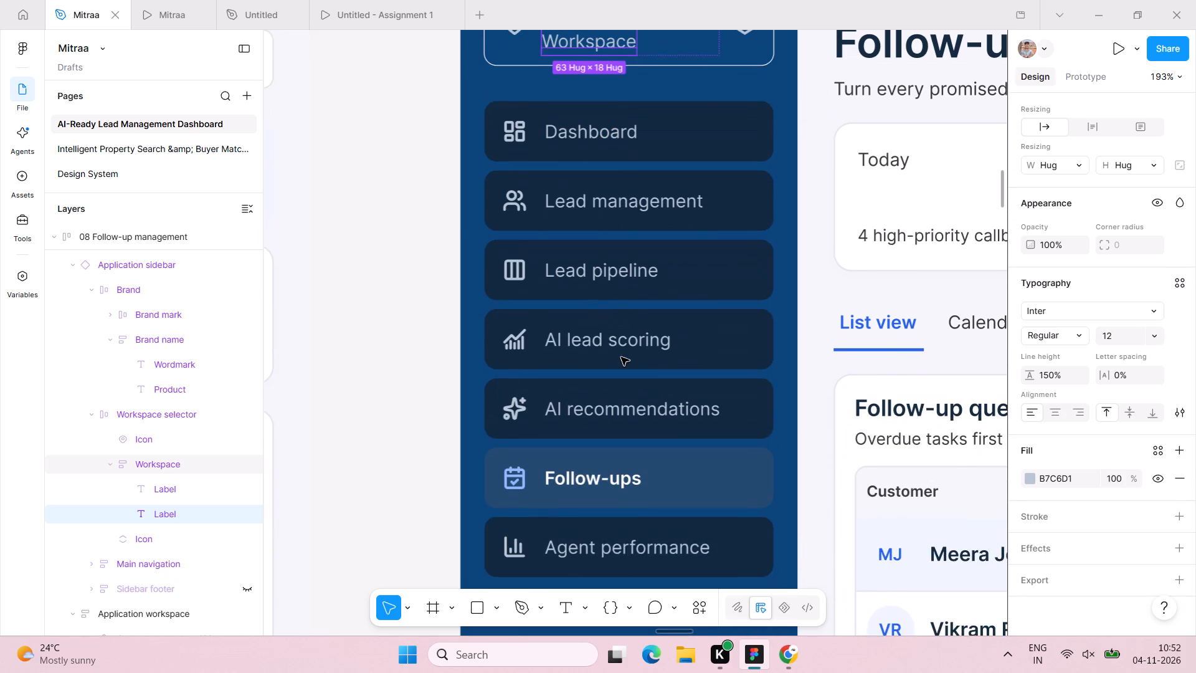
{"action": "scroll", "coordinate": [621, 357], "scroll_direction": "down", "scroll_amount": 1}
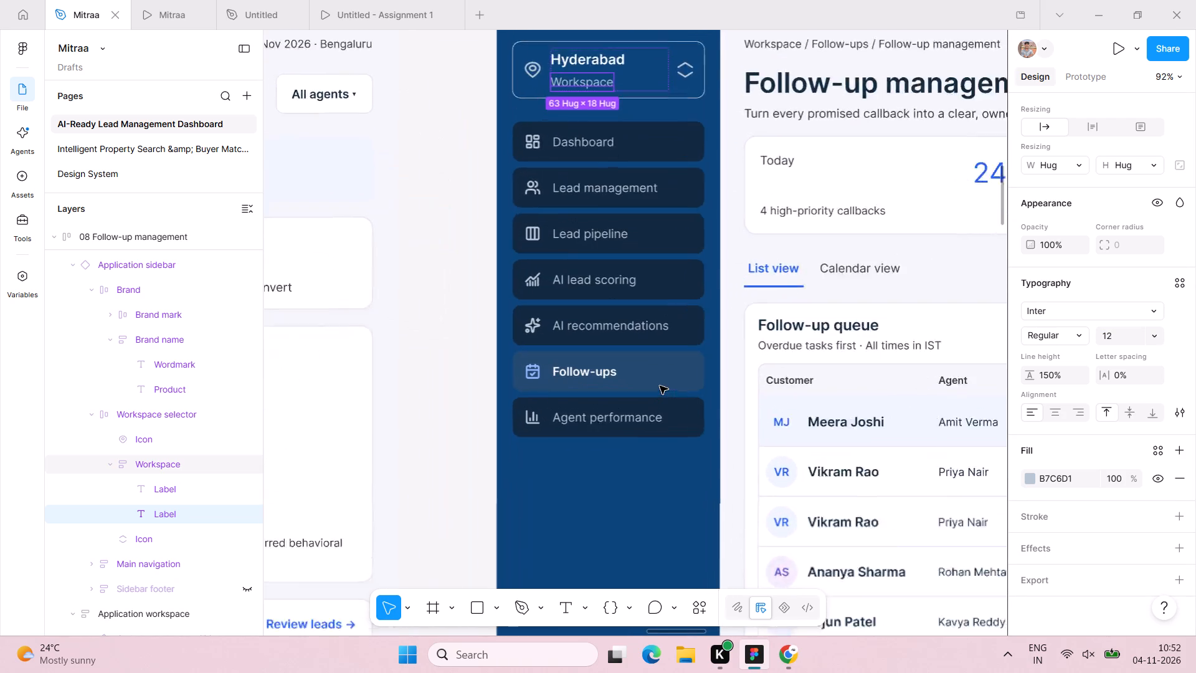
{"action": "triple_click", "coordinate": [659, 381]}
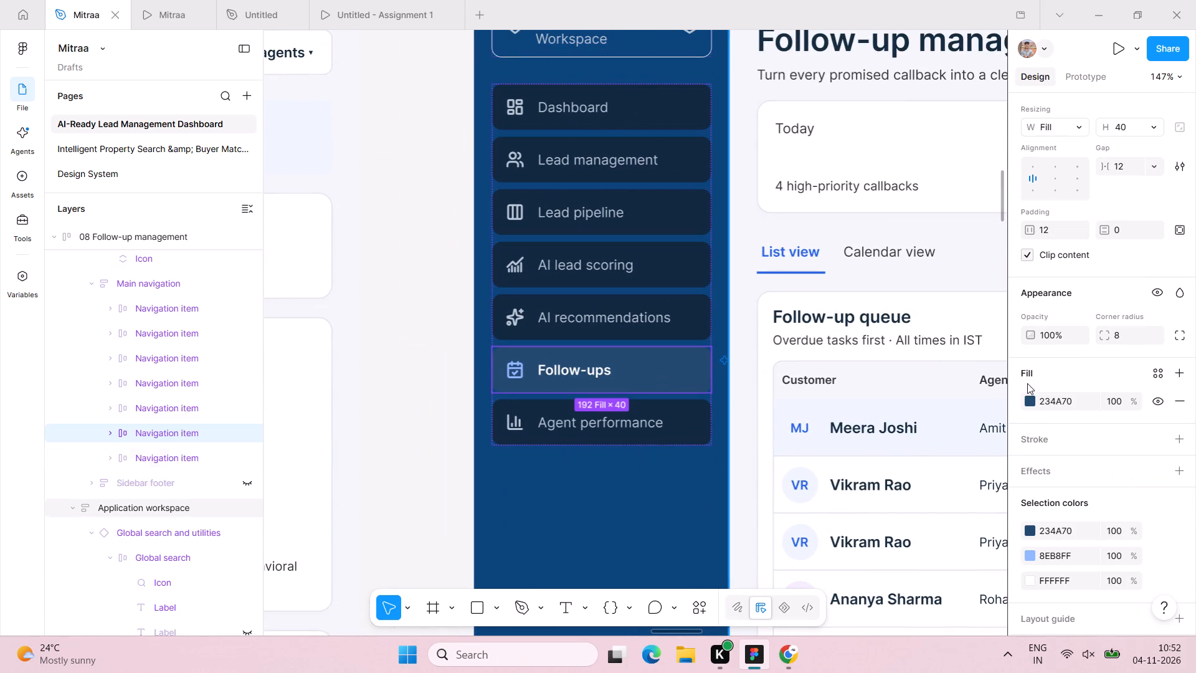
{"action": "left_click", "coordinate": [1068, 401]}
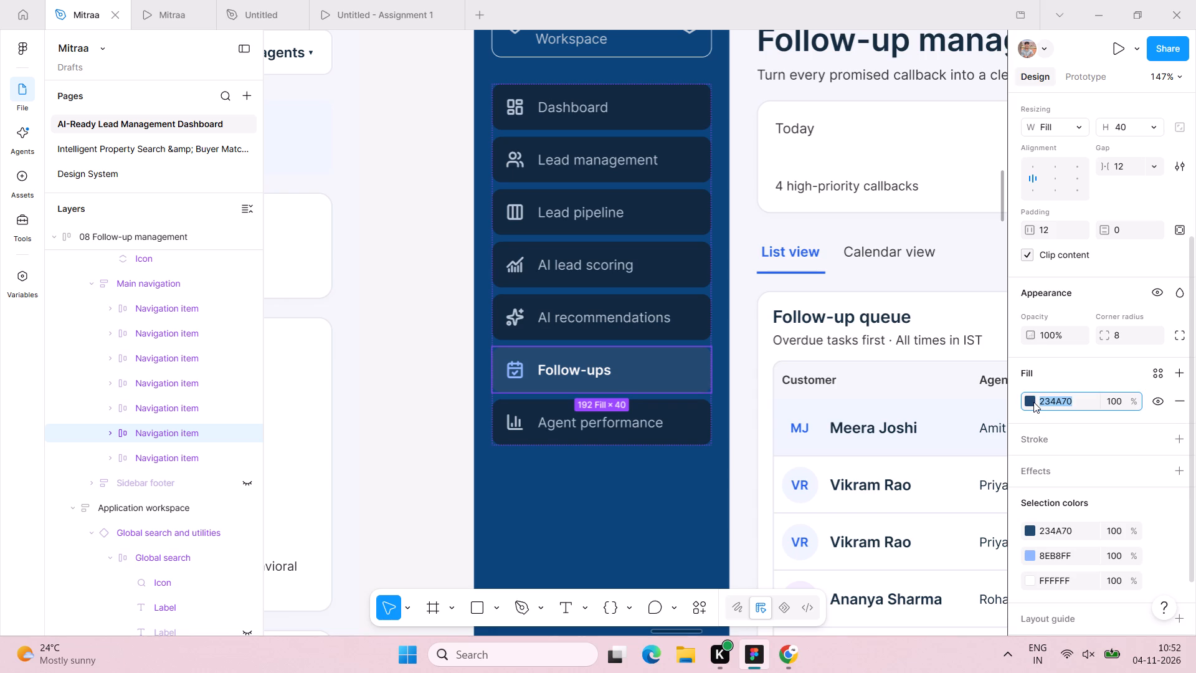
{"action": "type", "text": "FFFFFF"}
{"action": "key", "text": "Return"}
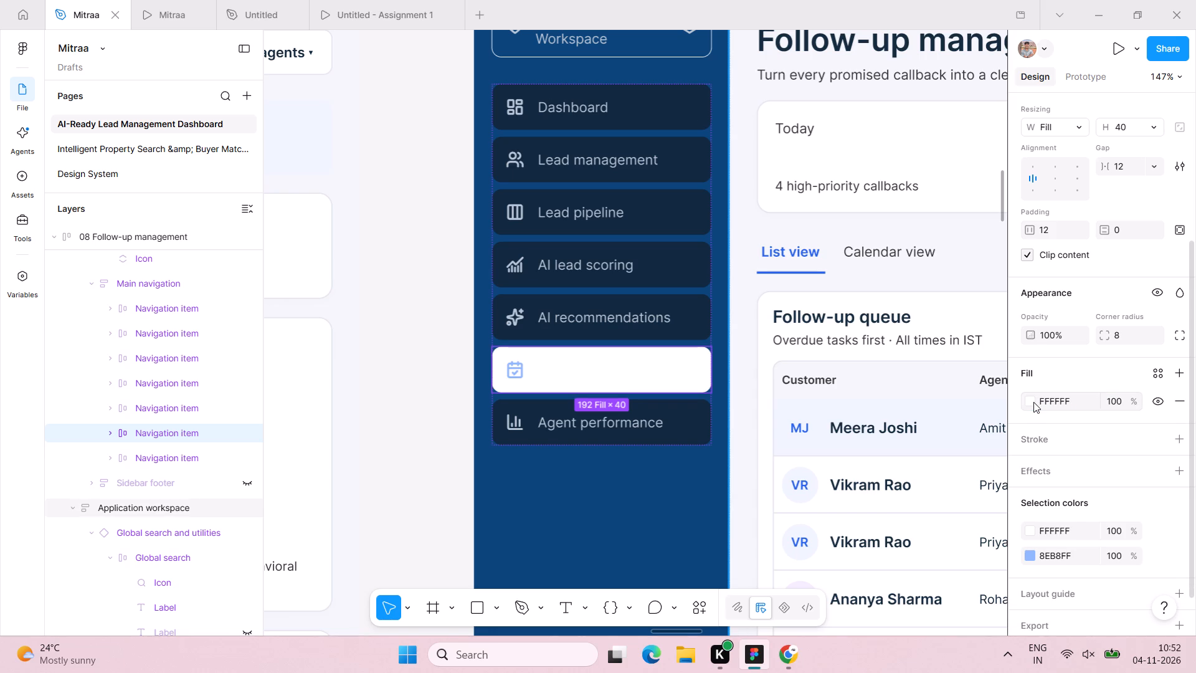
Set the Follow-ups navigation label's fill to 000000 and its font size to 14.
{"action": "double_click", "coordinate": [610, 376]}
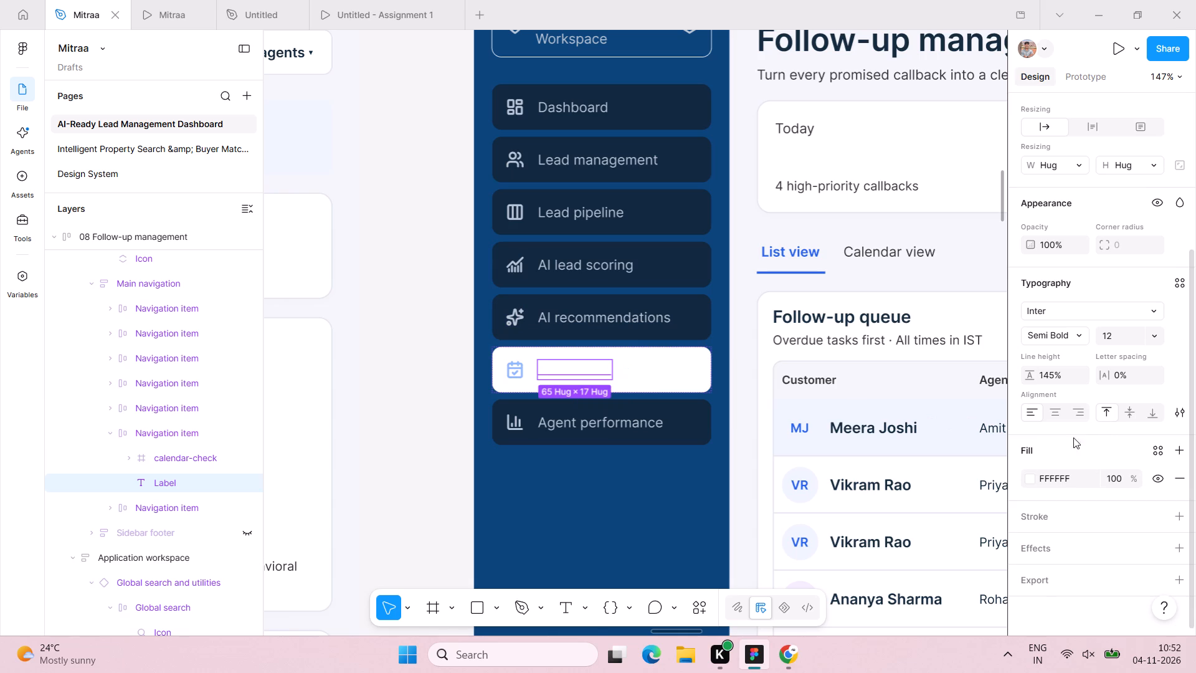
{"action": "left_click", "coordinate": [1077, 482]}
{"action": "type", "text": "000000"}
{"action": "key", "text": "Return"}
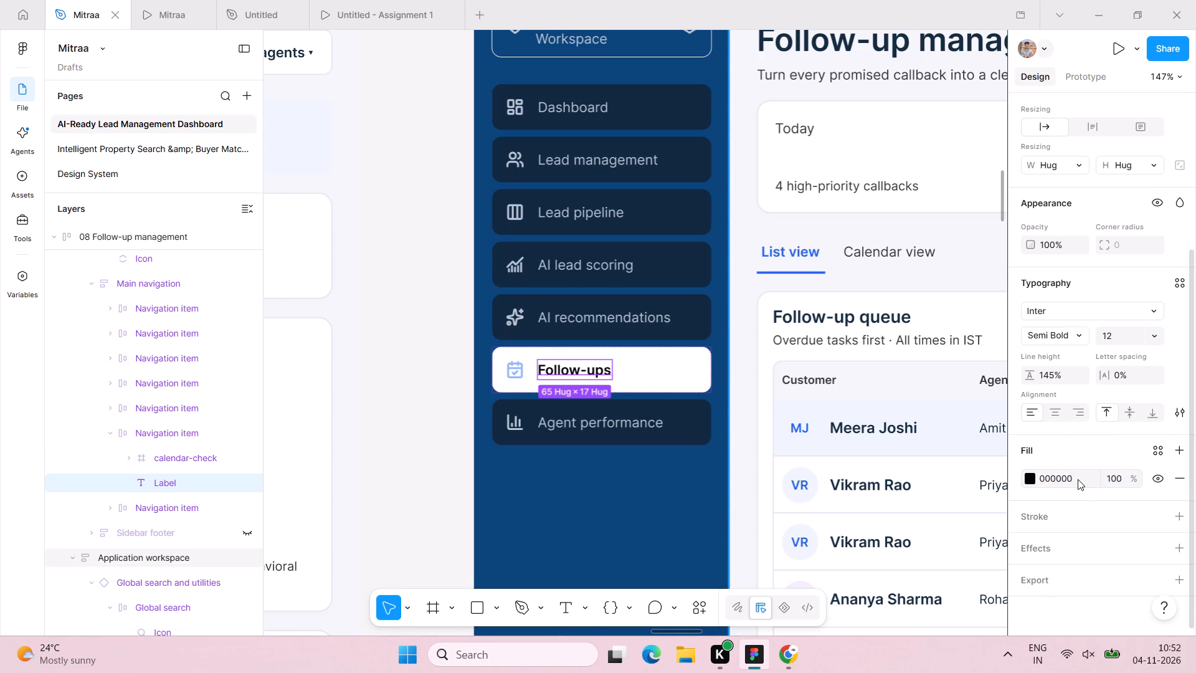
{"action": "left_click", "coordinate": [660, 385]}
{"action": "double_click", "coordinate": [599, 369]}
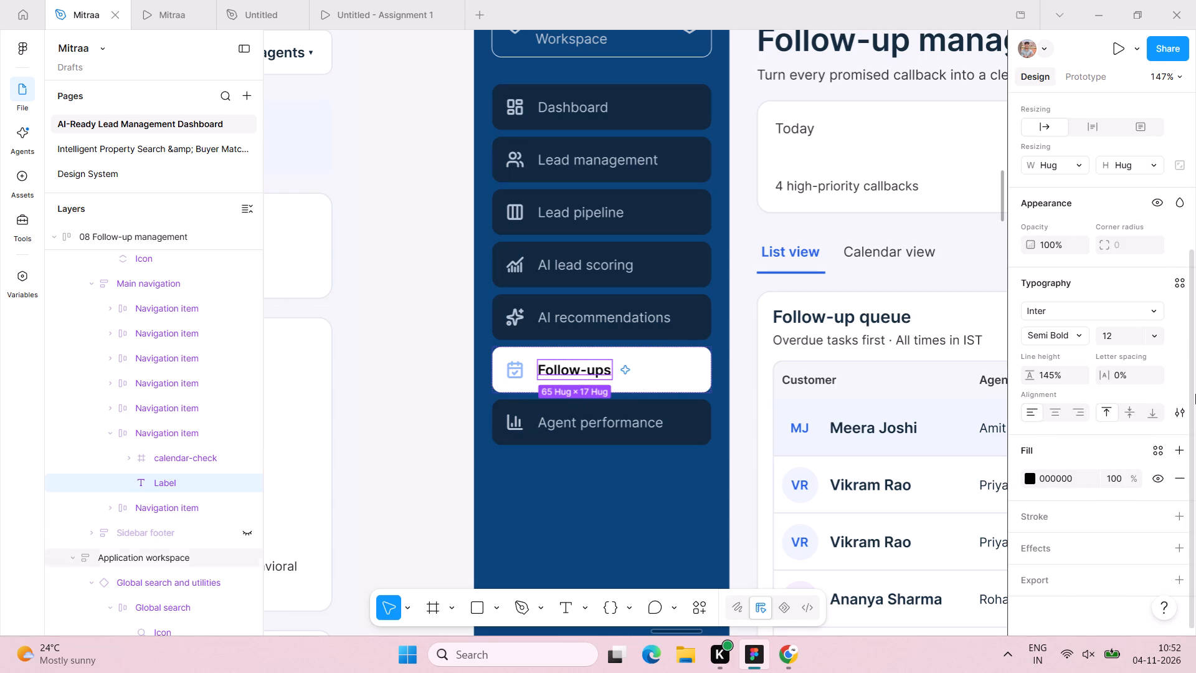
{"action": "left_click", "coordinate": [1116, 333]}
{"action": "type", "text": "14"}
{"action": "key", "text": "Return"}
Recolour the calendar-check icon of the Follow-ups navigation item to the page colour 142C40.
{"action": "left_click", "coordinate": [521, 367]}
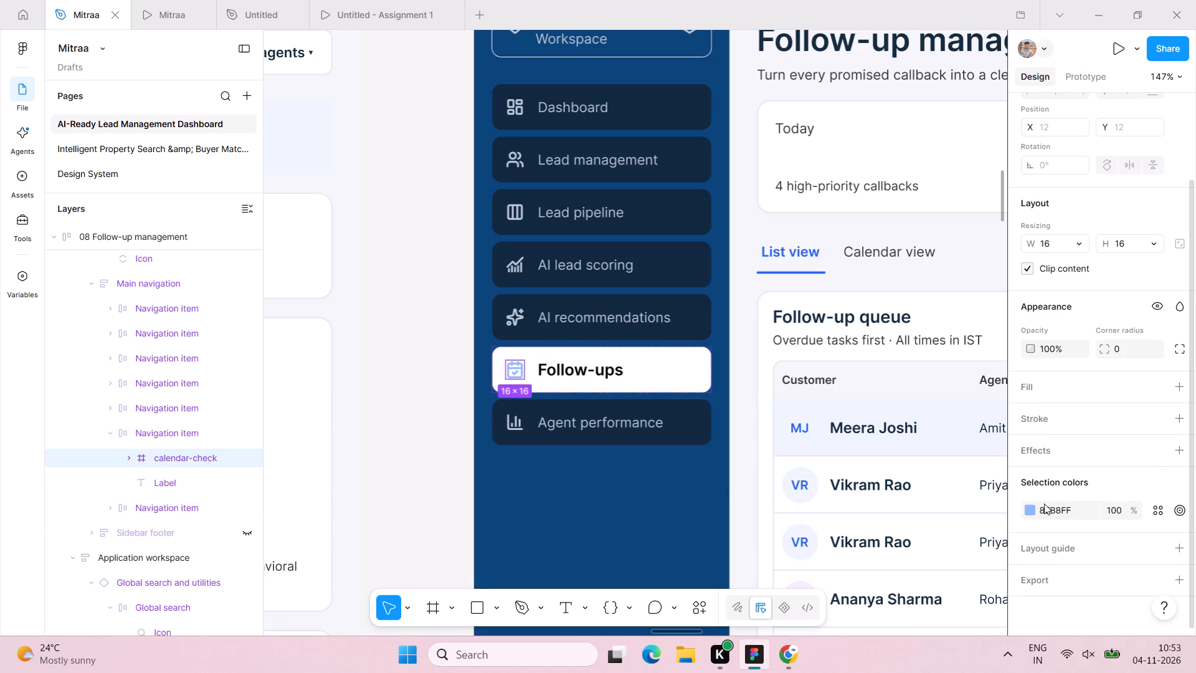
{"action": "left_click", "coordinate": [1028, 510]}
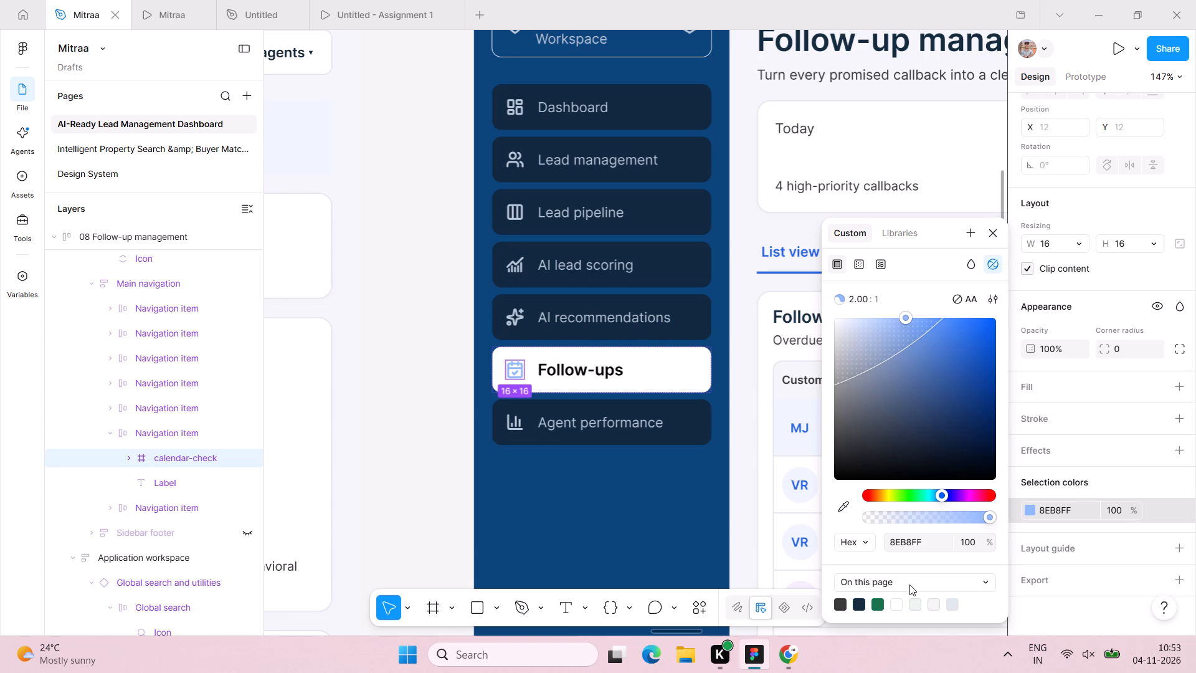
{"action": "left_click", "coordinate": [858, 608]}
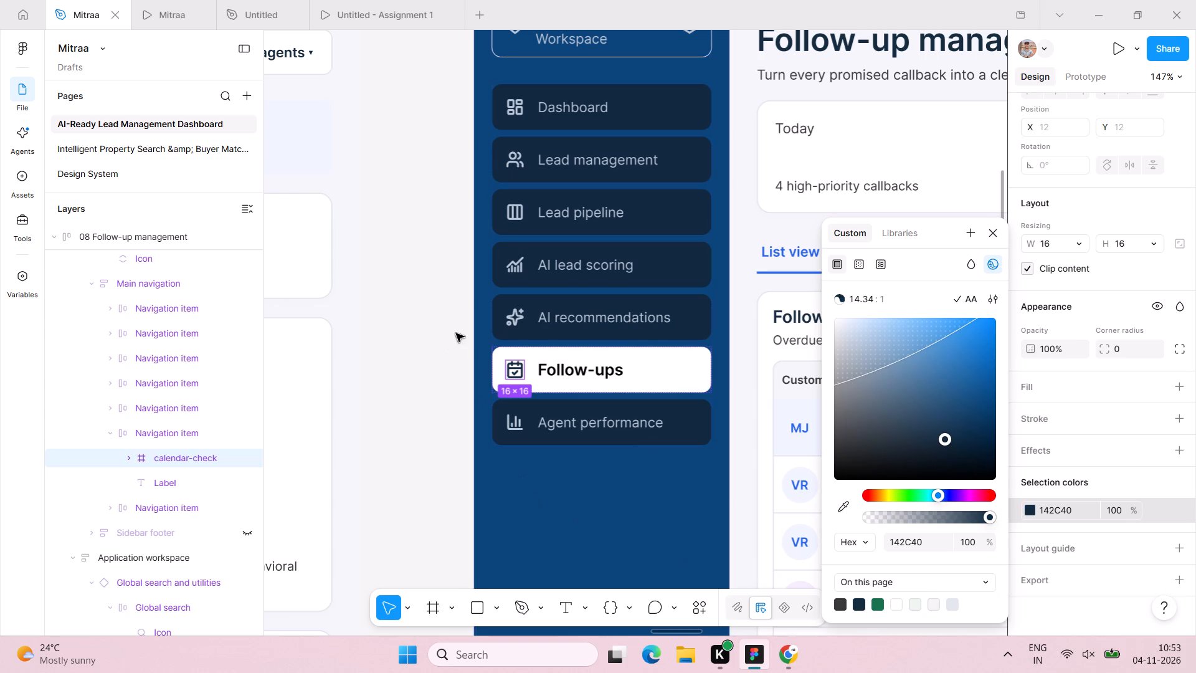
Recolour the Follow-ups calendar-check icon to 1C4180, copied from the Lead management icon in the Add Lead screen's sidebar.
{"action": "scroll", "coordinate": [456, 333], "scroll_direction": "right", "scroll_amount": 20}
{"action": "scroll", "coordinate": [456, 333], "scroll_direction": "right", "scroll_amount": 1}
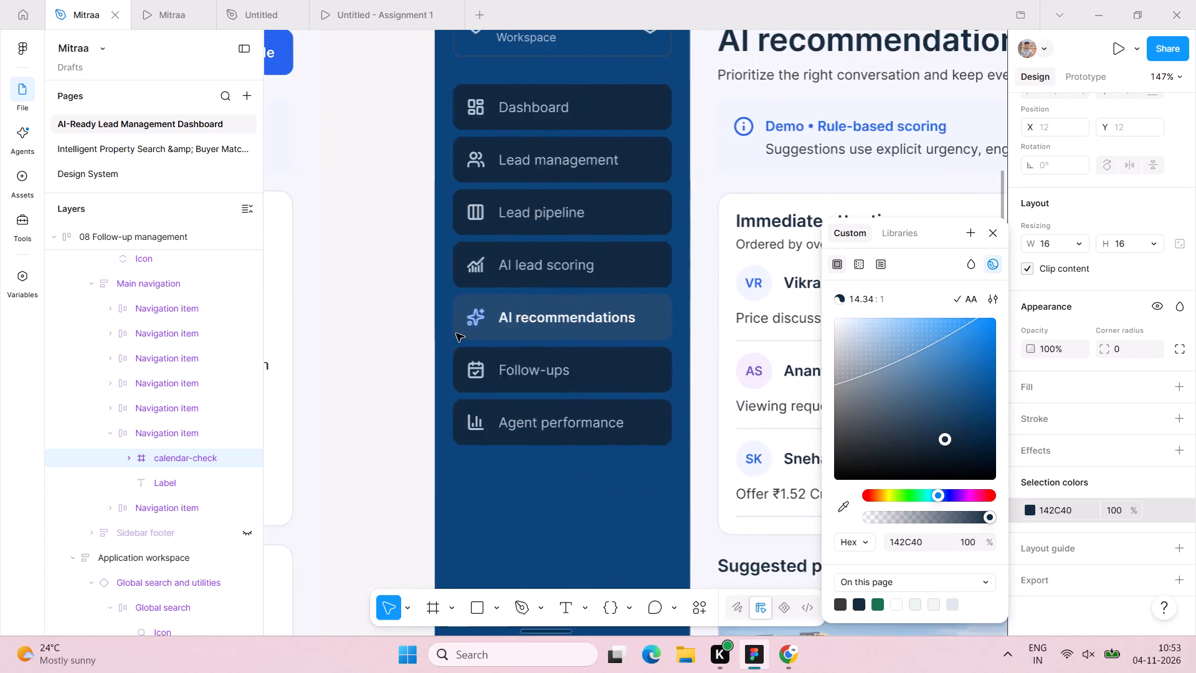
{"action": "scroll", "coordinate": [456, 333], "scroll_direction": "right", "scroll_amount": 1}
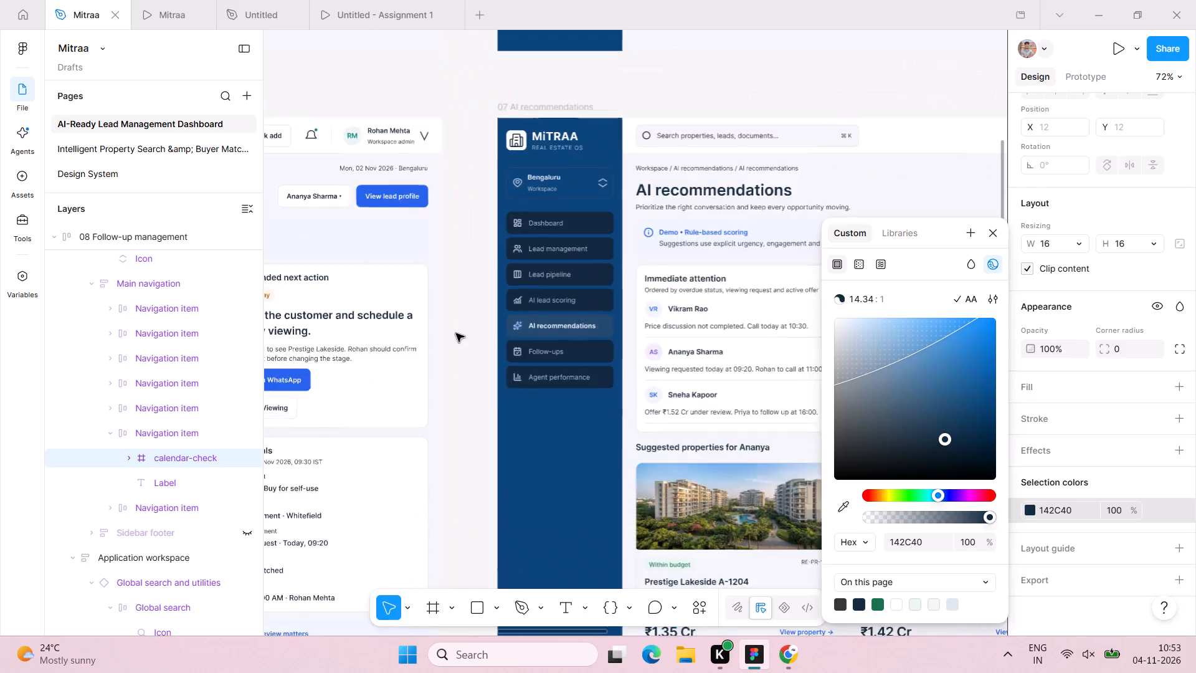
{"action": "scroll", "coordinate": [456, 333], "scroll_direction": "up", "scroll_amount": 3}
{"action": "scroll", "coordinate": [475, 279], "scroll_direction": "up", "scroll_amount": 1}
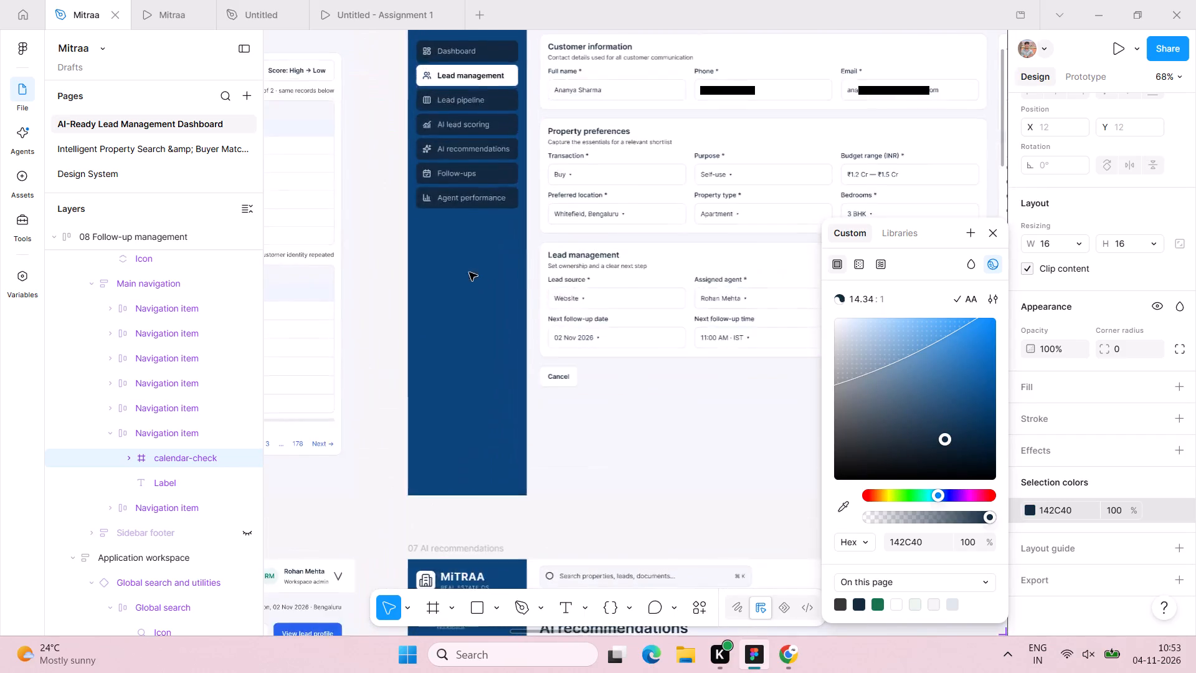
{"action": "scroll", "coordinate": [465, 266], "scroll_direction": "up", "scroll_amount": 2}
{"action": "triple_click", "coordinate": [417, 295]}
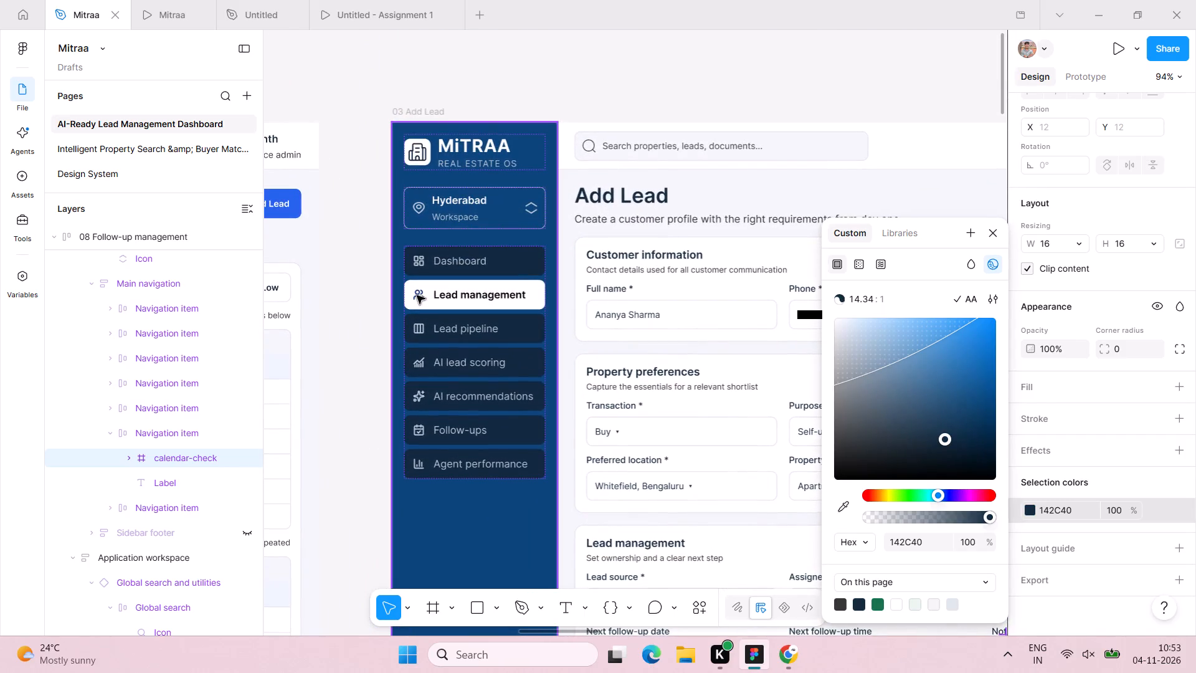
{"action": "left_click", "coordinate": [417, 295]}
{"action": "double_click", "coordinate": [417, 295]}
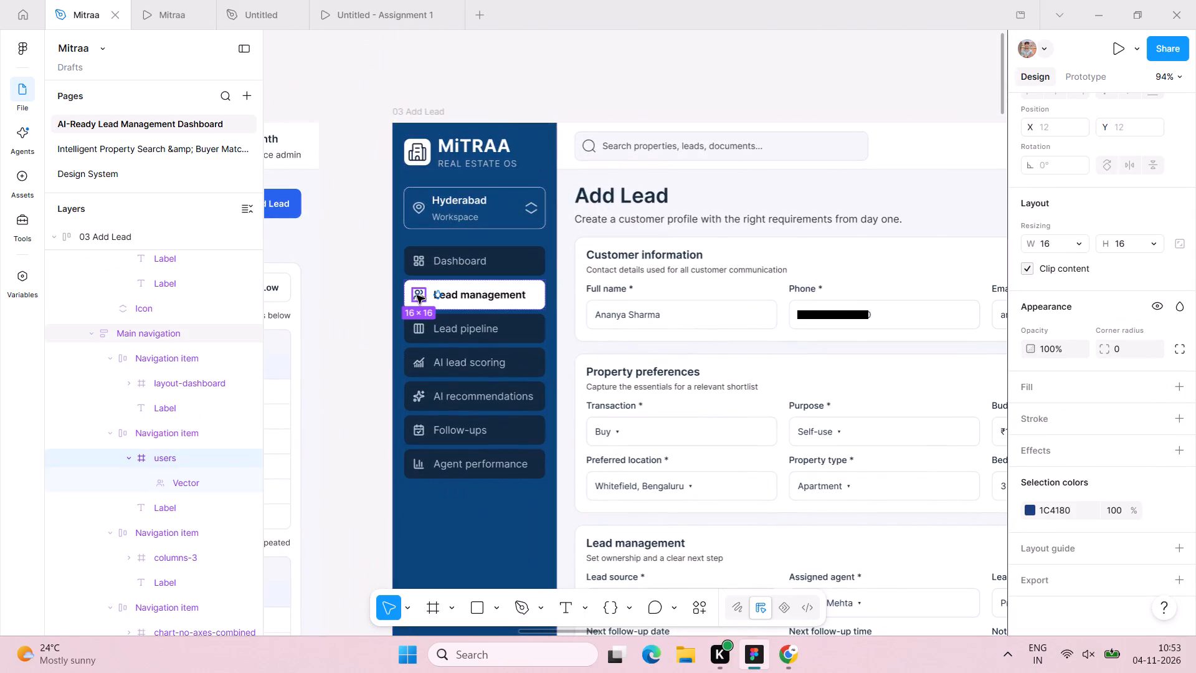
{"action": "left_click", "coordinate": [1068, 508]}
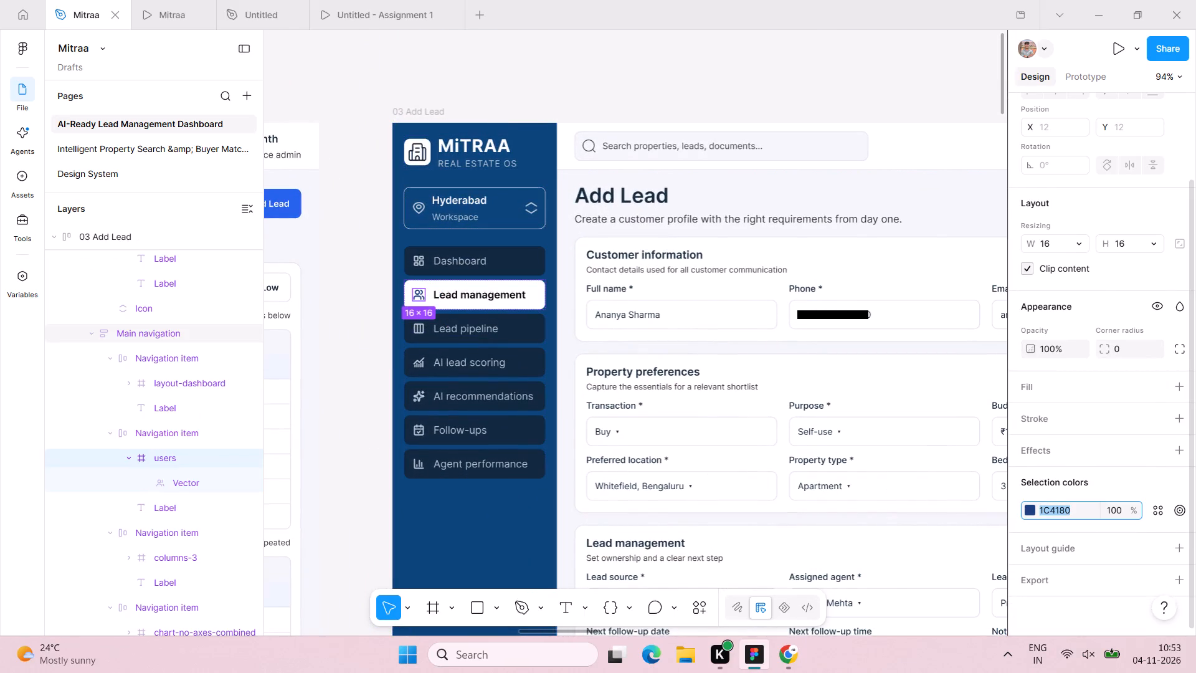
{"action": "key", "text": "ctrl+c"}
{"action": "key", "text": "ctrl+c"}
{"action": "key", "text": "ctrl+c"}
{"action": "key", "text": "ctrl+c"}
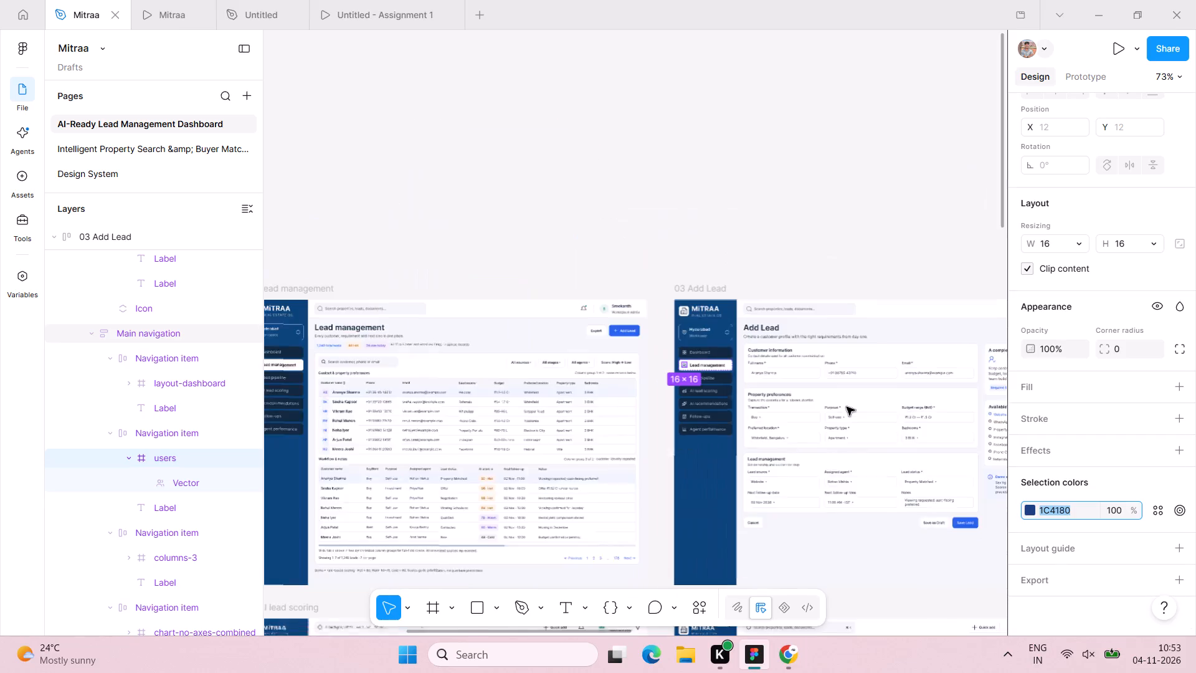
{"action": "scroll", "coordinate": [847, 407], "scroll_direction": "left", "scroll_amount": 8}
{"action": "scroll", "coordinate": [846, 406], "scroll_direction": "down", "scroll_amount": 4}
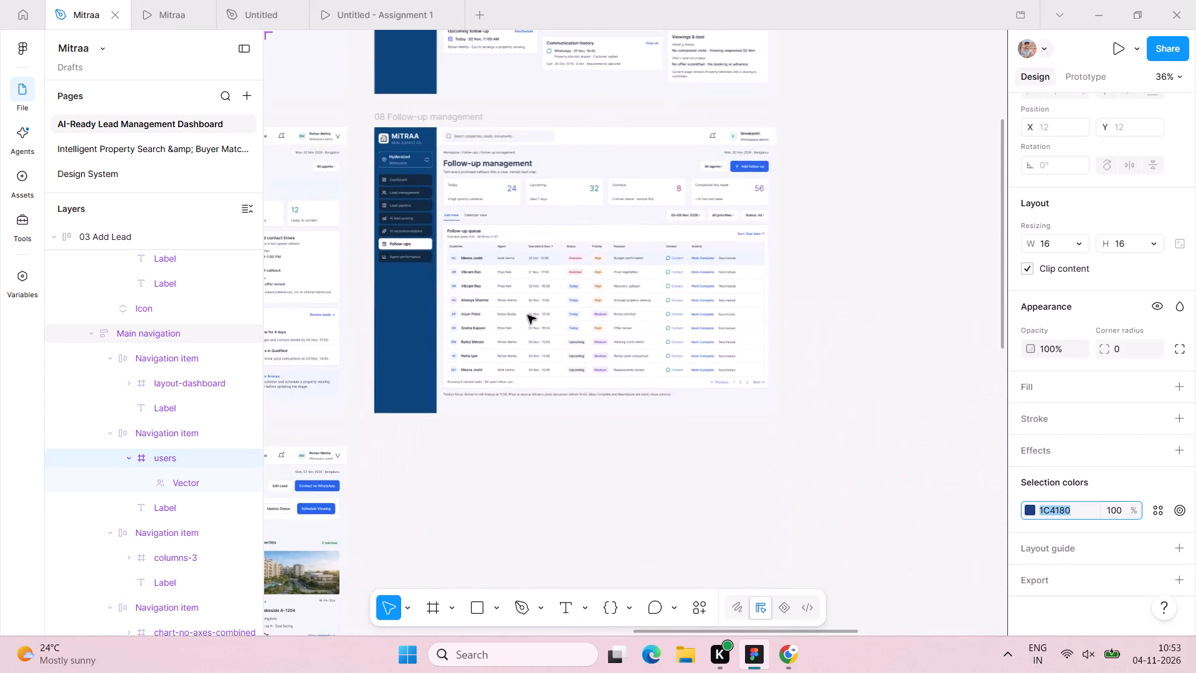
{"action": "scroll", "coordinate": [384, 238], "scroll_direction": "up", "scroll_amount": 1}
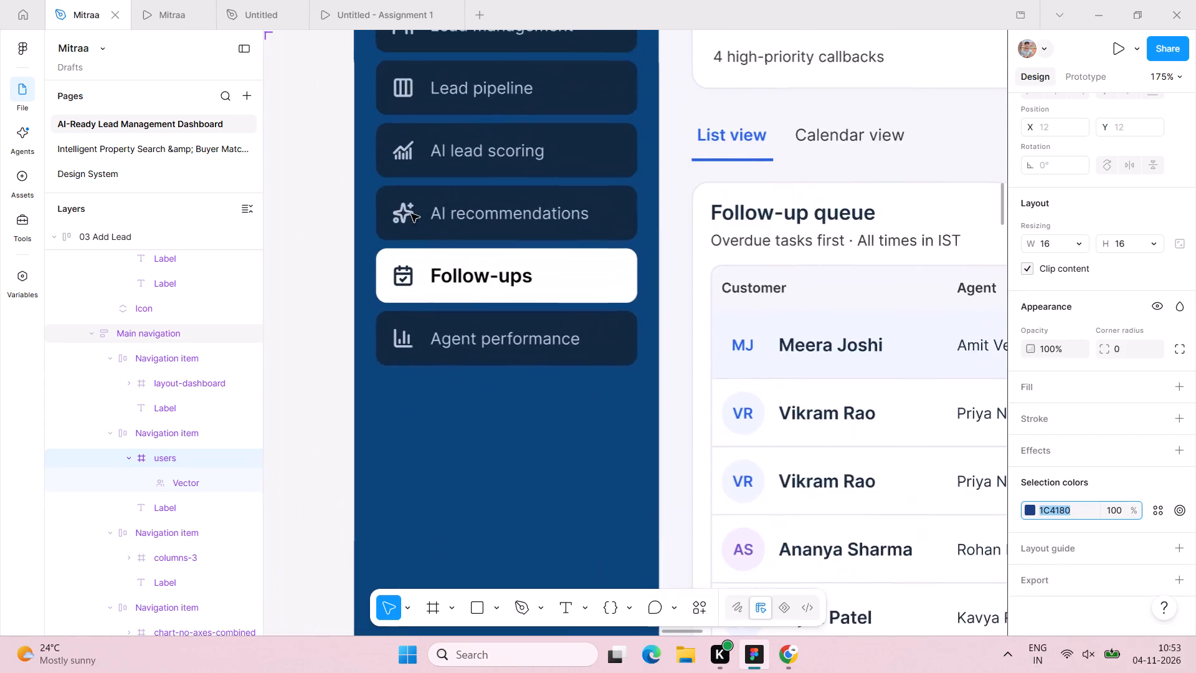
{"action": "triple_click", "coordinate": [406, 296]}
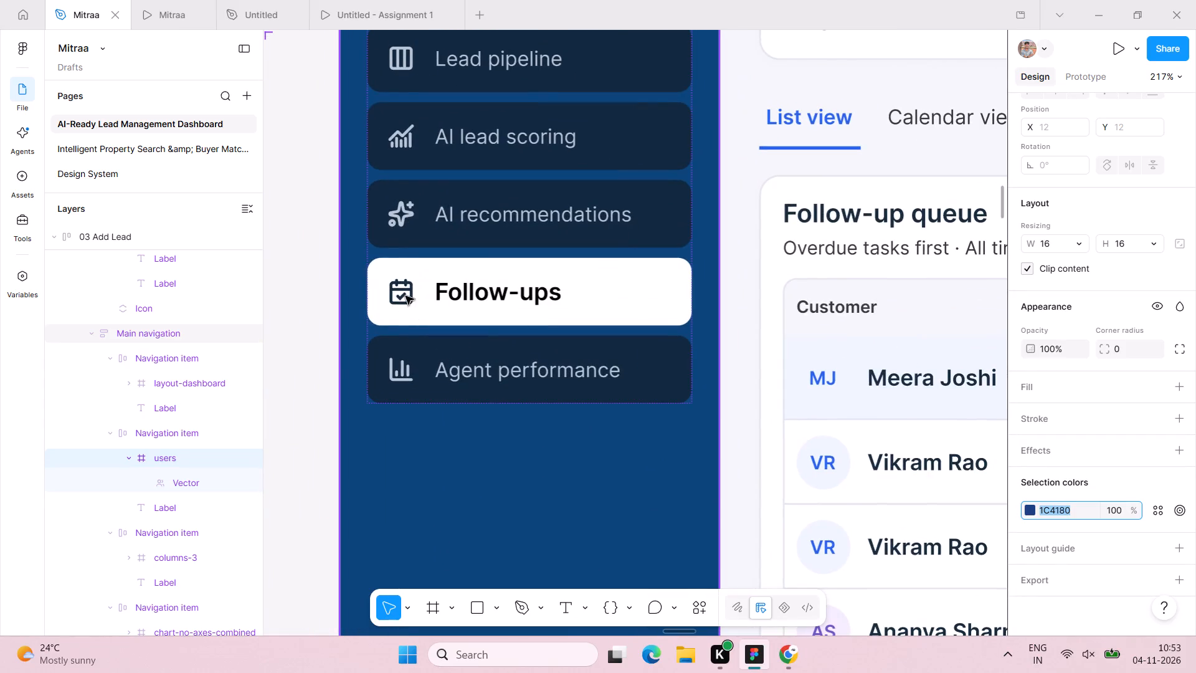
{"action": "double_click", "coordinate": [406, 296]}
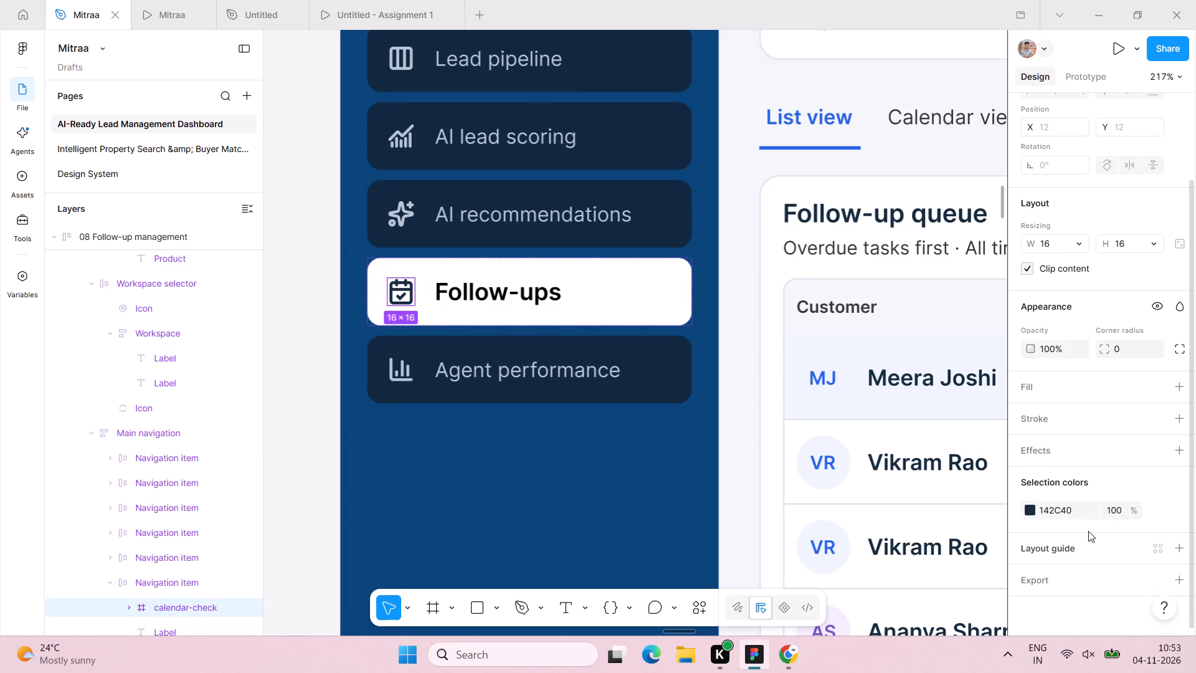
{"action": "left_click", "coordinate": [1083, 509]}
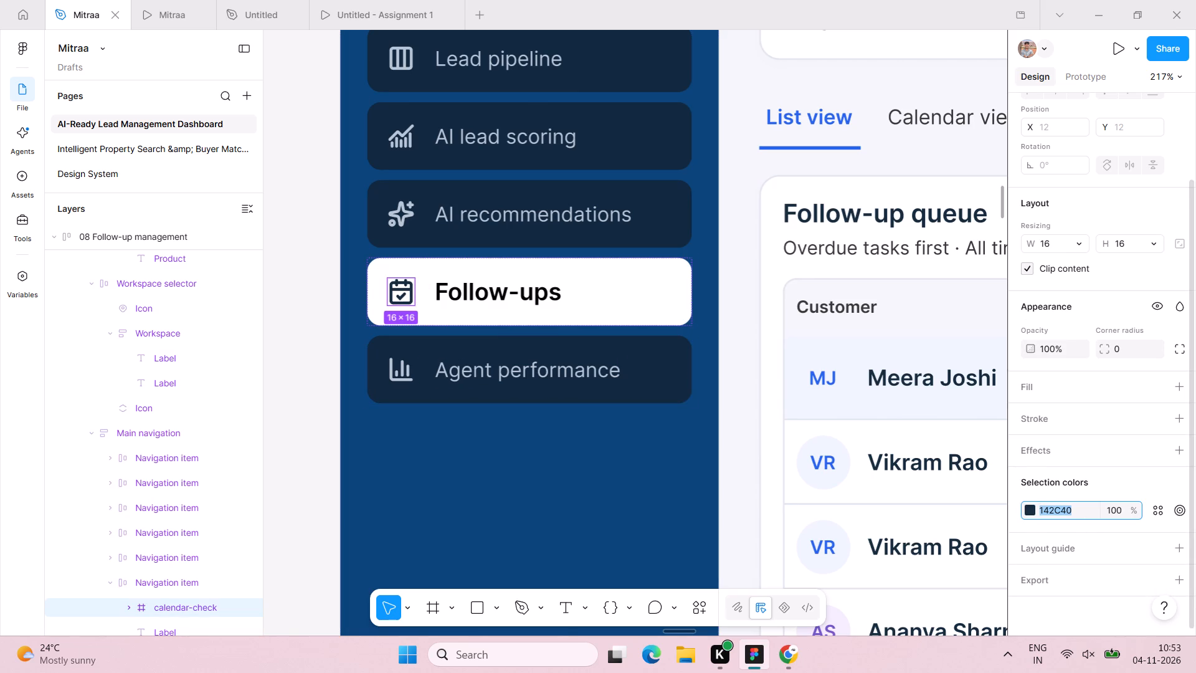
{"action": "key", "text": "ctrl+v"}
{"action": "key", "text": "Return"}
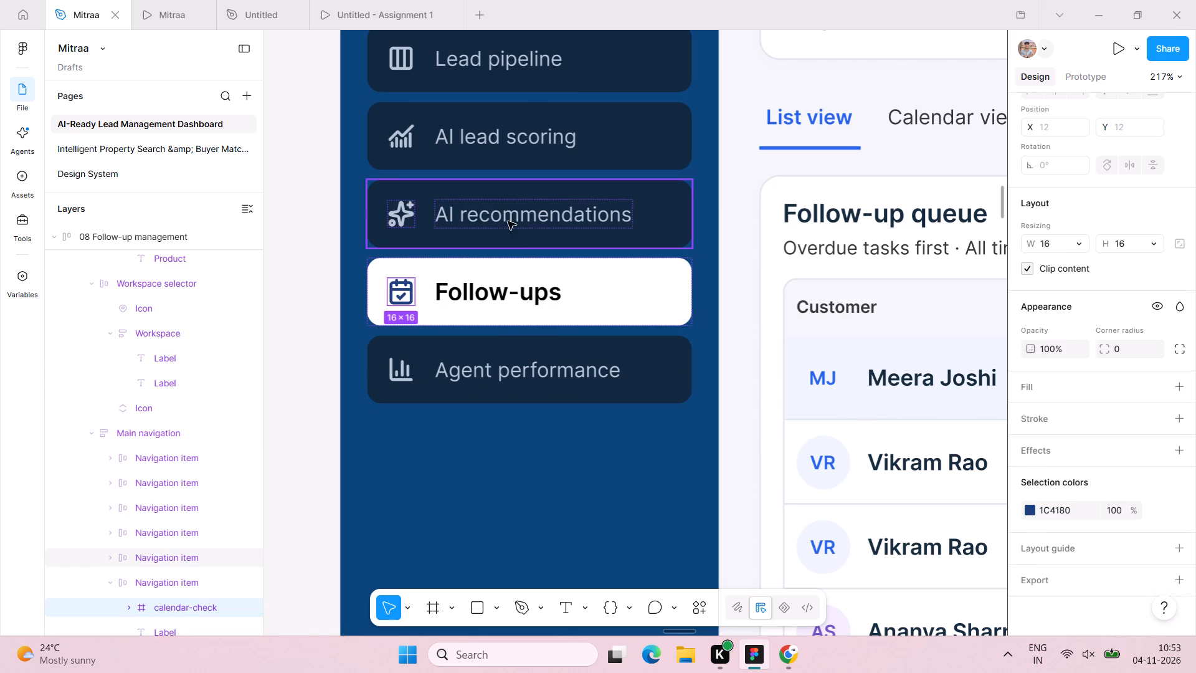
Set the font size of the six inactive navigation labels in the Follow-up management sidebar to 14.
{"action": "scroll", "coordinate": [533, 221], "scroll_direction": "up", "scroll_amount": 2}
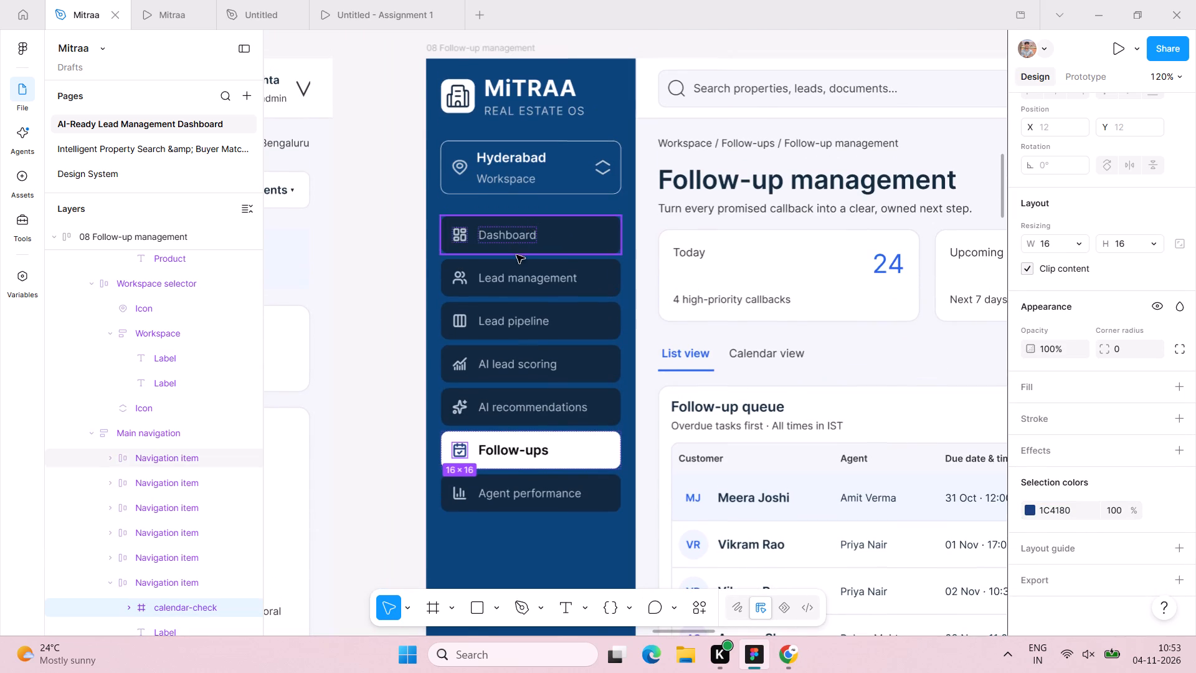
{"action": "left_click", "coordinate": [526, 247]}
{"action": "double_click", "coordinate": [527, 241]}
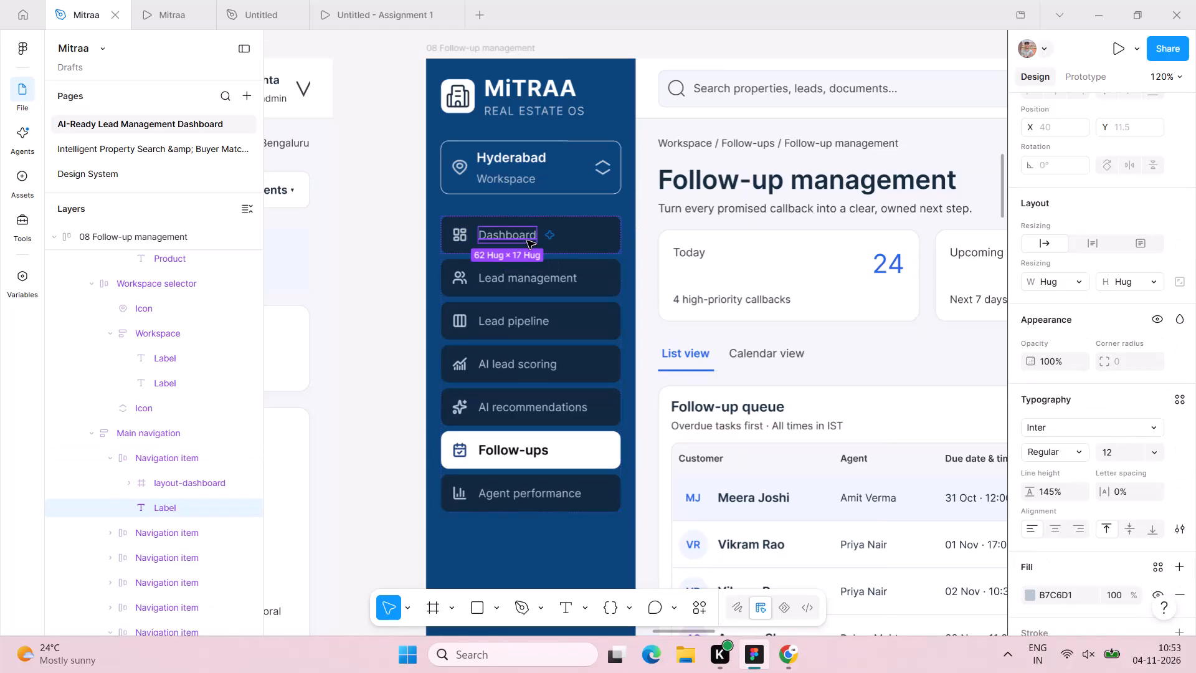
{"action": "double_click", "coordinate": [538, 275], "text": "shift"}
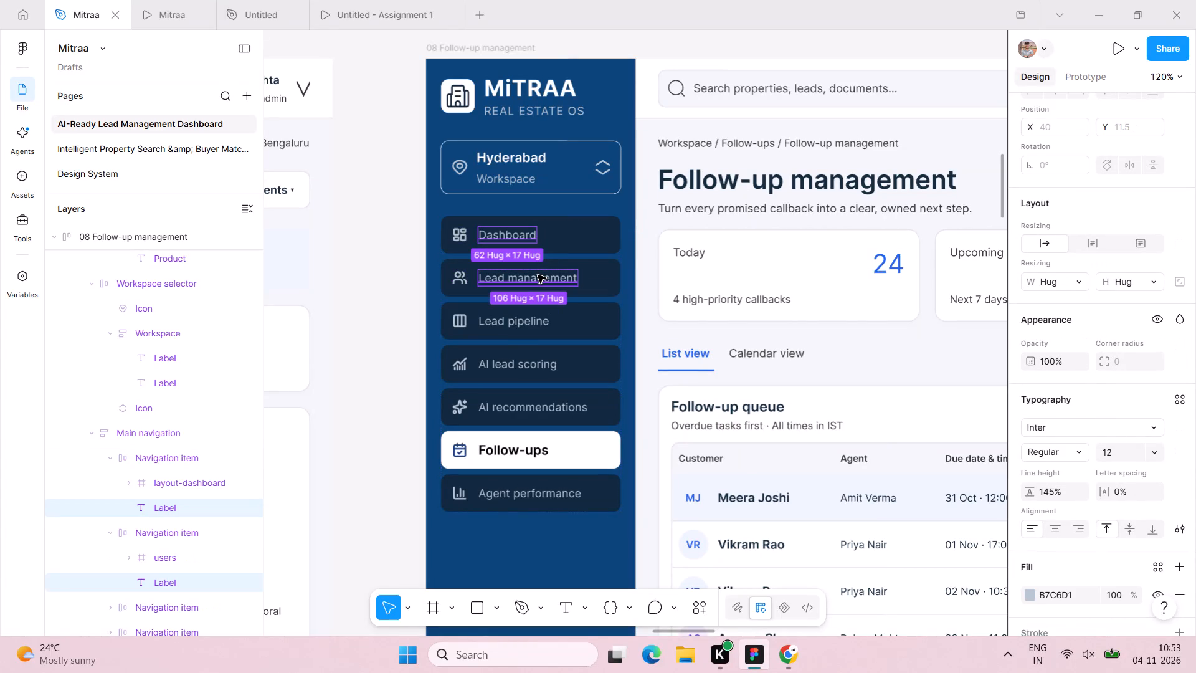
{"action": "double_click", "coordinate": [537, 332], "text": "shift"}
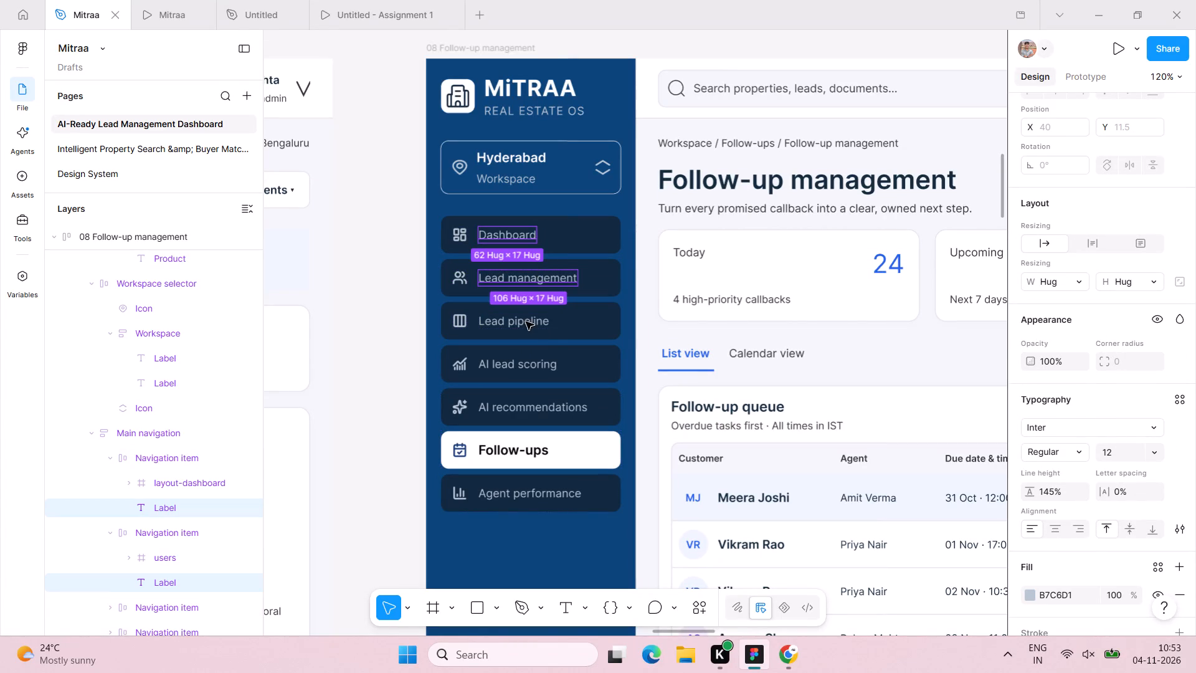
{"action": "double_click", "coordinate": [526, 322], "text": "shift"}
{"action": "double_click", "coordinate": [531, 365], "text": "shift"}
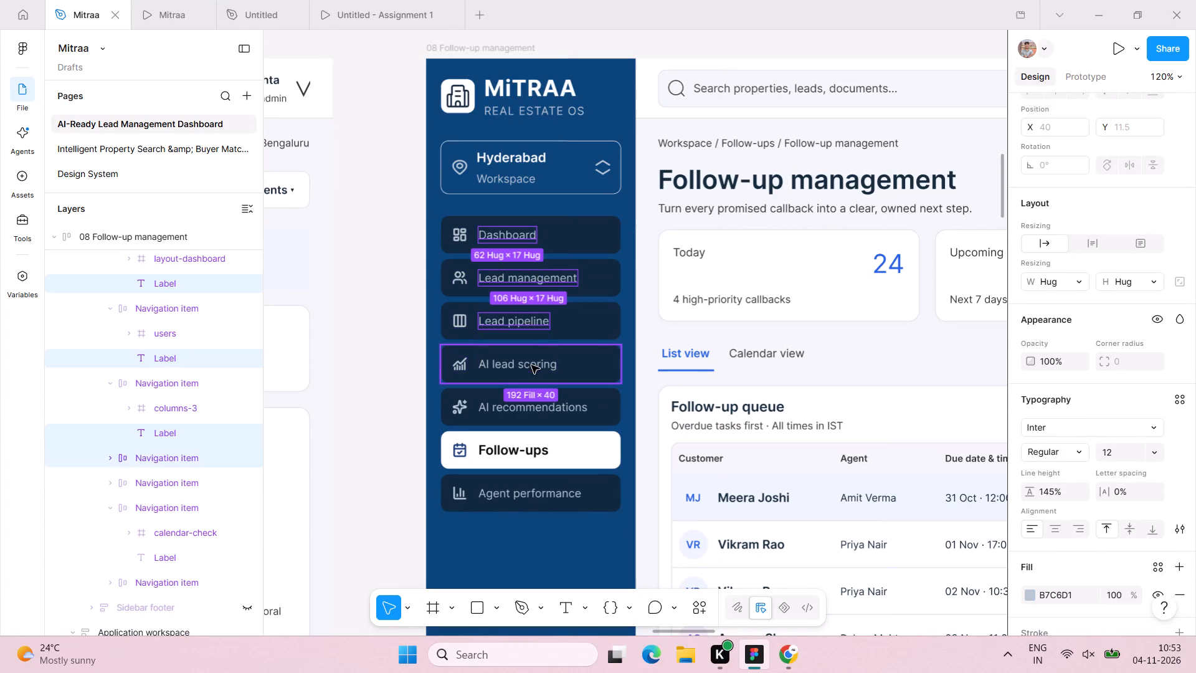
{"action": "double_click", "coordinate": [550, 414], "text": "shift"}
{"action": "double_click", "coordinate": [536, 495], "text": "shift"}
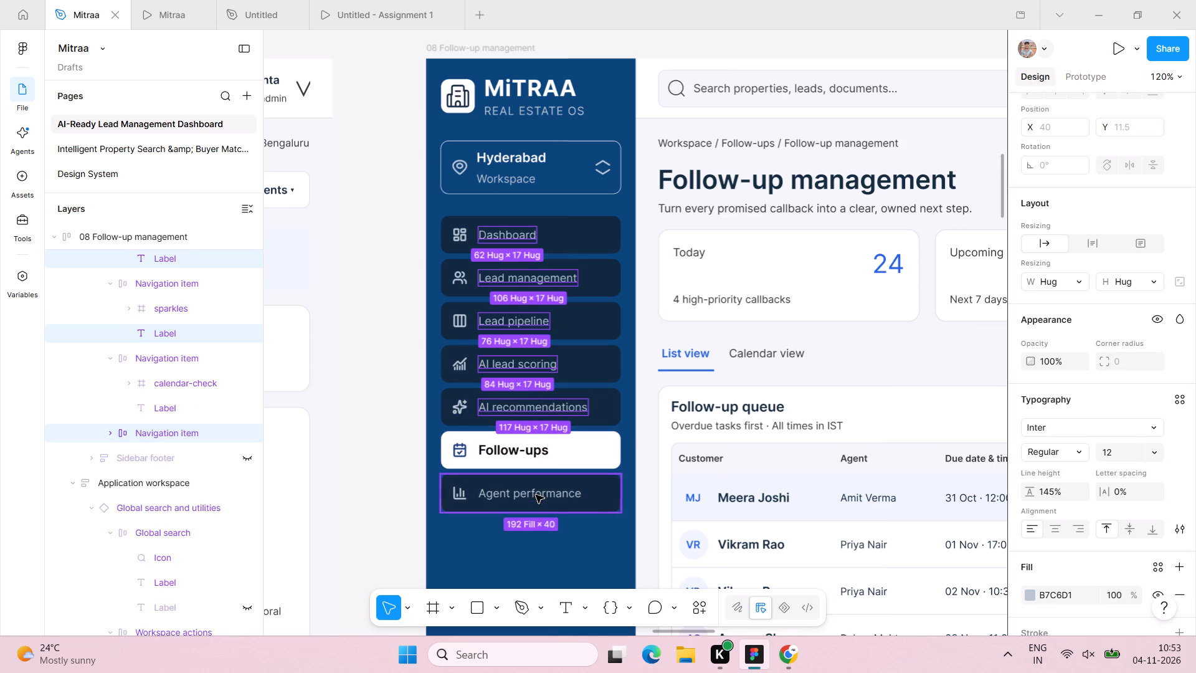
{"action": "left_click", "coordinate": [1121, 452]}
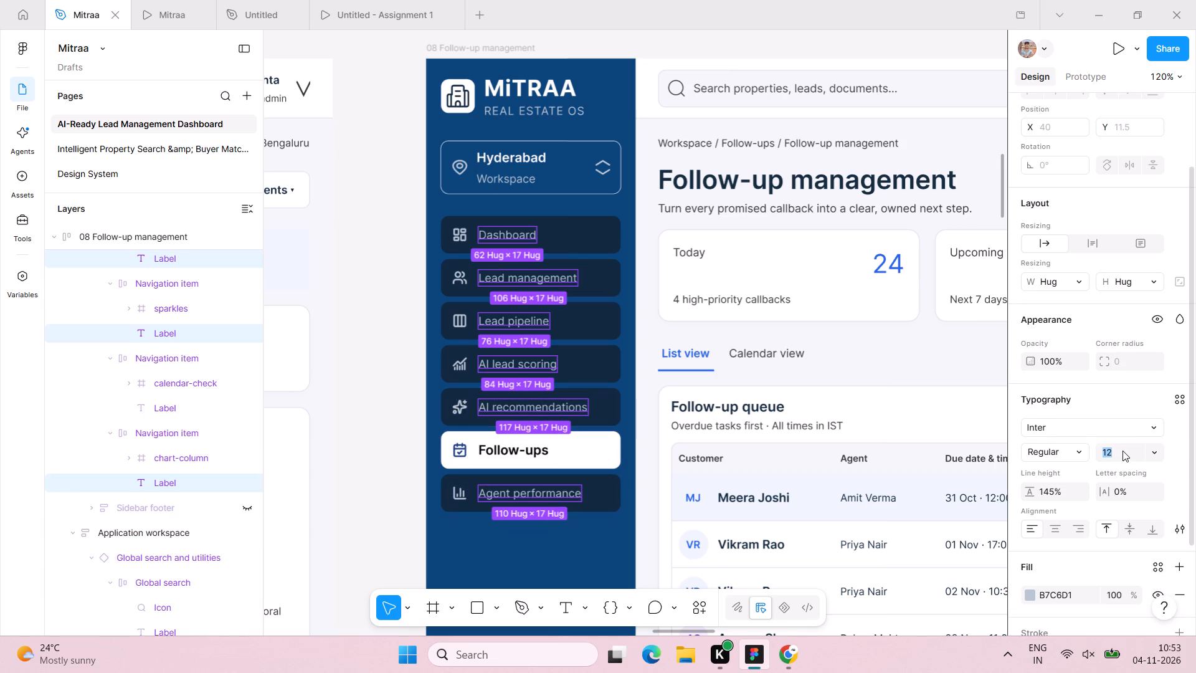
{"action": "type", "text": "14"}
{"action": "key", "text": "Return"}
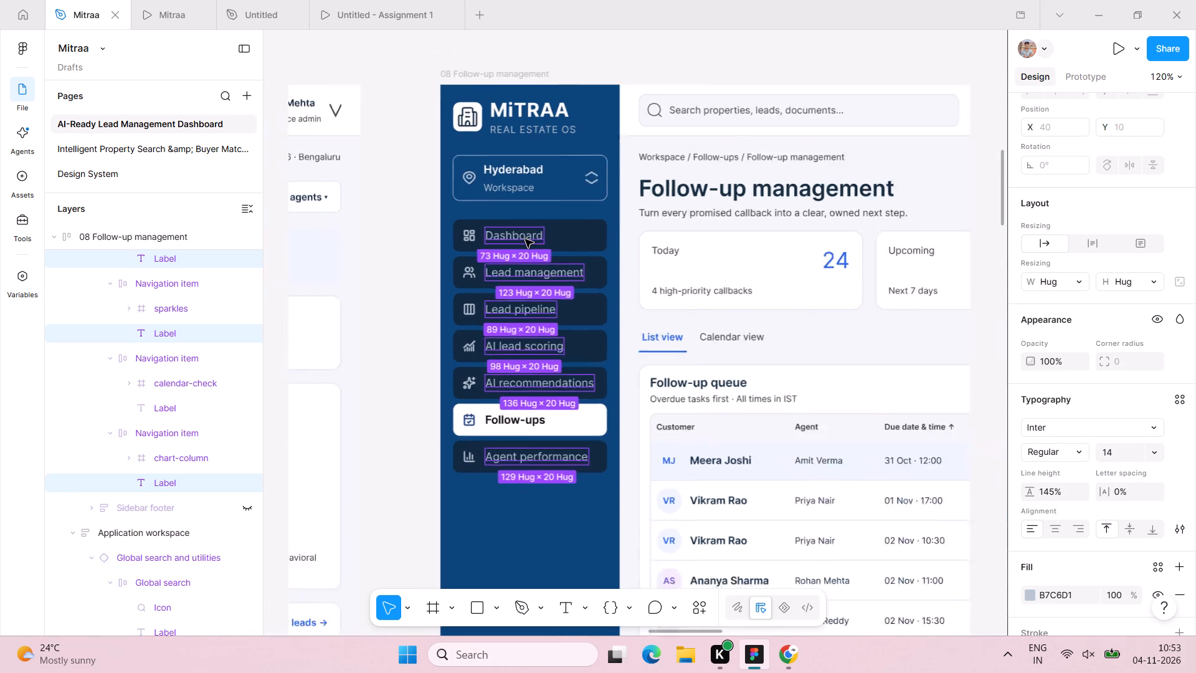
Delete the breadcrumb row above the Follow-up management page heading.
{"action": "scroll", "coordinate": [525, 239], "scroll_direction": "right", "scroll_amount": 4}
{"action": "scroll", "coordinate": [525, 239], "scroll_direction": "left", "scroll_amount": 1}
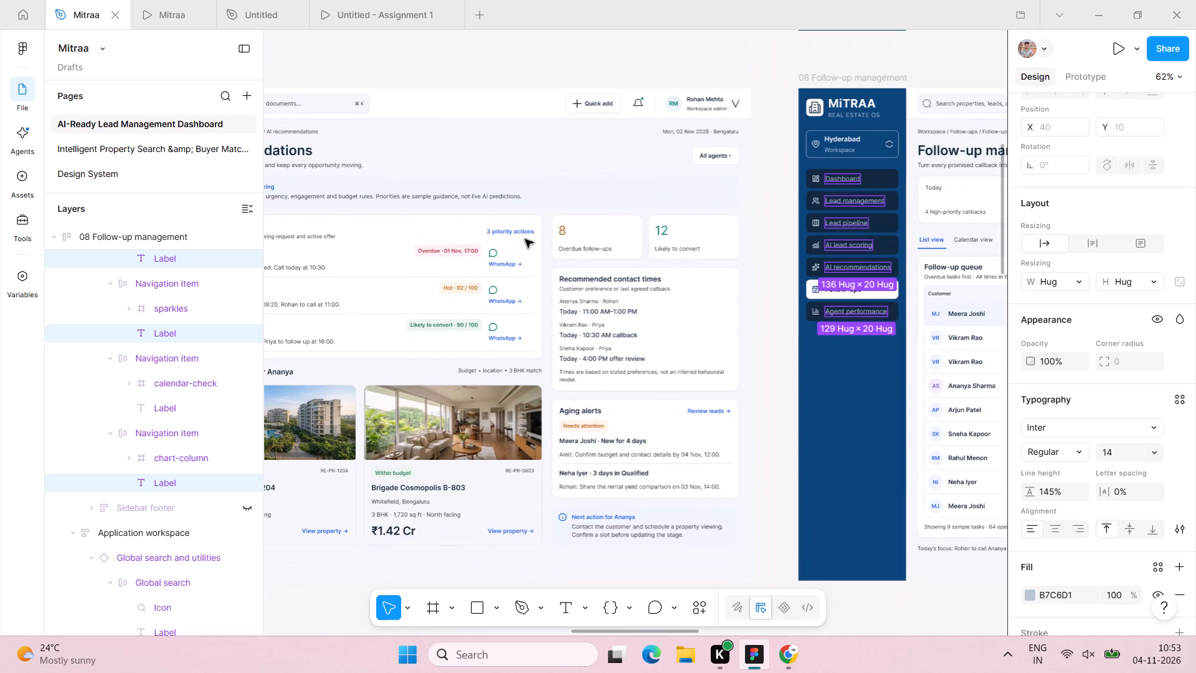
{"action": "scroll", "coordinate": [525, 239], "scroll_direction": "left", "scroll_amount": 5}
{"action": "scroll", "coordinate": [525, 239], "scroll_direction": "right", "scroll_amount": 7}
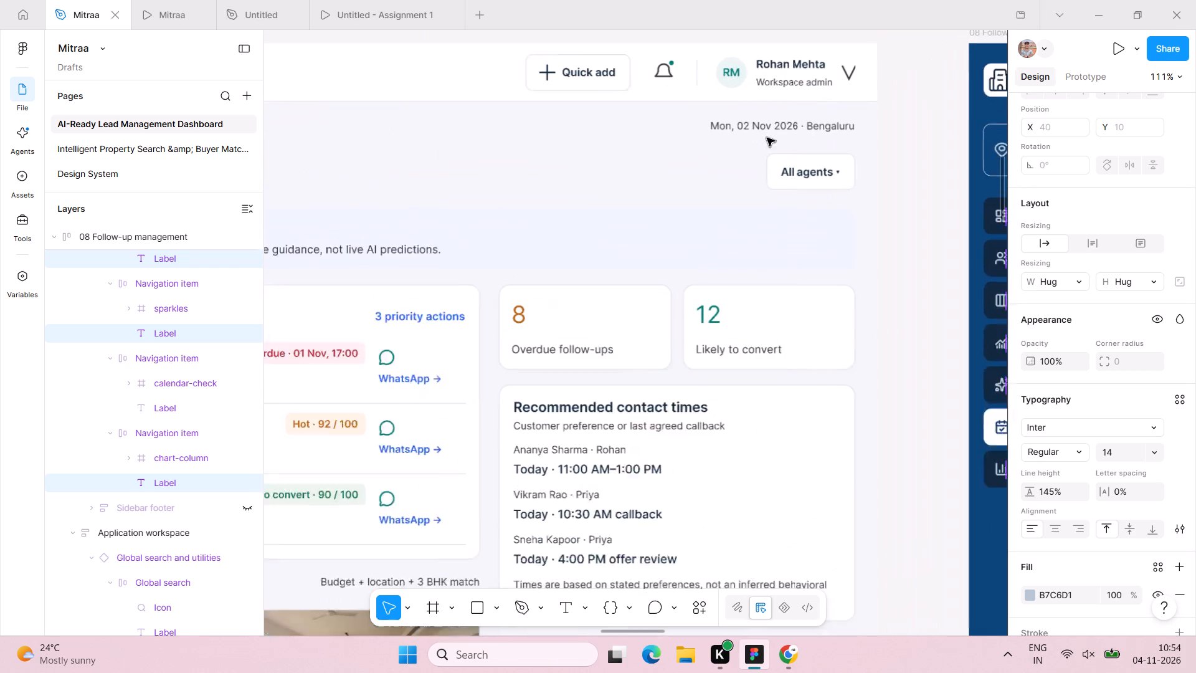
{"action": "scroll", "coordinate": [785, 123], "scroll_direction": "left", "scroll_amount": 8}
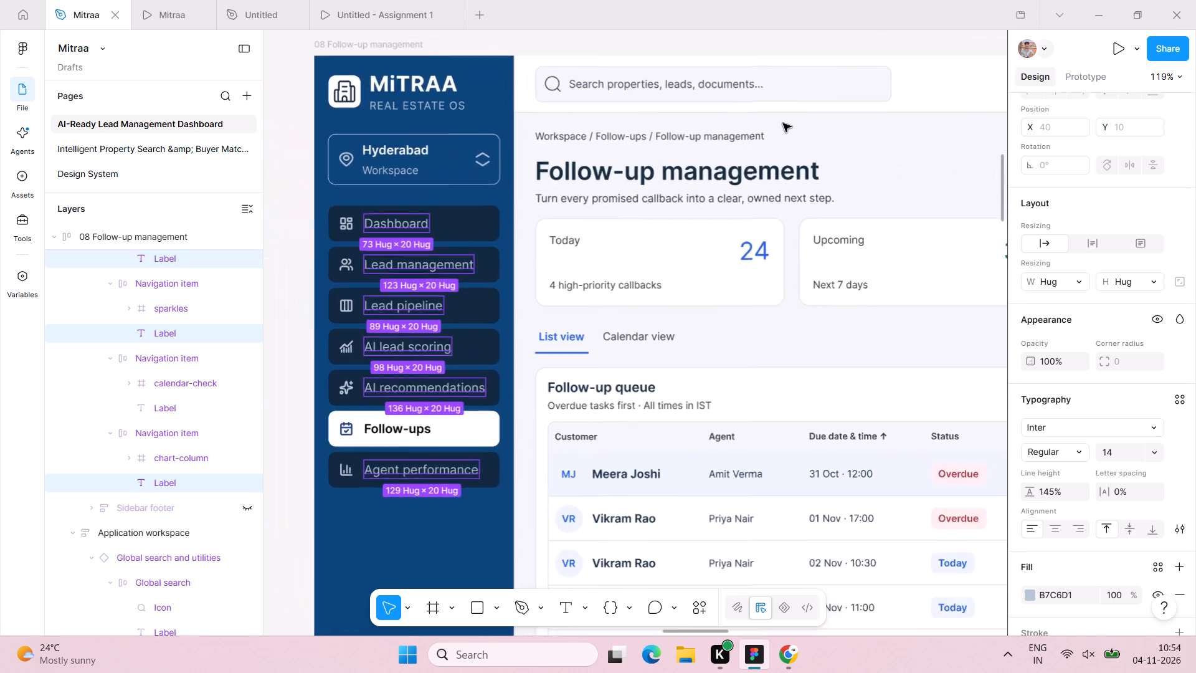
{"action": "scroll", "coordinate": [770, 129], "scroll_direction": "left", "scroll_amount": 1}
{"action": "double_click", "coordinate": [755, 132]}
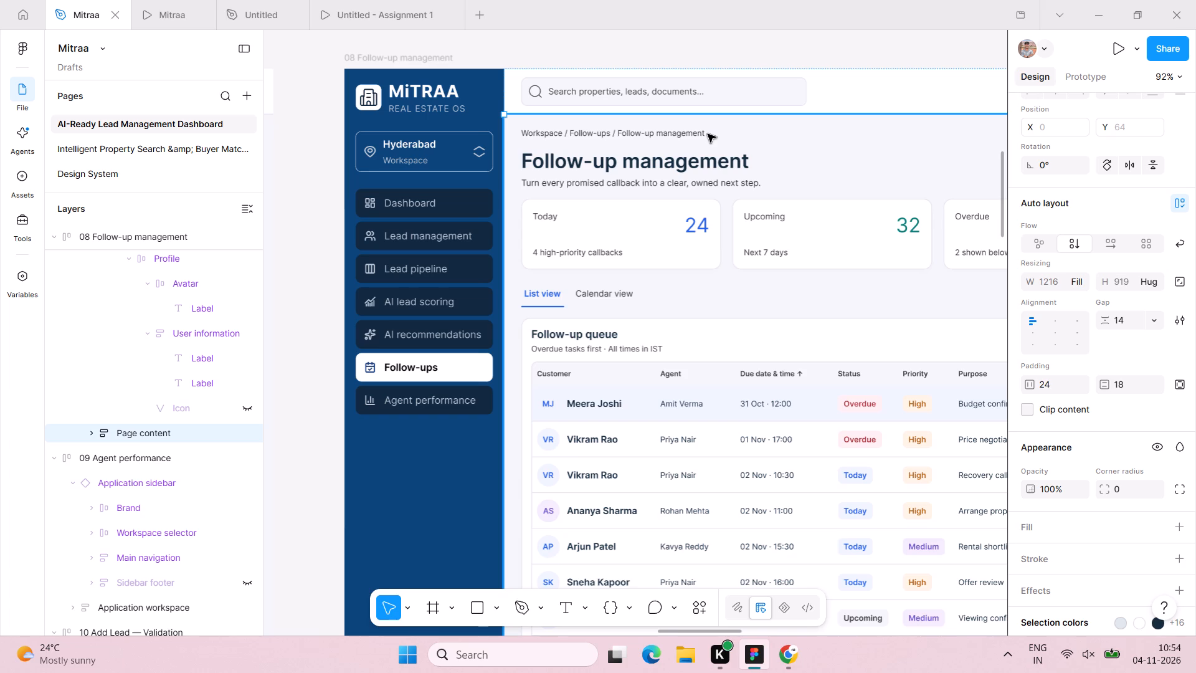
{"action": "double_click", "coordinate": [708, 134]}
{"action": "key", "text": "BackSpace"}
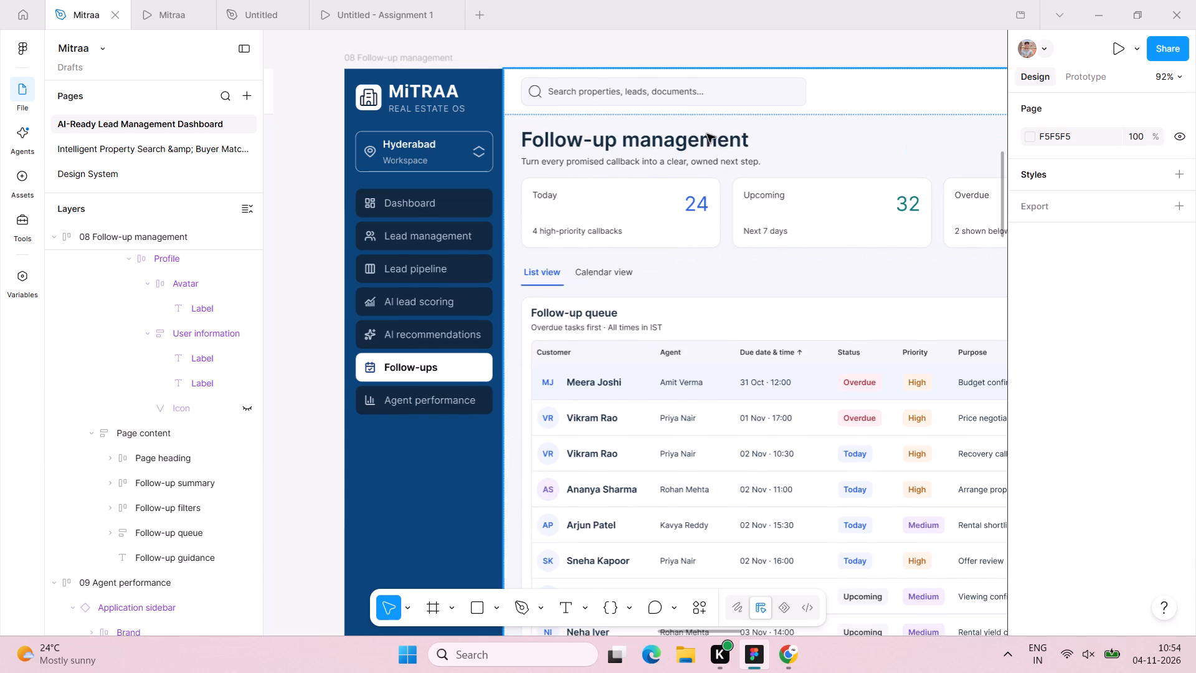
Delete the breadcrumb and date row above the AI recommendations page heading.
{"action": "scroll", "coordinate": [707, 134], "scroll_direction": "right", "scroll_amount": 3}
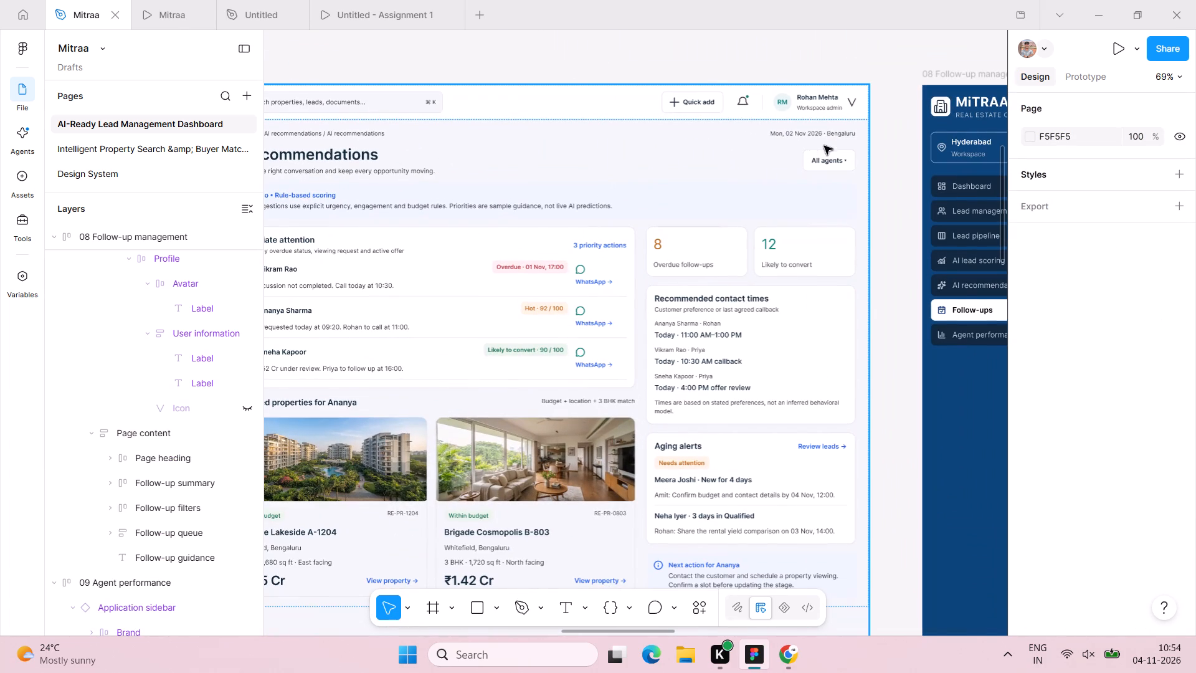
{"action": "triple_click", "coordinate": [827, 132]}
{"action": "double_click", "coordinate": [827, 130]}
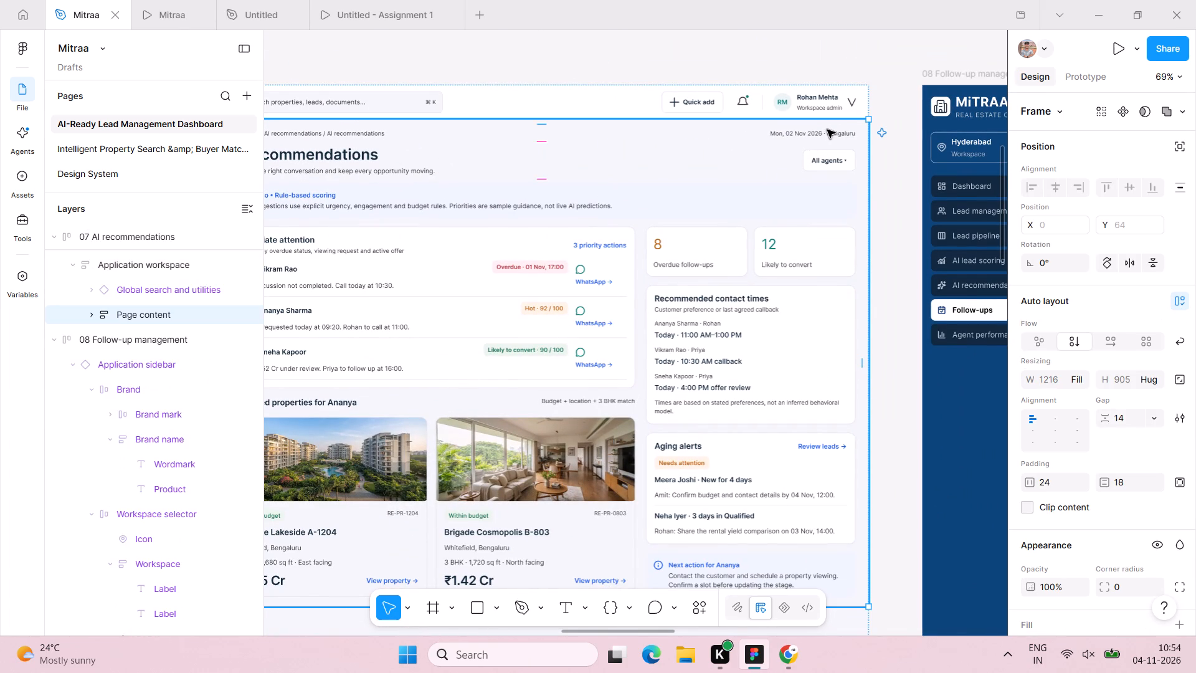
{"action": "key", "text": "BackSpace"}
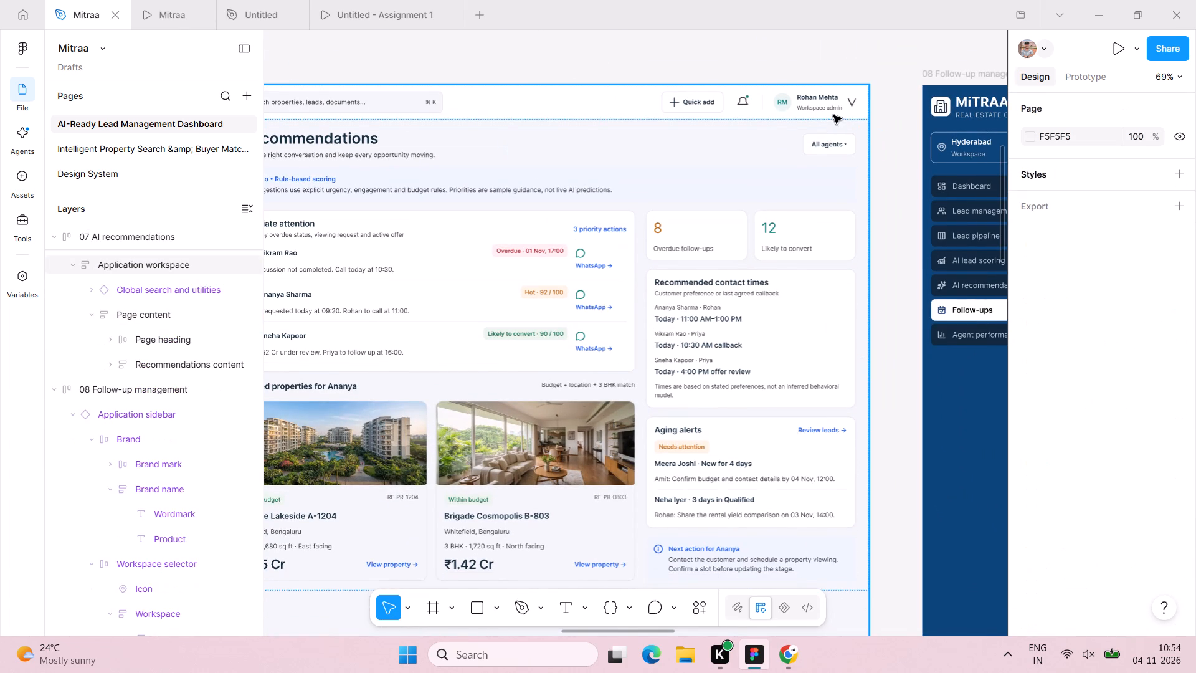
Remove the chevron icon beside the profile in the AI recommendations top bar.
{"action": "triple_click", "coordinate": [879, 80]}
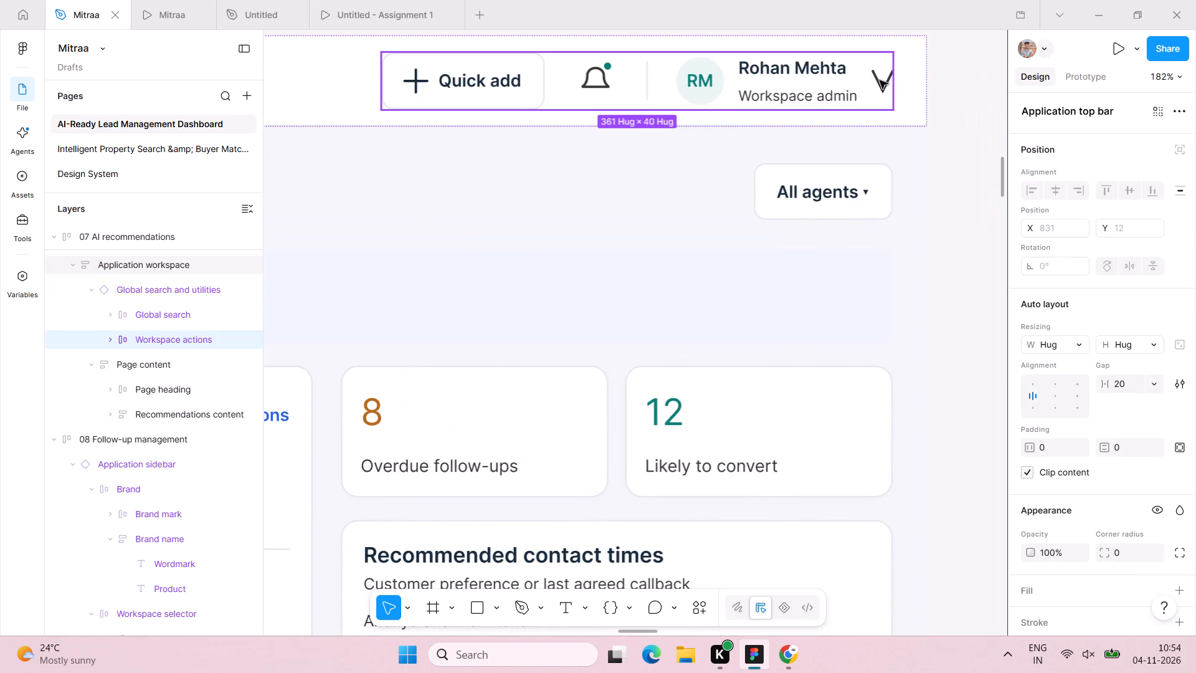
{"action": "double_click", "coordinate": [880, 80]}
{"action": "double_click", "coordinate": [873, 83]}
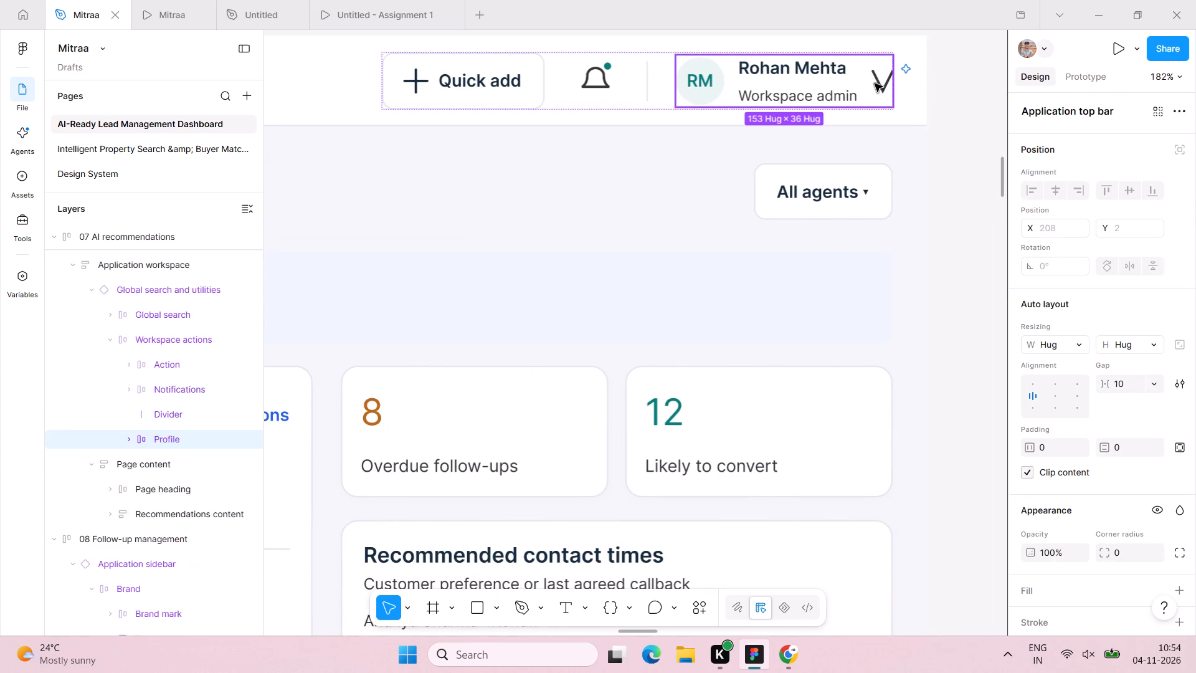
{"action": "double_click", "coordinate": [878, 82]}
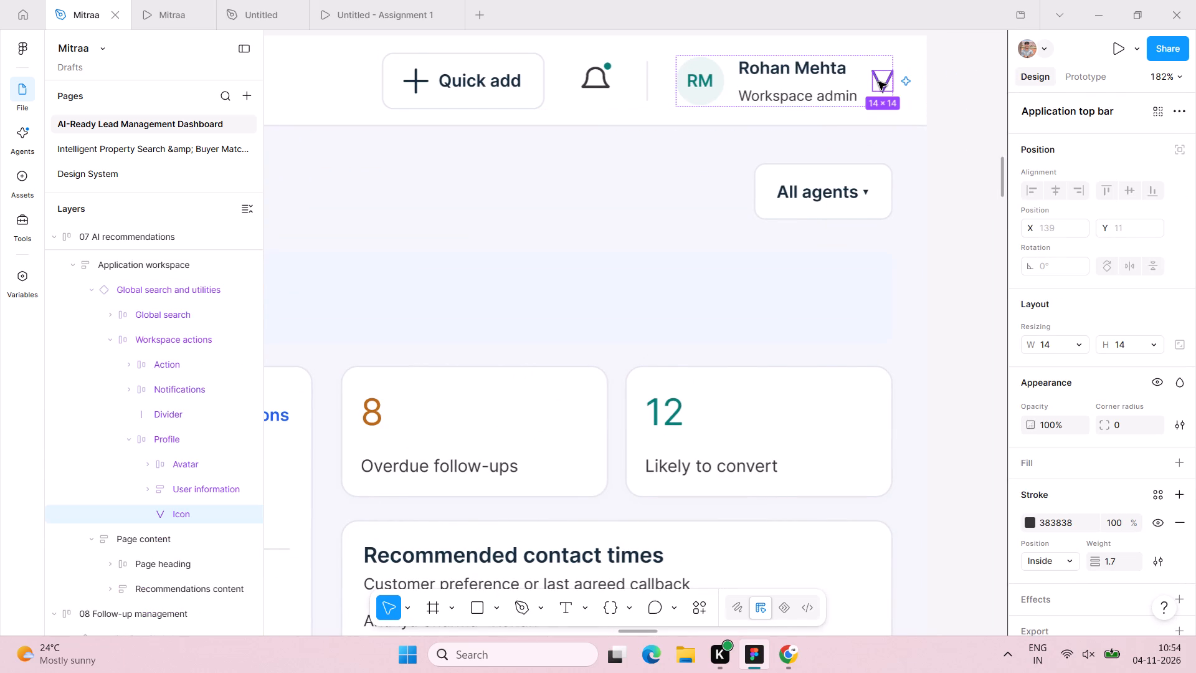
{"action": "key", "text": "BackSpace"}
Change the profile name in the AI recommendations top bar to Sreekanth.
{"action": "triple_click", "coordinate": [858, 67]}
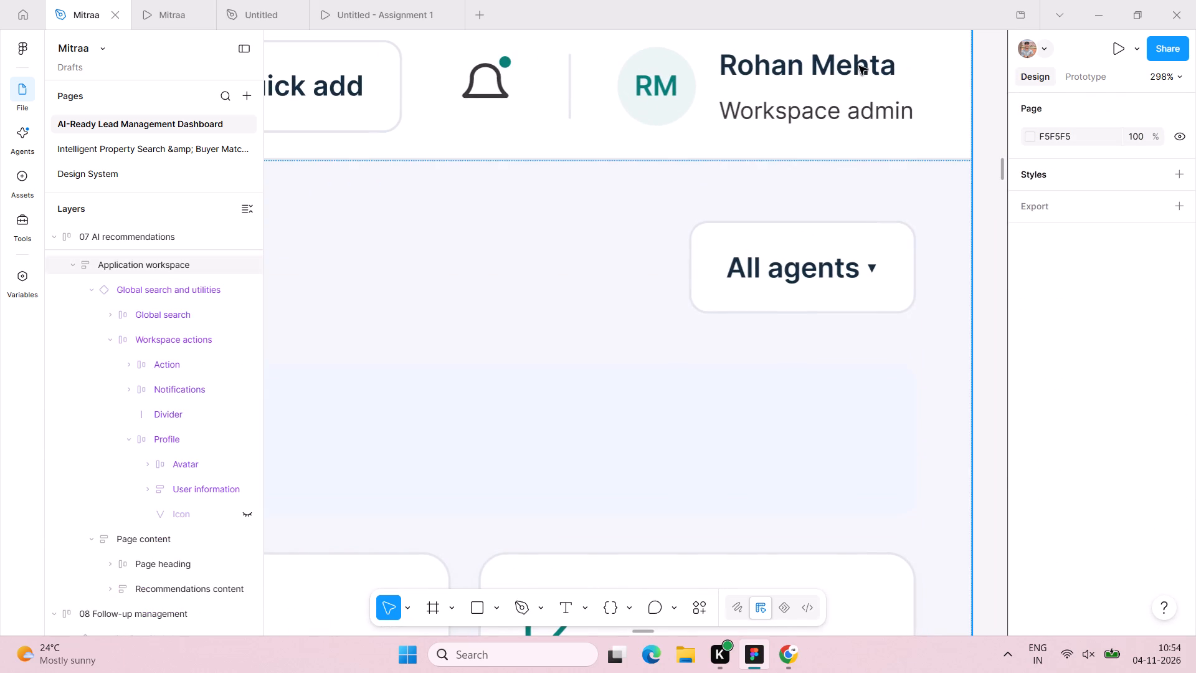
{"action": "left_click", "coordinate": [859, 66]}
{"action": "triple_click", "coordinate": [859, 66]}
{"action": "double_click", "coordinate": [859, 66]}
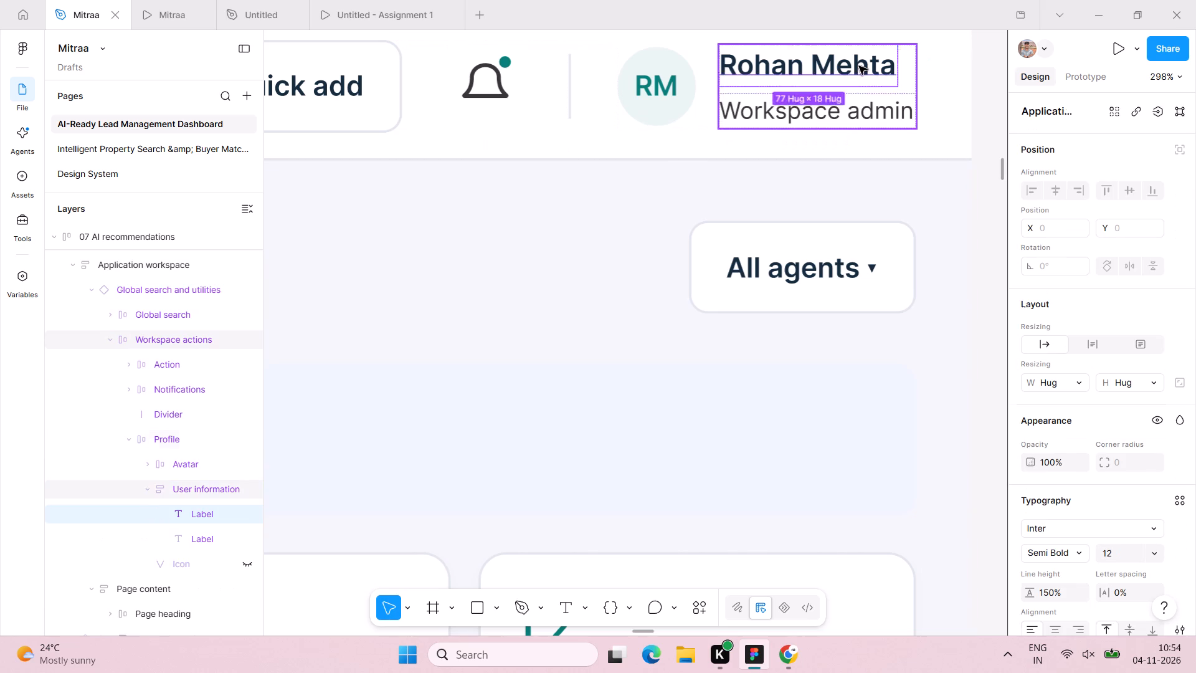
{"action": "double_click", "coordinate": [861, 66]}
{"action": "type", "text": "Sreekanth"}
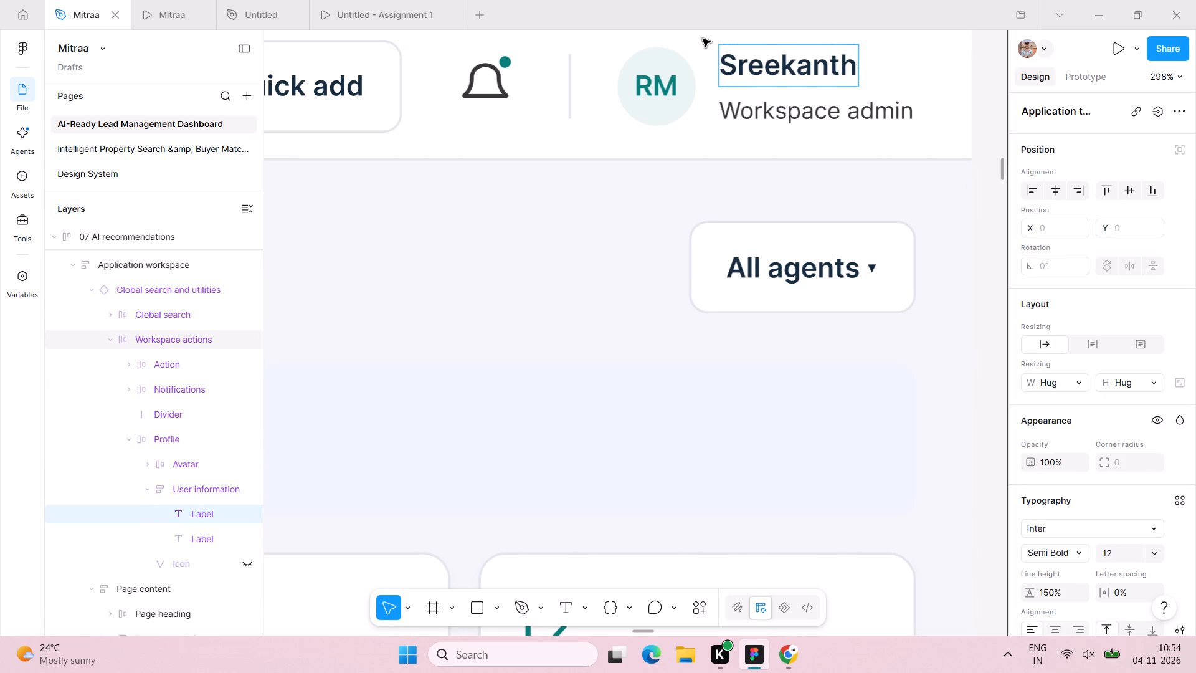
Change the avatar initials in the AI recommendations top bar to S.
{"action": "double_click", "coordinate": [647, 82]}
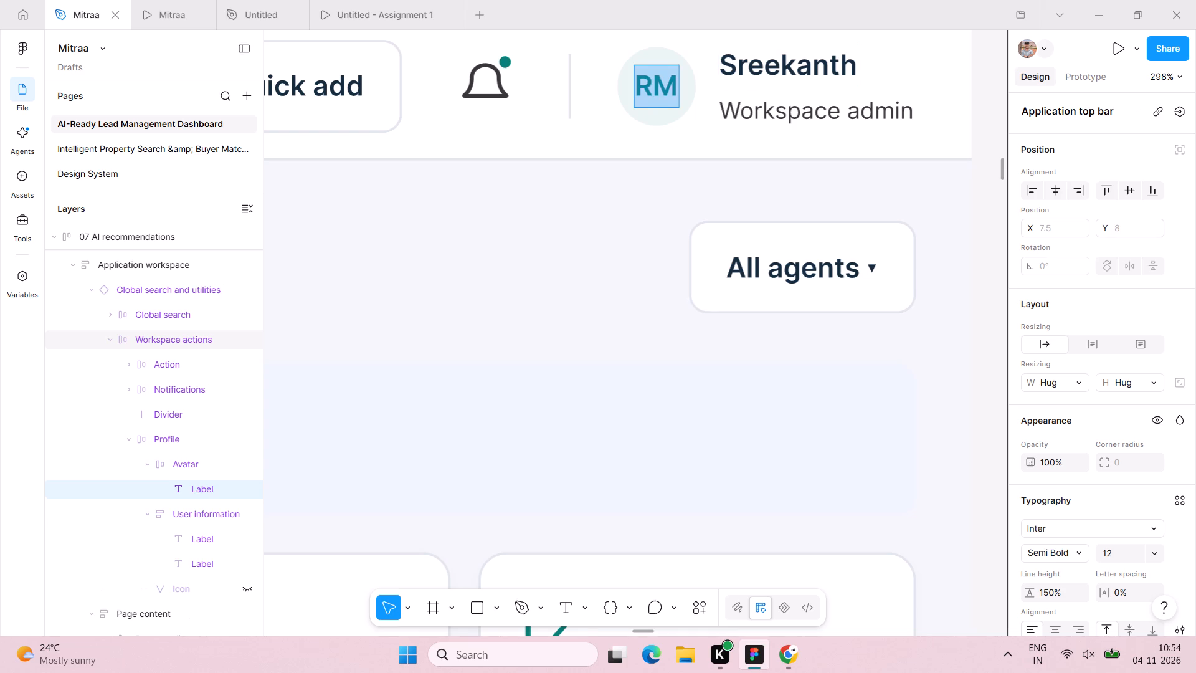
{"action": "key", "text": "shift+s"}
Set the font size of the Workspace admin label under the profile name to 12.
{"action": "left_click", "coordinate": [767, 118]}
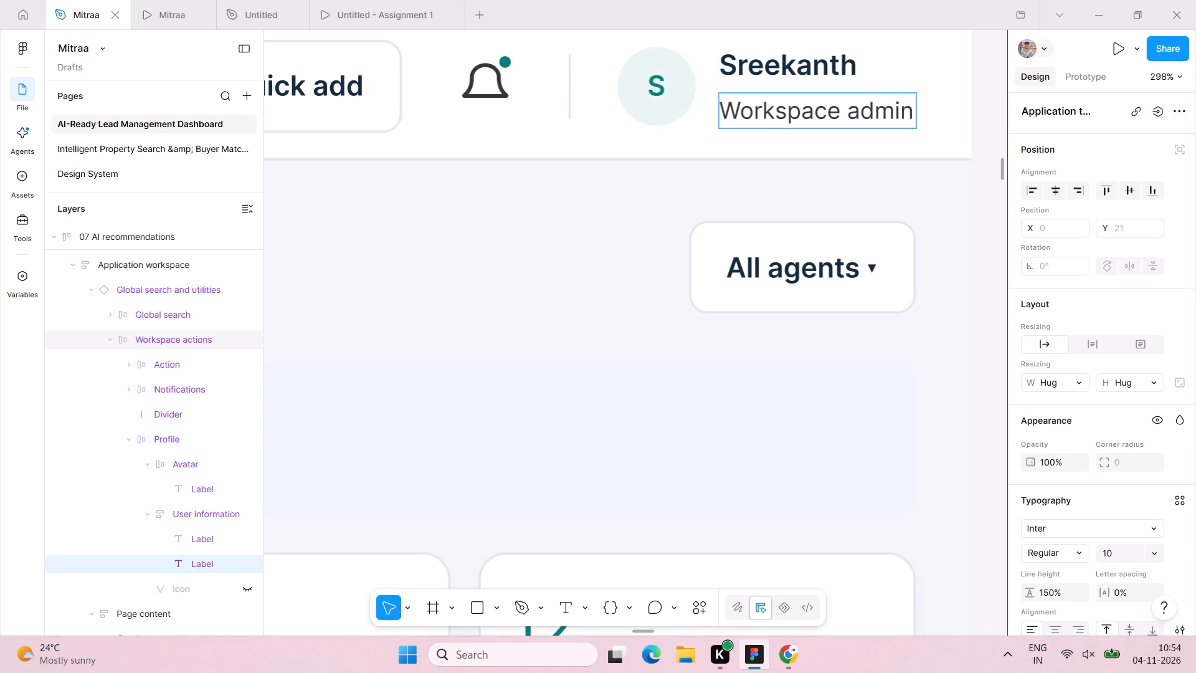
{"action": "left_click", "coordinate": [1118, 553]}
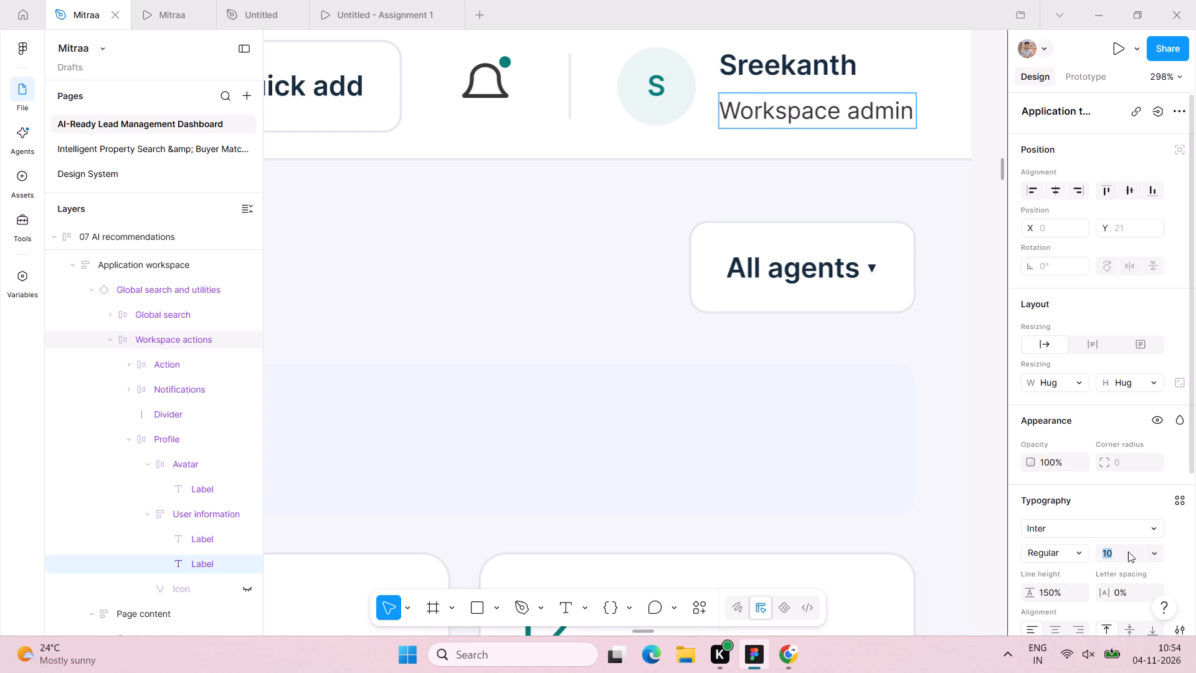
{"action": "type", "text": "12"}
{"action": "key", "text": "Return"}
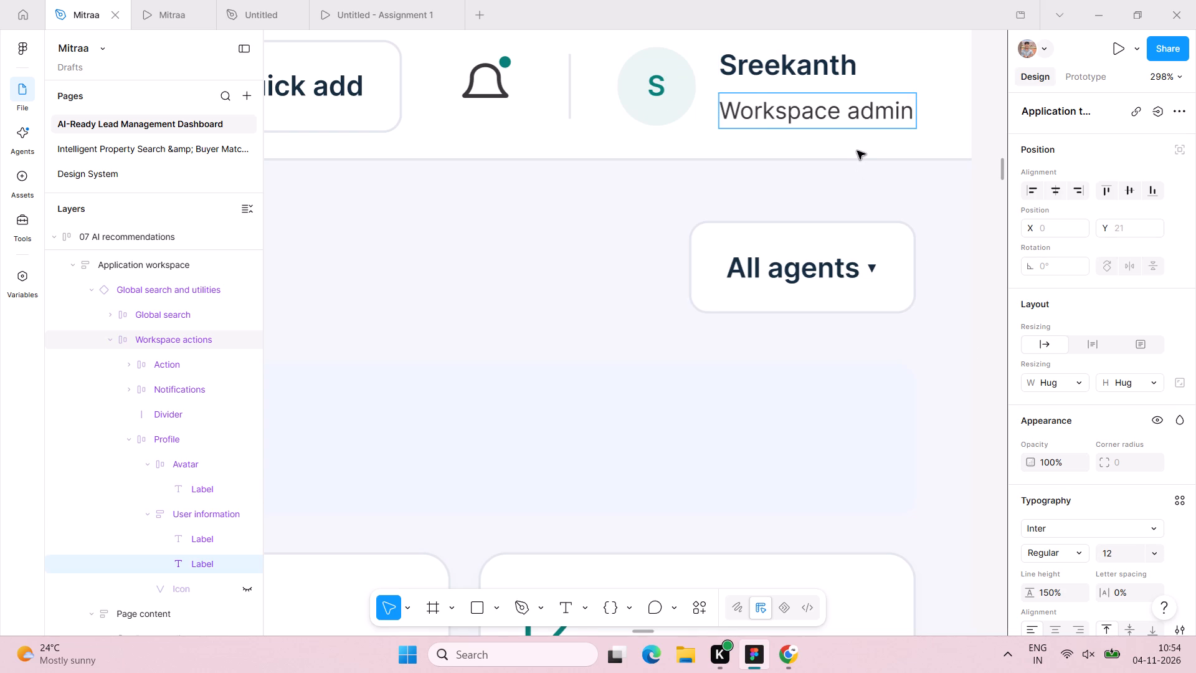
{"action": "left_click", "coordinate": [857, 151]}
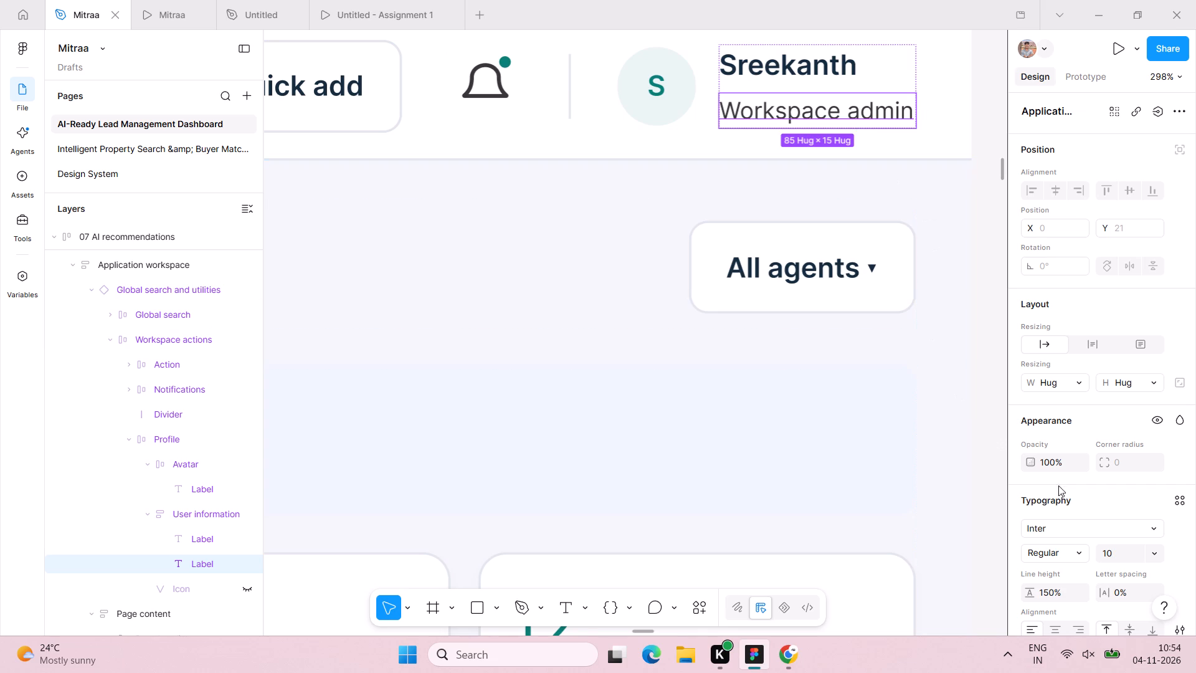
{"action": "left_click", "coordinate": [1108, 551]}
{"action": "type", "text": "12"}
{"action": "key", "text": "Return"}
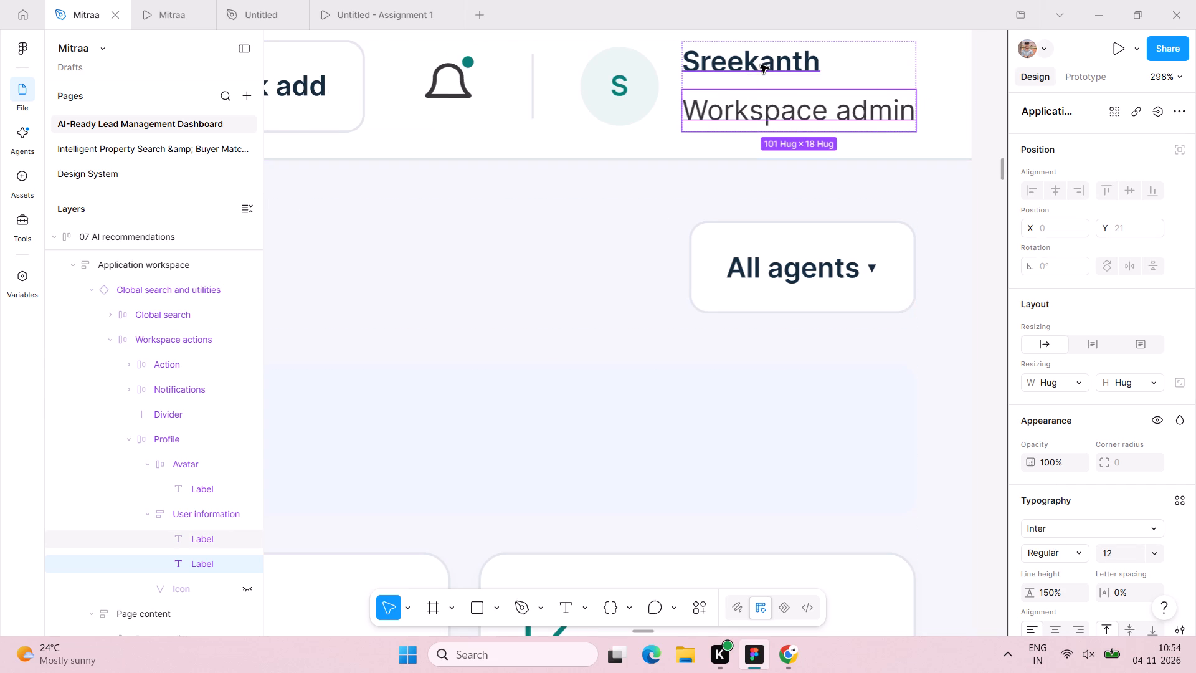
Set the font size of the profile name in the AI recommendations top bar to 14.
{"action": "left_click", "coordinate": [761, 65]}
{"action": "left_click", "coordinate": [1137, 548]}
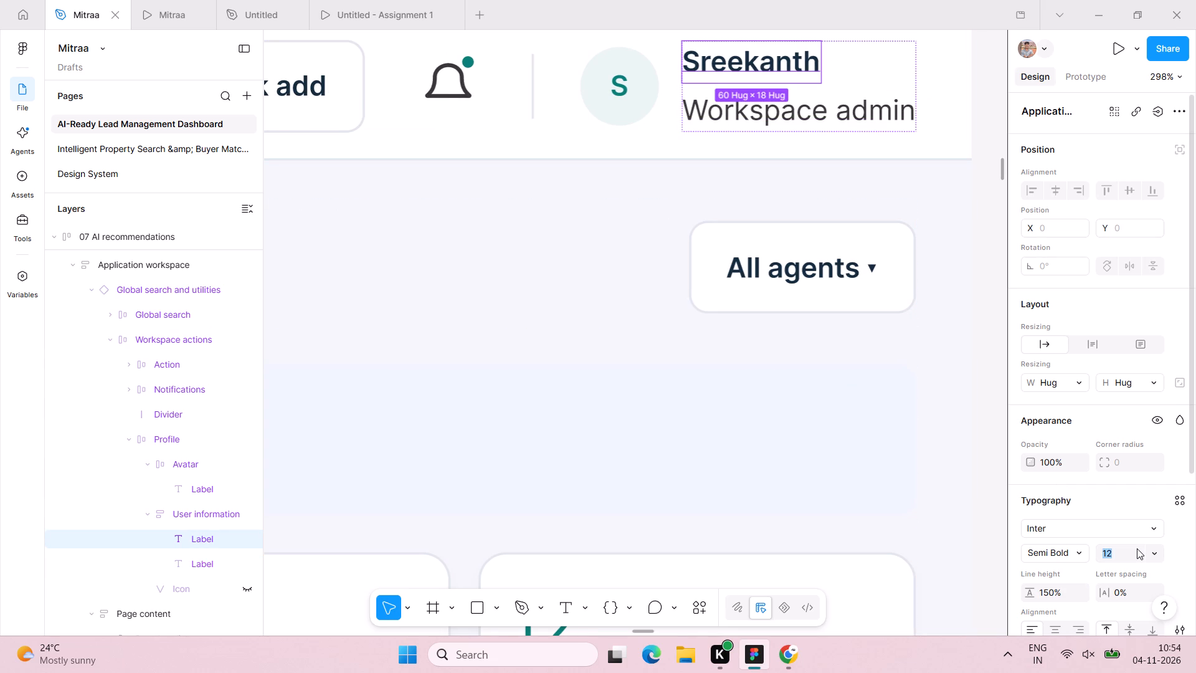
{"action": "type", "text": "14"}
{"action": "key", "text": "Return"}
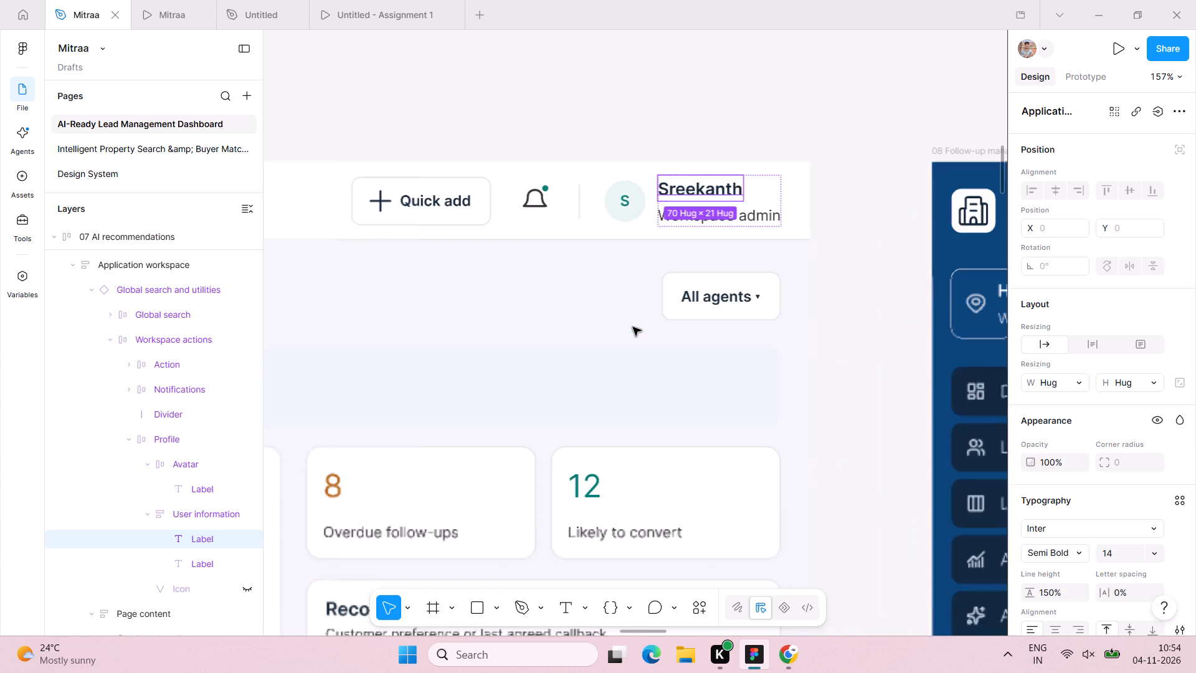
Remove the Quick add button from the AI recommendations top bar.
{"action": "scroll", "coordinate": [633, 327], "scroll_direction": "right", "scroll_amount": 3}
{"action": "left_click", "coordinate": [719, 201]}
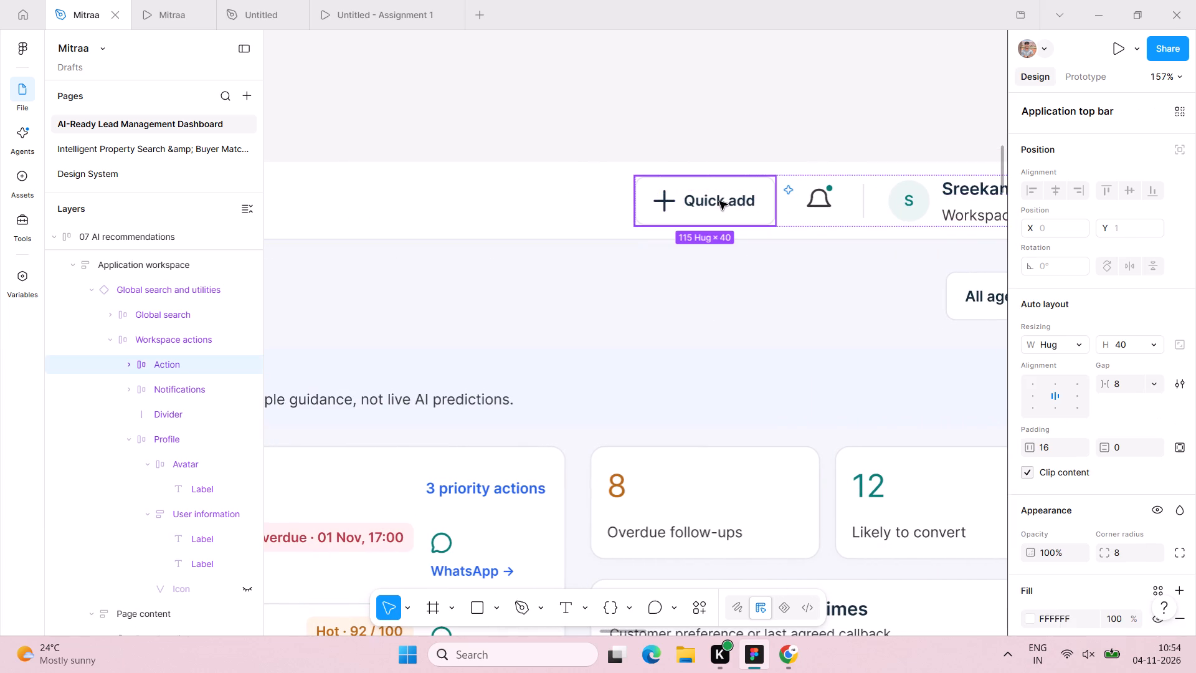
{"action": "key", "text": "BackSpace"}
Remove the ⌘ K shortcut hint from the AI recommendations search field.
{"action": "scroll", "coordinate": [719, 201], "scroll_direction": "right", "scroll_amount": 4}
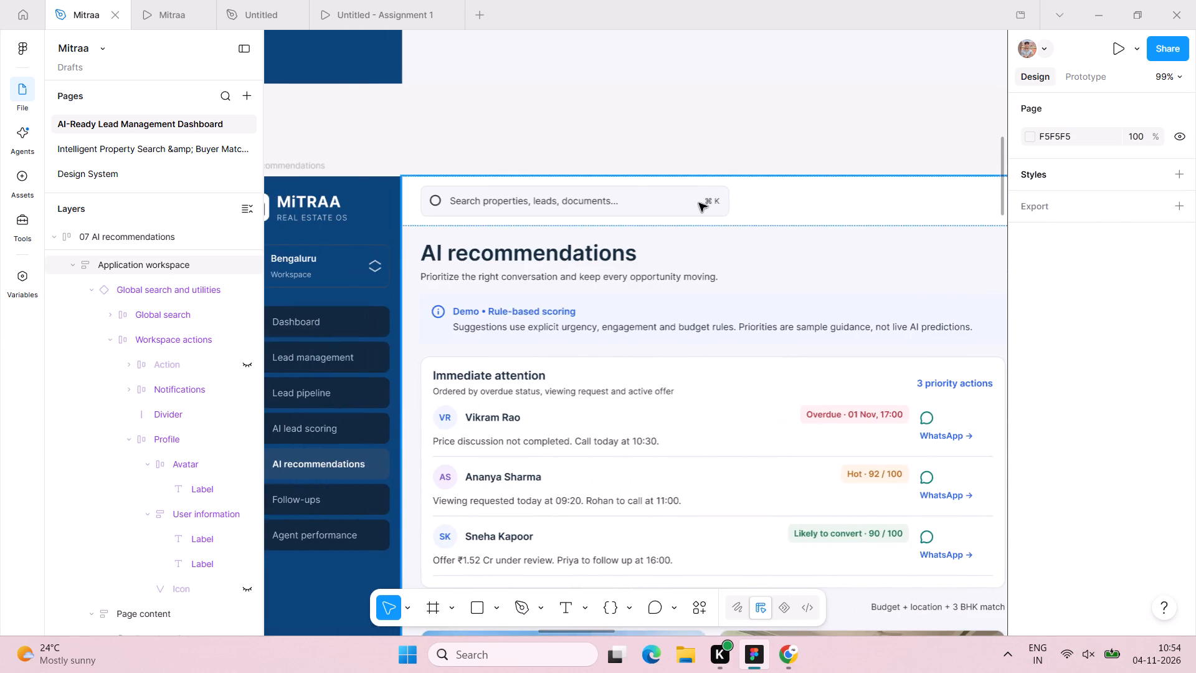
{"action": "triple_click", "coordinate": [720, 201]}
{"action": "left_click", "coordinate": [720, 201]}
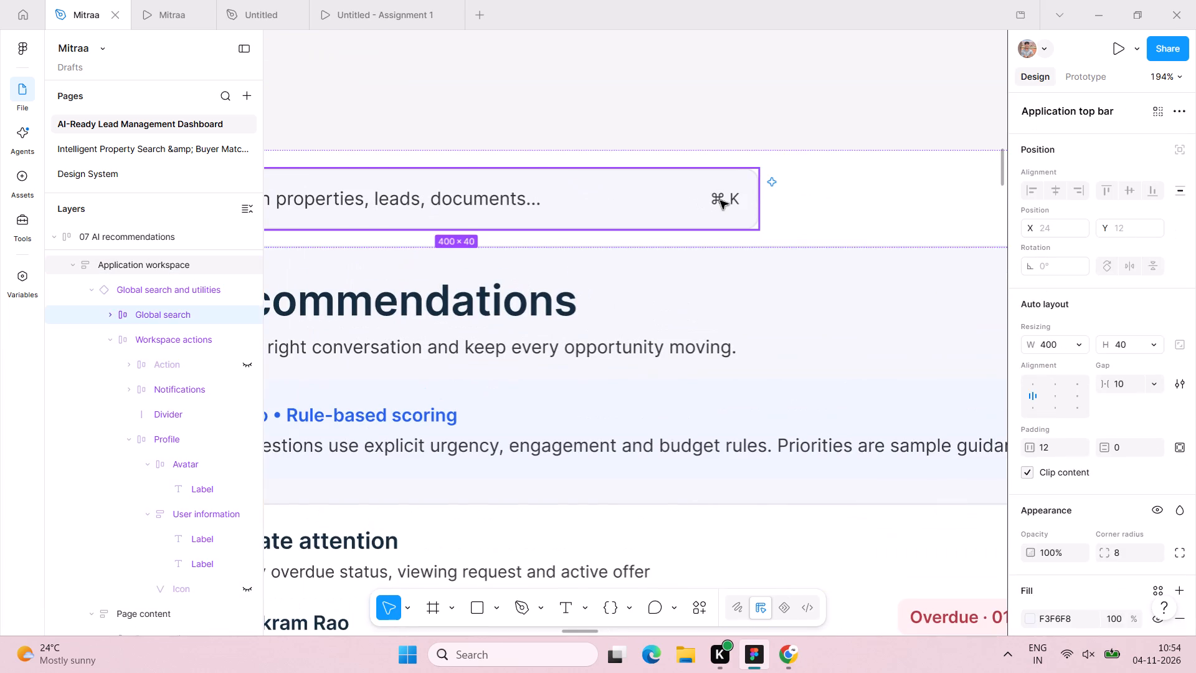
{"action": "double_click", "coordinate": [720, 201]}
{"action": "key", "text": "ctrl+z"}
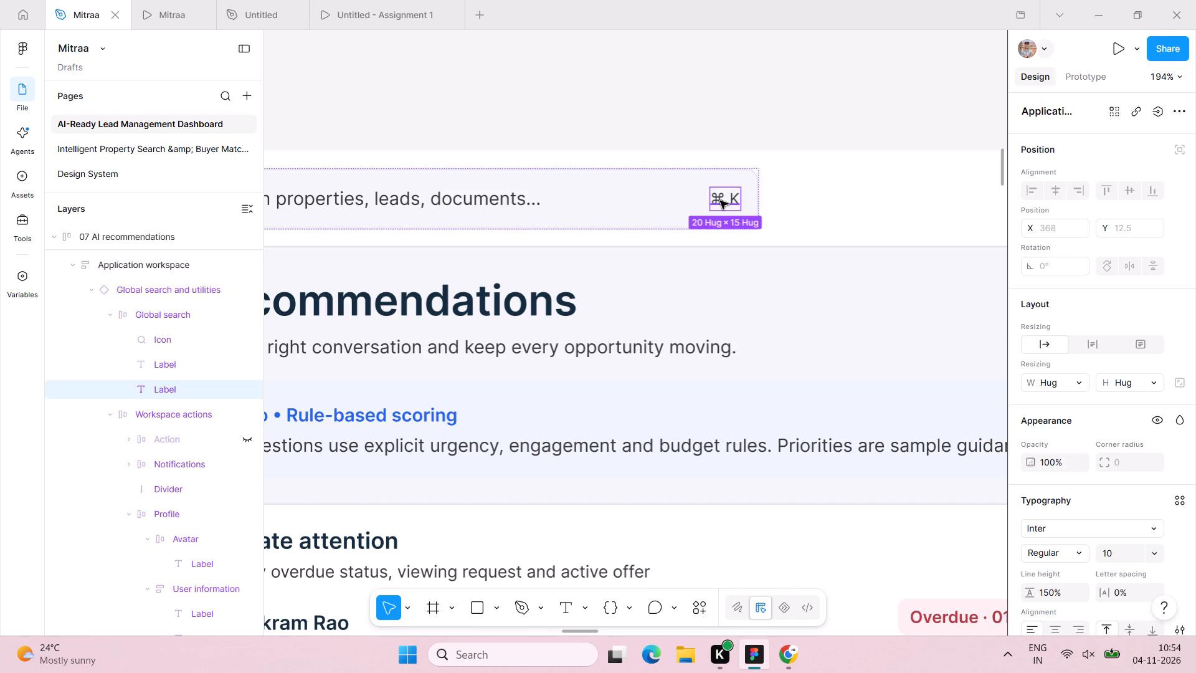
{"action": "key", "text": "BackSpace"}
Set the fill colour of the search field's placeholder text to 424242.
{"action": "scroll", "coordinate": [720, 201], "scroll_direction": "right", "scroll_amount": 2}
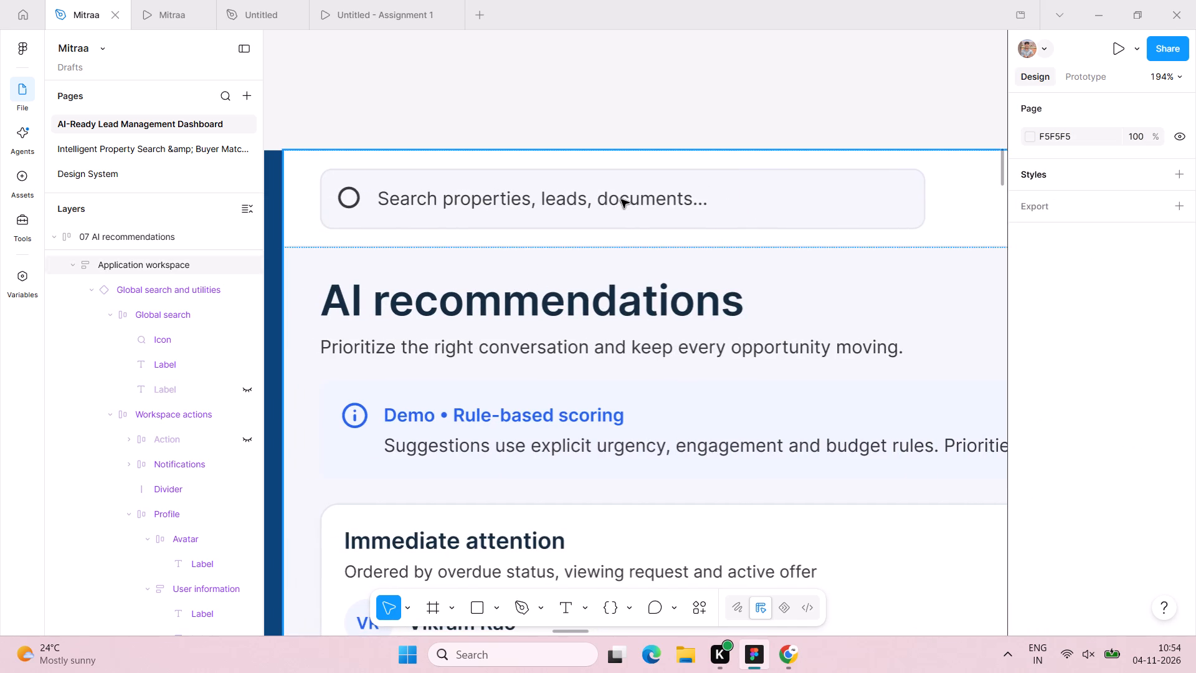
{"action": "triple_click", "coordinate": [621, 199]}
{"action": "triple_click", "coordinate": [621, 199]}
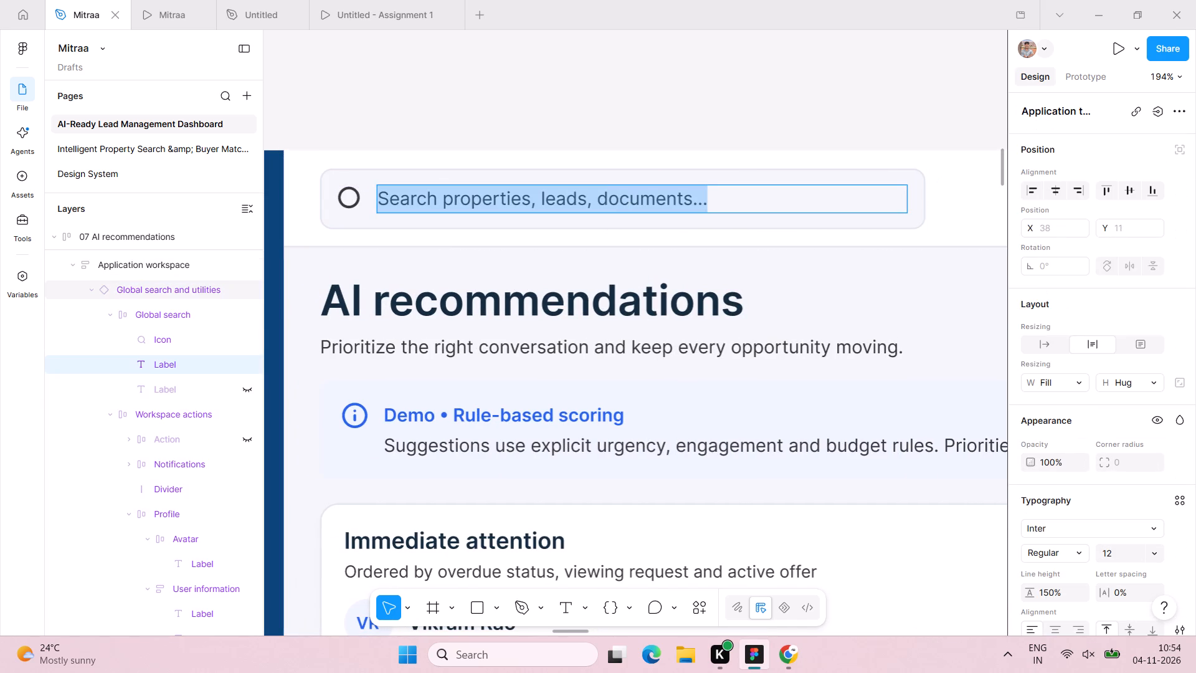
{"action": "left_click", "coordinate": [794, 280]}
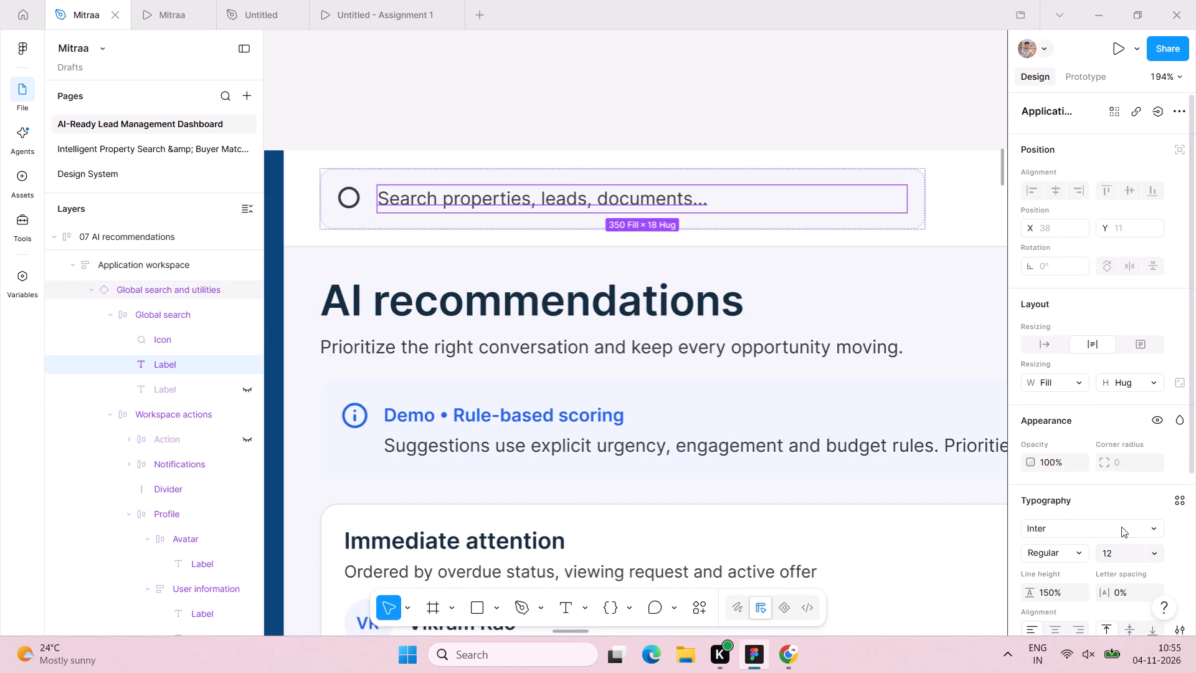
{"action": "scroll", "coordinate": [1105, 520], "scroll_direction": "down", "scroll_amount": 6}
{"action": "left_click", "coordinate": [1079, 470]}
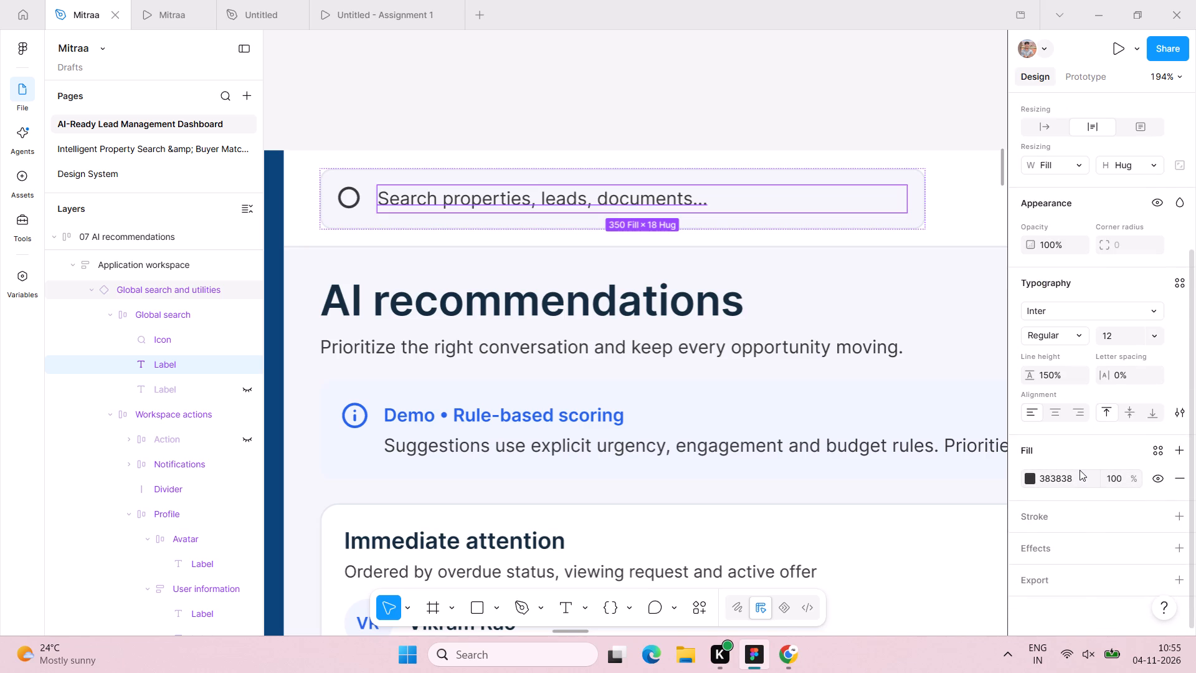
{"action": "left_click", "coordinate": [1073, 476]}
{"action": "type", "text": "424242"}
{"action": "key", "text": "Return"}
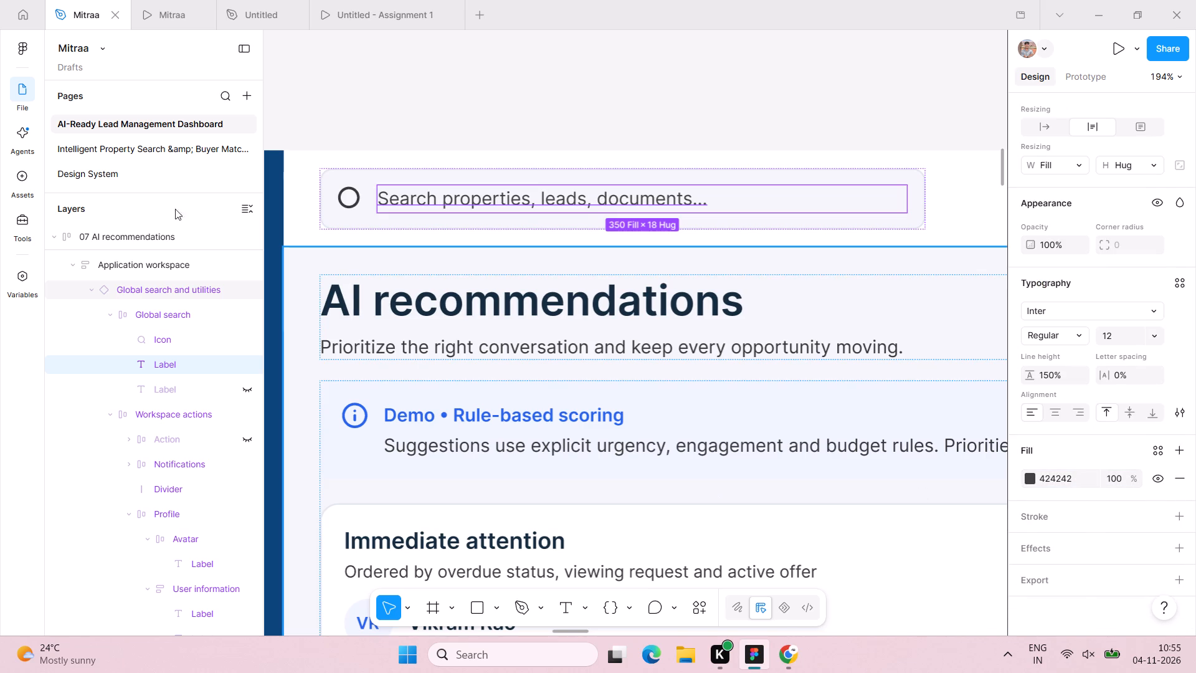
Set the search icon's stroke position to Outside and its weight to 1.
{"action": "left_click", "coordinate": [346, 199]}
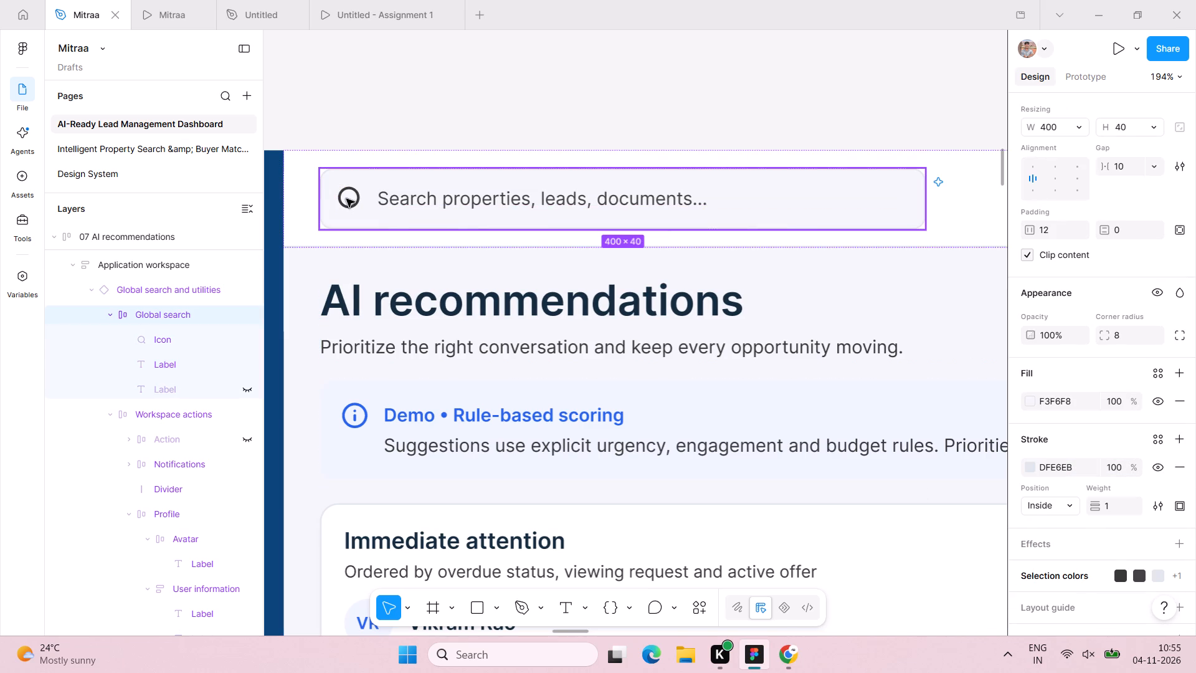
{"action": "double_click", "coordinate": [354, 198]}
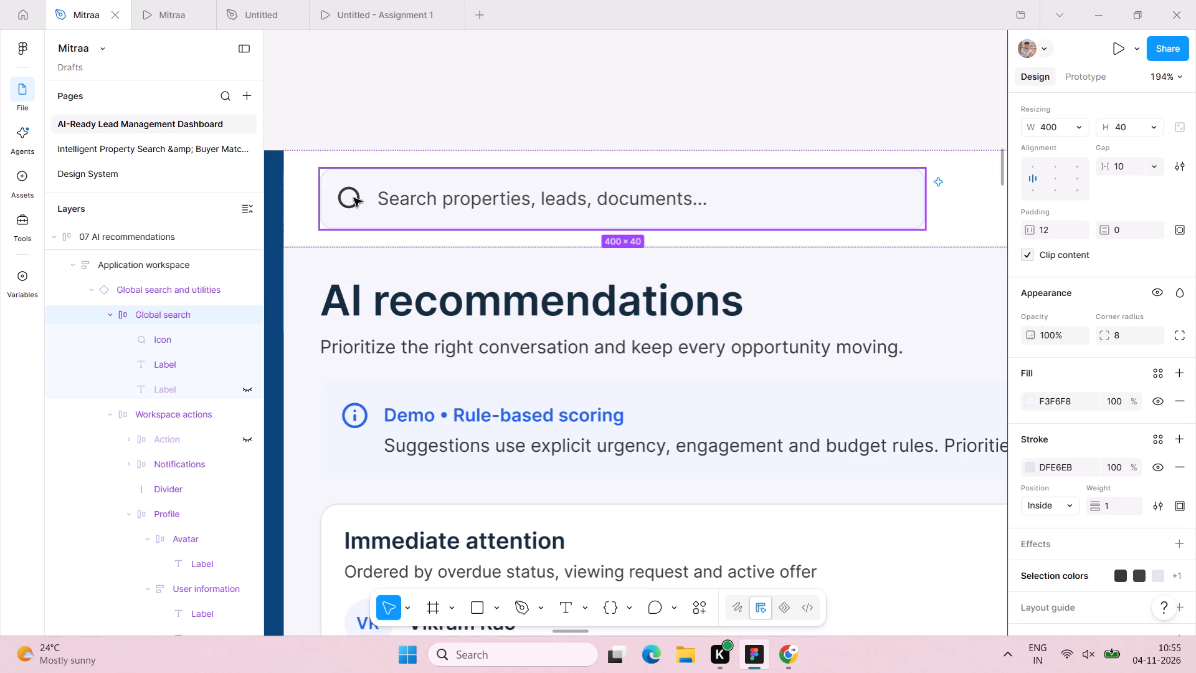
{"action": "double_click", "coordinate": [354, 198]}
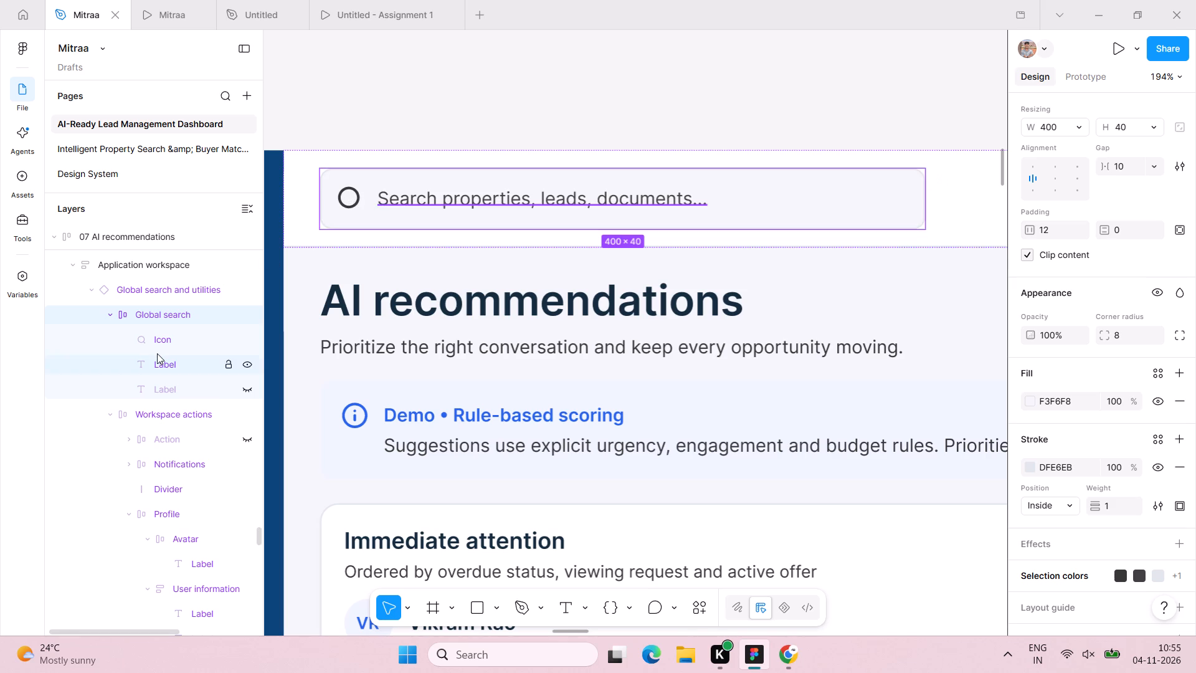
{"action": "double_click", "coordinate": [351, 196]}
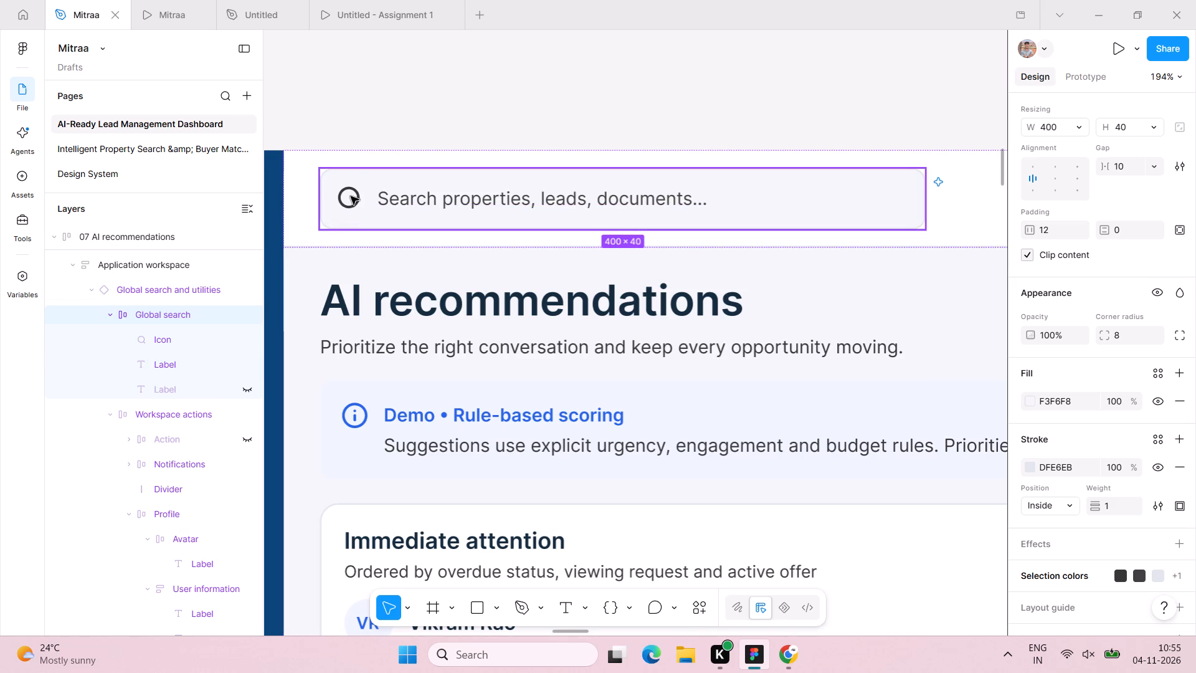
{"action": "double_click", "coordinate": [351, 196]}
{"action": "double_click", "coordinate": [351, 196]}
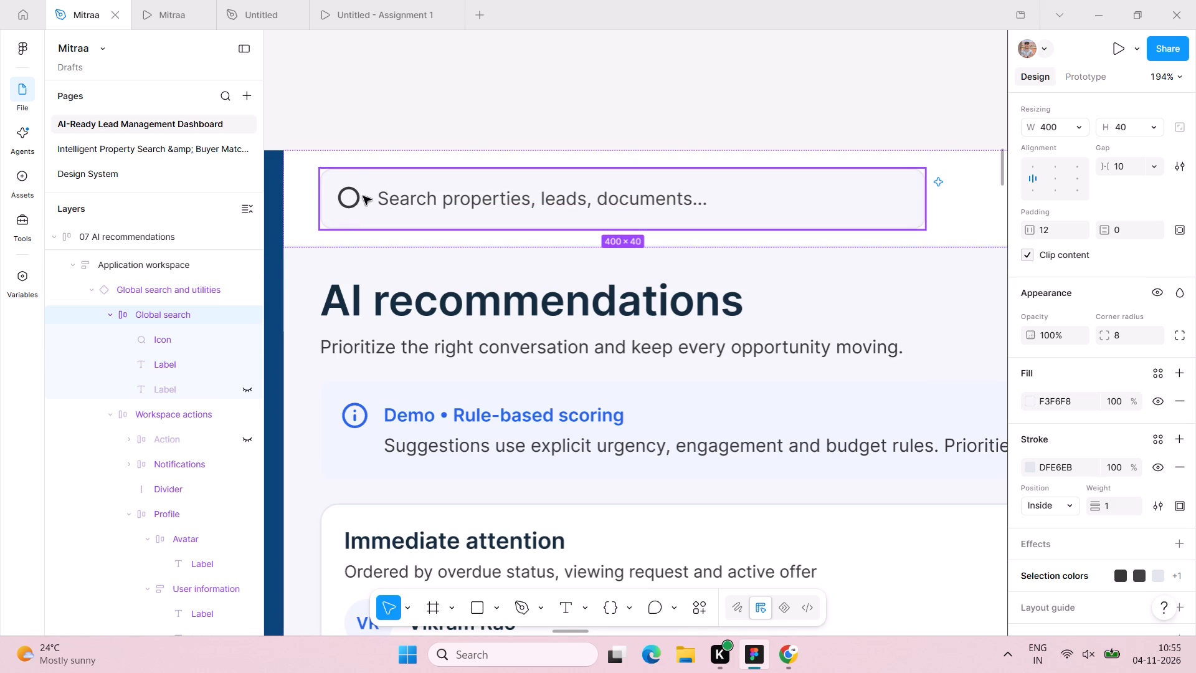
{"action": "left_click", "coordinate": [360, 206]}
{"action": "double_click", "coordinate": [407, 194]}
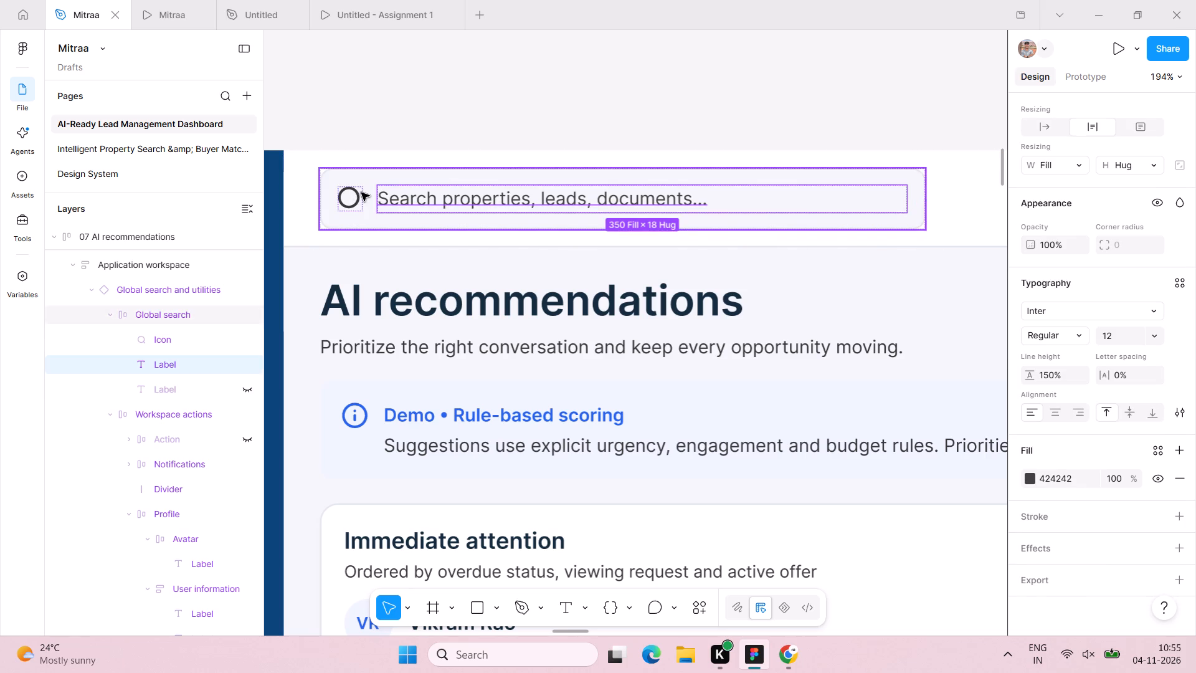
{"action": "left_click", "coordinate": [360, 193]}
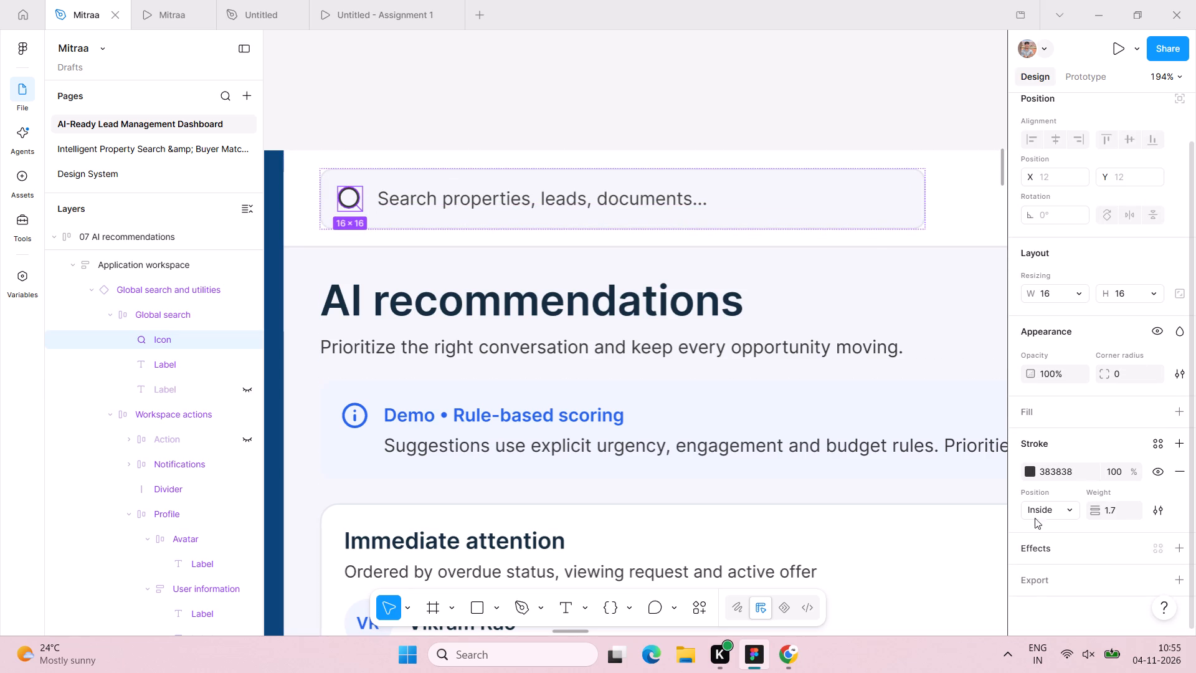
{"action": "left_click", "coordinate": [1070, 508]}
{"action": "left_click", "coordinate": [1065, 529]}
{"action": "left_click", "coordinate": [1118, 511]}
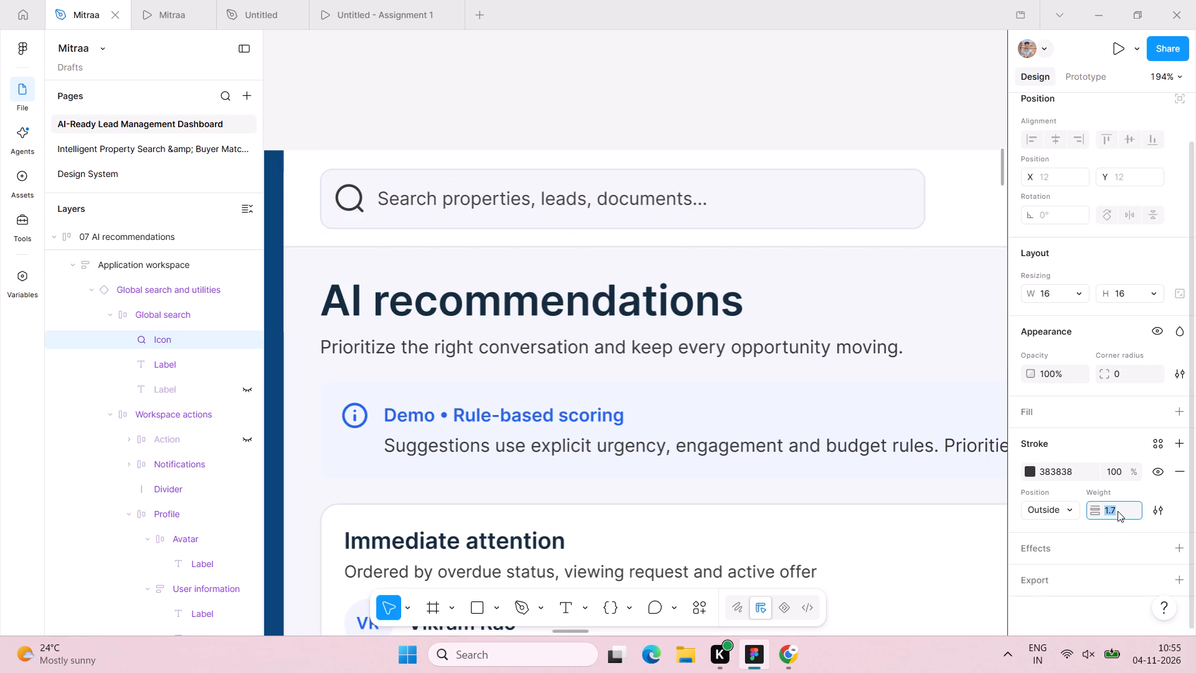
{"action": "key", "text": "1"}
{"action": "key", "text": "Return"}
Set the font size of the MiTRAA wordmark in the AI recommendations sidebar to 24.
{"action": "scroll", "coordinate": [528, 318], "scroll_direction": "right", "scroll_amount": 1}
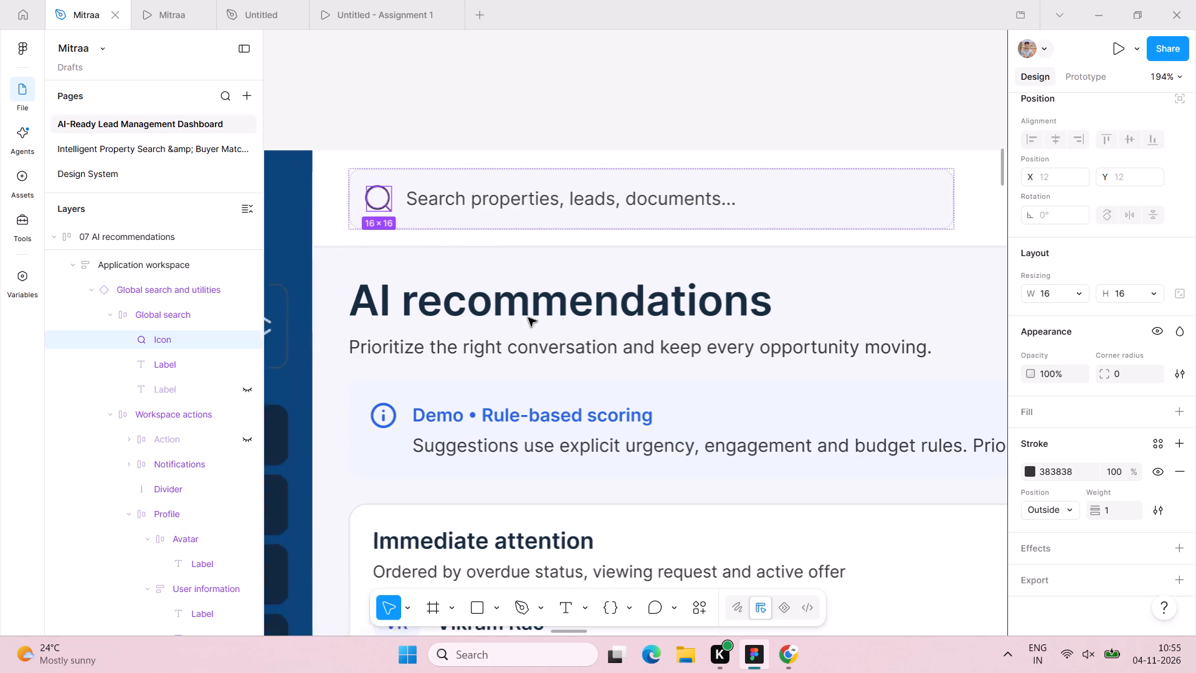
{"action": "scroll", "coordinate": [528, 318], "scroll_direction": "right", "scroll_amount": 3}
{"action": "triple_click", "coordinate": [609, 202]}
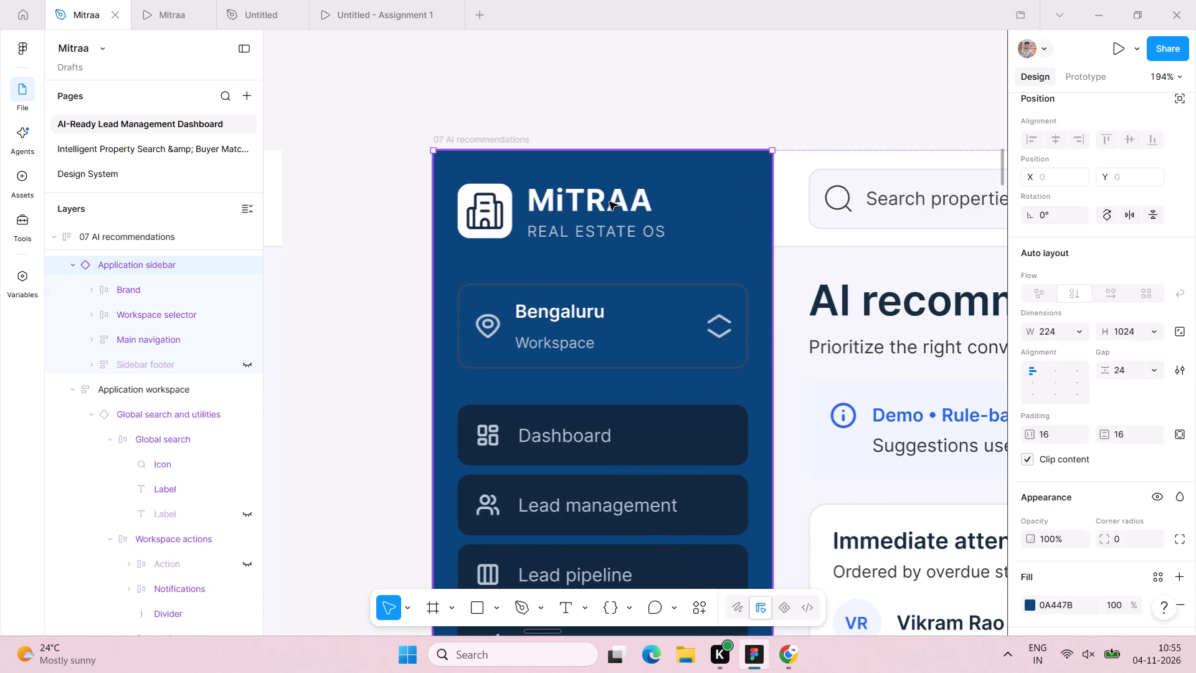
{"action": "double_click", "coordinate": [609, 202]}
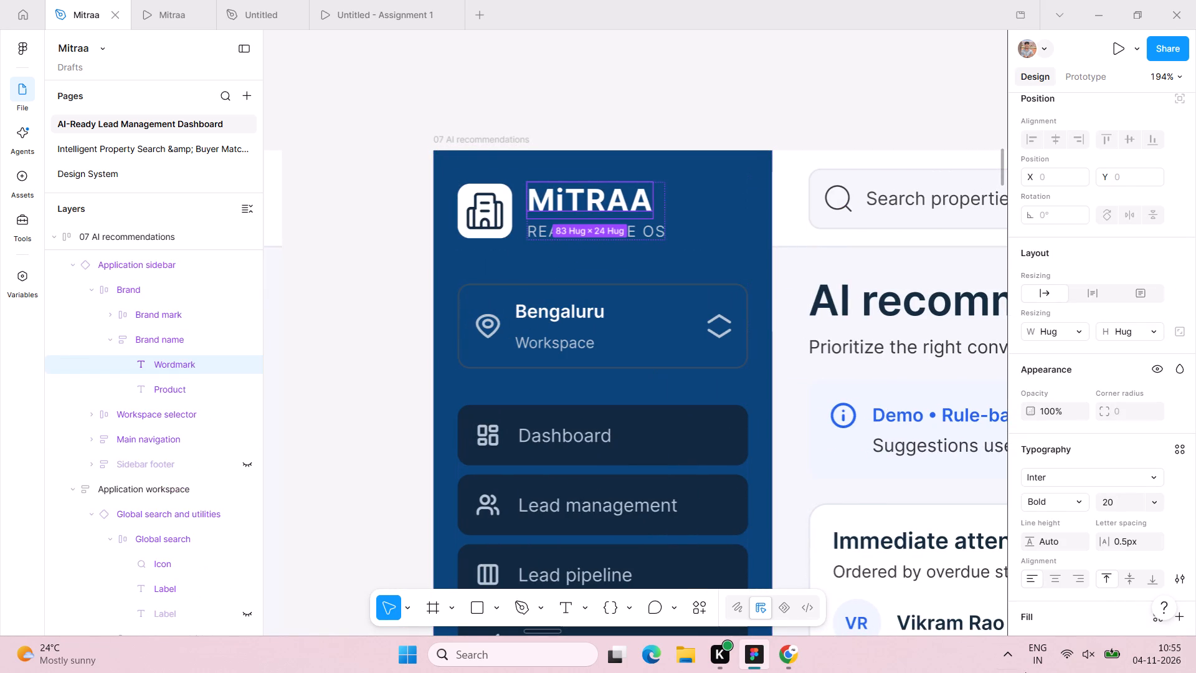
{"action": "left_click", "coordinate": [1118, 510]}
{"action": "type", "text": "24"}
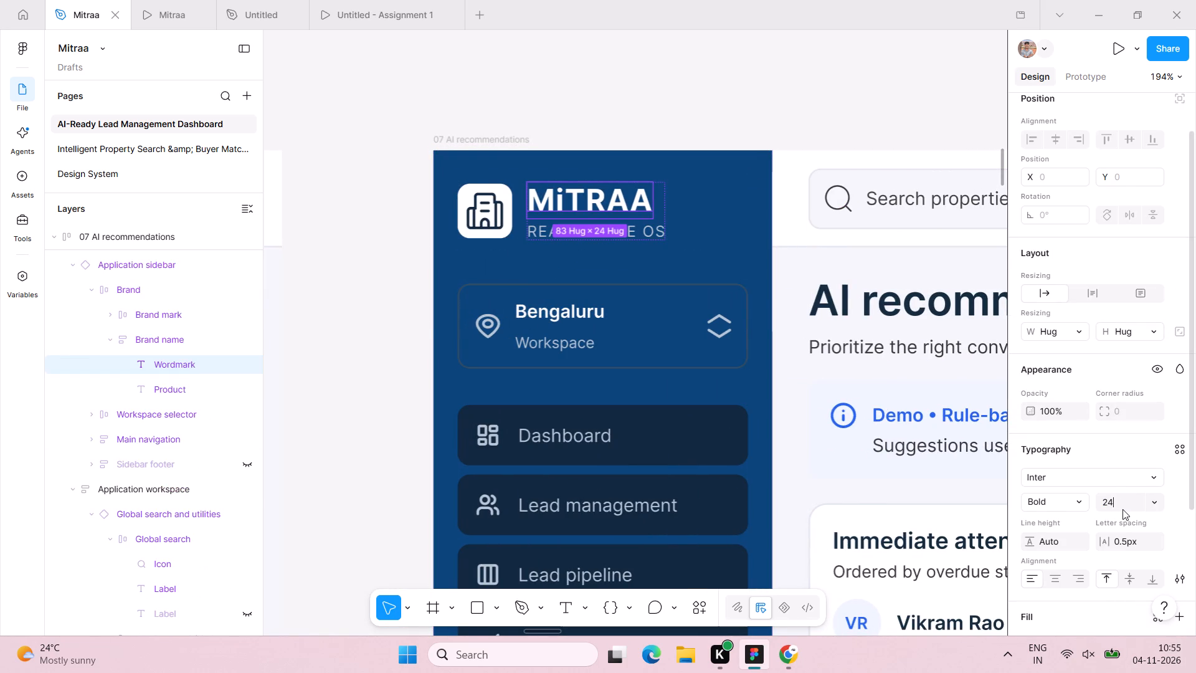
{"action": "key", "text": "Return"}
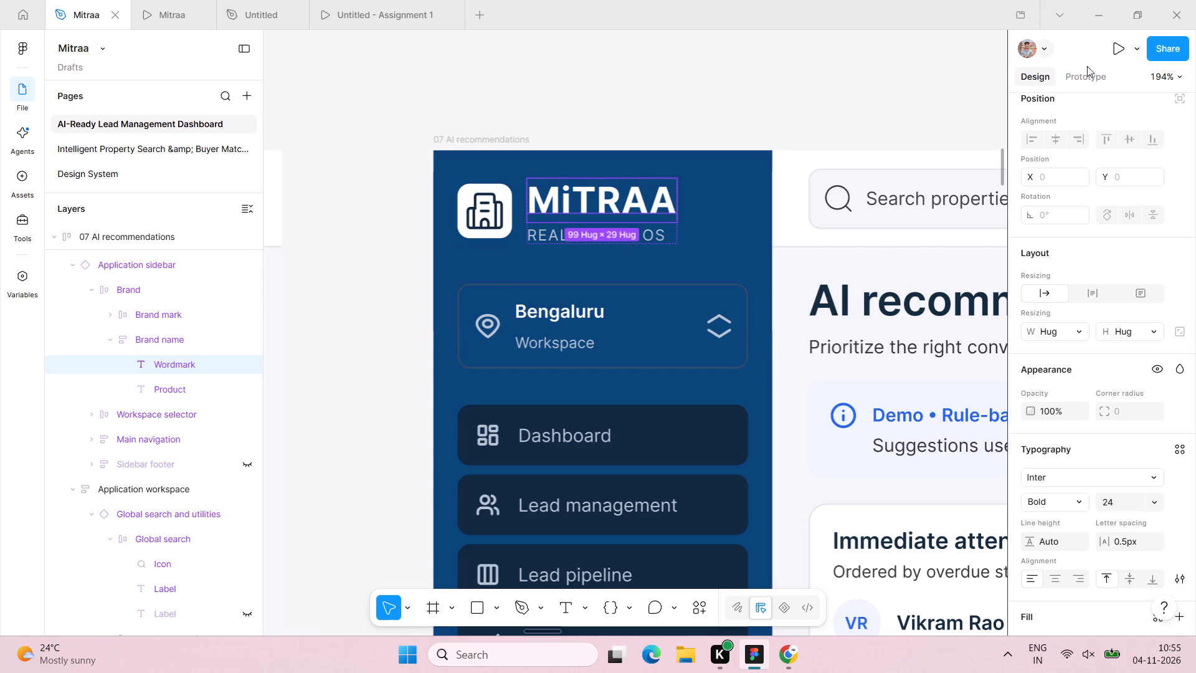
Set the font size of the REAL ESTATE OS line under the sidebar wordmark to 12.
{"action": "left_click", "coordinate": [670, 239]}
{"action": "double_click", "coordinate": [653, 234]}
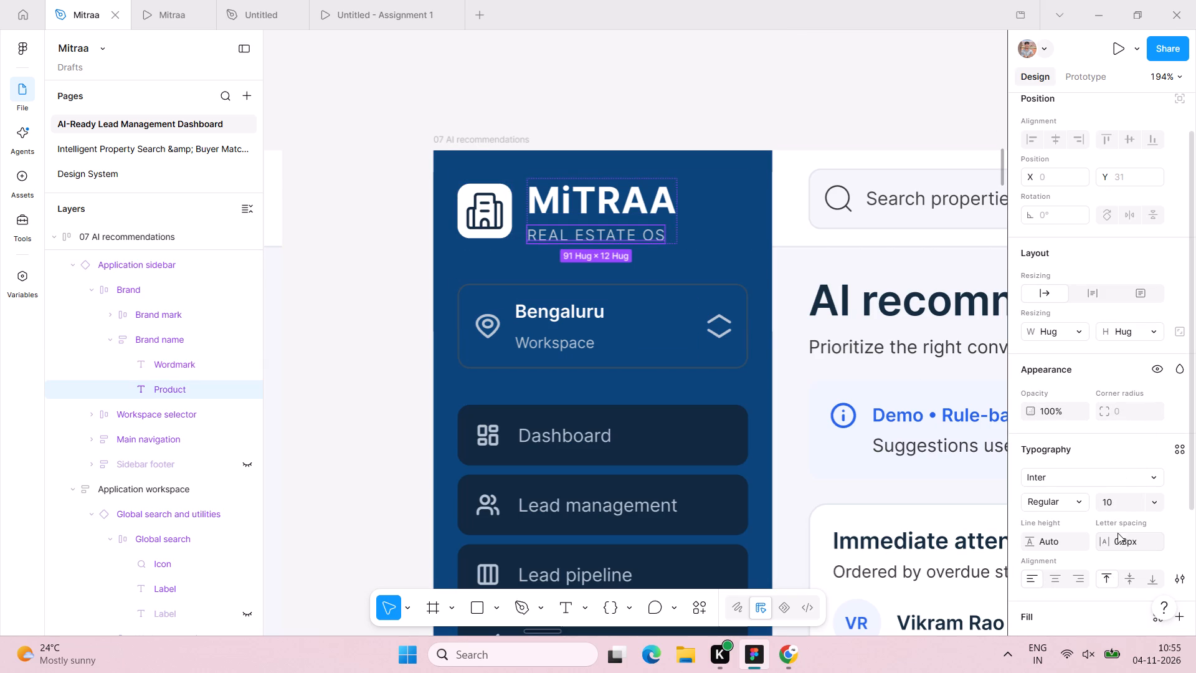
{"action": "left_click", "coordinate": [1124, 501]}
{"action": "type", "text": "12"}
{"action": "key", "text": "Return"}
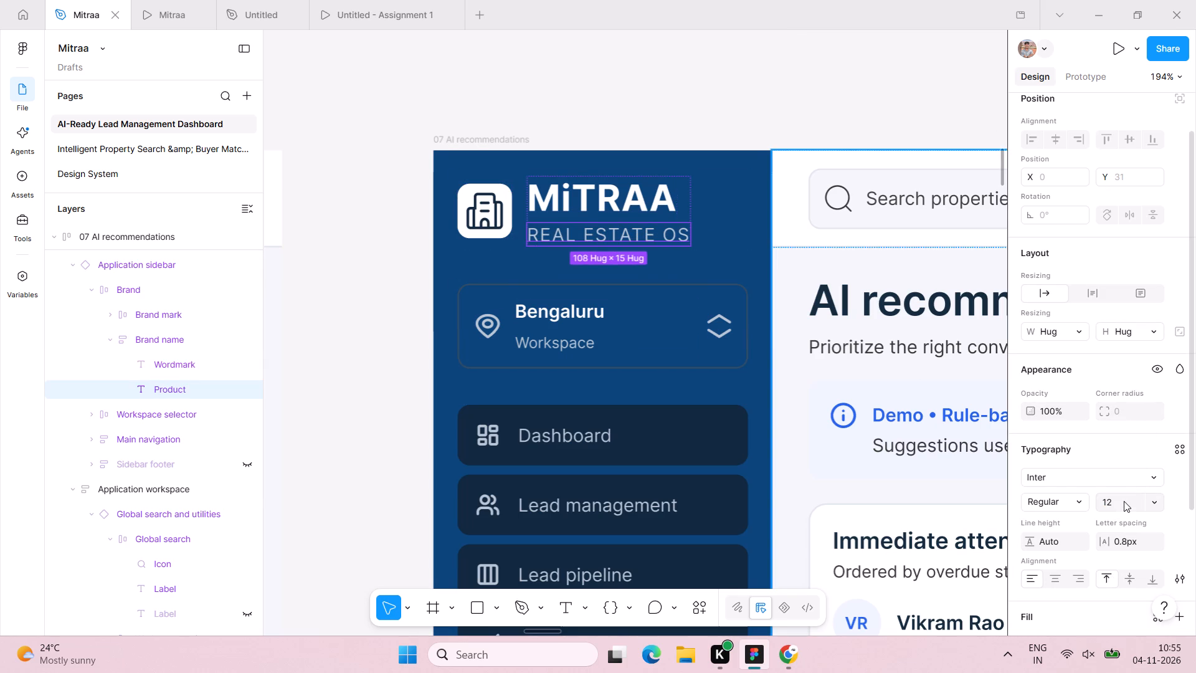
Change the workspace name in the AI recommendations sidebar to Hyderabad.
{"action": "triple_click", "coordinate": [577, 308]}
{"action": "double_click", "coordinate": [577, 308]}
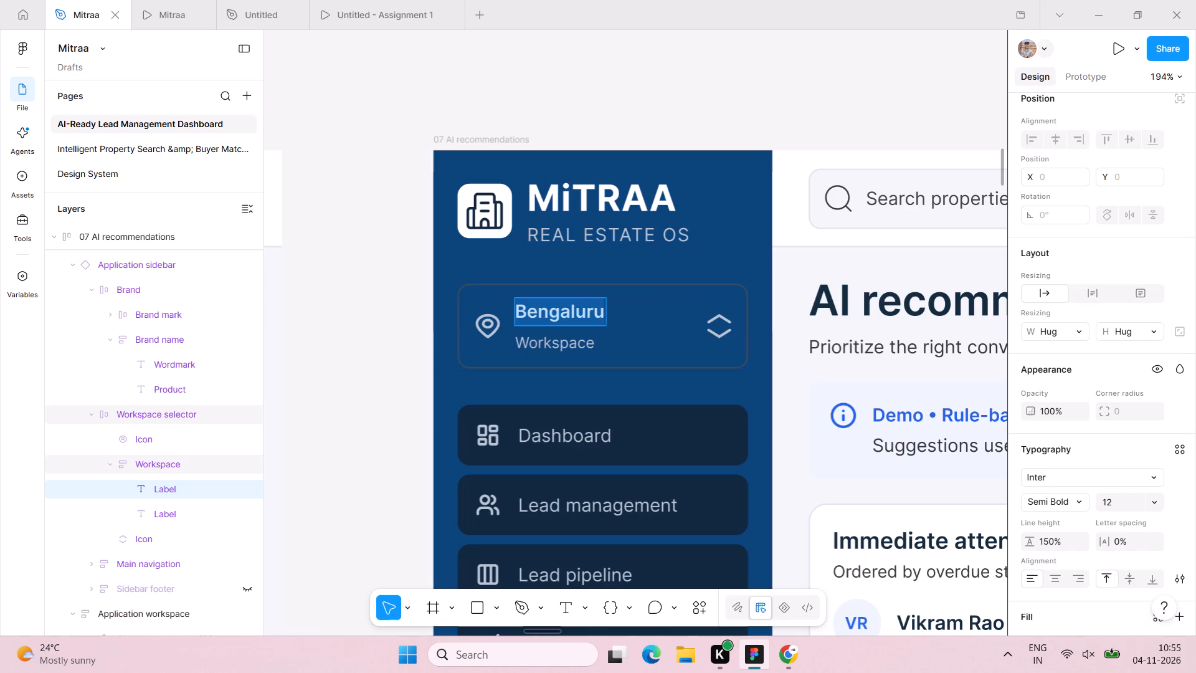
{"action": "double_click", "coordinate": [579, 307]}
{"action": "type", "text": "Hydera"}
{"action": "key", "text": "space"}
{"action": "type", "text": "b"}
{"action": "key", "text": "BackSpace"}
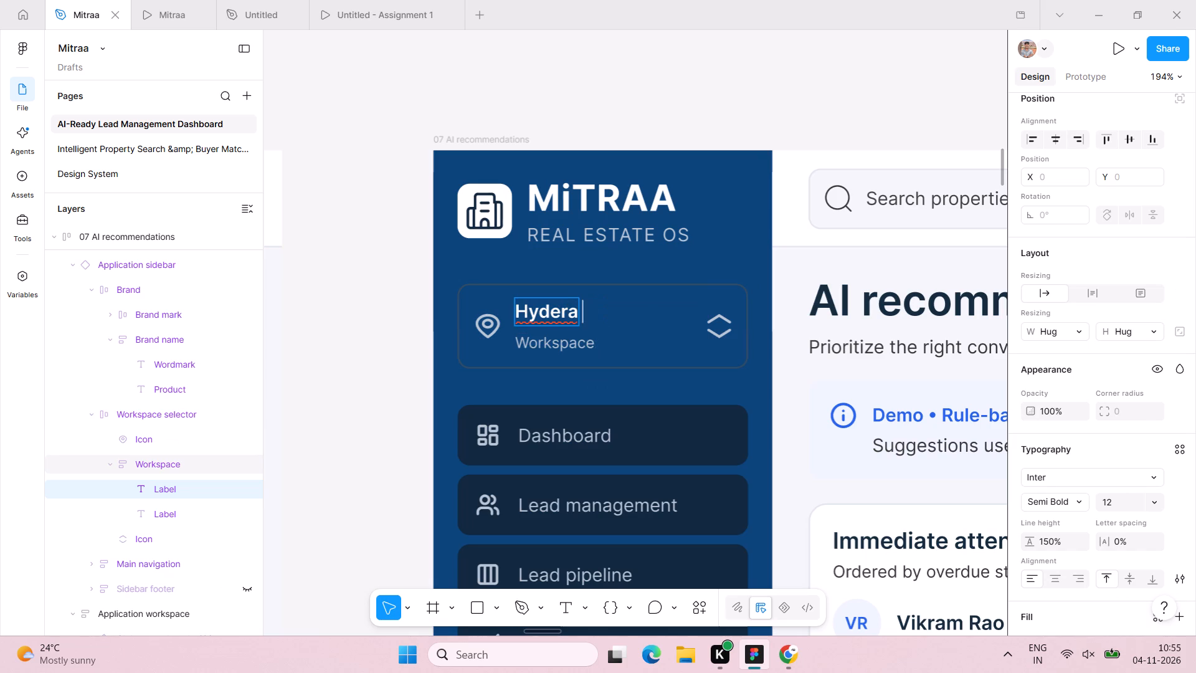
{"action": "key", "text": "BackSpace"}
{"action": "type", "text": "bad"}
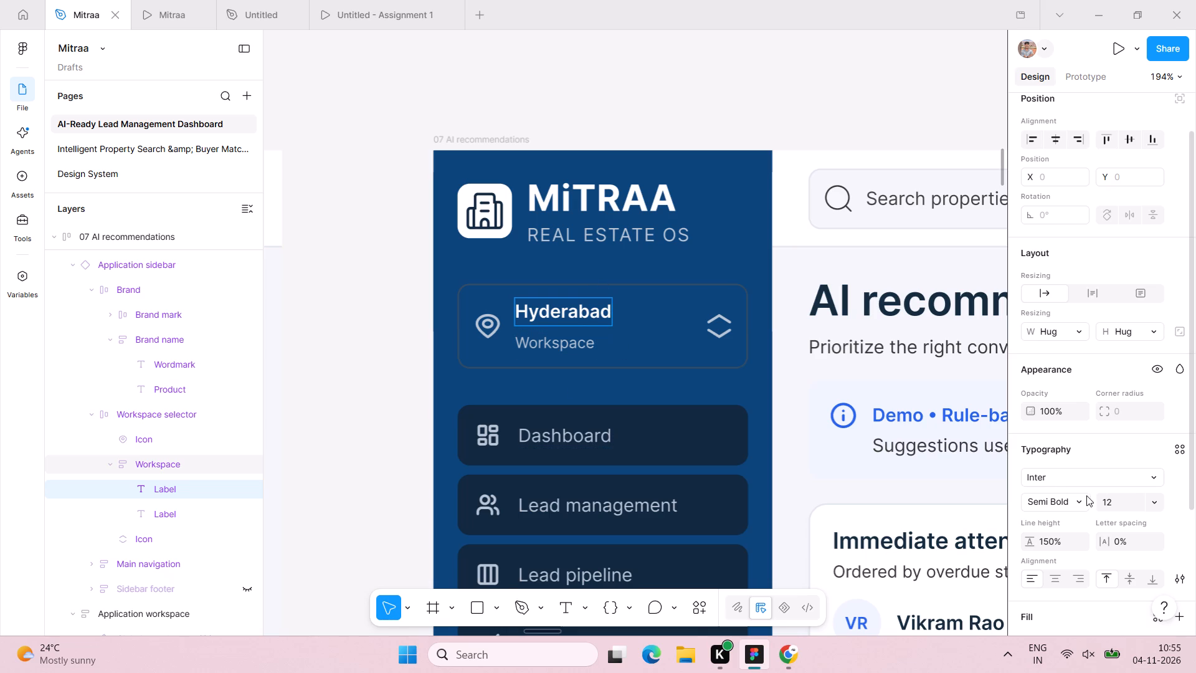
{"action": "left_click", "coordinate": [629, 329]}
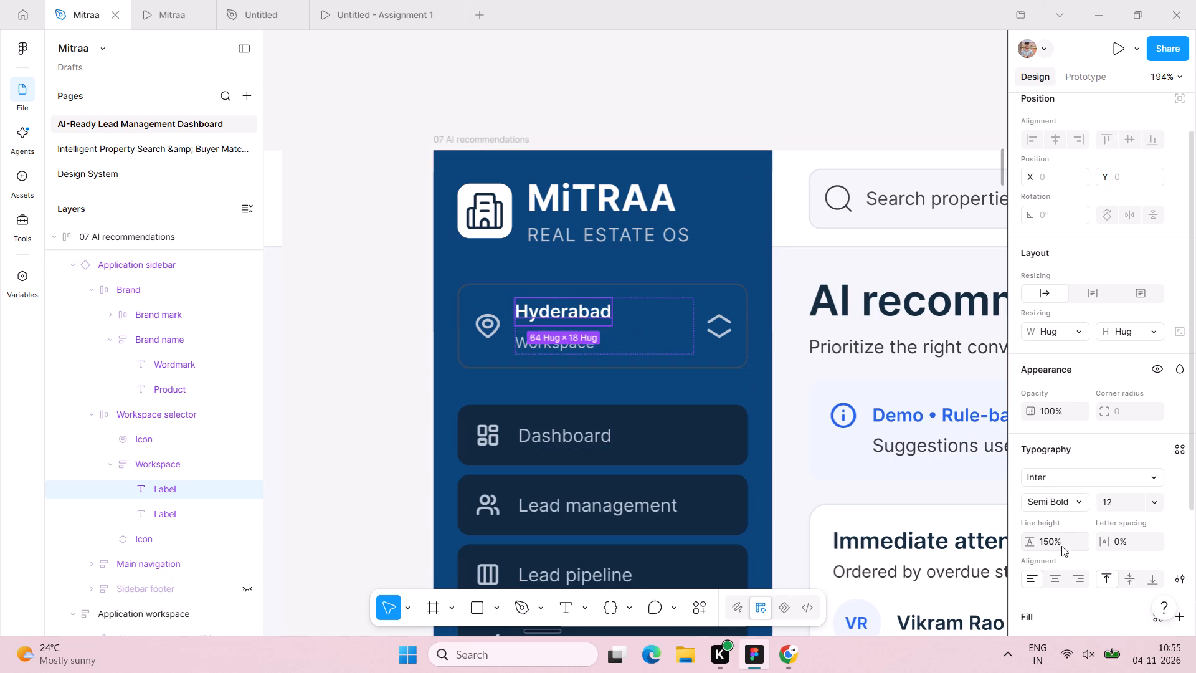
Set the font size of the Hyderabad label in the workspace selector to 14.
{"action": "left_click", "coordinate": [1113, 496]}
{"action": "type", "text": "14"}
{"action": "key", "text": "Return"}
Set the font size of the Workspace caption under Hyderabad to 12.
{"action": "double_click", "coordinate": [602, 346]}
{"action": "double_click", "coordinate": [586, 344]}
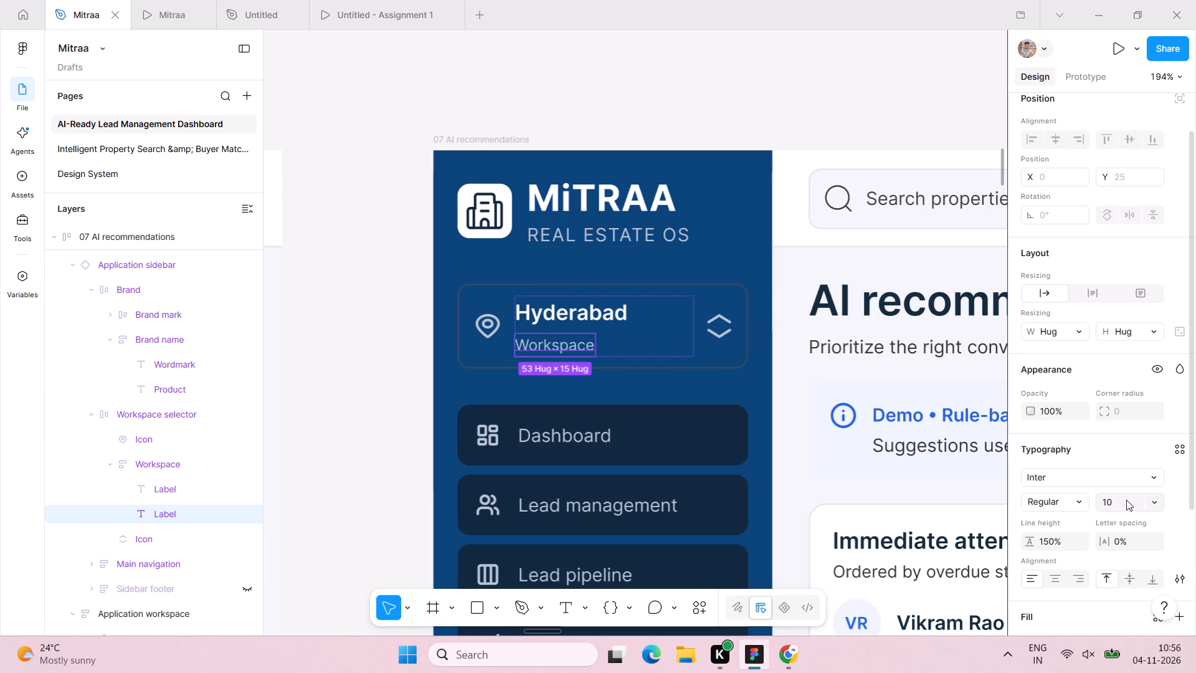
{"action": "left_click", "coordinate": [1125, 500]}
{"action": "type", "text": "12"}
{"action": "key", "text": "Return"}
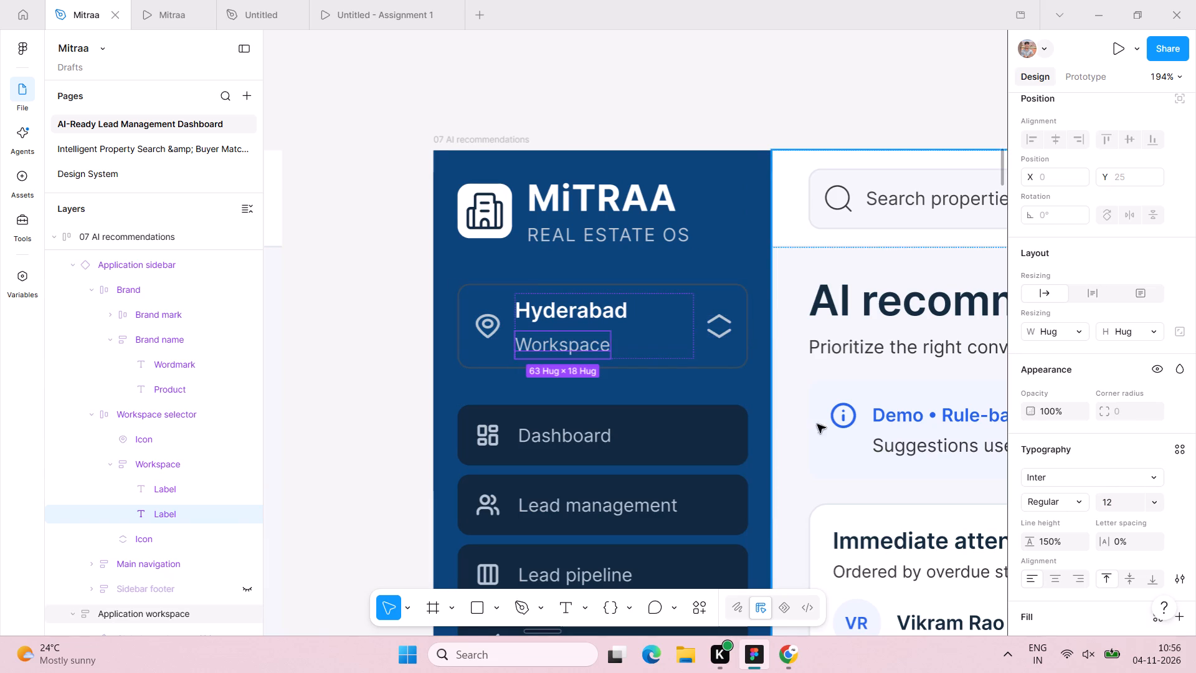
Set the workspace selector's stroke to colour FFFFFF, position Outside and weight 0.5.
{"action": "left_click", "coordinate": [673, 283]}
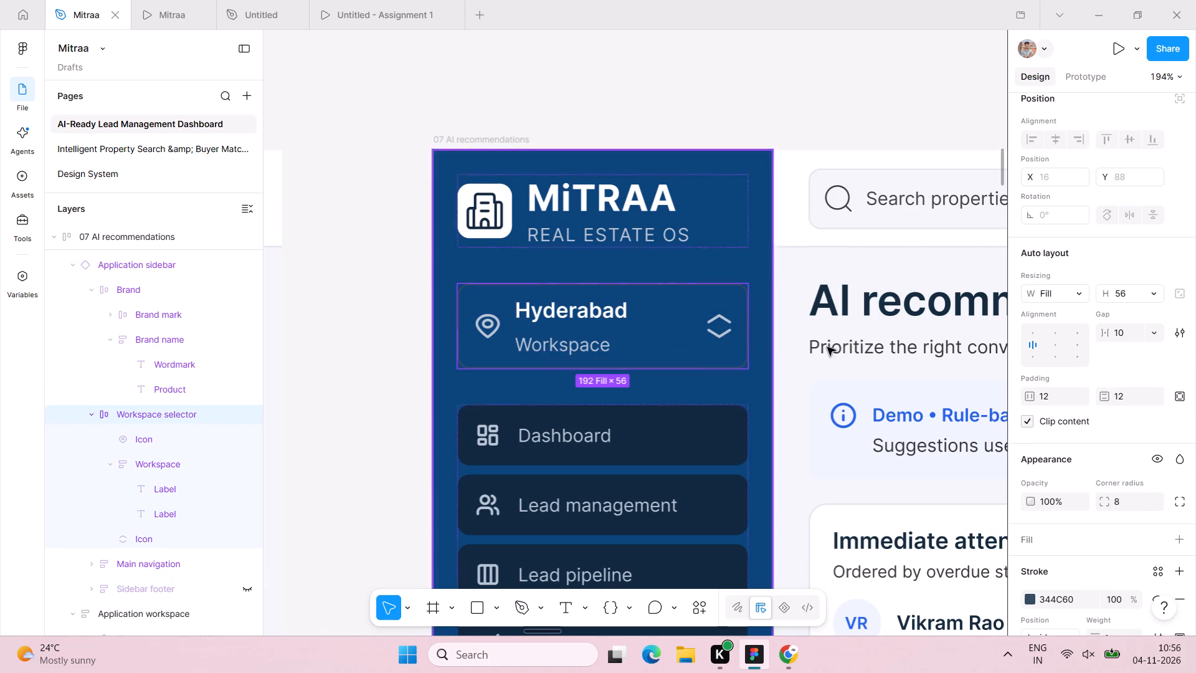
{"action": "scroll", "coordinate": [1089, 386], "scroll_direction": "down", "scroll_amount": 4}
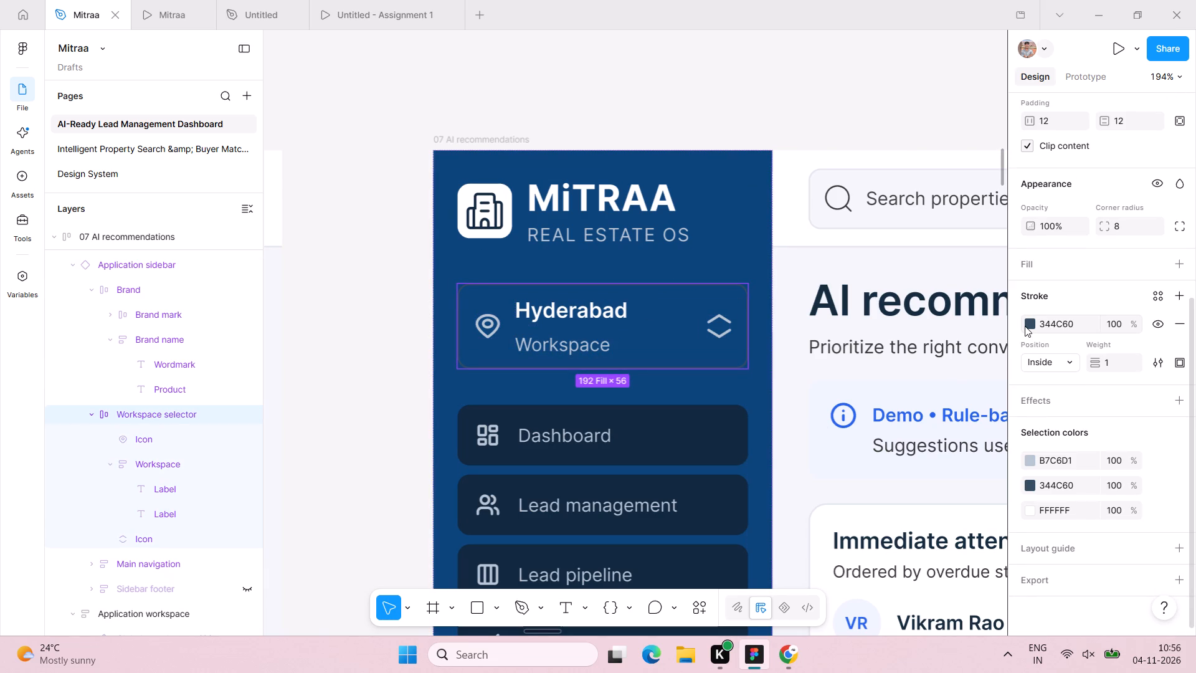
{"action": "left_click", "coordinate": [1025, 326]}
{"action": "left_click_drag", "start_coordinate": [904, 416], "coordinate": [797, 296]}
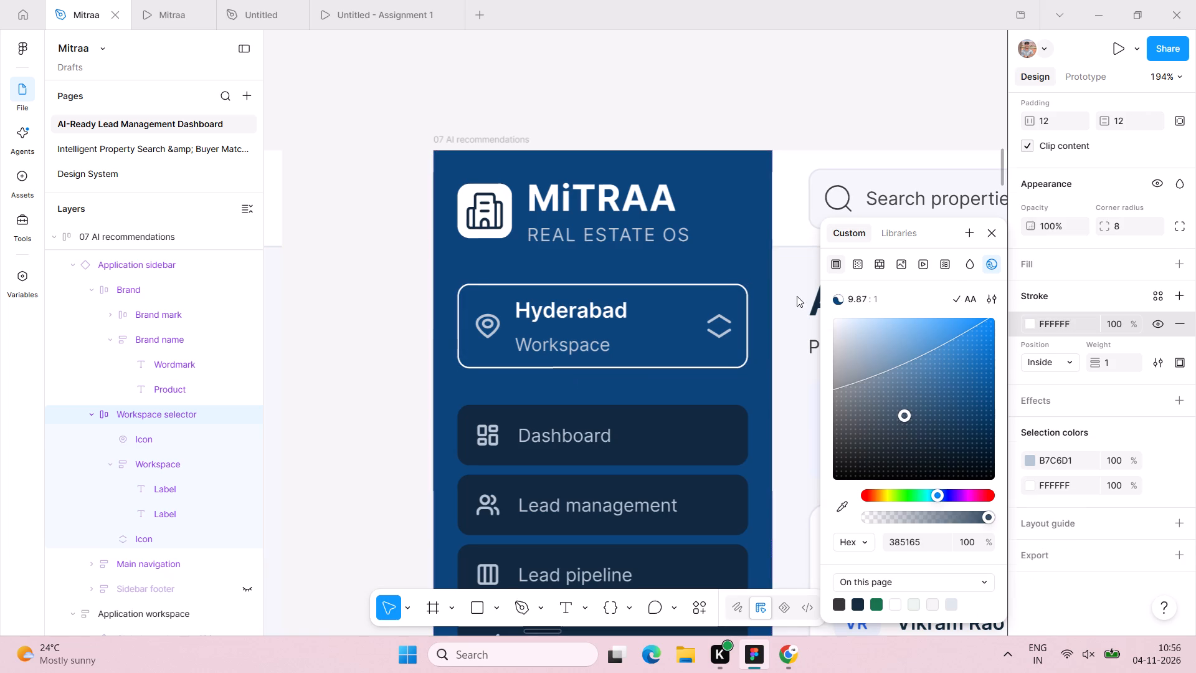
{"action": "left_click_drag", "start_coordinate": [797, 296], "coordinate": [798, 294]}
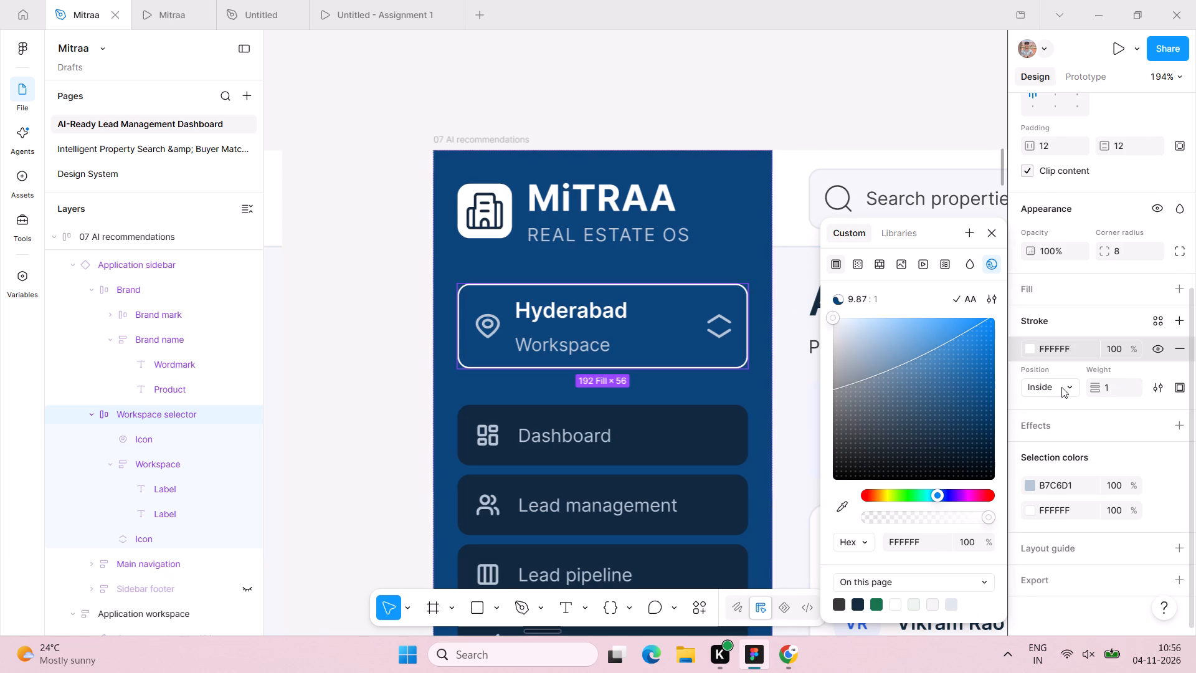
{"action": "left_click", "coordinate": [1061, 387]}
{"action": "left_click", "coordinate": [1071, 413]}
{"action": "left_click", "coordinate": [1104, 384]}
{"action": "type", "text": "0.5"}
{"action": "key", "text": "Return"}
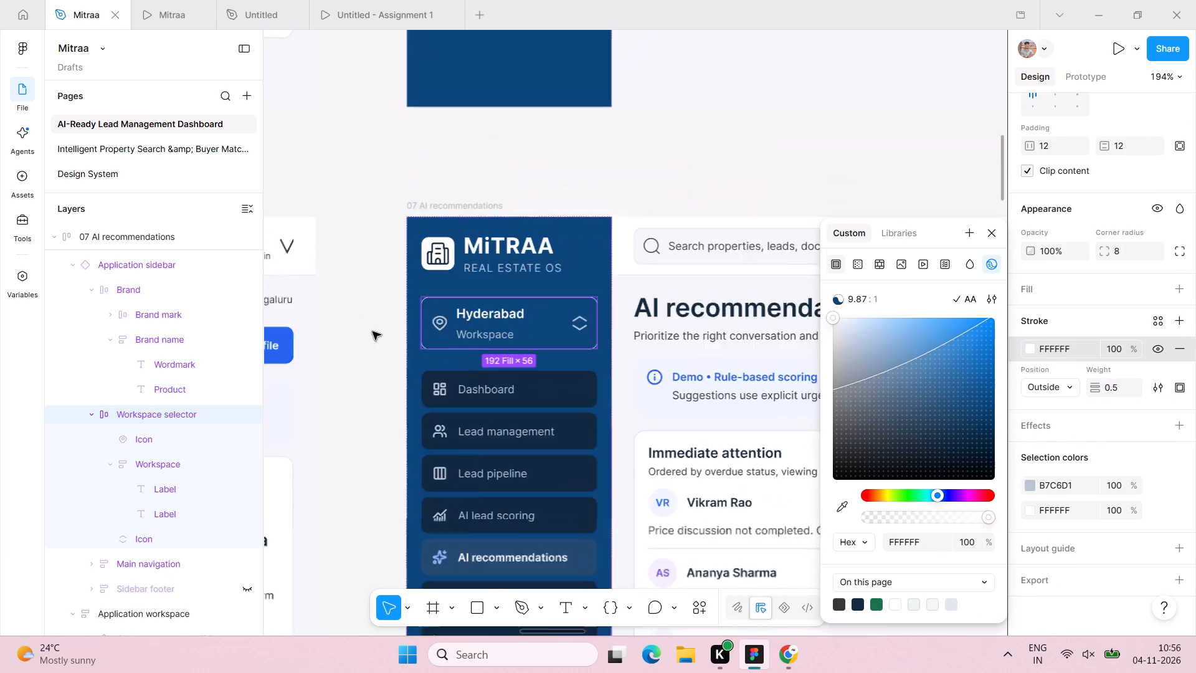
Set the font size of all seven navigation labels, from Dashboard to Agent performance, to 14 in the AI recommendations sidebar.
{"action": "scroll", "coordinate": [380, 333], "scroll_direction": "down", "scroll_amount": 2}
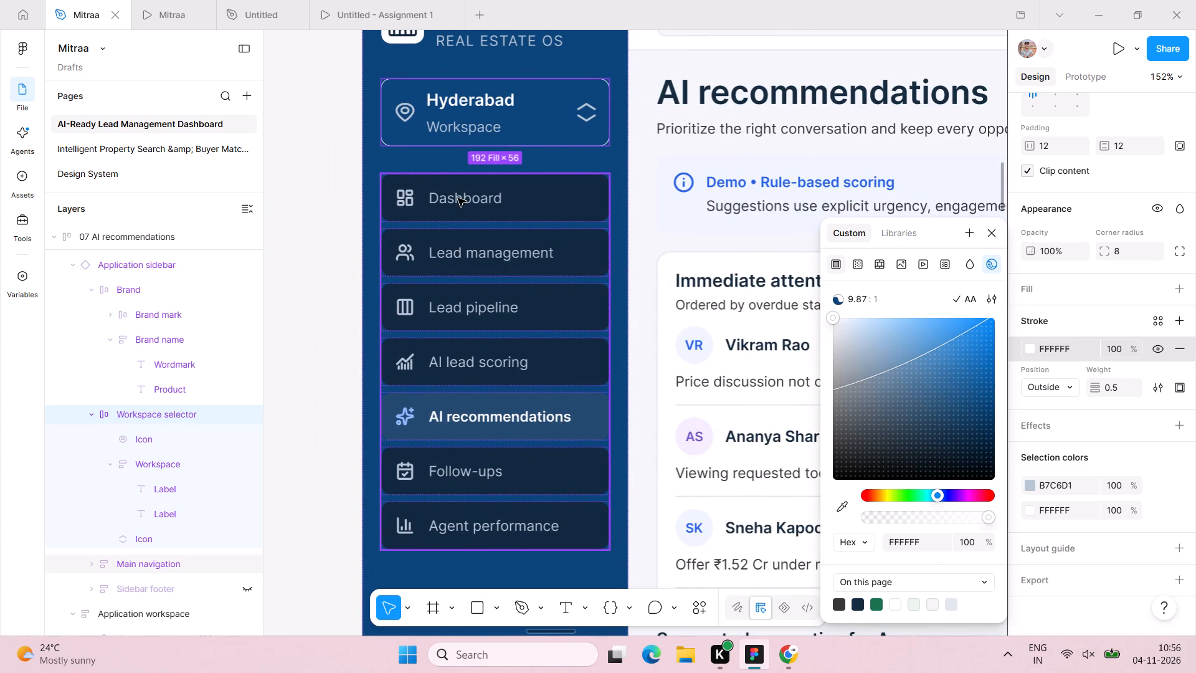
{"action": "triple_click", "coordinate": [458, 198]}
{"action": "double_click", "coordinate": [458, 198]}
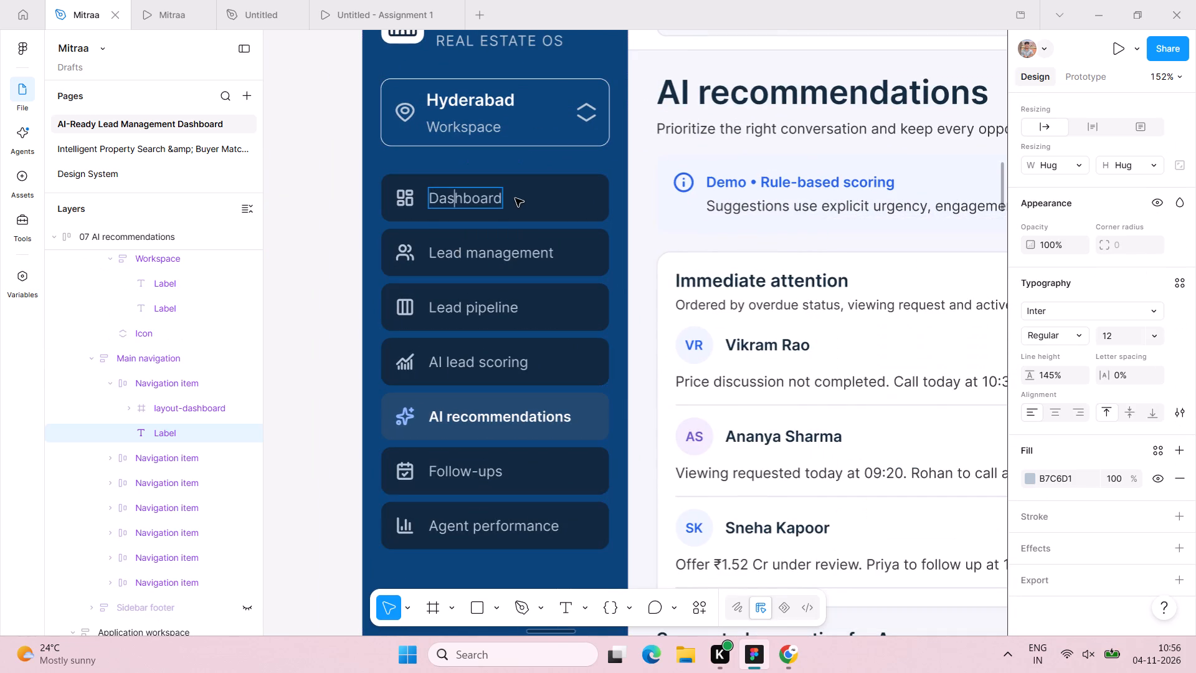
{"action": "left_click", "coordinate": [515, 198]}
{"action": "double_click", "coordinate": [495, 254], "text": "shift"}
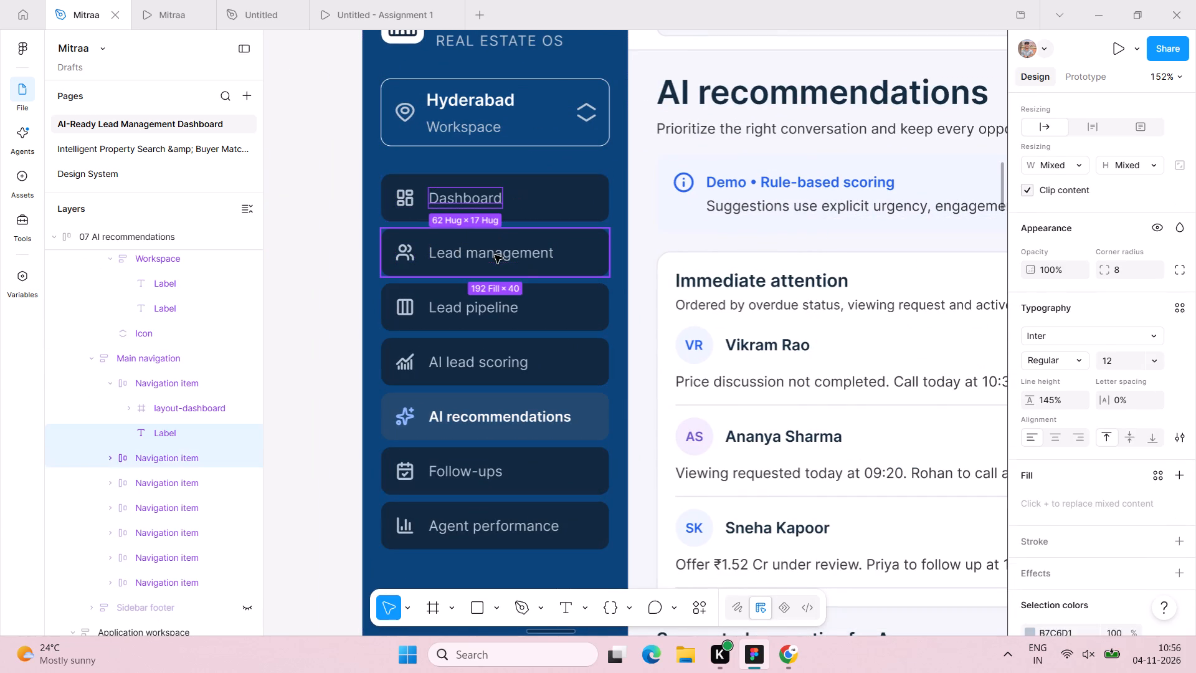
{"action": "double_click", "coordinate": [488, 317], "text": "shift"}
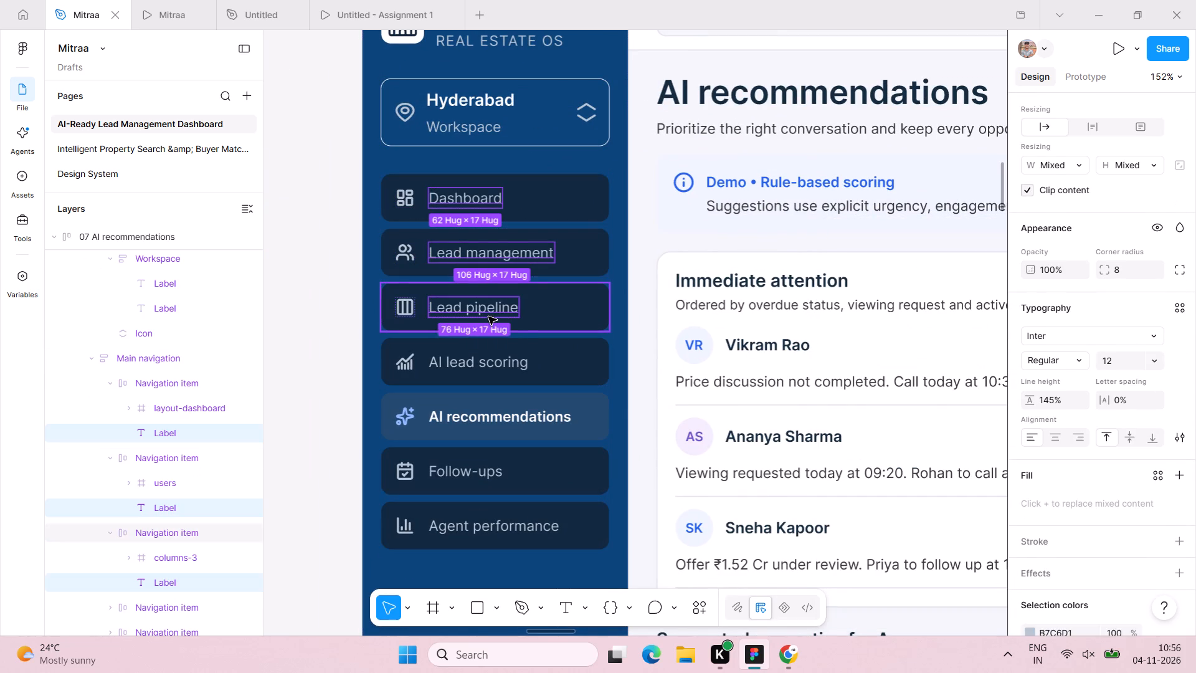
{"action": "double_click", "coordinate": [503, 367], "text": "shift"}
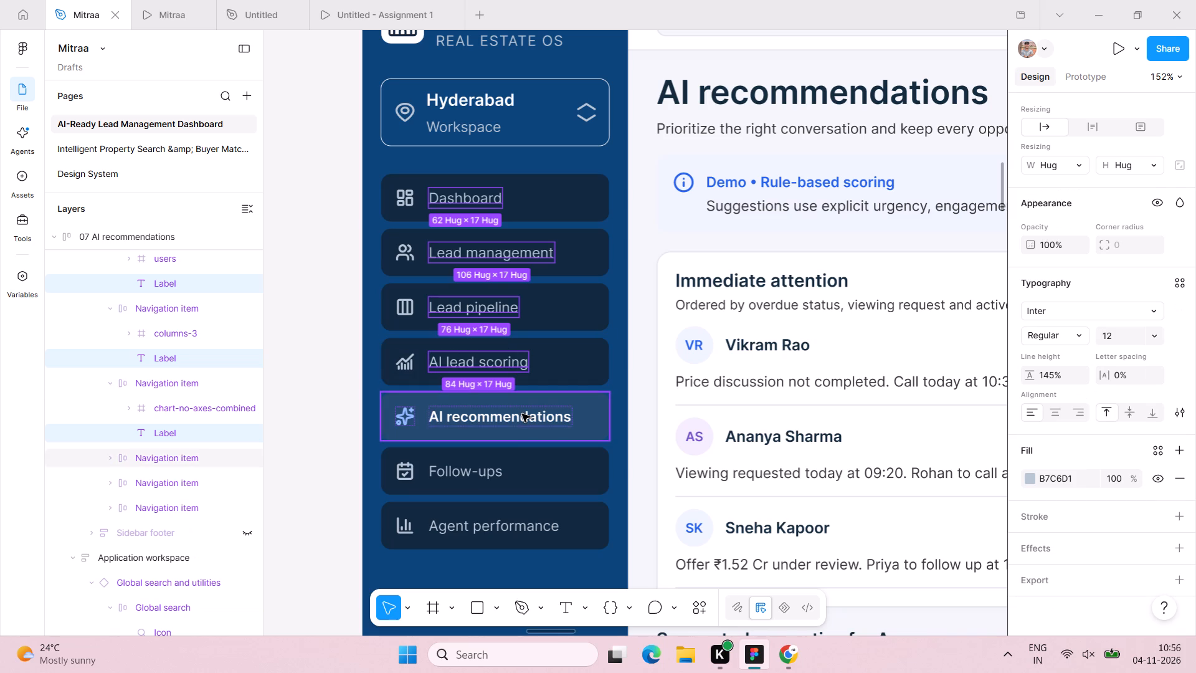
{"action": "double_click", "coordinate": [522, 414], "text": "shift"}
{"action": "double_click", "coordinate": [492, 479], "text": "shift"}
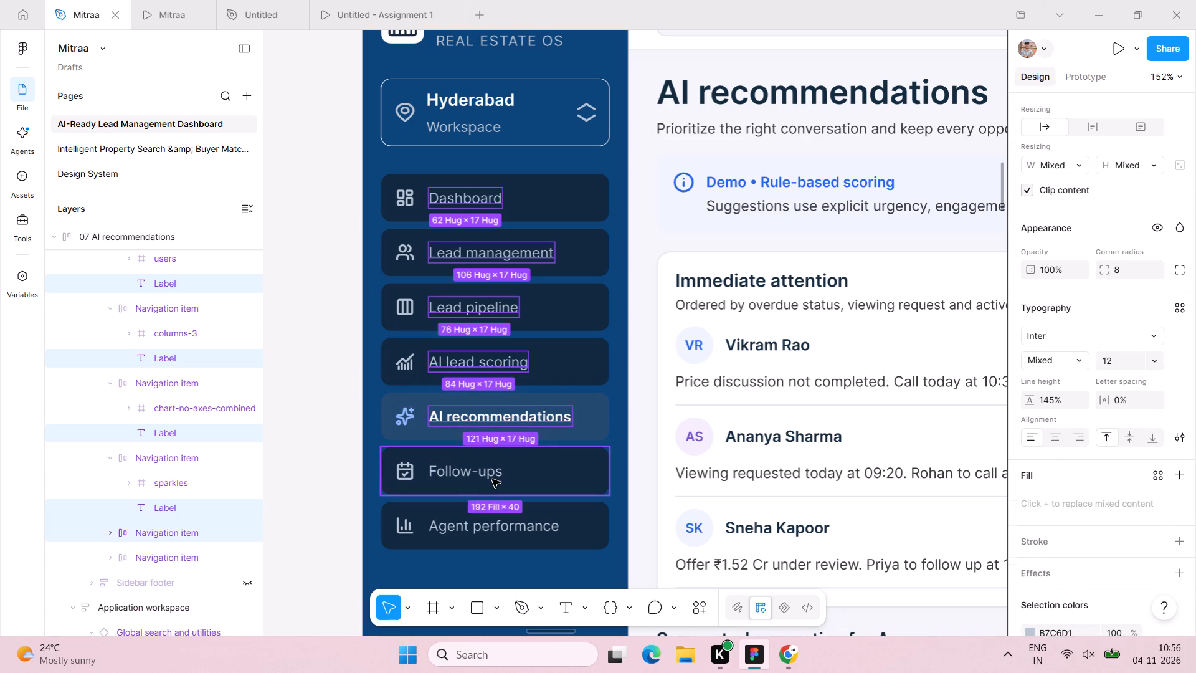
{"action": "double_click", "coordinate": [501, 529], "text": "shift"}
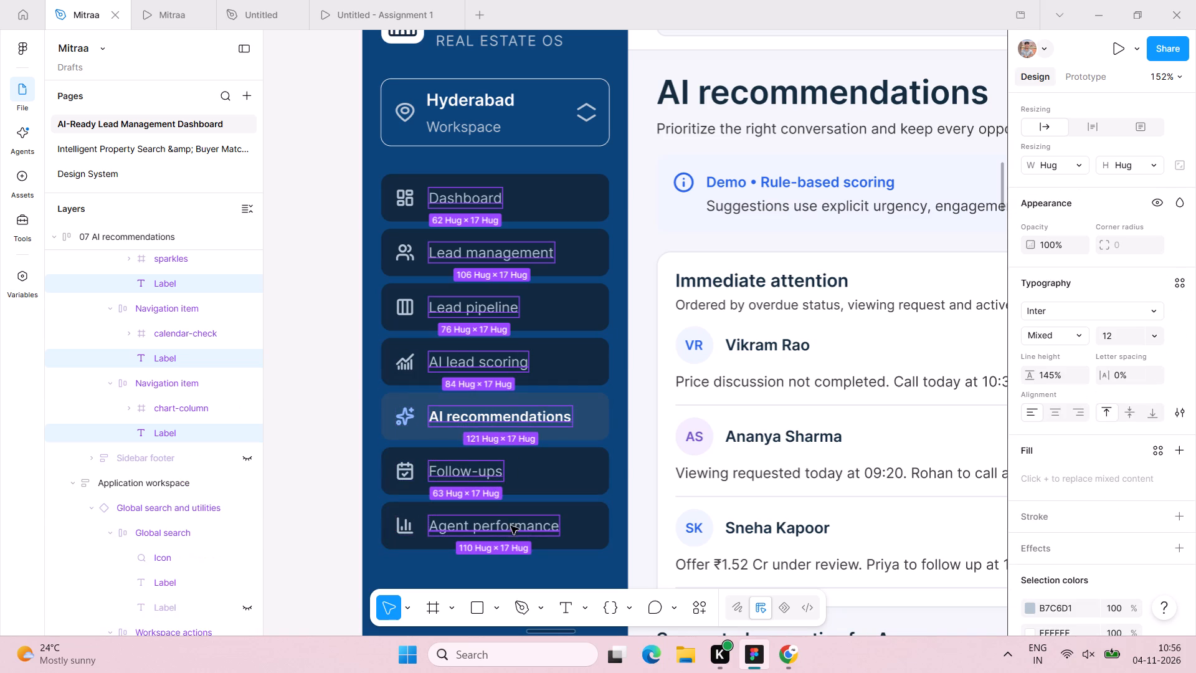
{"action": "scroll", "coordinate": [1059, 436], "scroll_direction": "down", "scroll_amount": 4}
{"action": "left_click", "coordinate": [1114, 251]}
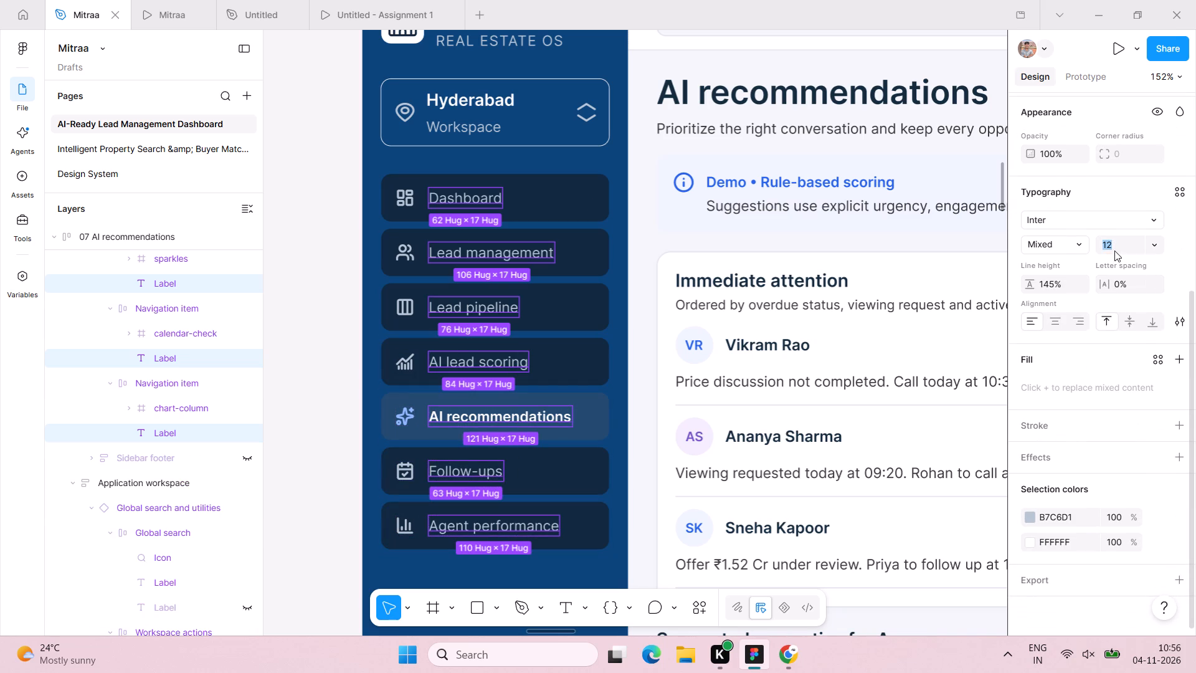
{"action": "type", "text": "14"}
{"action": "key", "text": "Return"}
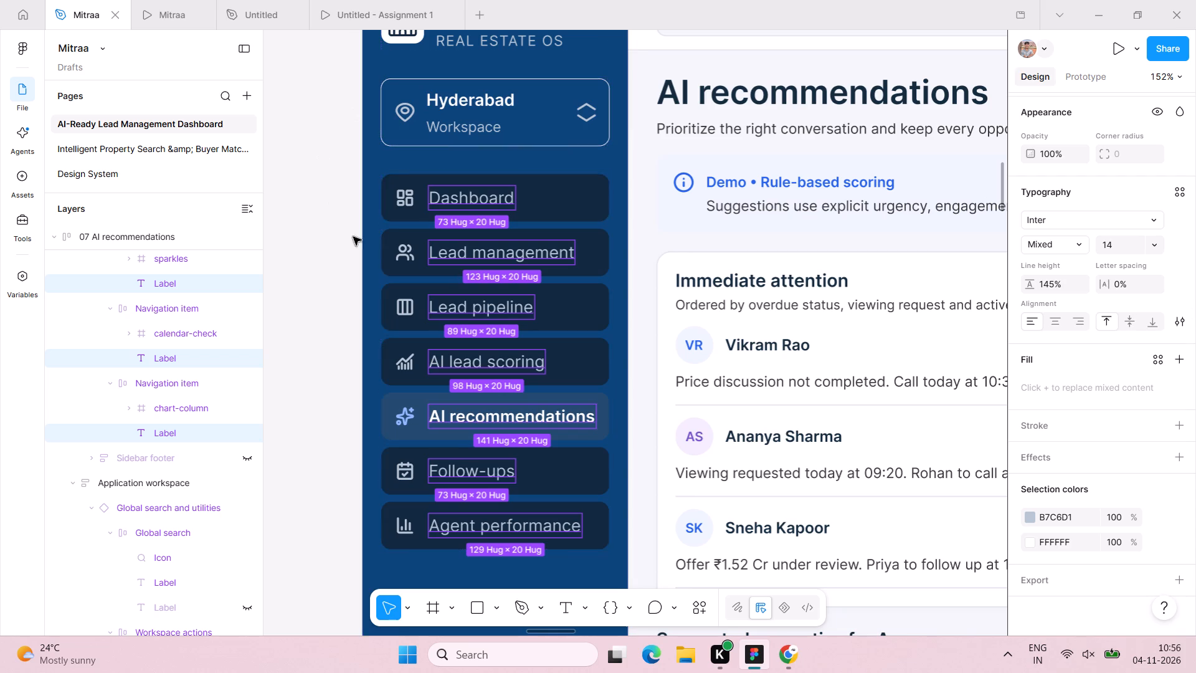
Change the fill of the AI recommendations navigation item to FFFFFF.
{"action": "left_click", "coordinate": [589, 439]}
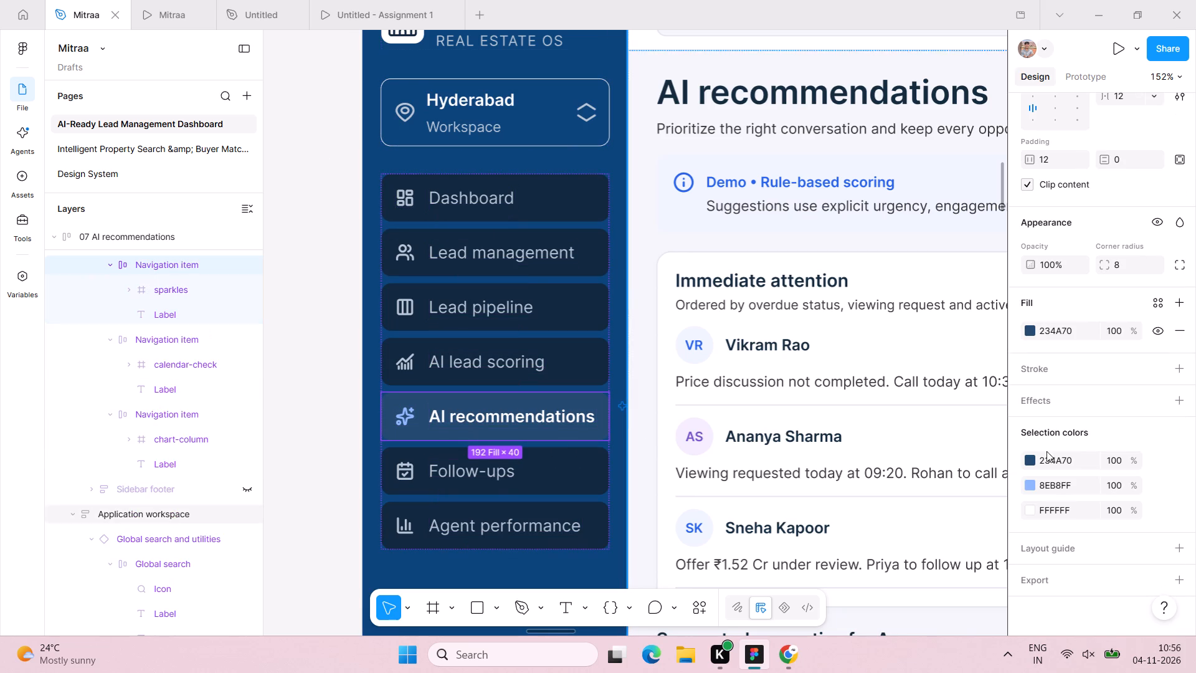
{"action": "left_click", "coordinate": [1026, 331]}
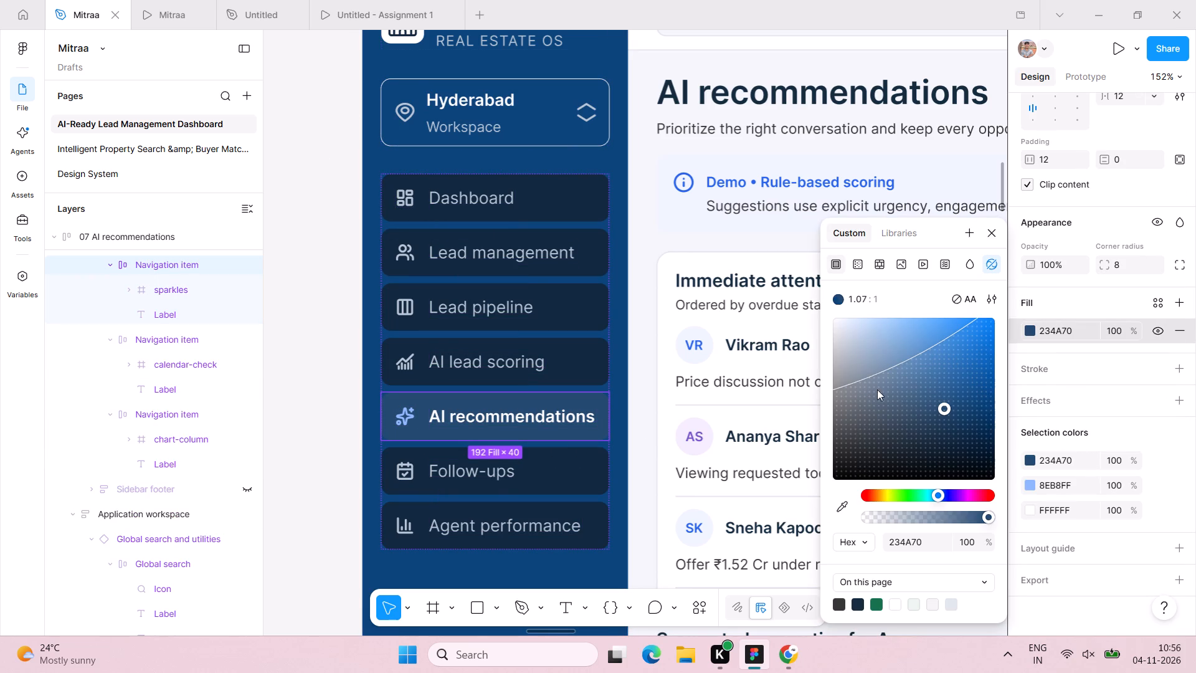
{"action": "left_click_drag", "start_coordinate": [943, 404], "coordinate": [377, 47]}
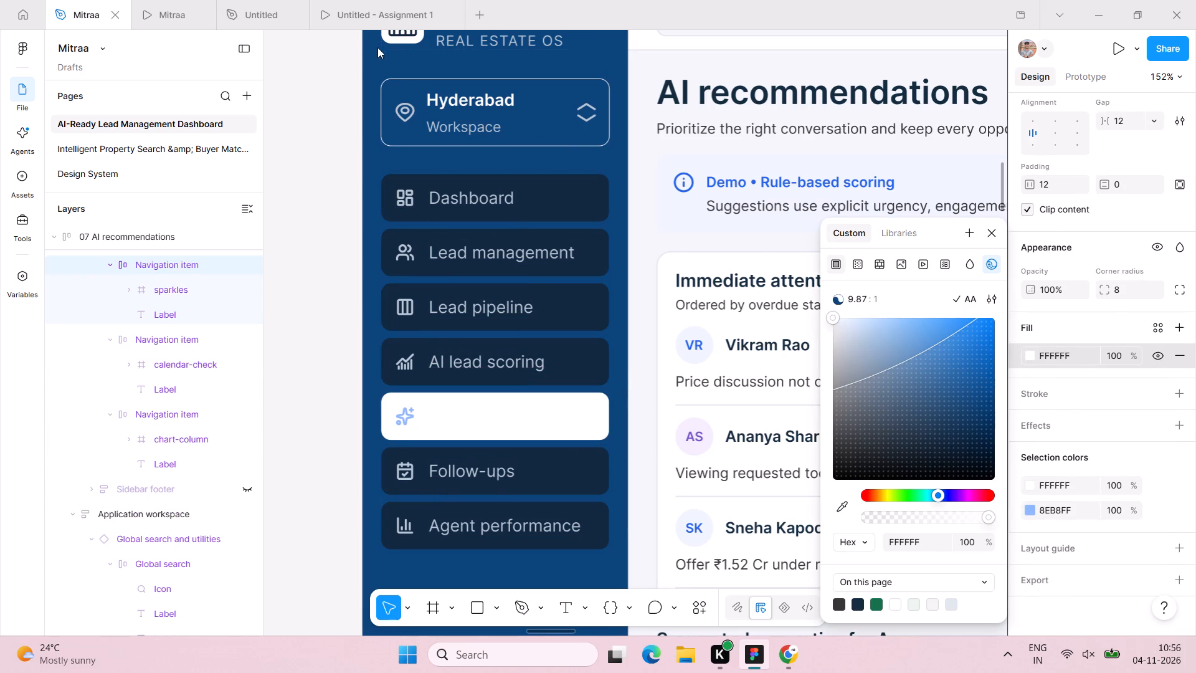
{"action": "left_click_drag", "start_coordinate": [377, 47], "coordinate": [376, 46]}
Set the text fill of the AI recommendations navigation label to 000000.
{"action": "triple_click", "coordinate": [490, 421]}
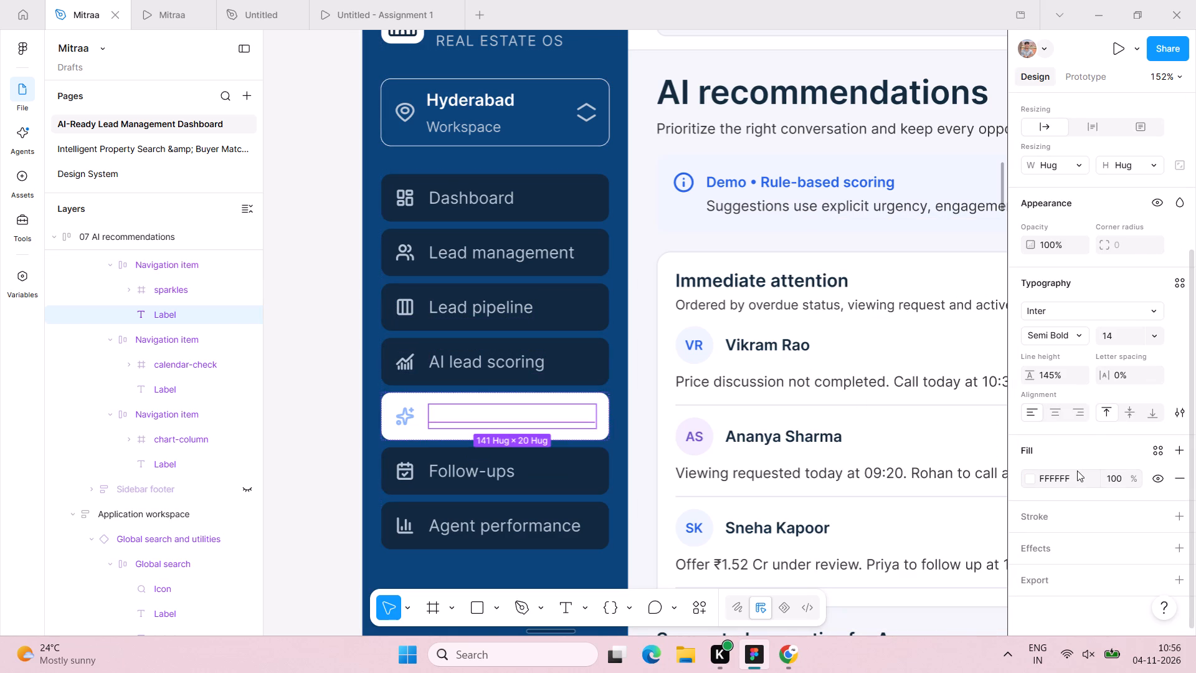
{"action": "left_click", "coordinate": [1077, 470]}
{"action": "left_click", "coordinate": [1071, 479]}
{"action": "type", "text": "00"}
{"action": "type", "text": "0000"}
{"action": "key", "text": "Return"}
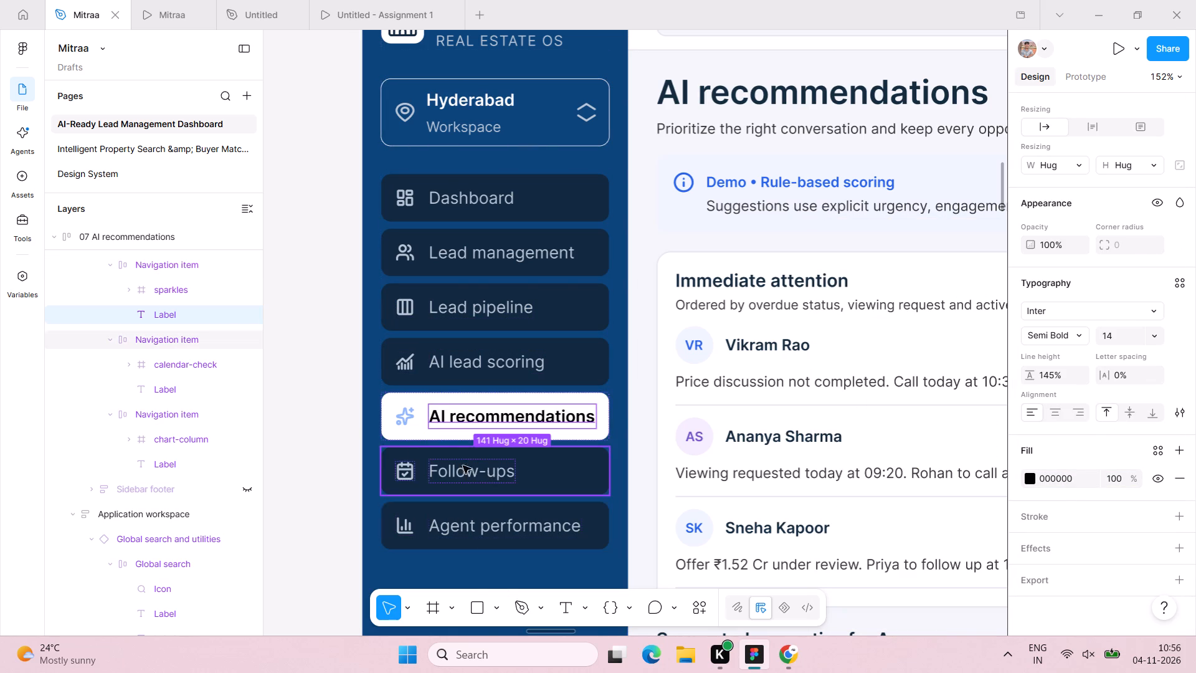
Paste the copied colour 1C4180 onto the sparkles icon of the AI recommendations navigation item.
{"action": "left_click", "coordinate": [408, 404]}
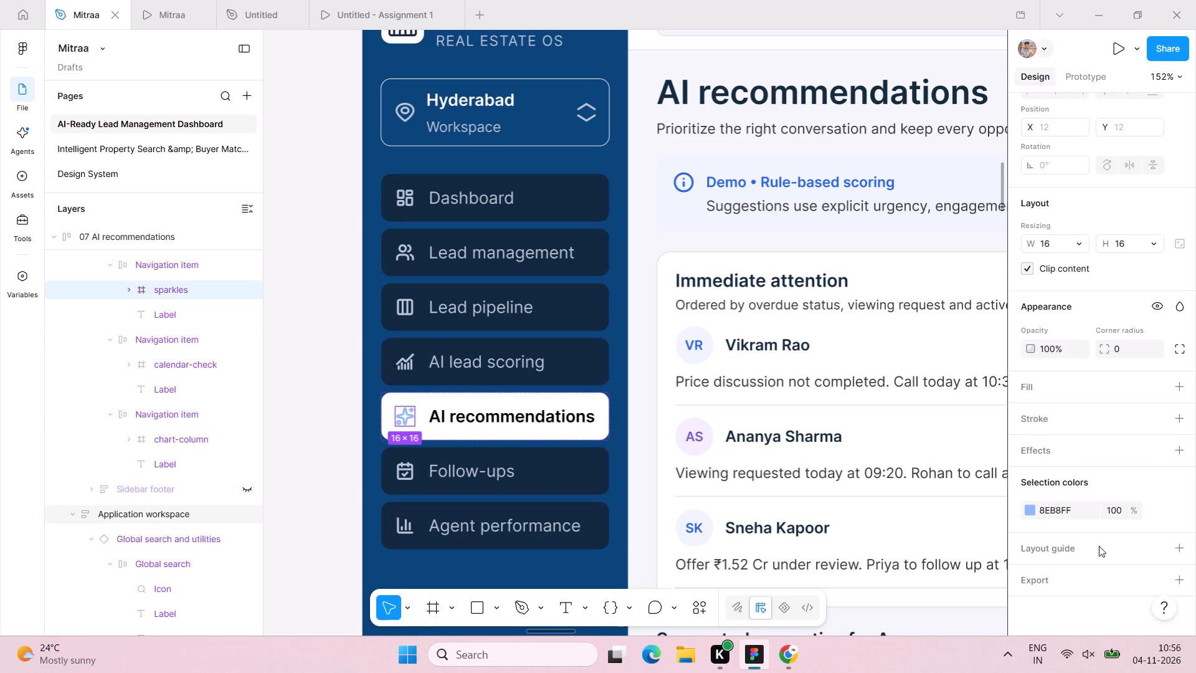
{"action": "double_click", "coordinate": [1046, 508]}
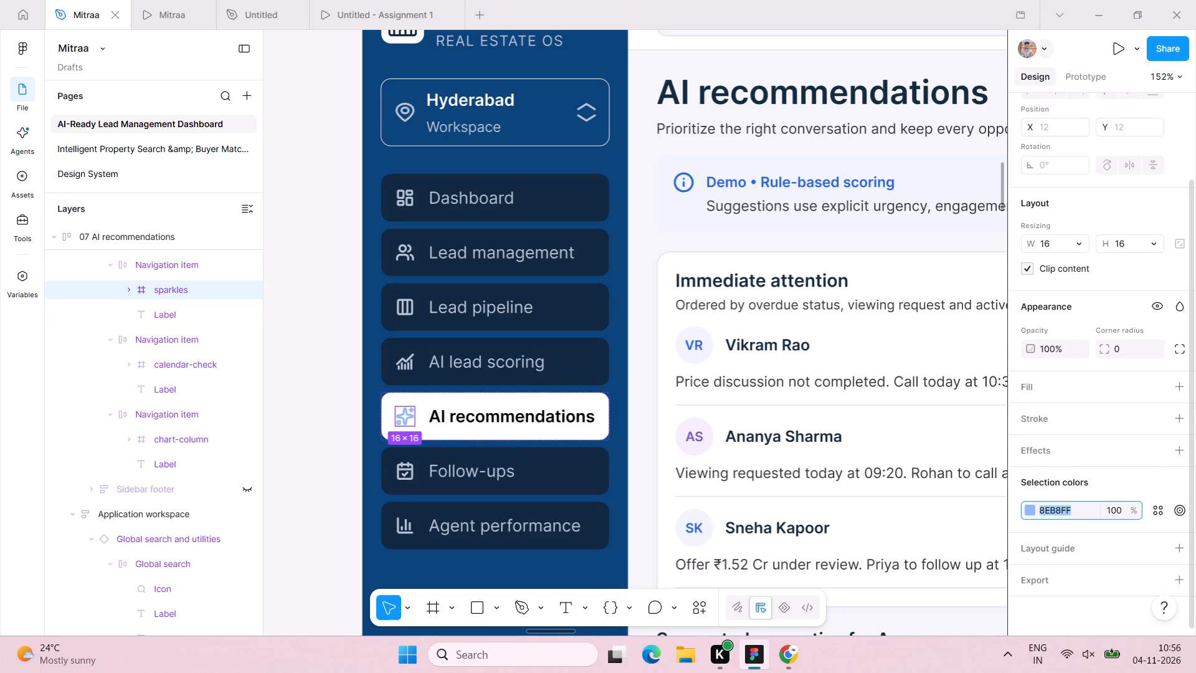
{"action": "key", "text": "ctrl+v"}
{"action": "key", "text": "Return"}
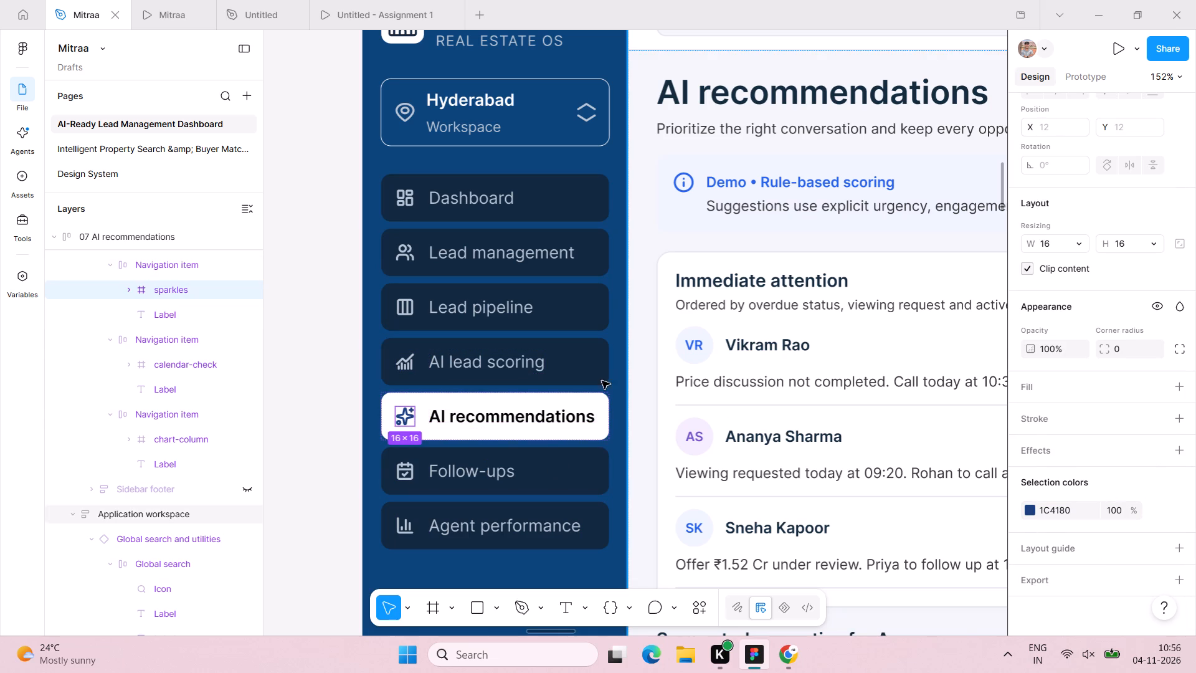
Copy the colour value 1C4180 of the Lead management navigation icon in the Add Lead screen's sidebar.
{"action": "scroll", "coordinate": [538, 370], "scroll_direction": "right", "scroll_amount": 3}
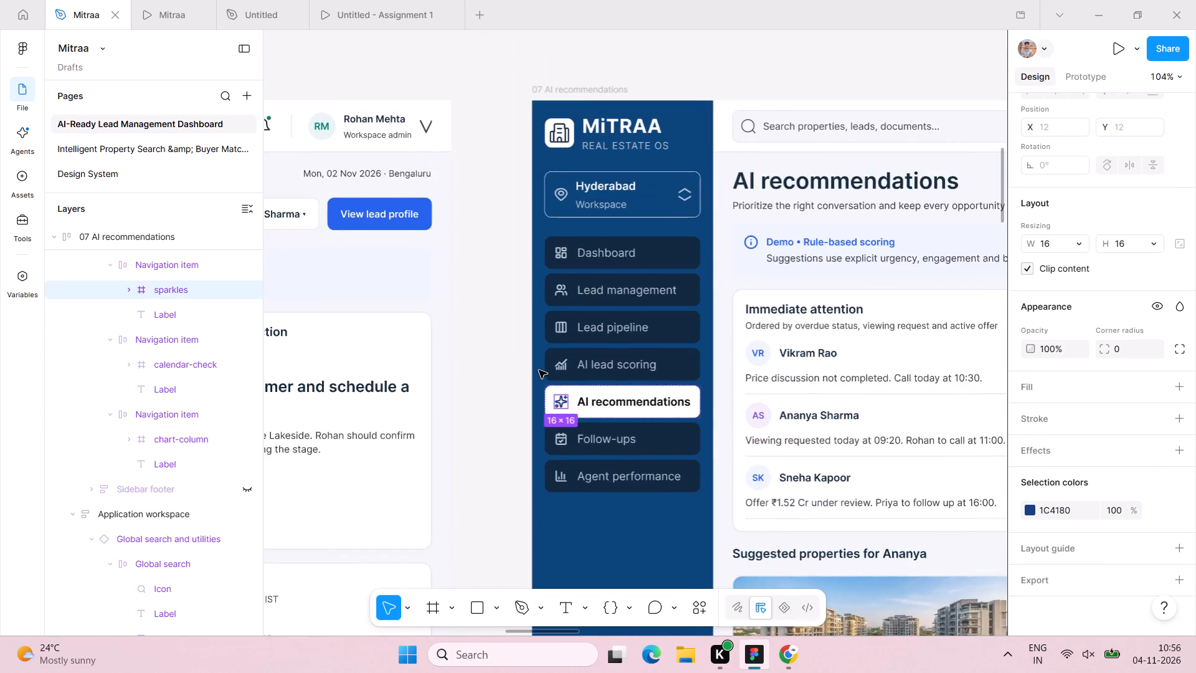
{"action": "scroll", "coordinate": [539, 370], "scroll_direction": "up", "scroll_amount": 3}
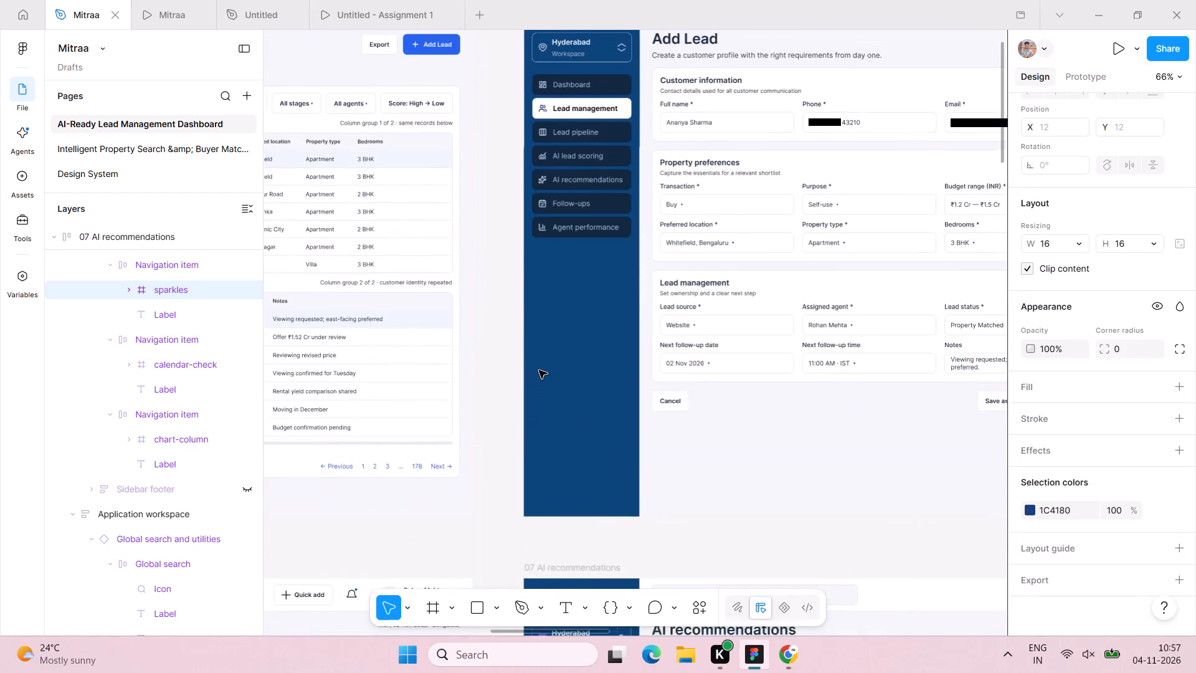
{"action": "scroll", "coordinate": [539, 370], "scroll_direction": "up", "scroll_amount": 1}
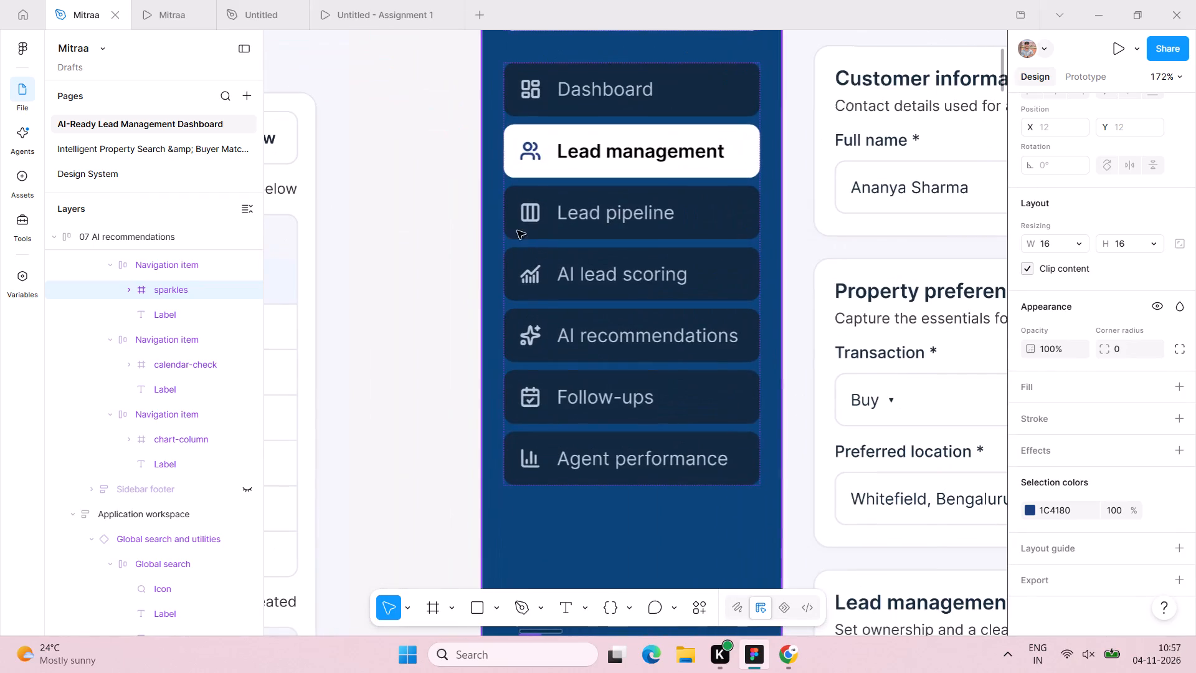
{"action": "triple_click", "coordinate": [527, 148]}
{"action": "double_click", "coordinate": [527, 148]}
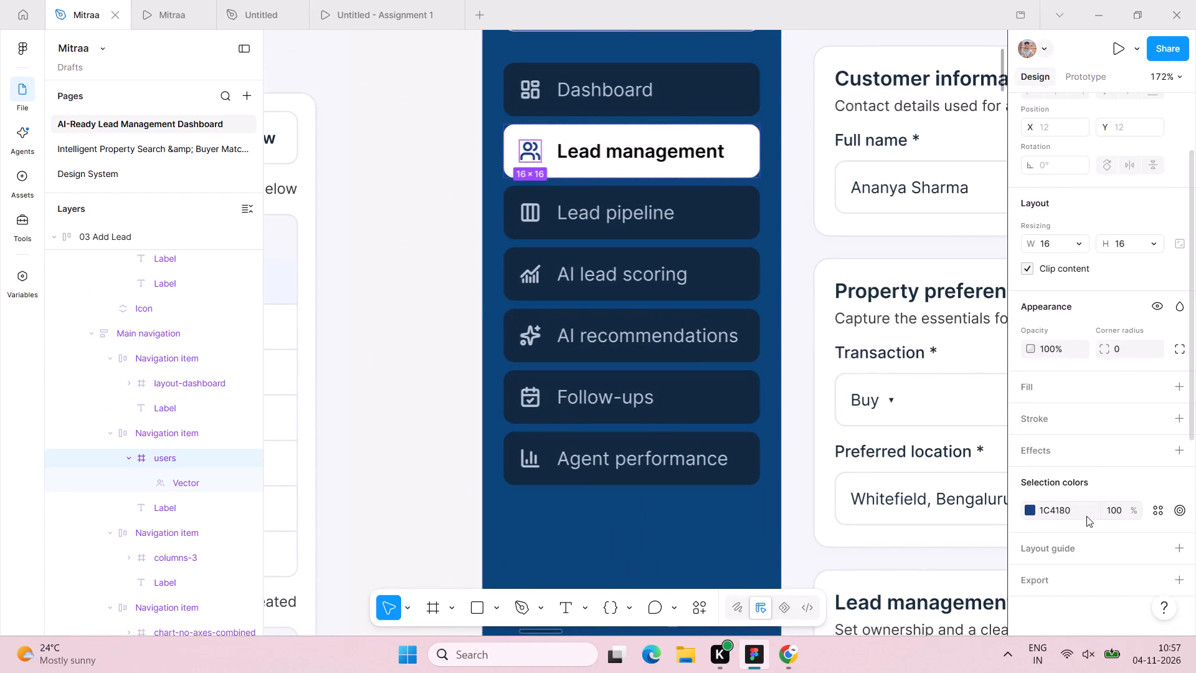
{"action": "left_click", "coordinate": [1083, 514]}
{"action": "key", "text": "ctrl+c"}
{"action": "key", "text": "ctrl+c"}
{"action": "key", "text": "ctrl+c"}
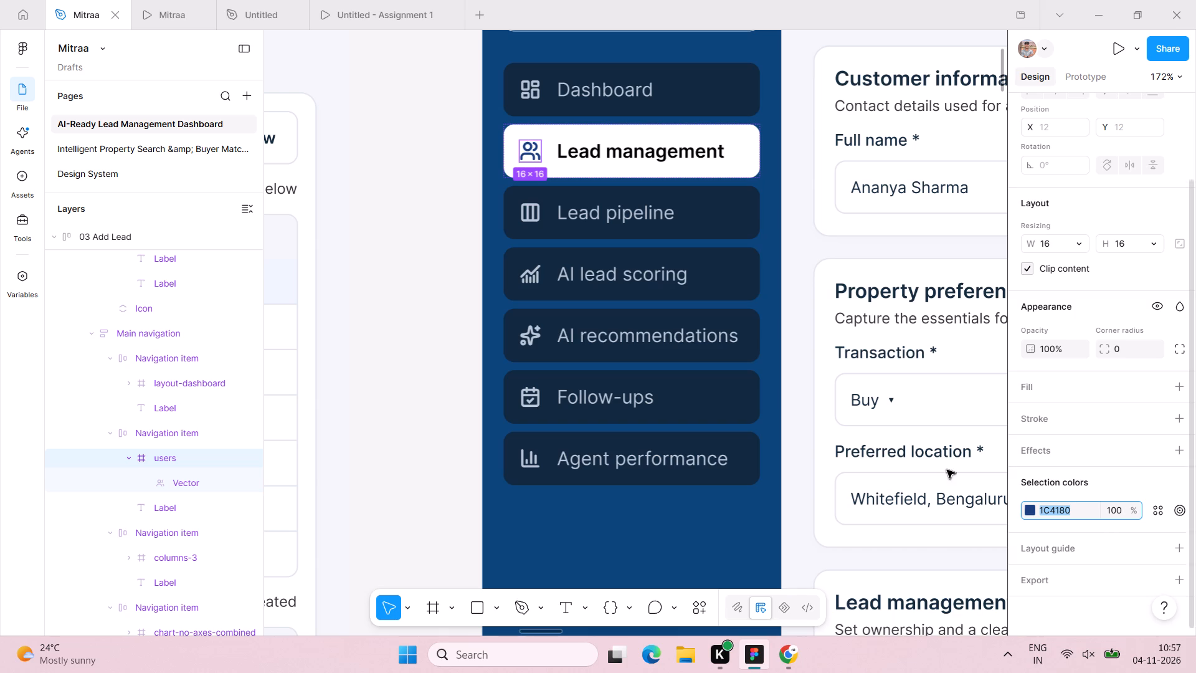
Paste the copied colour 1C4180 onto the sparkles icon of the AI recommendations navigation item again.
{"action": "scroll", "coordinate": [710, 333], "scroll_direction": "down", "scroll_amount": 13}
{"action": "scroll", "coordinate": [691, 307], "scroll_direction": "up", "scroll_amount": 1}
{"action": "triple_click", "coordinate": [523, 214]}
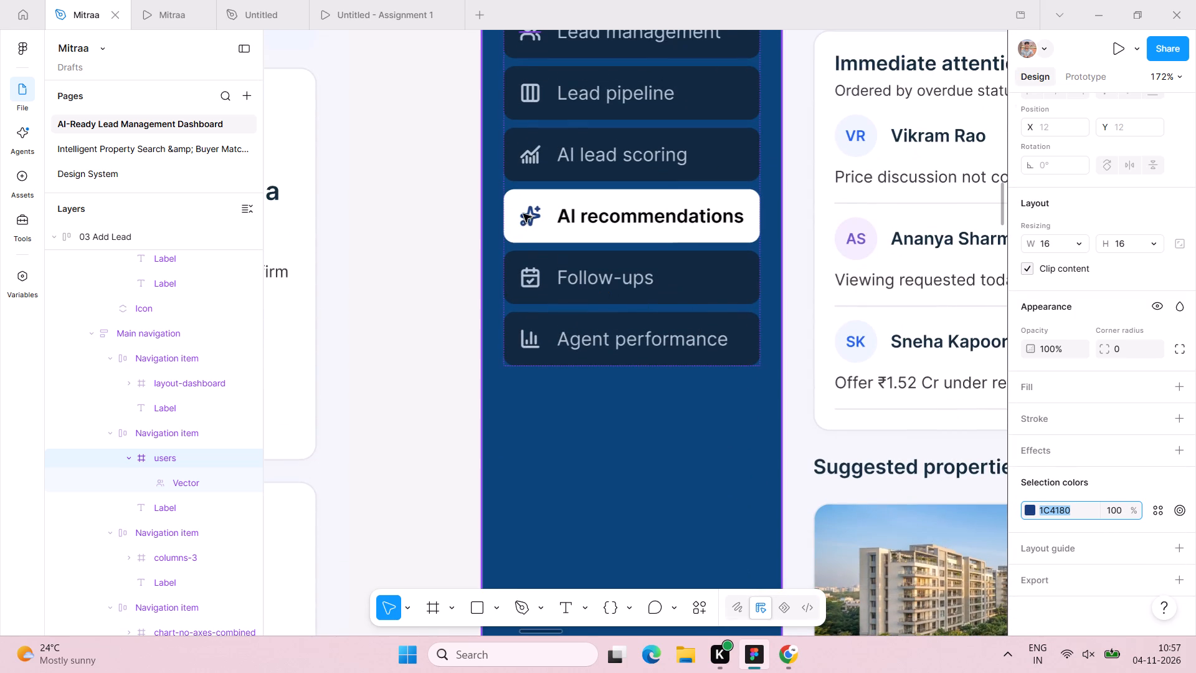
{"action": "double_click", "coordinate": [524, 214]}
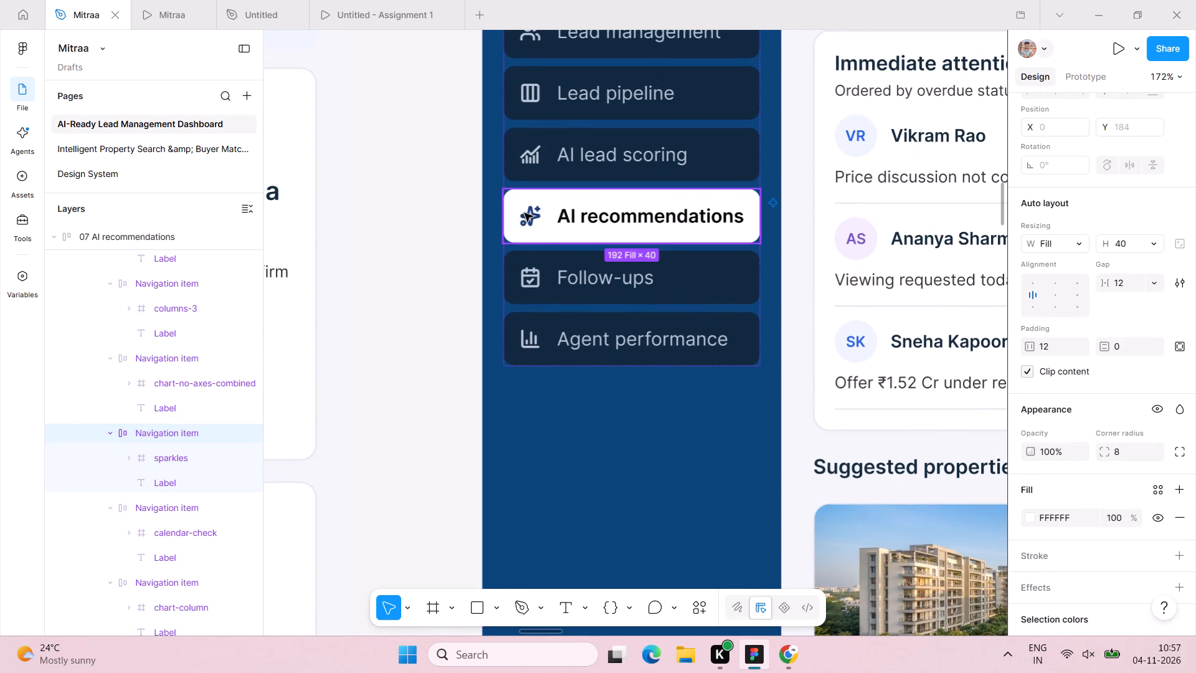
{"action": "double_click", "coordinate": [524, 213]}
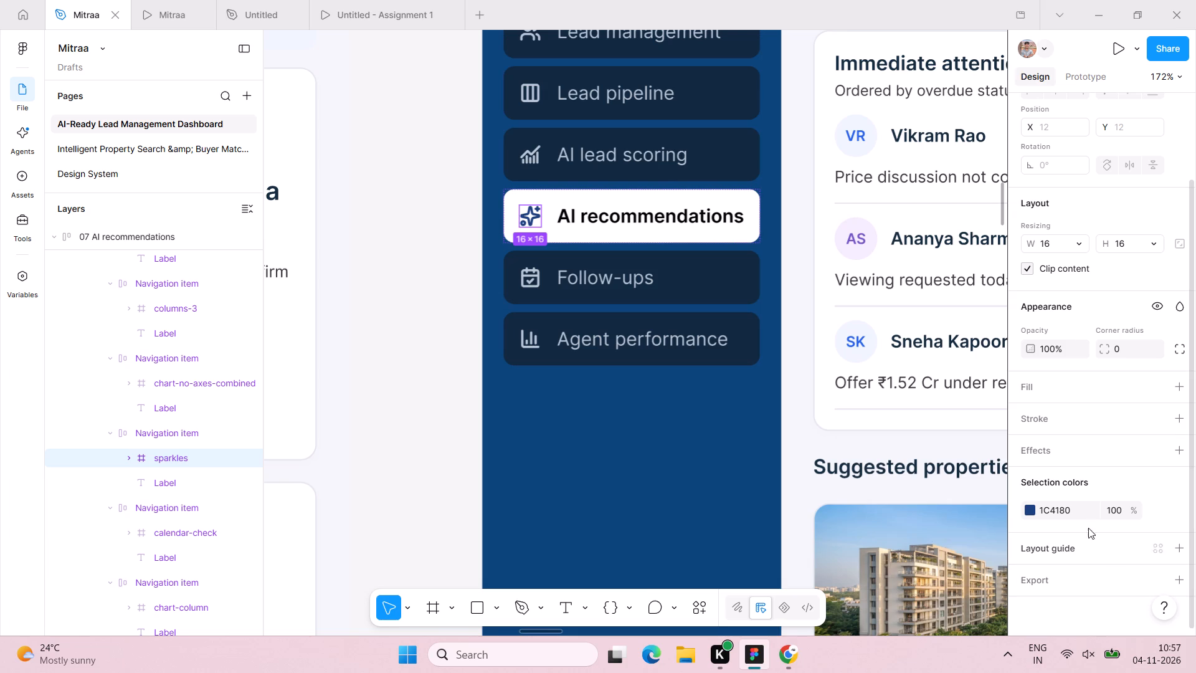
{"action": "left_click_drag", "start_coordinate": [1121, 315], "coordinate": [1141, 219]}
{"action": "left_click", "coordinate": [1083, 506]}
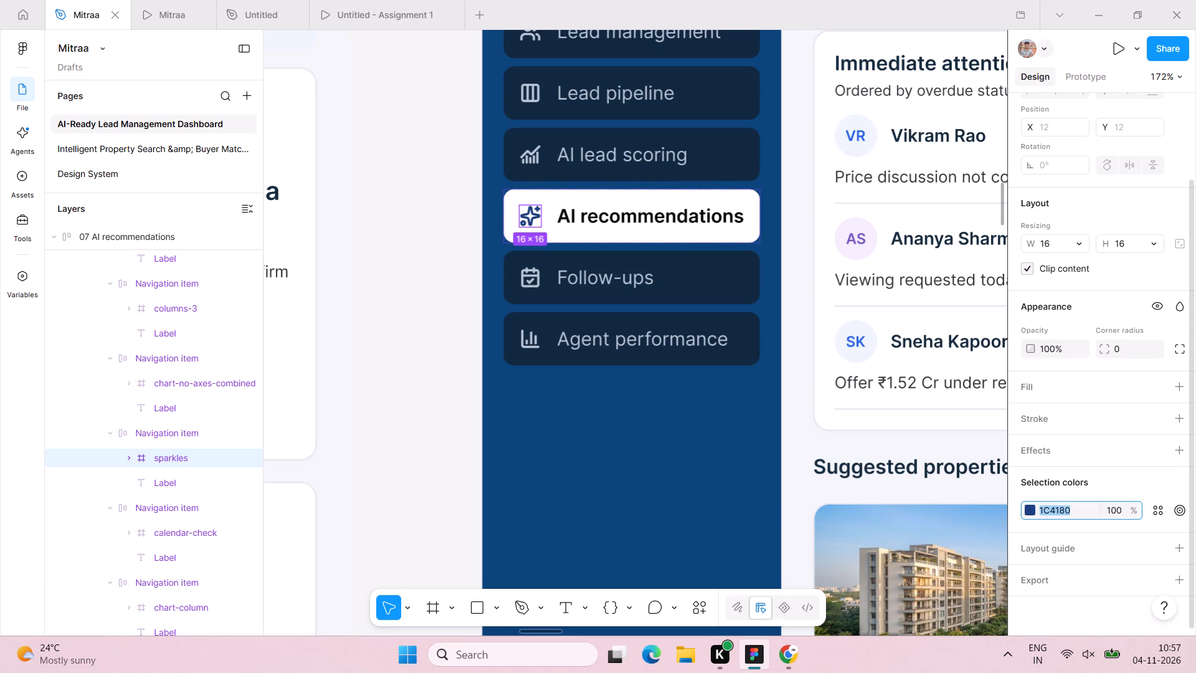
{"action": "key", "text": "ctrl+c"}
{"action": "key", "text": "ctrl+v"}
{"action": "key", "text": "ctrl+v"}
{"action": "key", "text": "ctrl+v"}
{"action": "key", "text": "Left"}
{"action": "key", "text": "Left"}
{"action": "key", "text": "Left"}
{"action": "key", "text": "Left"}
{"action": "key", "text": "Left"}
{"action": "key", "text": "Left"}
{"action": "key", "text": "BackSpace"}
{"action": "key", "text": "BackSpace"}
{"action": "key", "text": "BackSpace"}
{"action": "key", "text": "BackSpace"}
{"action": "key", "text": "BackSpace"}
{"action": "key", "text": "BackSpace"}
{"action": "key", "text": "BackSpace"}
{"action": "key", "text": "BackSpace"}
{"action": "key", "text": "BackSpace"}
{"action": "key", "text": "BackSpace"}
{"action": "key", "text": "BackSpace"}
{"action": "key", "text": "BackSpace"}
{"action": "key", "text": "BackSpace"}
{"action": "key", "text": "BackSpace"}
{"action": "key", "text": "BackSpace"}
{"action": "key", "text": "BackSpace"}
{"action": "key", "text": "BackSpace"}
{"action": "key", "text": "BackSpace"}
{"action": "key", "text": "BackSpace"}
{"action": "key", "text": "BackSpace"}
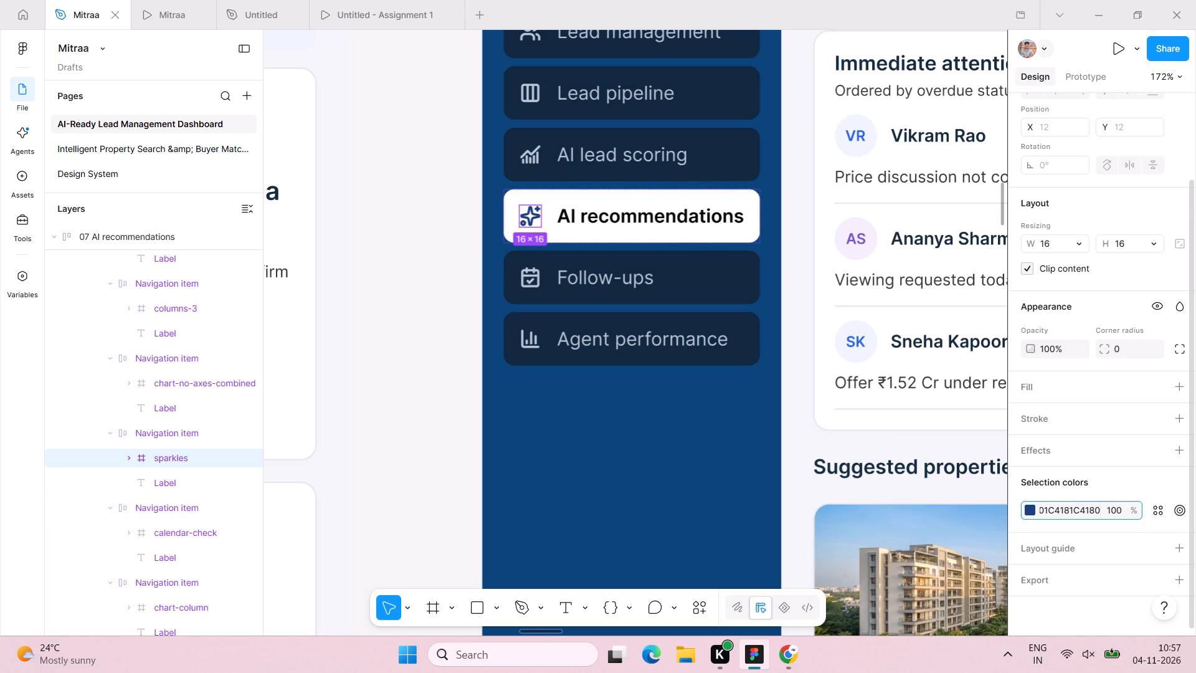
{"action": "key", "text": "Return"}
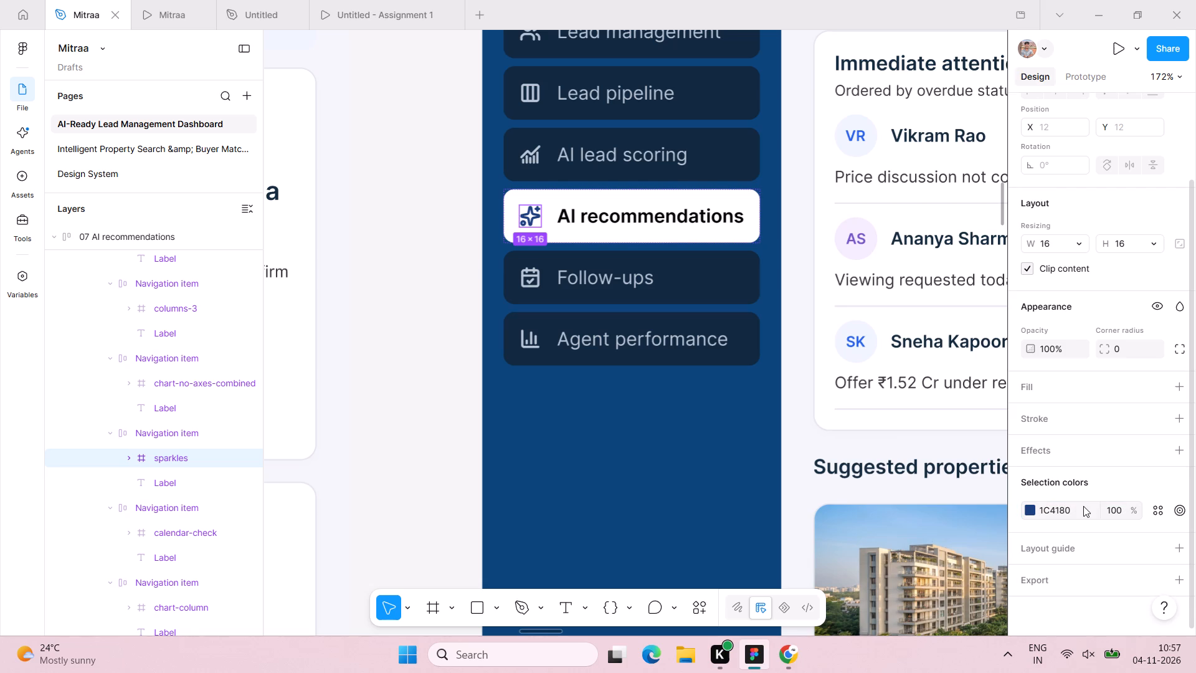
Remove the chevron icon beside the profile in the AI lead scoring screen's top bar.
{"action": "scroll", "coordinate": [650, 279], "scroll_direction": "right", "scroll_amount": 2}
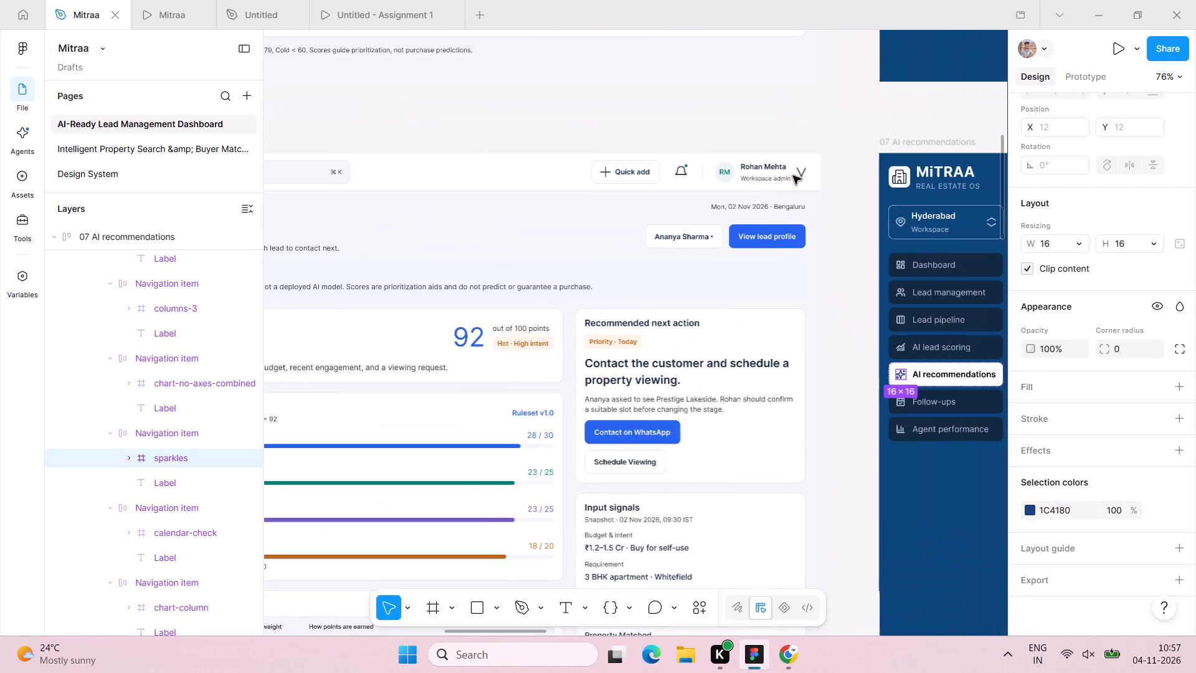
{"action": "right_click", "coordinate": [811, 172]}
{"action": "left_click", "coordinate": [811, 172]}
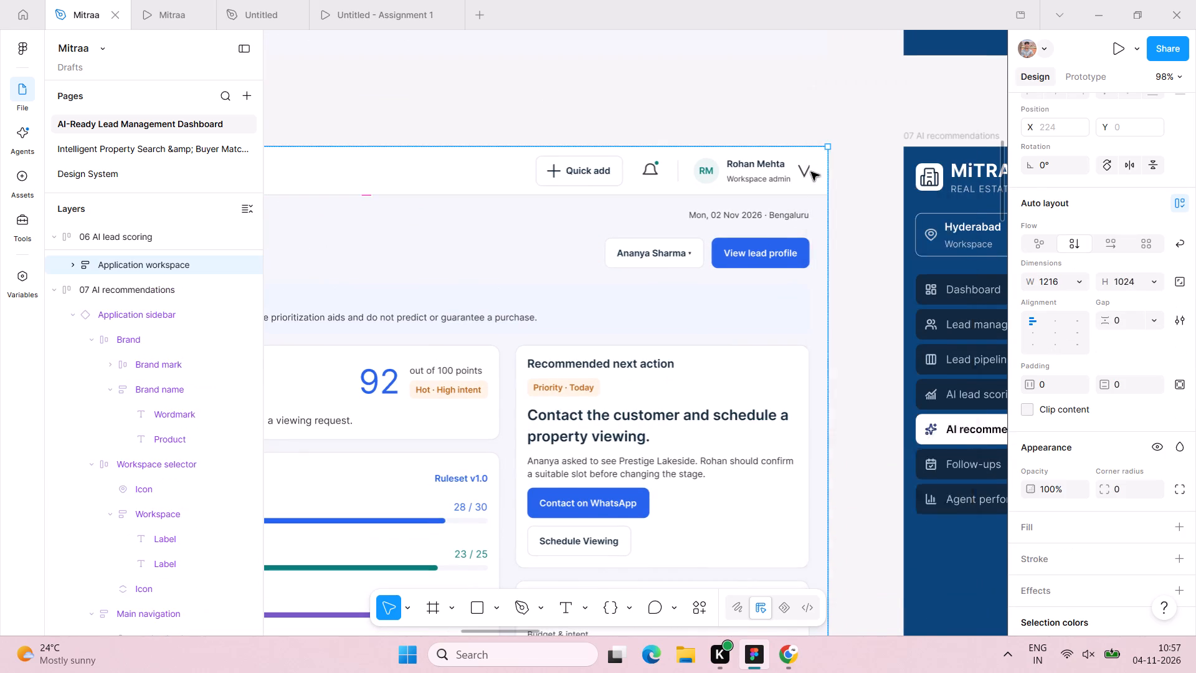
{"action": "double_click", "coordinate": [797, 172]}
{"action": "double_click", "coordinate": [800, 171]}
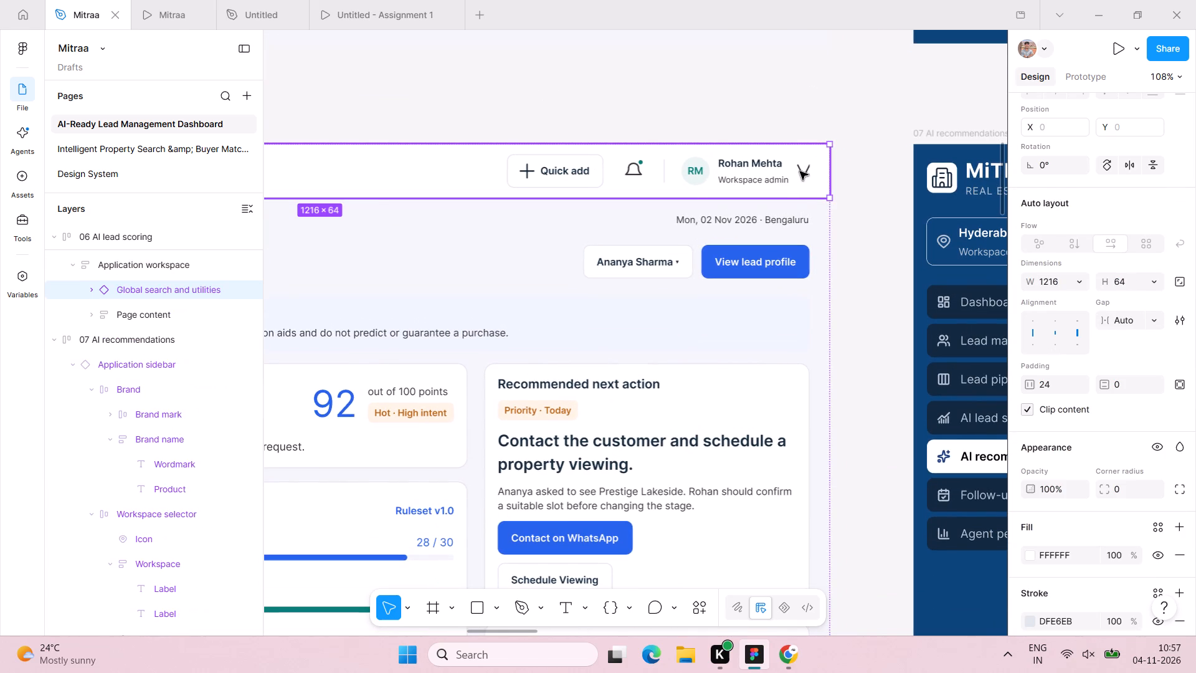
{"action": "double_click", "coordinate": [800, 171]}
{"action": "double_click", "coordinate": [800, 171]}
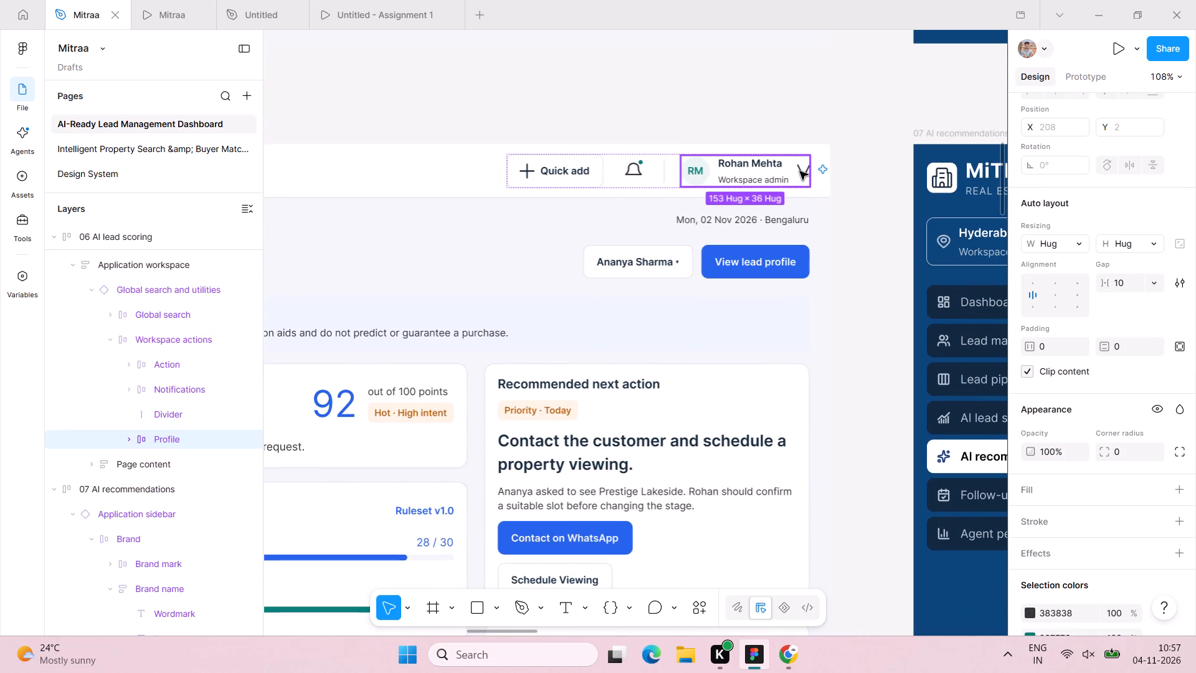
{"action": "key", "text": "BackSpace"}
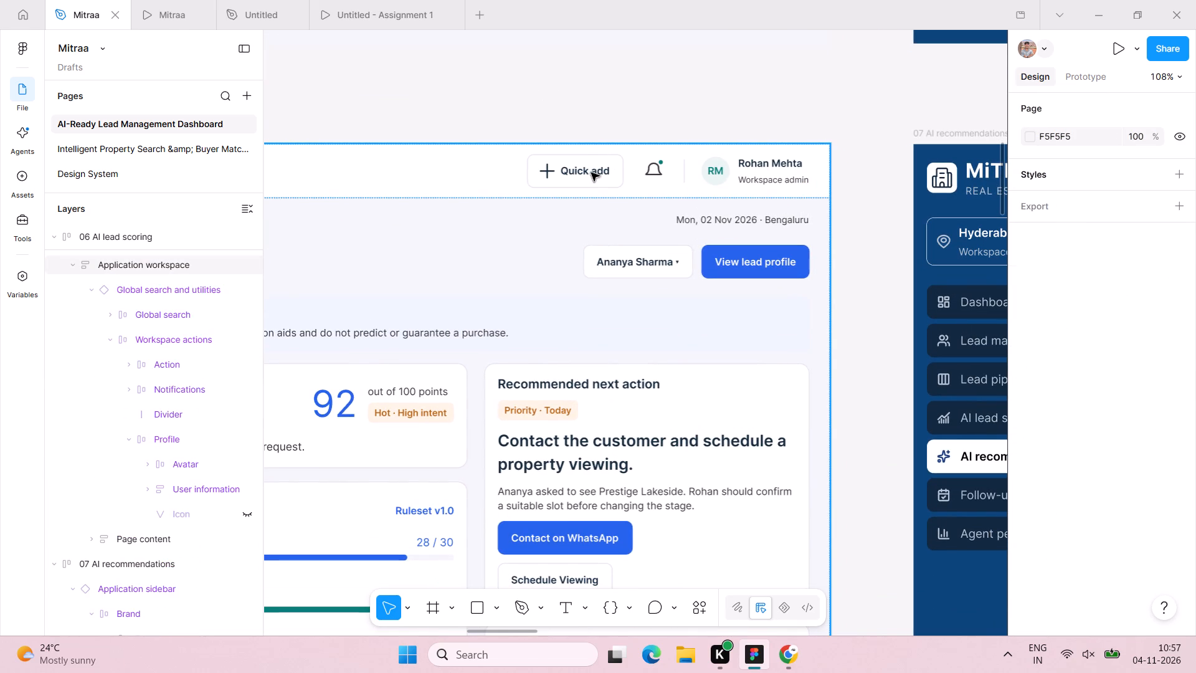
Remove the Quick add button from the AI lead scoring screen's top bar.
{"action": "double_click", "coordinate": [589, 178]}
{"action": "double_click", "coordinate": [589, 178]}
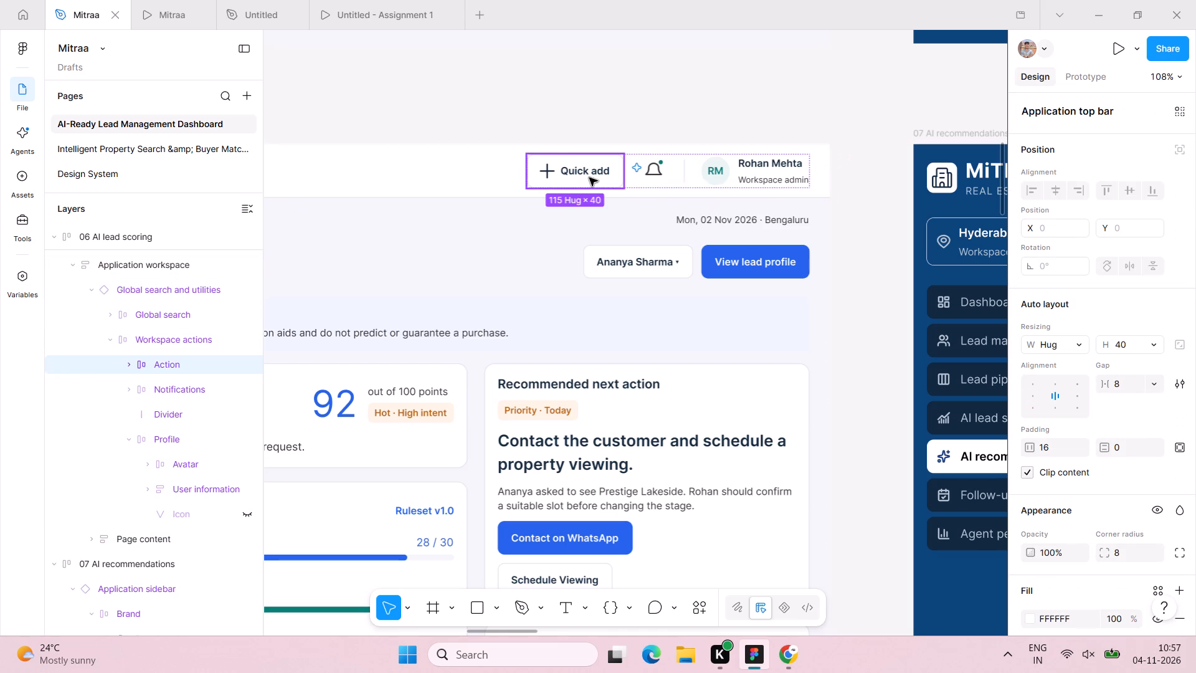
{"action": "key", "text": "BackSpace"}
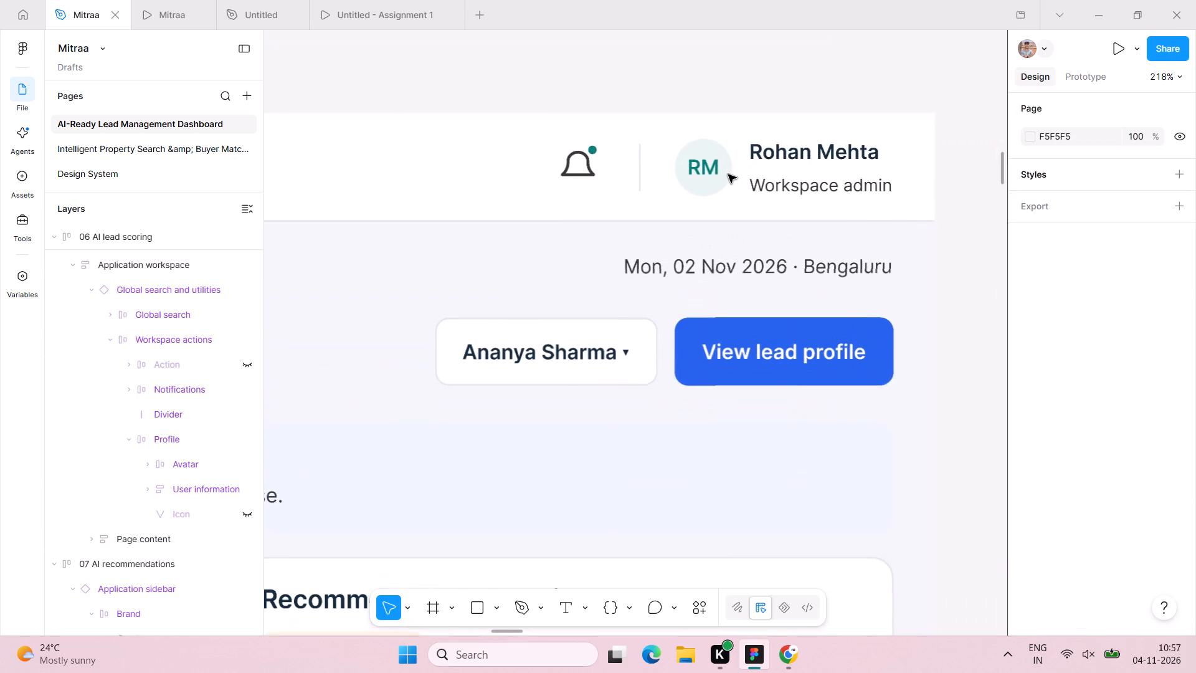
Replace the avatar initials in the AI lead scoring screen's top bar with S.
{"action": "triple_click", "coordinate": [708, 166]}
{"action": "triple_click", "coordinate": [708, 166]}
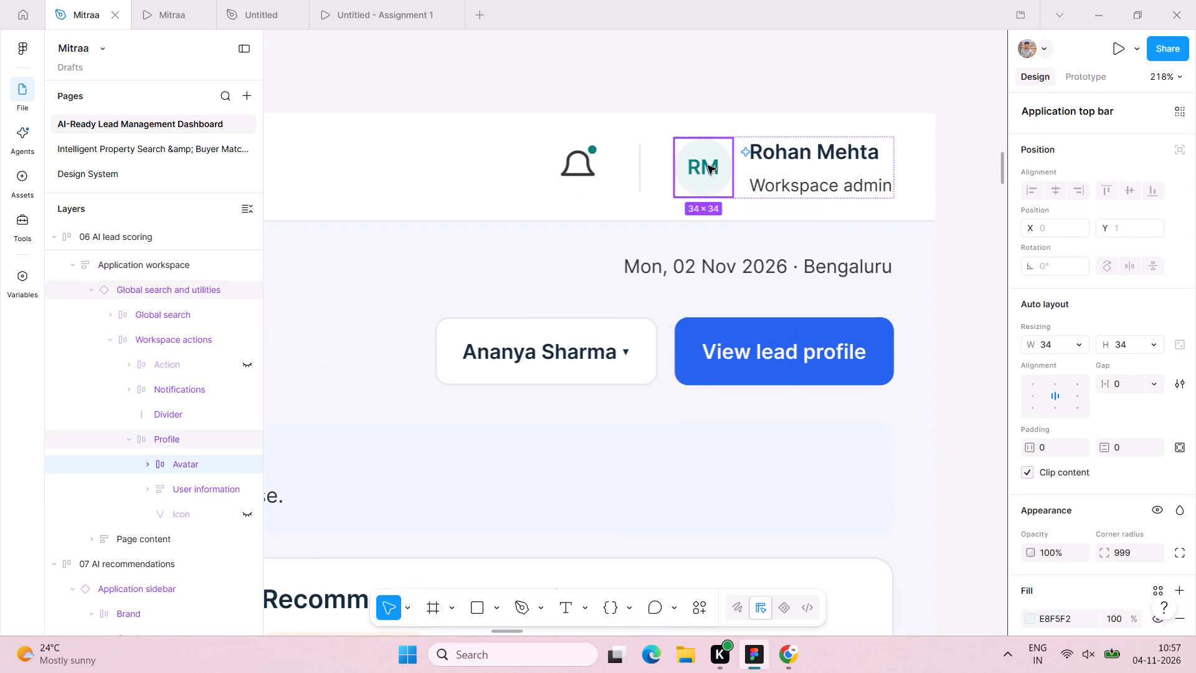
{"action": "left_click", "coordinate": [708, 166]}
{"action": "double_click", "coordinate": [708, 166]}
{"action": "key", "text": "shift+s"}
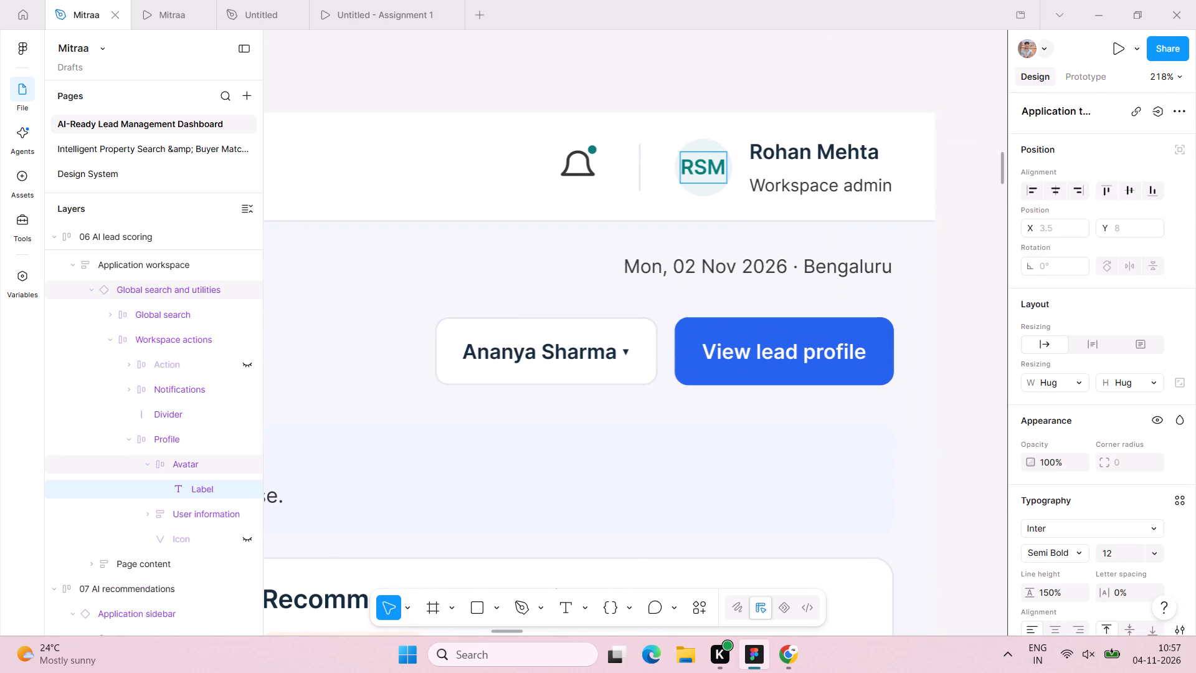
{"action": "key", "text": "Left"}
{"action": "key", "text": "Left"}
{"action": "key", "text": "Right"}
{"action": "key", "text": "Right"}
{"action": "key", "text": "Right"}
{"action": "key", "text": "Right"}
{"action": "key", "text": "BackSpace"}
{"action": "key", "text": "BackSpace"}
{"action": "key", "text": "BackSpace"}
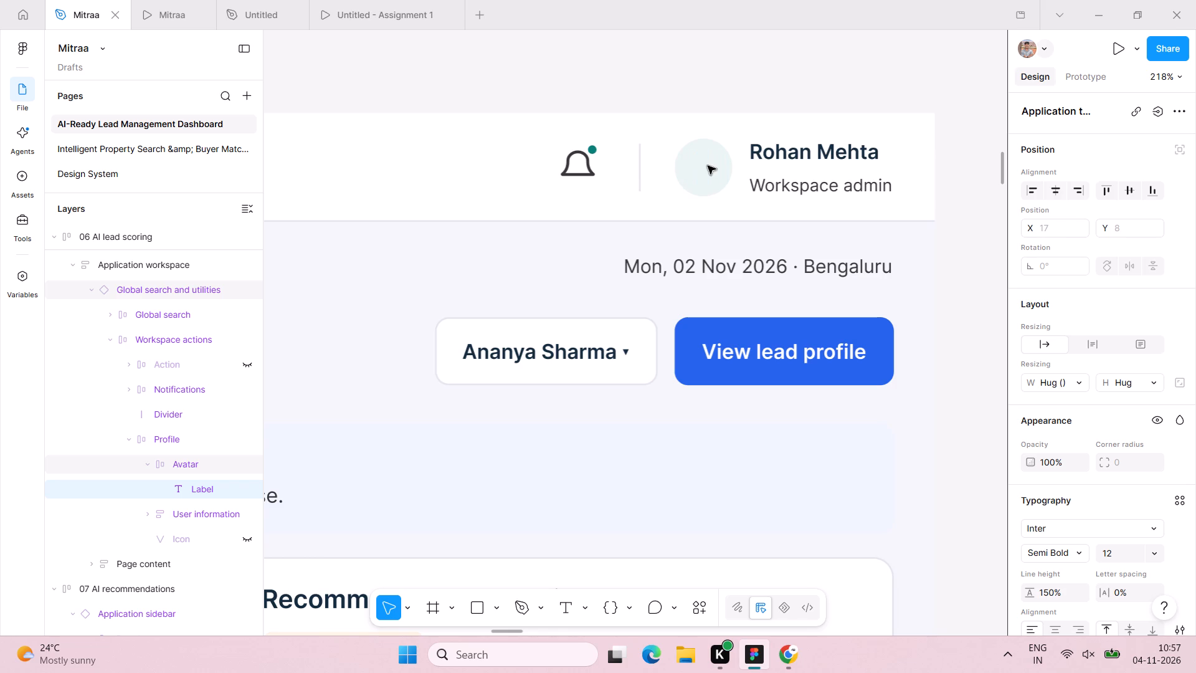
{"action": "key", "text": "shift+s"}
Change the profile name in the AI lead scoring top bar to Sreekanth and set its font size to 14.
{"action": "triple_click", "coordinate": [787, 155]}
{"action": "left_click", "coordinate": [787, 155]}
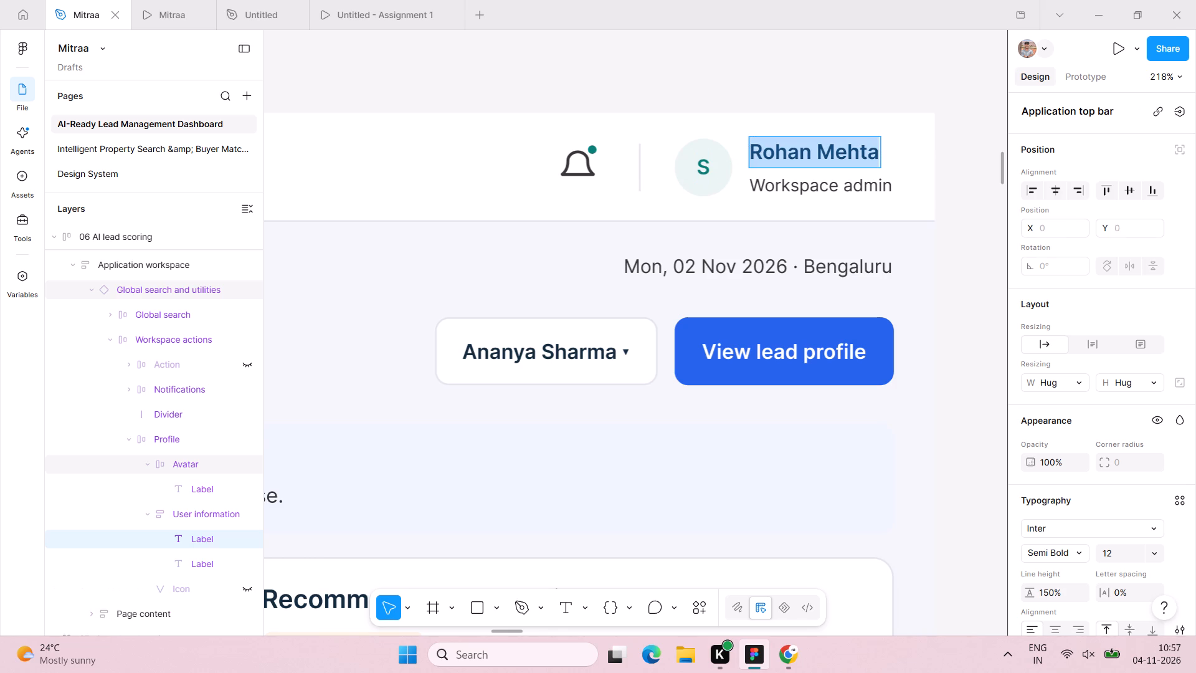
{"action": "type", "text": "Sreekanth"}
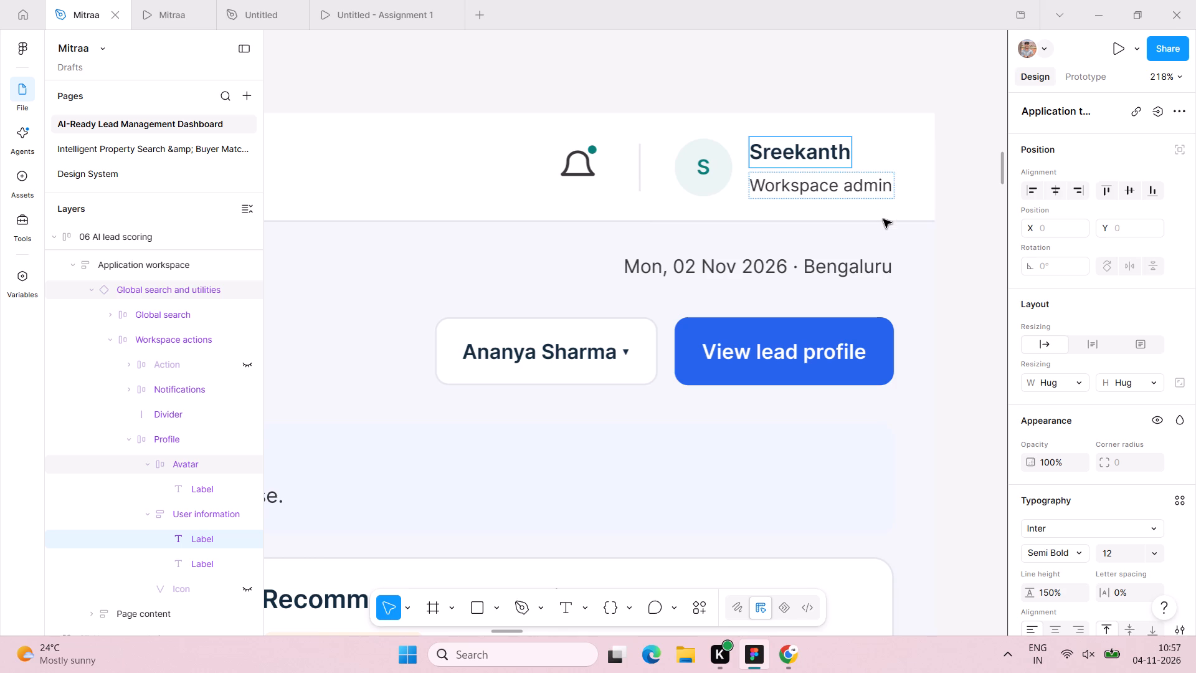
{"action": "left_click", "coordinate": [883, 219]}
{"action": "left_click", "coordinate": [1111, 550]}
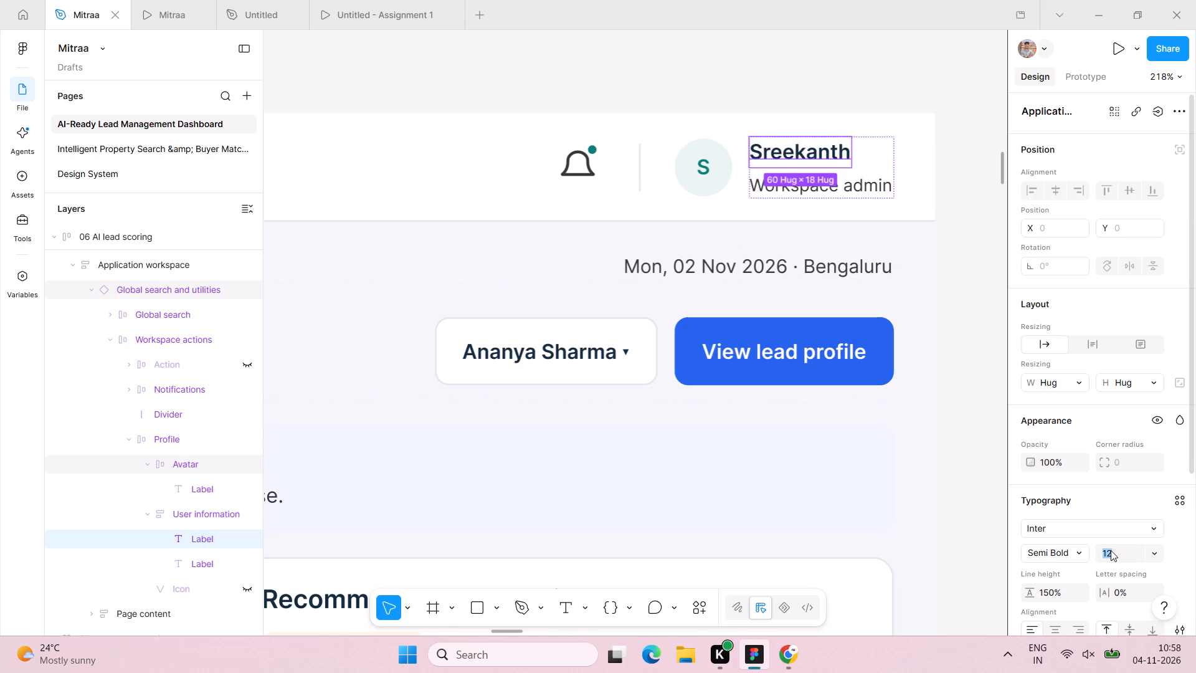
{"action": "type", "text": "14"}
{"action": "key", "text": "Return"}
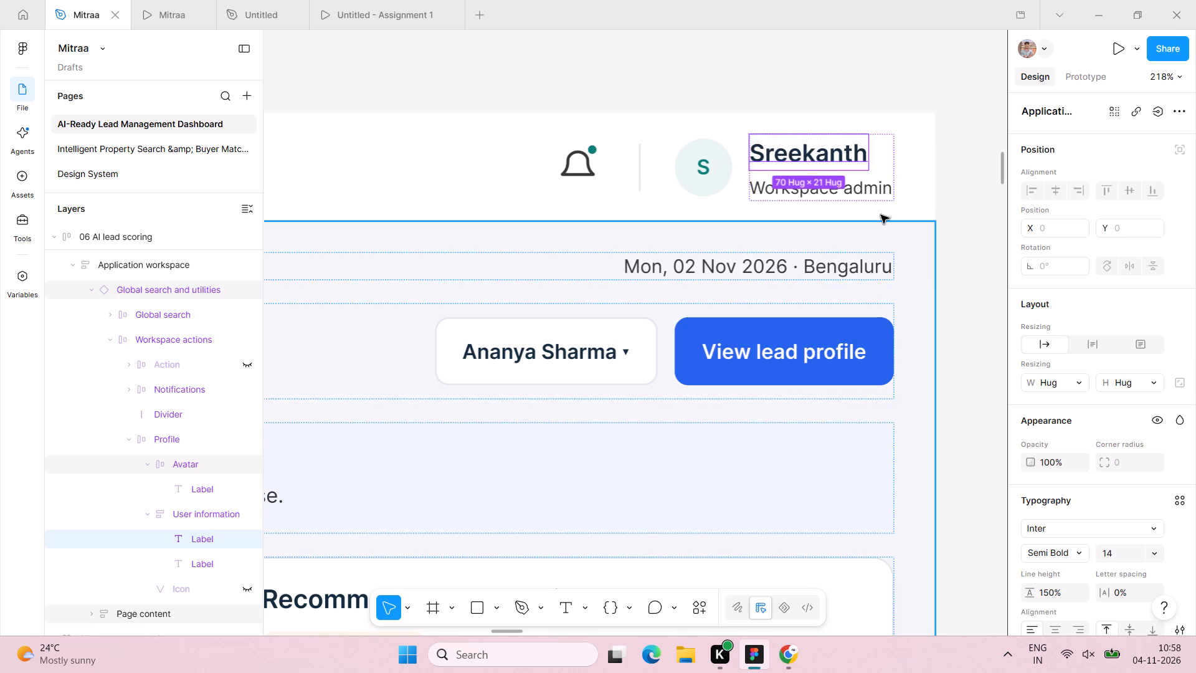
Set the font size of the Workspace admin label in the AI lead scoring top bar to 12.
{"action": "left_click", "coordinate": [875, 195]}
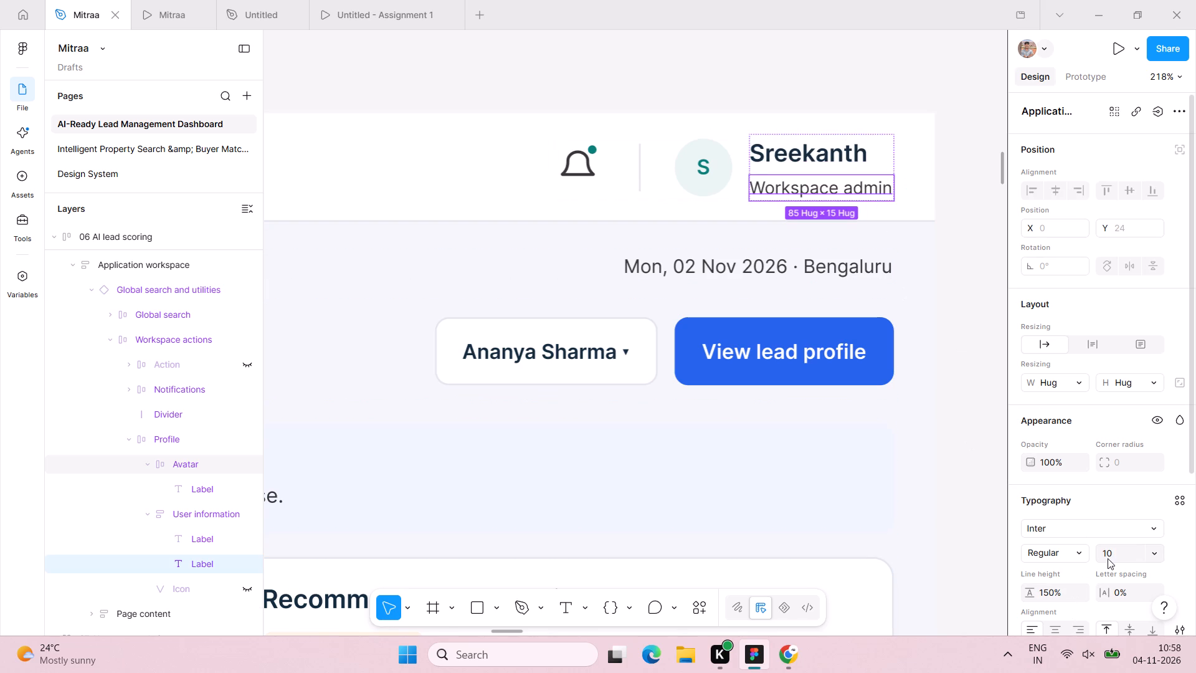
{"action": "left_click", "coordinate": [1109, 558]}
{"action": "type", "text": "12"}
{"action": "key", "text": "Return"}
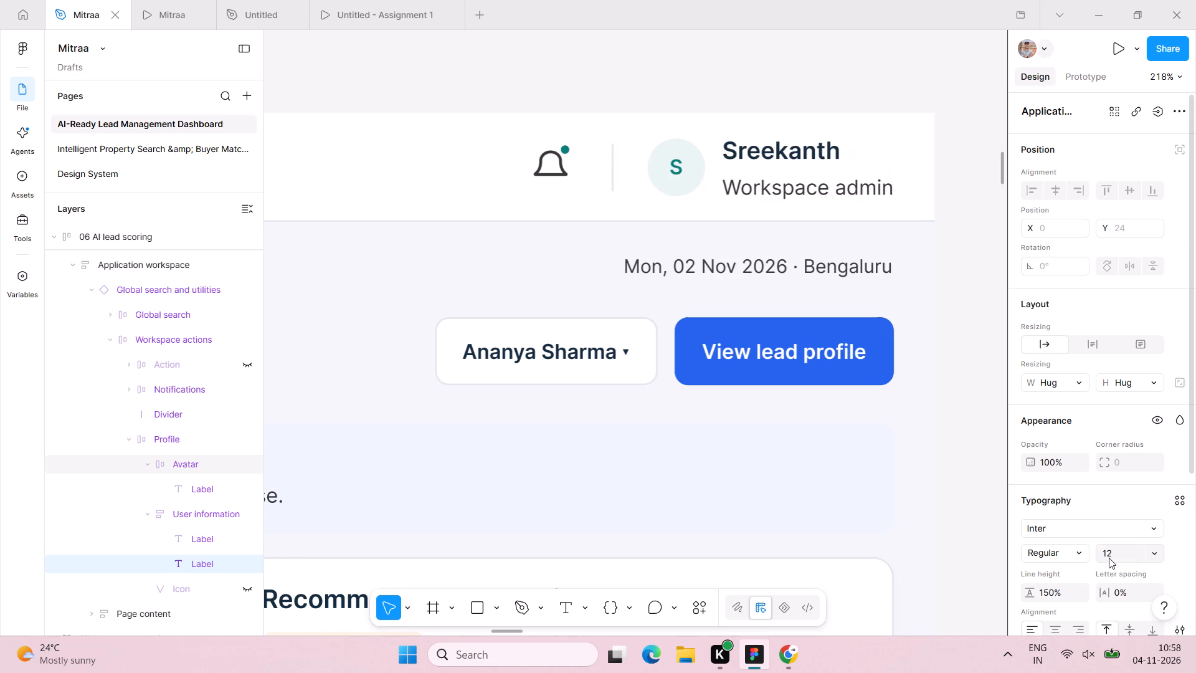
Delete the date and location line above the AI lead scoring page heading.
{"action": "double_click", "coordinate": [792, 264]}
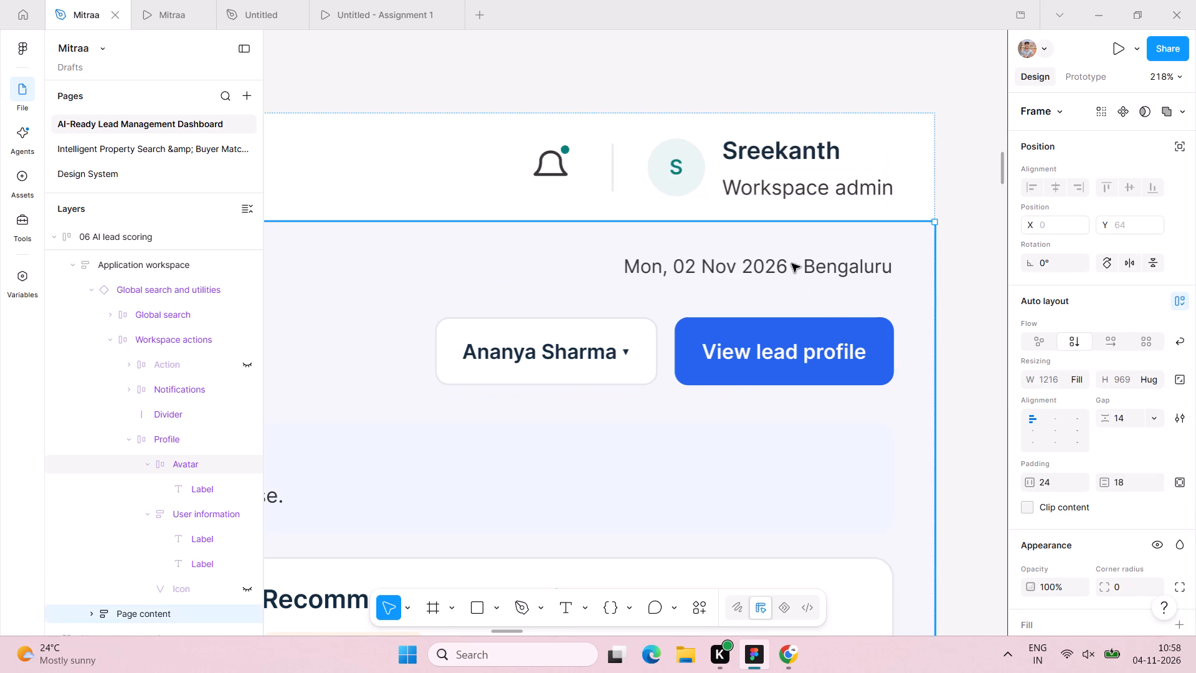
{"action": "key", "text": "BackSpace"}
Remove the ⌘ K shortcut hint from the search field in the AI lead scoring top bar.
{"action": "scroll", "coordinate": [792, 264], "scroll_direction": "right", "scroll_amount": 5}
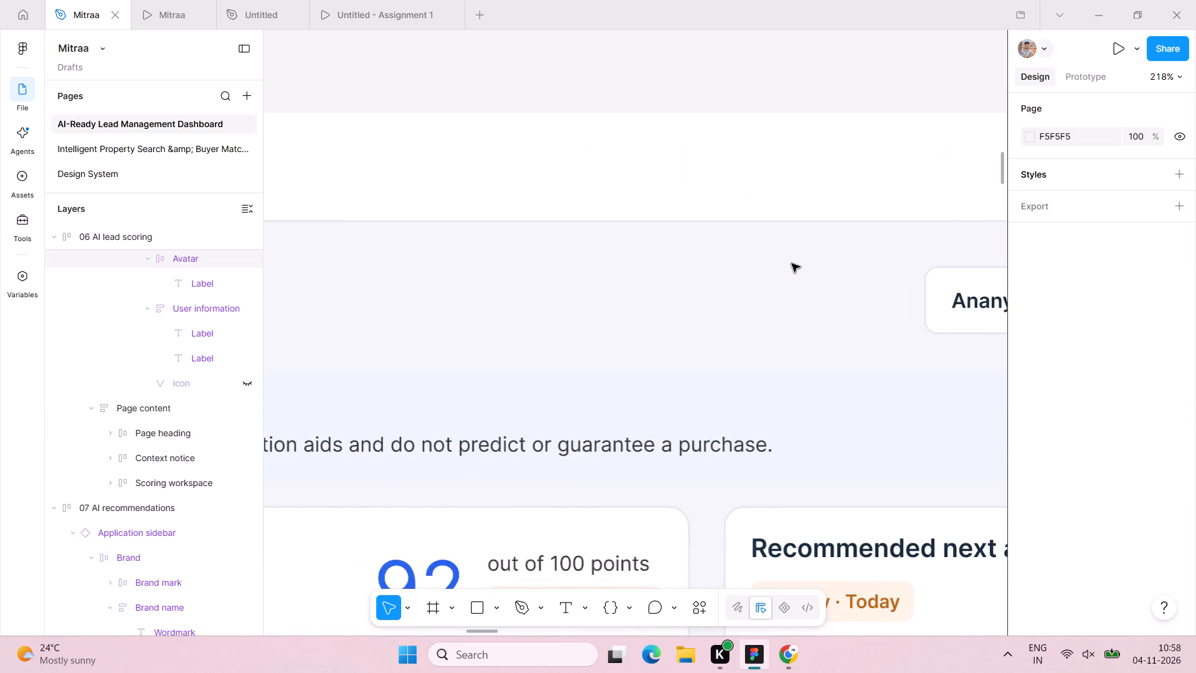
{"action": "scroll", "coordinate": [792, 264], "scroll_direction": "right", "scroll_amount": 3}
{"action": "double_click", "coordinate": [726, 173]}
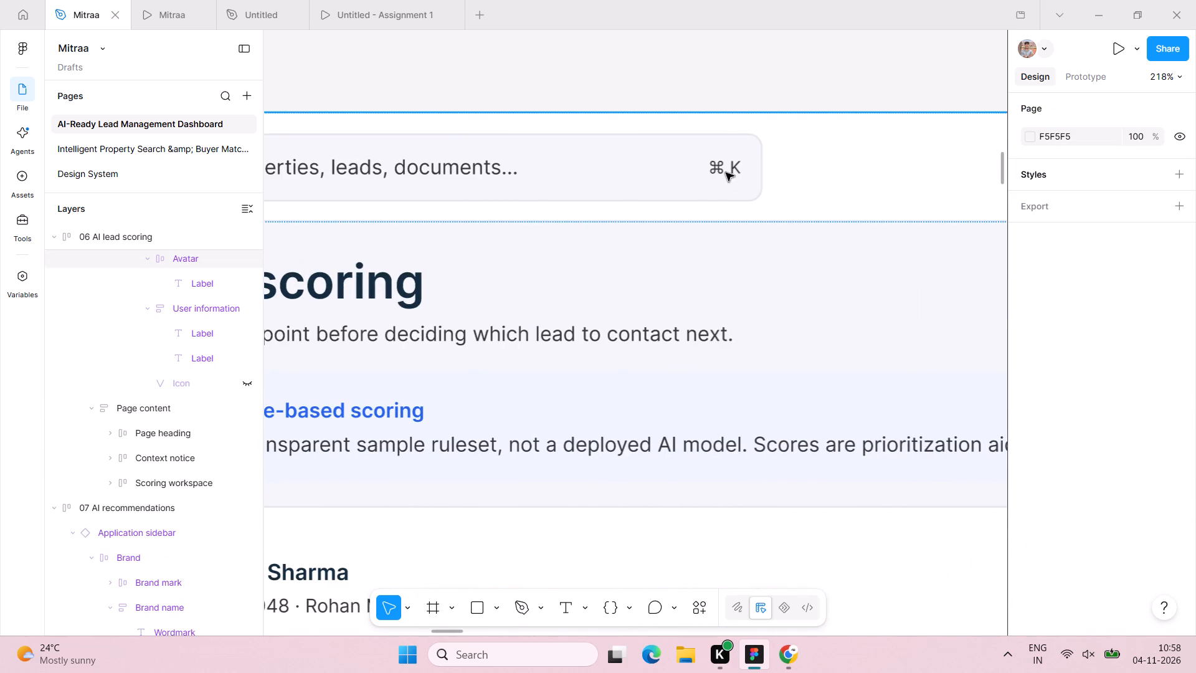
{"action": "triple_click", "coordinate": [726, 173]}
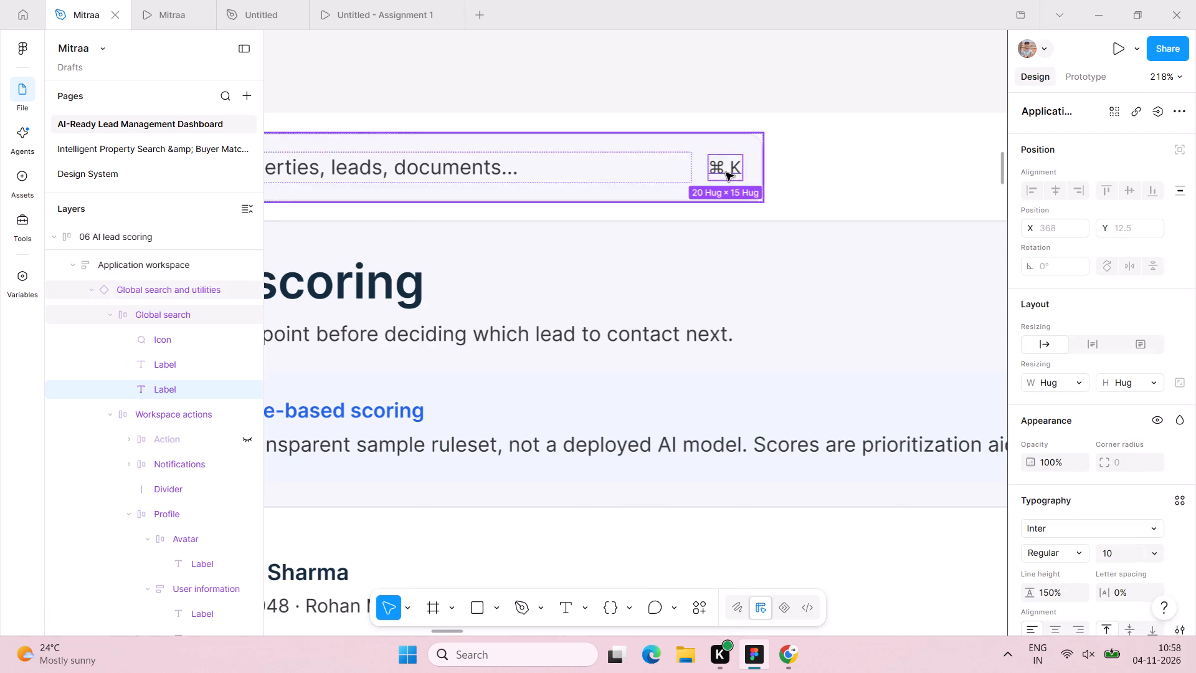
{"action": "double_click", "coordinate": [726, 173]}
{"action": "key", "text": "ctrl+z"}
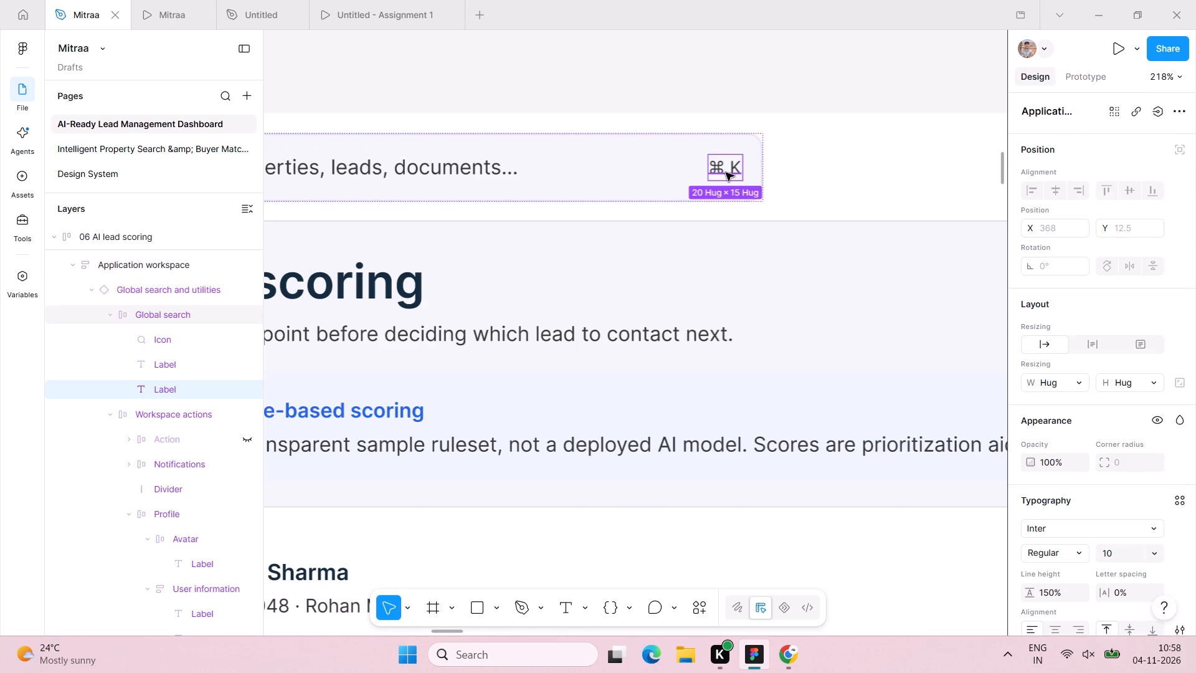
{"action": "key", "text": "BackSpace"}
Select the placeholder text in the AI lead scoring screen's search field.
{"action": "scroll", "coordinate": [726, 173], "scroll_direction": "right", "scroll_amount": 5}
{"action": "triple_click", "coordinate": [754, 169]}
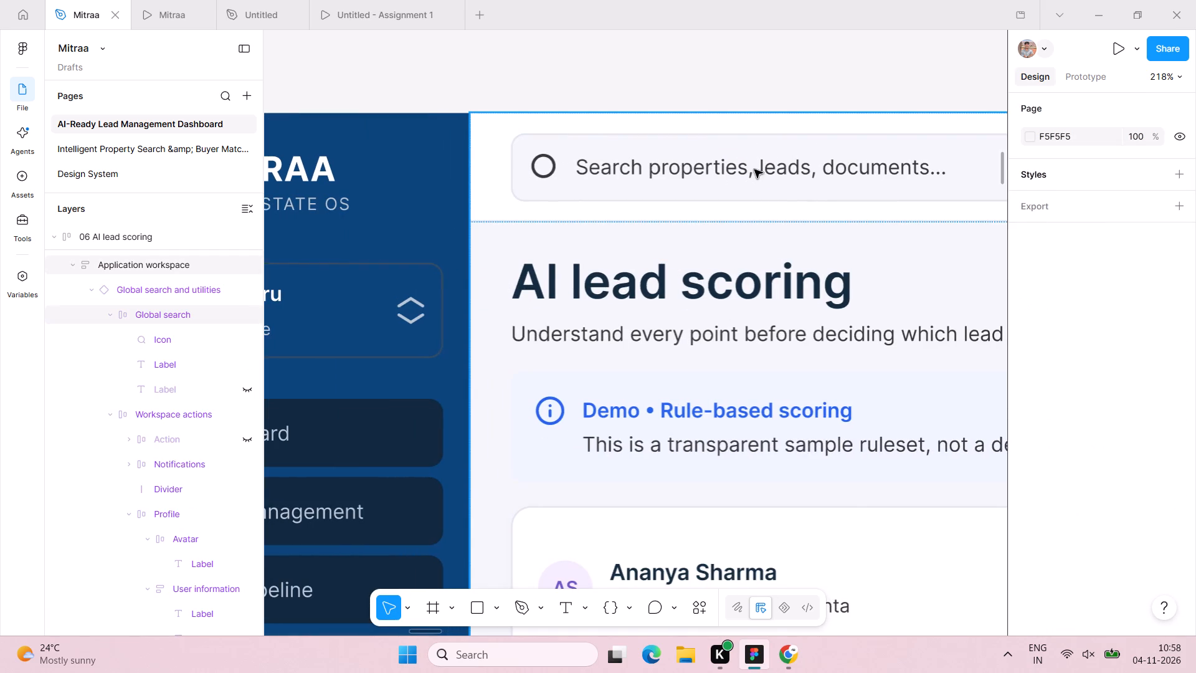
{"action": "double_click", "coordinate": [754, 169]}
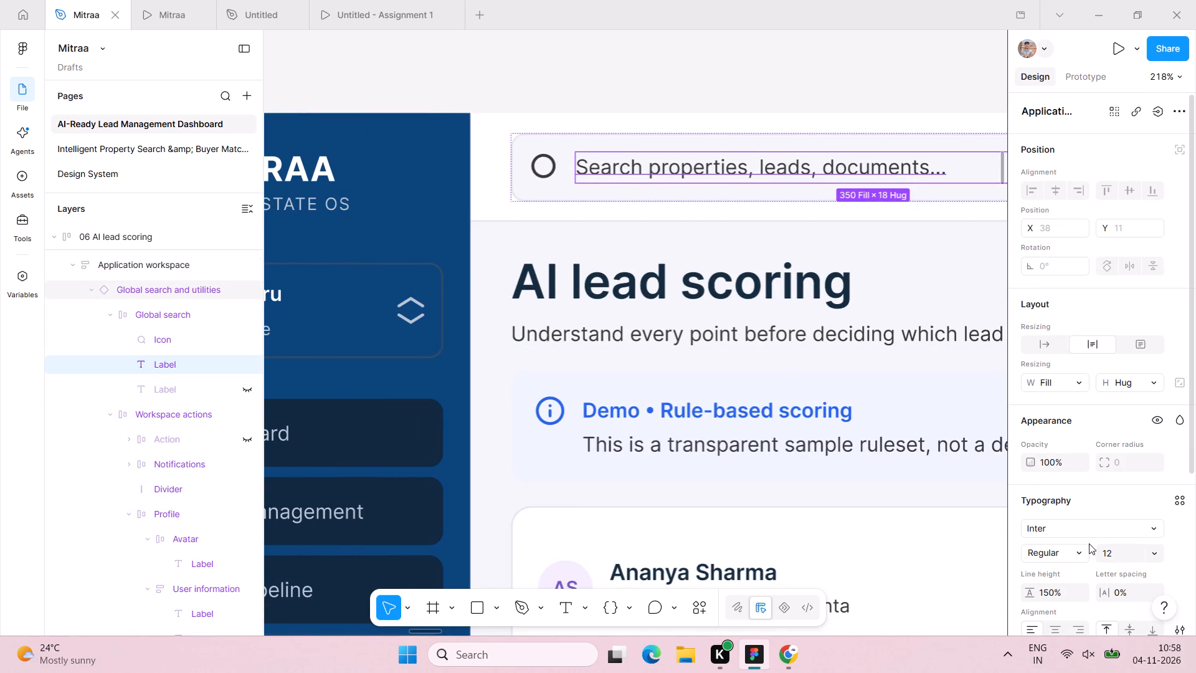
Set the fill colour of the search field's placeholder text in the AI lead scoring top bar to 424242.
{"action": "scroll", "coordinate": [1127, 558], "scroll_direction": "down", "scroll_amount": 4}
{"action": "left_click", "coordinate": [1077, 483]}
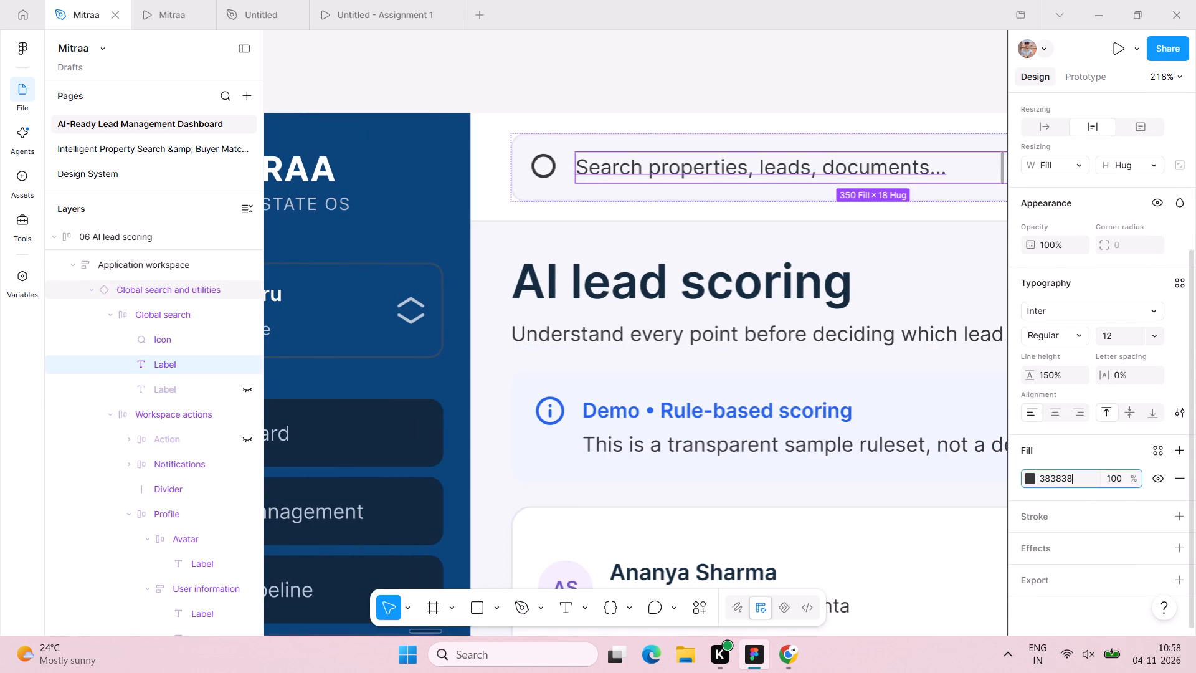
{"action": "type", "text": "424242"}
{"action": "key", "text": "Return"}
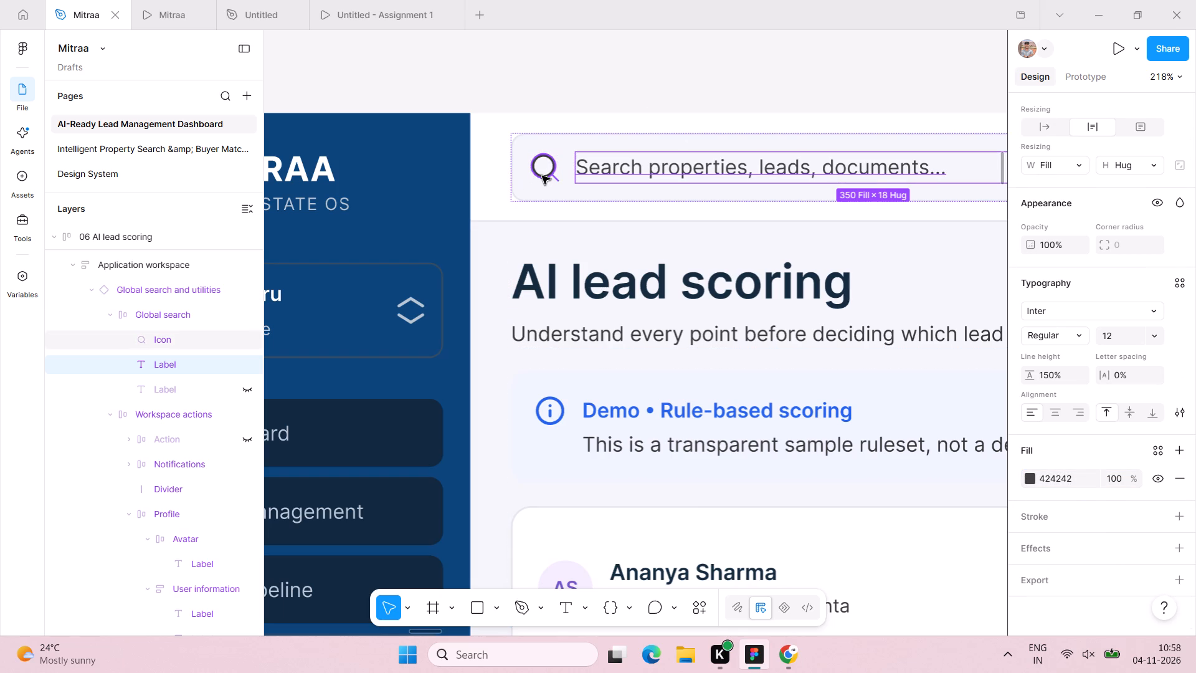
Set the search icon's stroke in the AI lead scoring top bar to Outside with a weight of 1.
{"action": "left_click", "coordinate": [542, 176]}
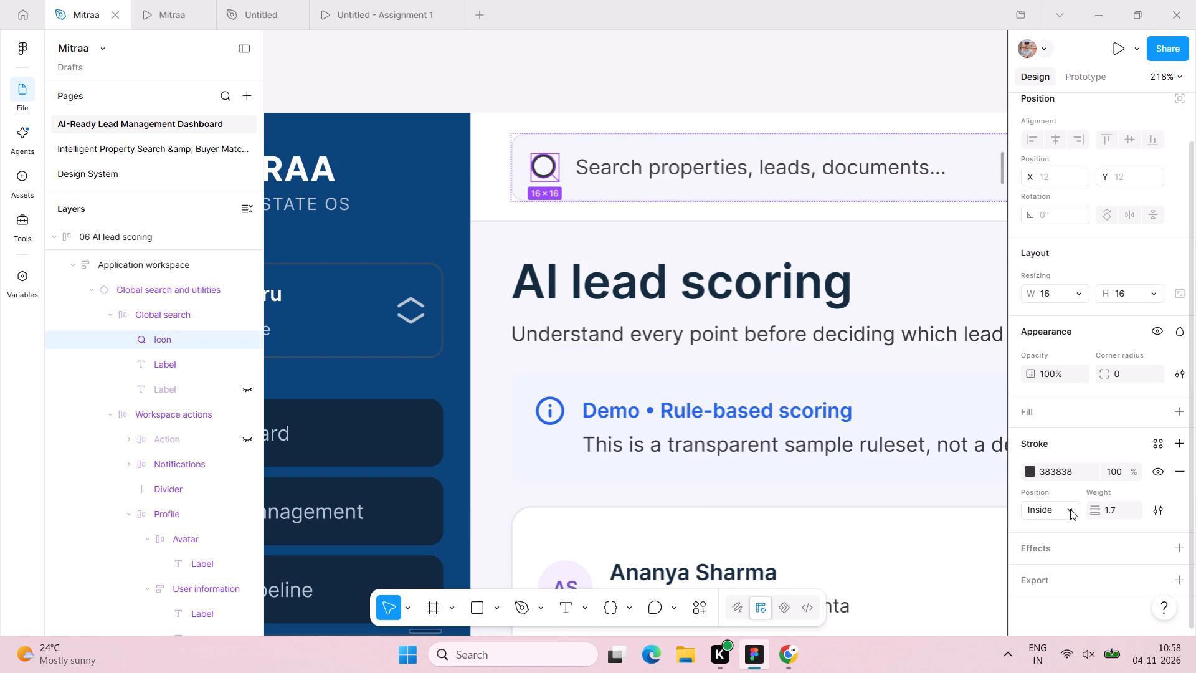
{"action": "left_click_drag", "start_coordinate": [1070, 509], "coordinate": [1059, 537]}
{"action": "left_click", "coordinate": [1059, 537]}
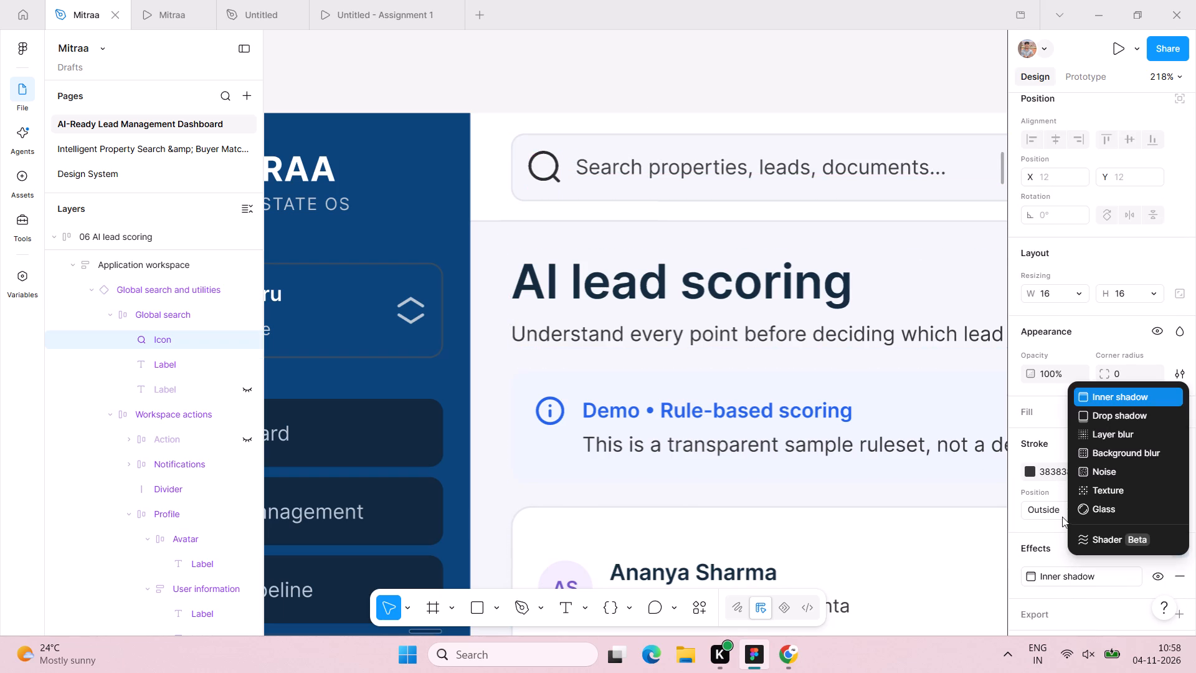
{"action": "left_click", "coordinate": [1061, 517]}
{"action": "left_click", "coordinate": [1110, 512]}
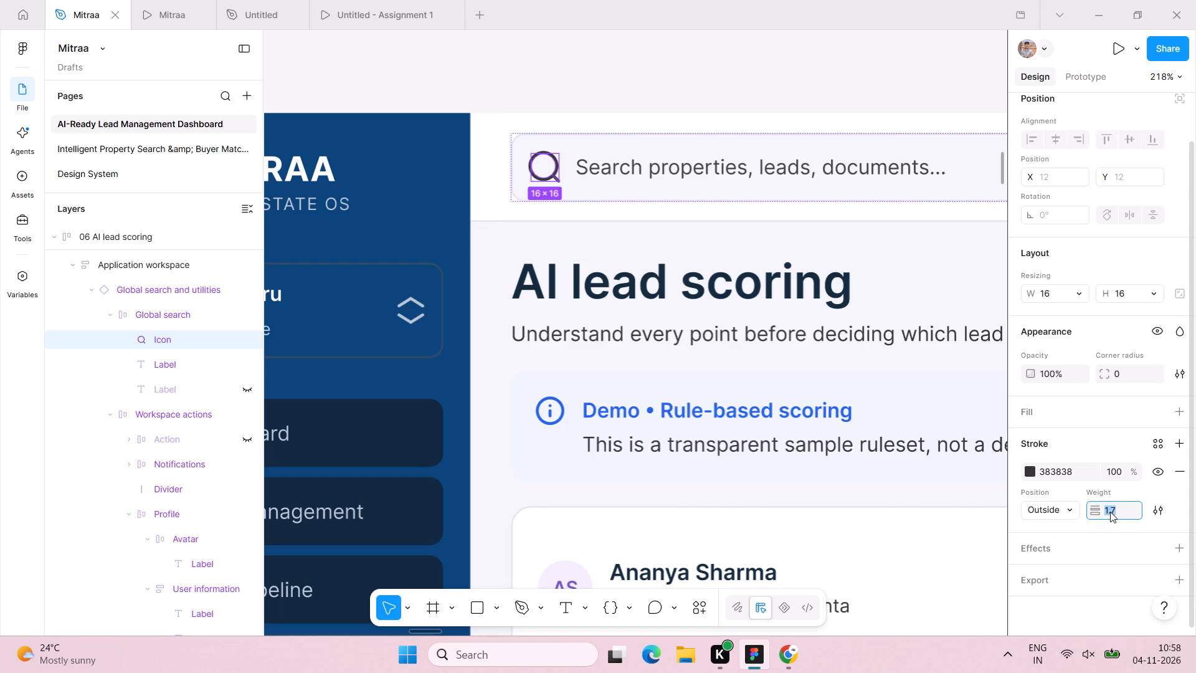
{"action": "key", "text": "1"}
{"action": "key", "text": "Return"}
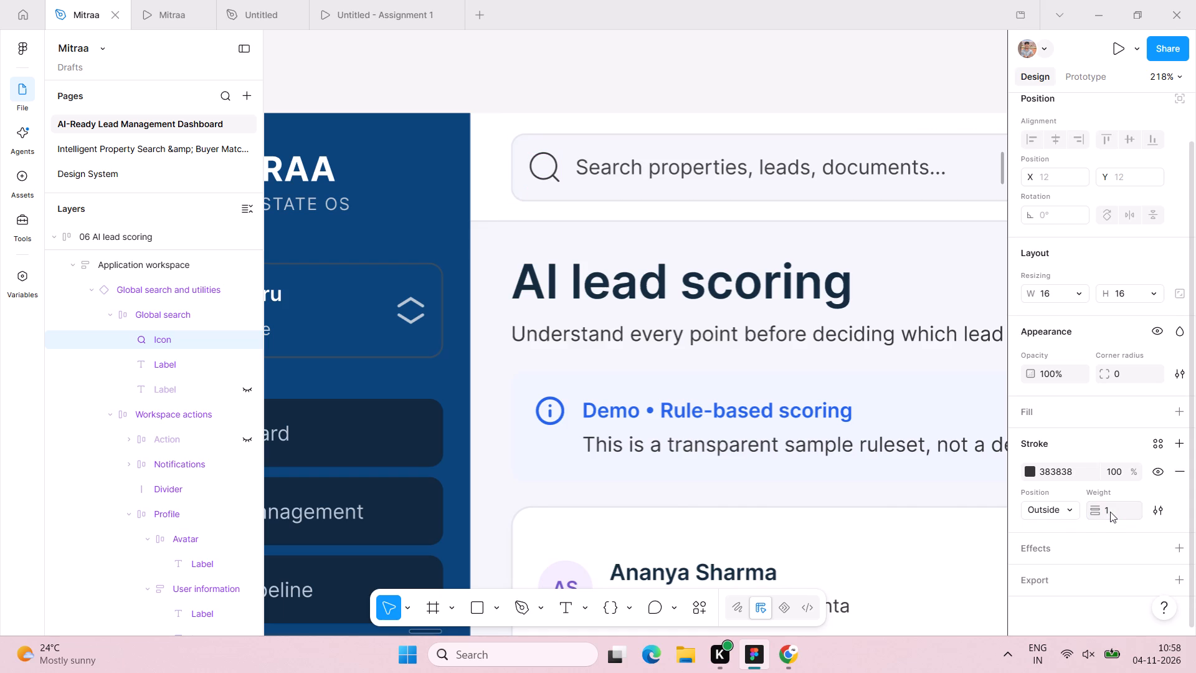
{"action": "left_click", "coordinate": [605, 71]}
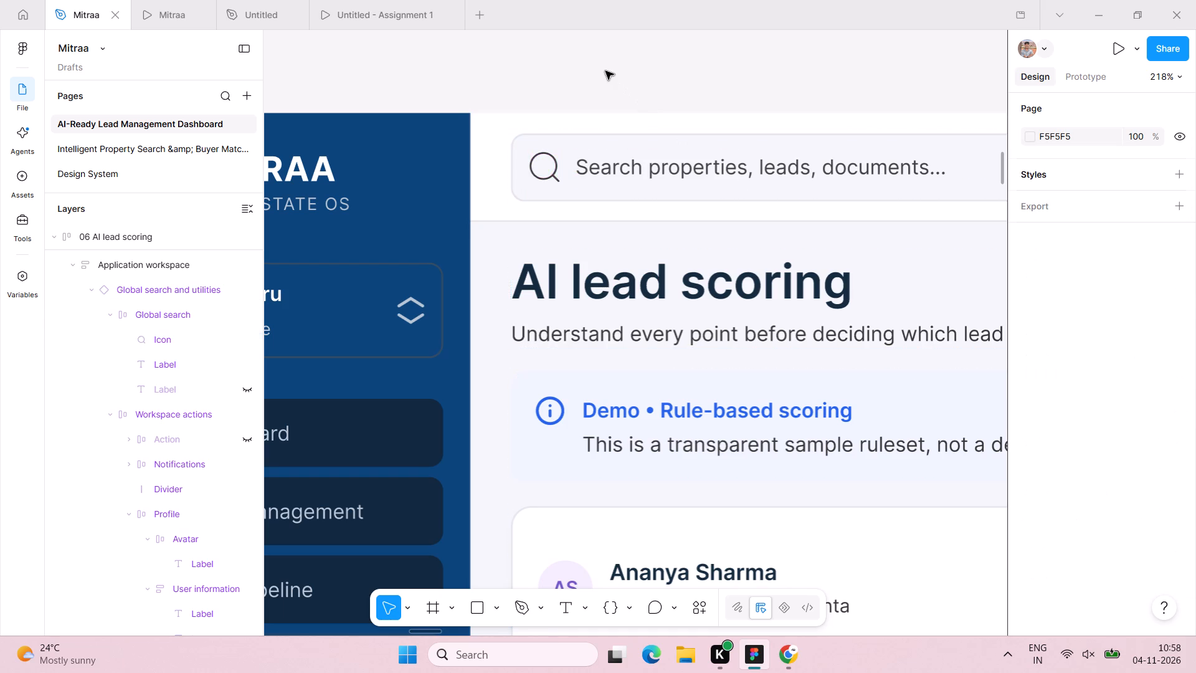
Set the font size of the MiTRAA wordmark in the AI lead scoring sidebar to 24.
{"action": "scroll", "coordinate": [605, 71], "scroll_direction": "right", "scroll_amount": 2}
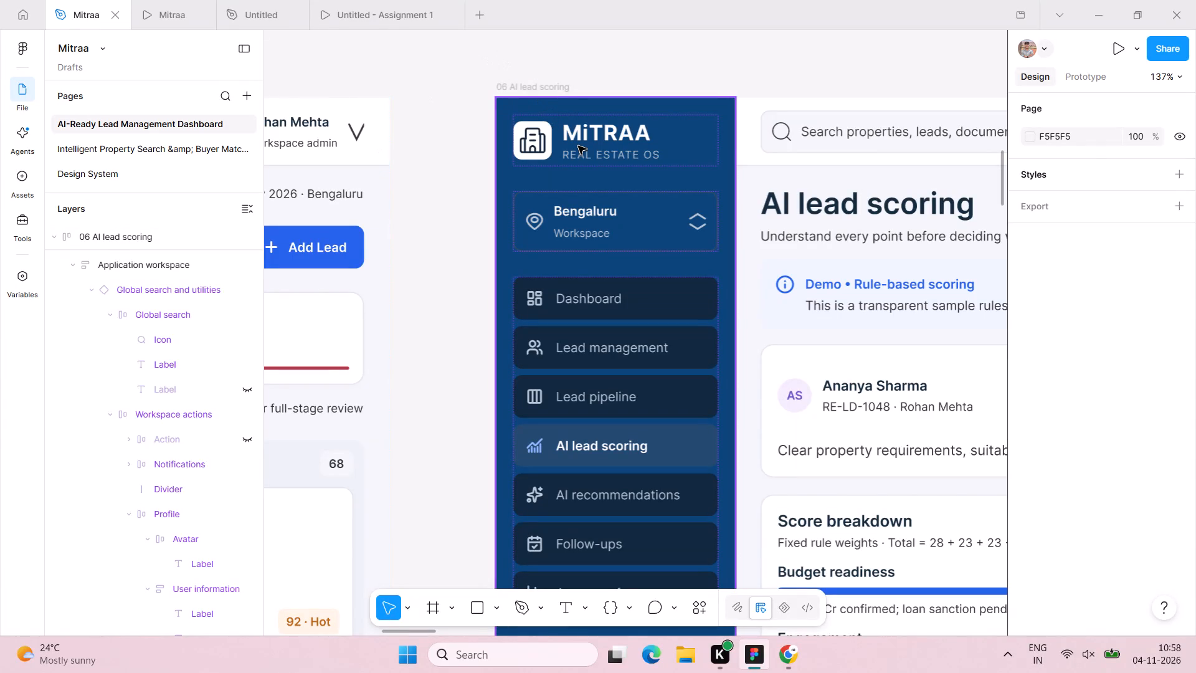
{"action": "triple_click", "coordinate": [578, 146]}
{"action": "double_click", "coordinate": [587, 136]}
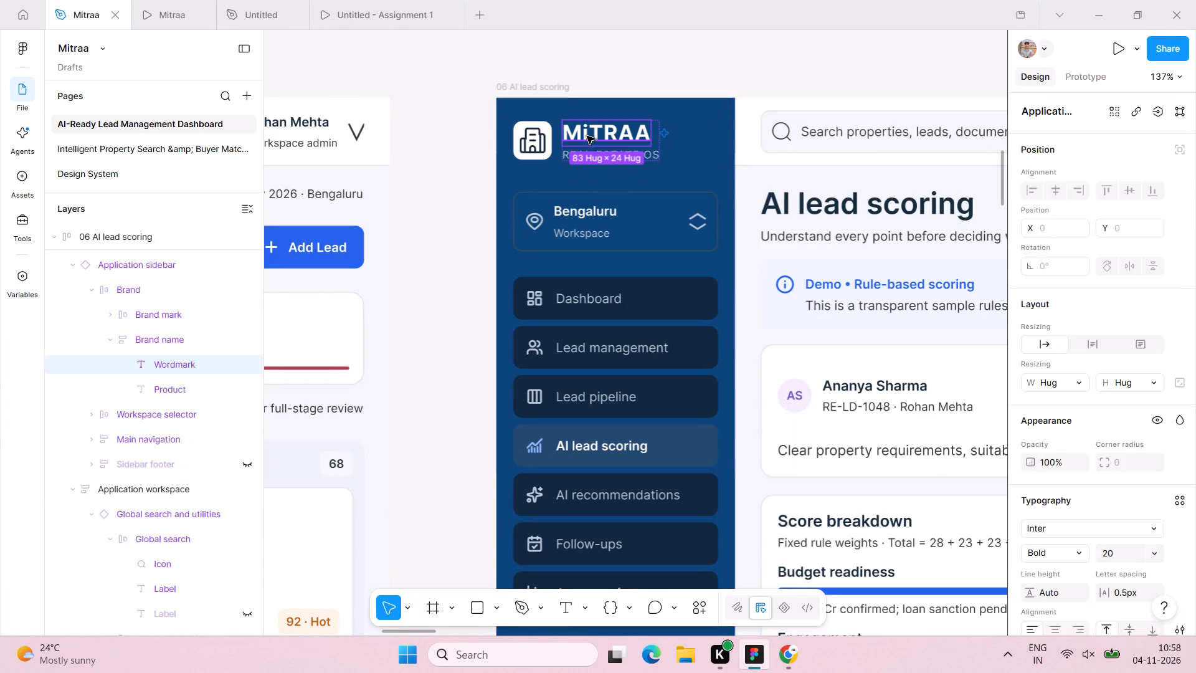
{"action": "left_click", "coordinate": [1131, 557]}
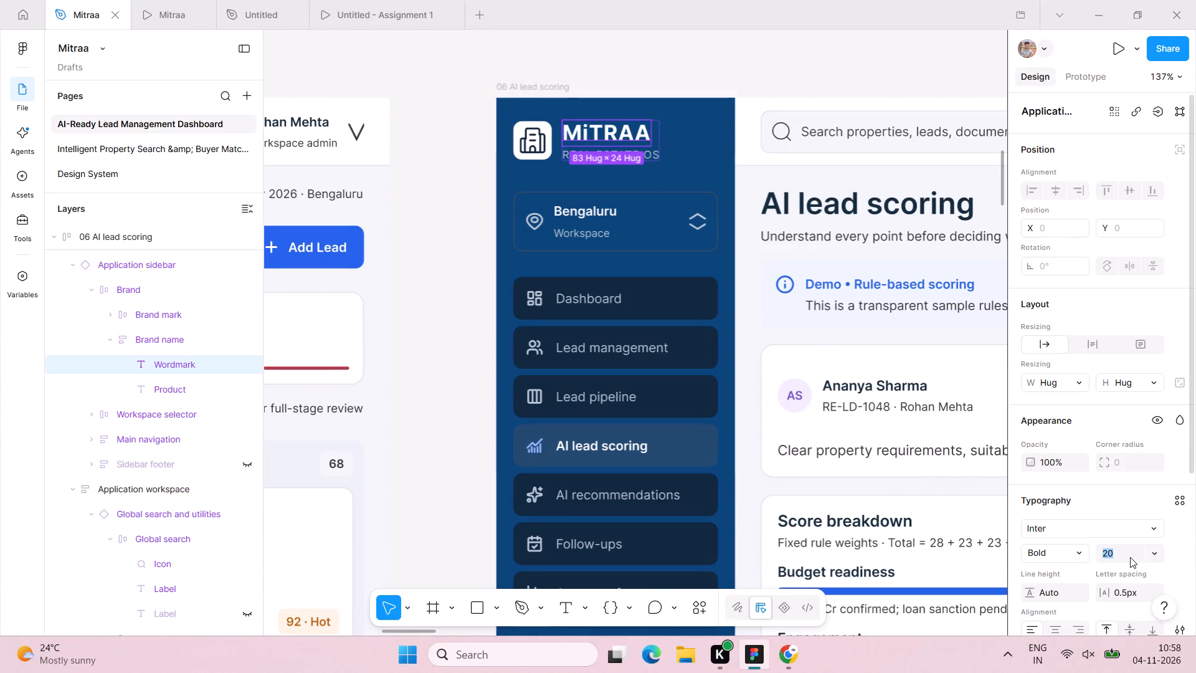
{"action": "type", "text": "24"}
{"action": "key", "text": "Return"}
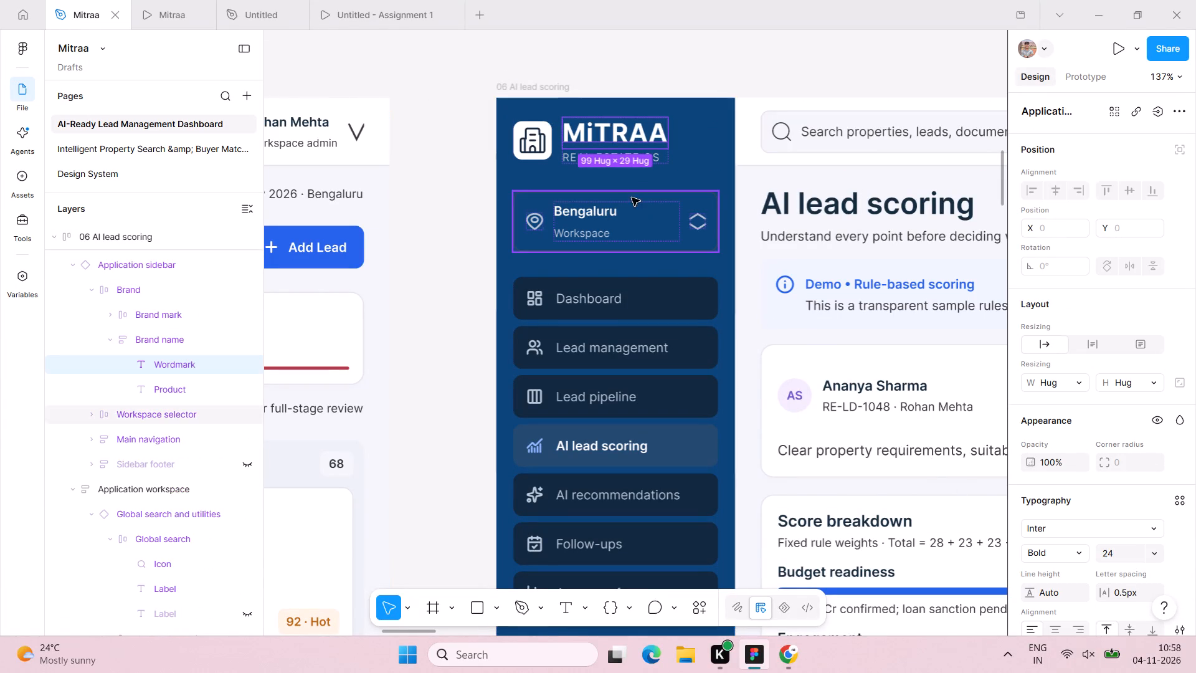
Set the font size of the REAL ESTATE OS line under the sidebar wordmark to 12.
{"action": "left_click", "coordinate": [640, 161]}
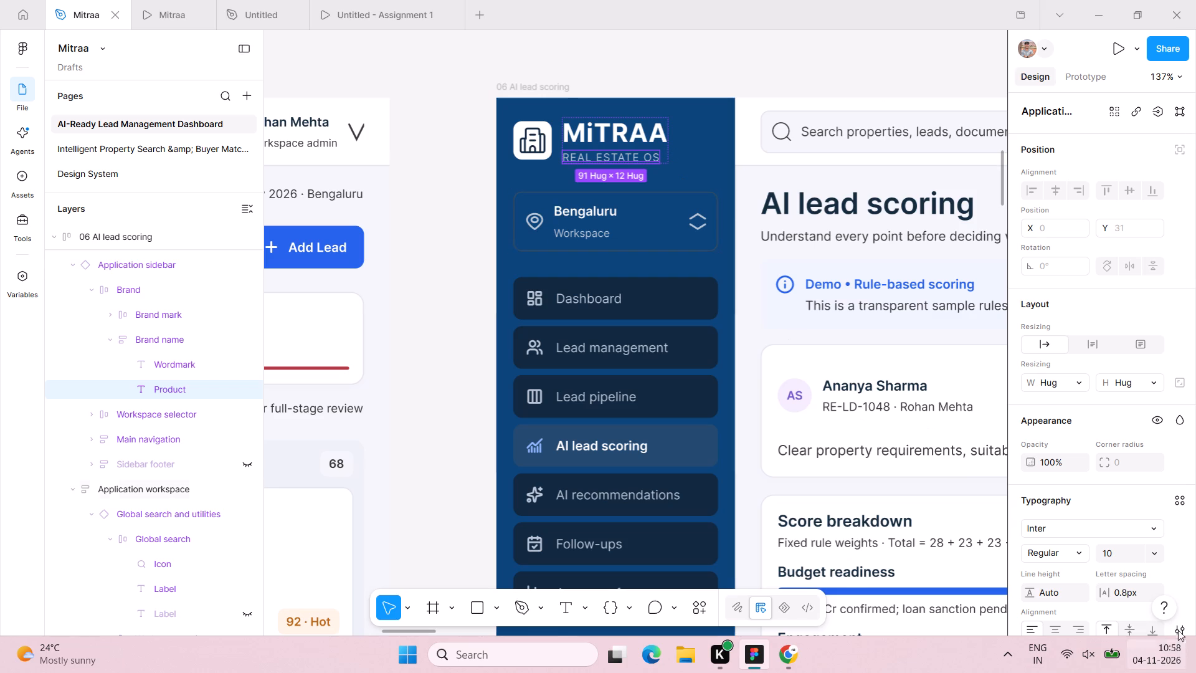
{"action": "left_click", "coordinate": [1117, 548]}
{"action": "type", "text": "12"}
{"action": "key", "text": "Return"}
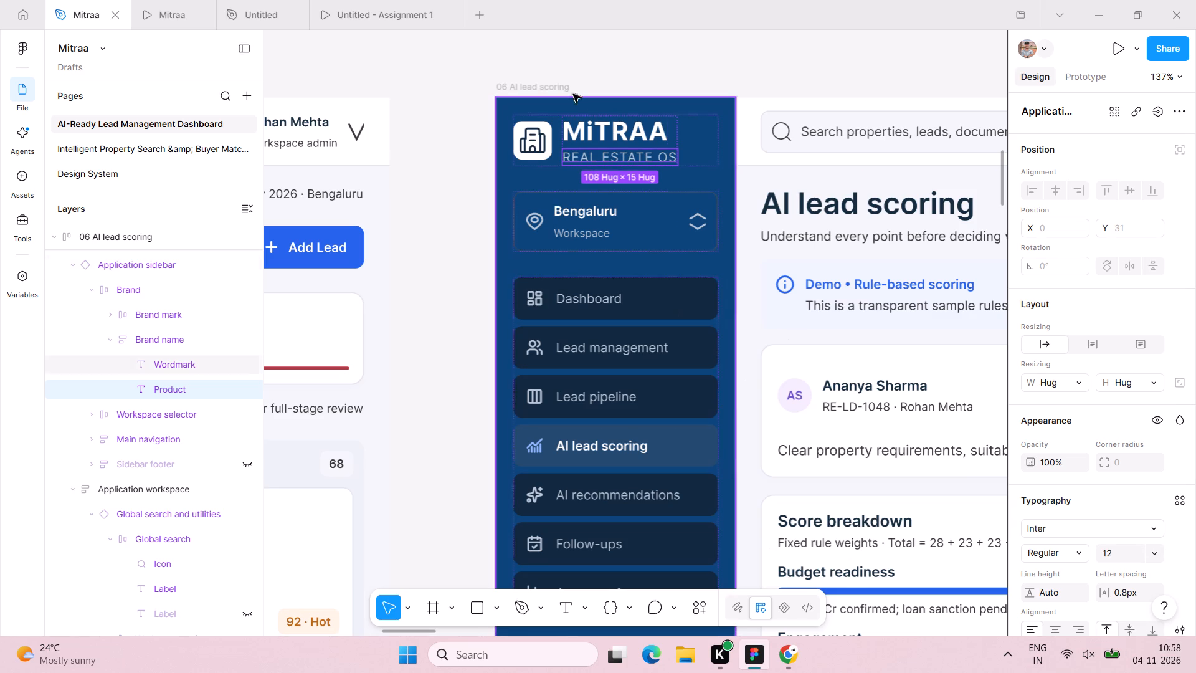
Replace the city name in the AI lead scoring sidebar's workspace selector with Hyderabad, correcting its spelling.
{"action": "triple_click", "coordinate": [610, 216]}
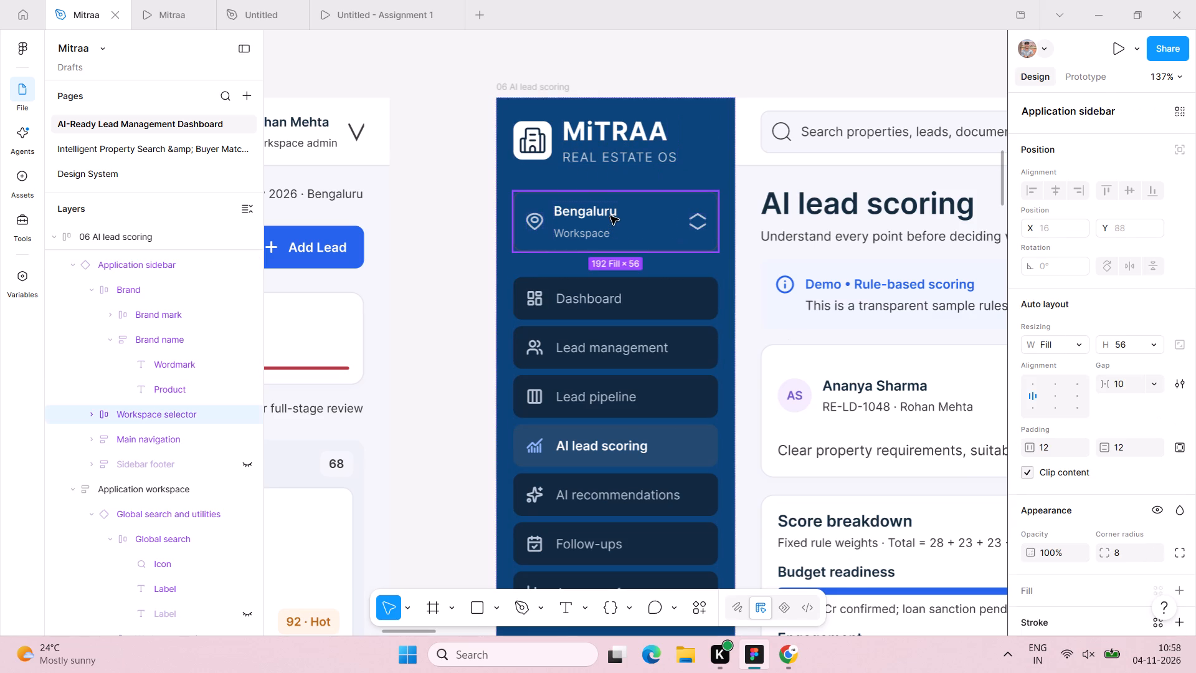
{"action": "left_click", "coordinate": [610, 216]}
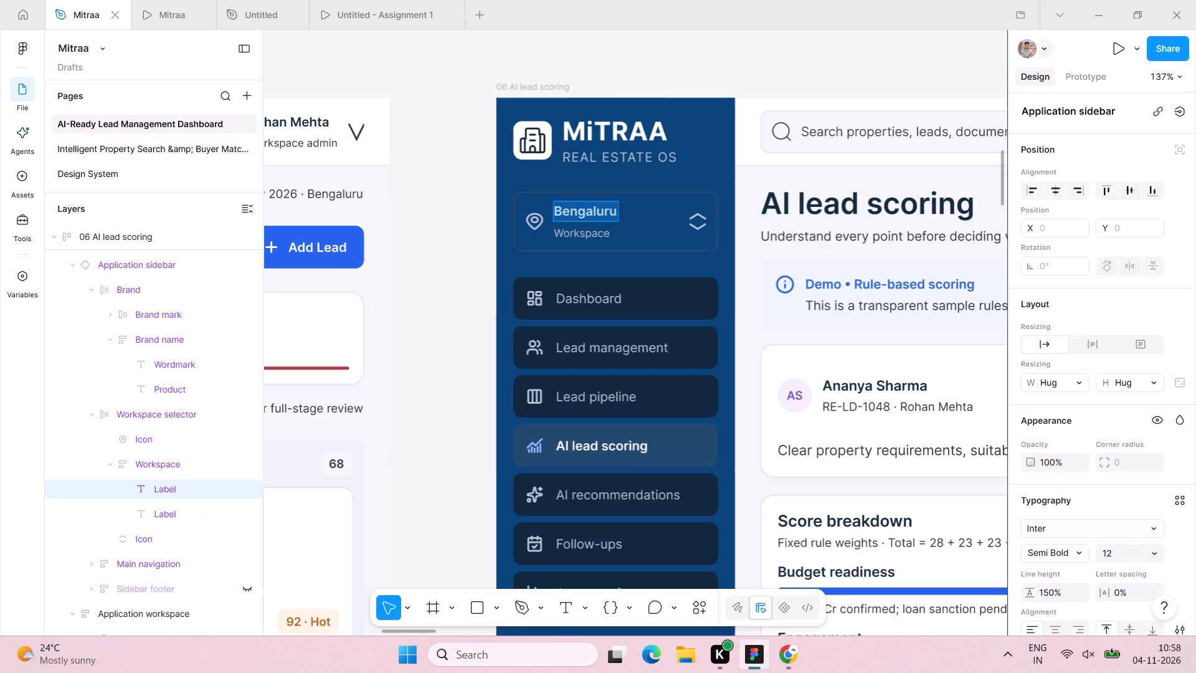
{"action": "type", "text": "Hyderabd"}
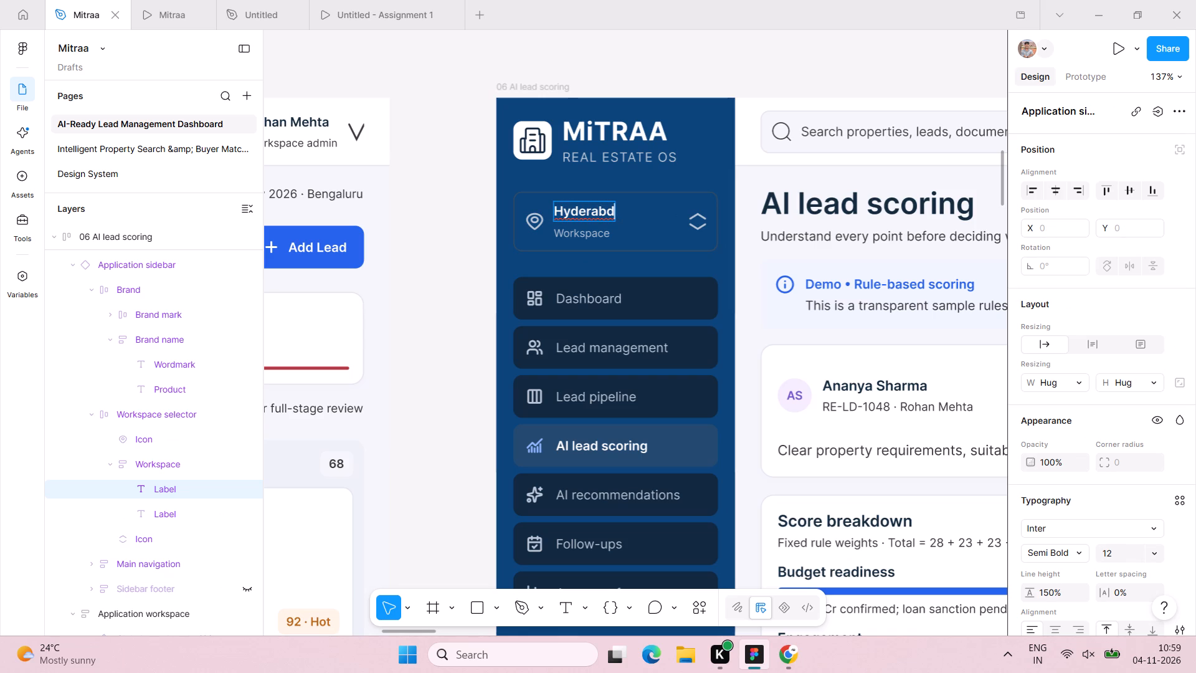
{"action": "right_click", "coordinate": [608, 214]}
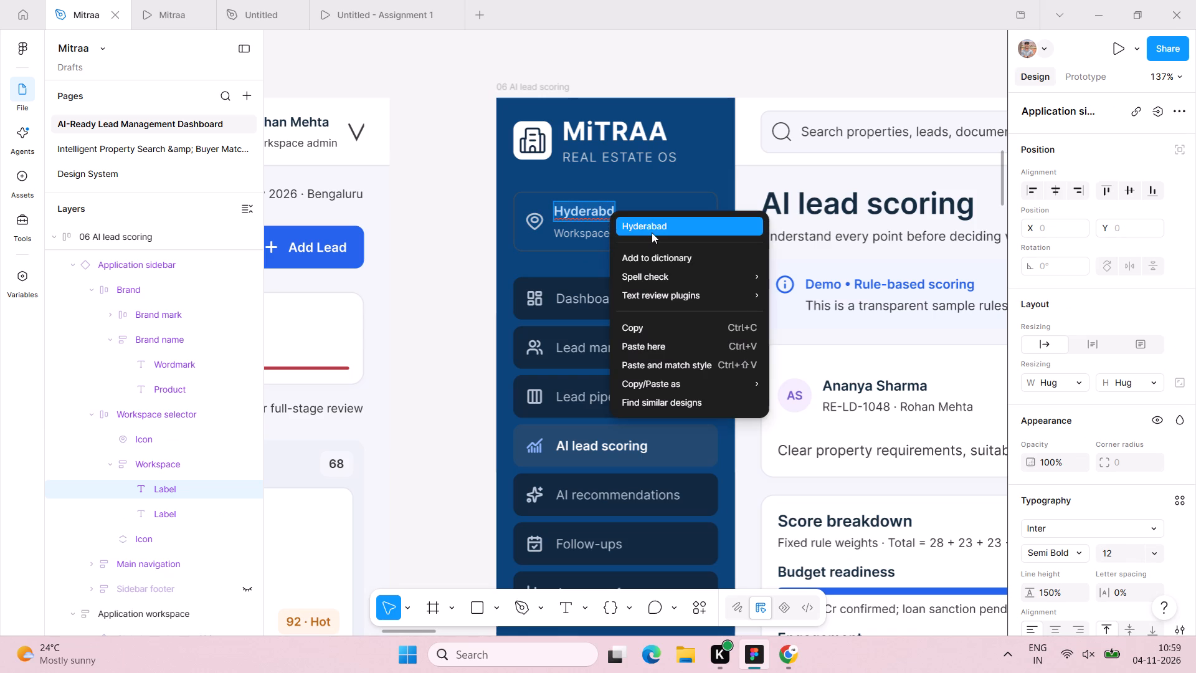
{"action": "left_click", "coordinate": [652, 232]}
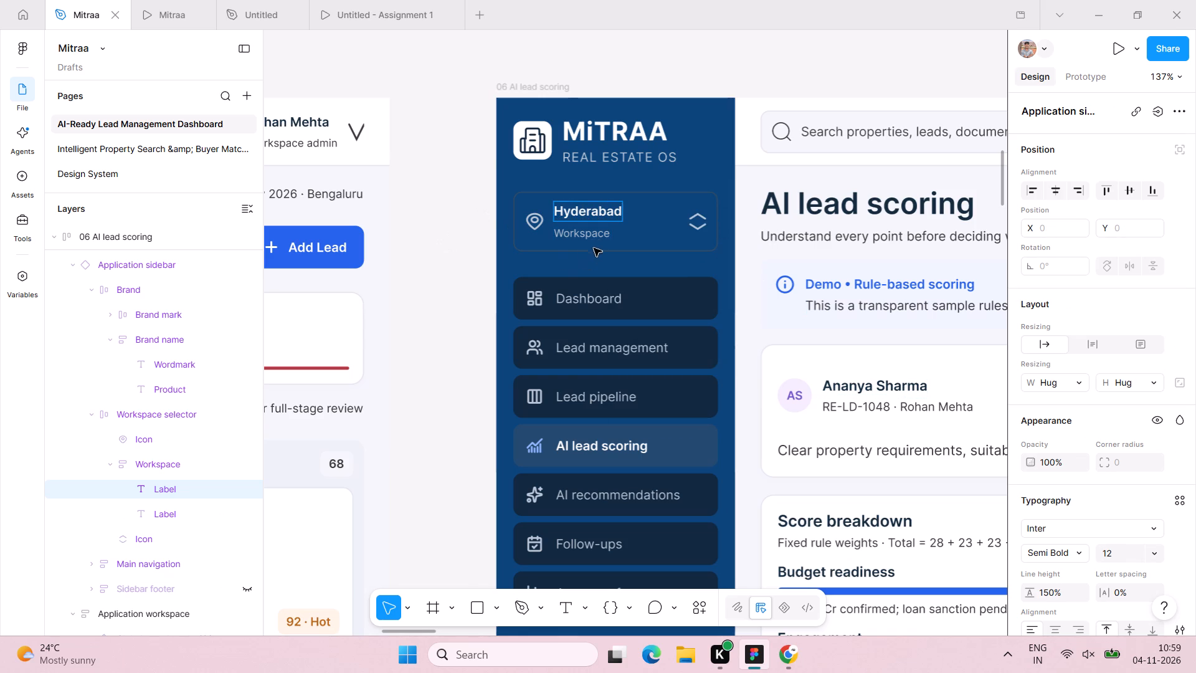
{"action": "left_click", "coordinate": [596, 246]}
Set the font size of the Hyderabad label in the workspace selector to 14.
{"action": "left_click", "coordinate": [1121, 547]}
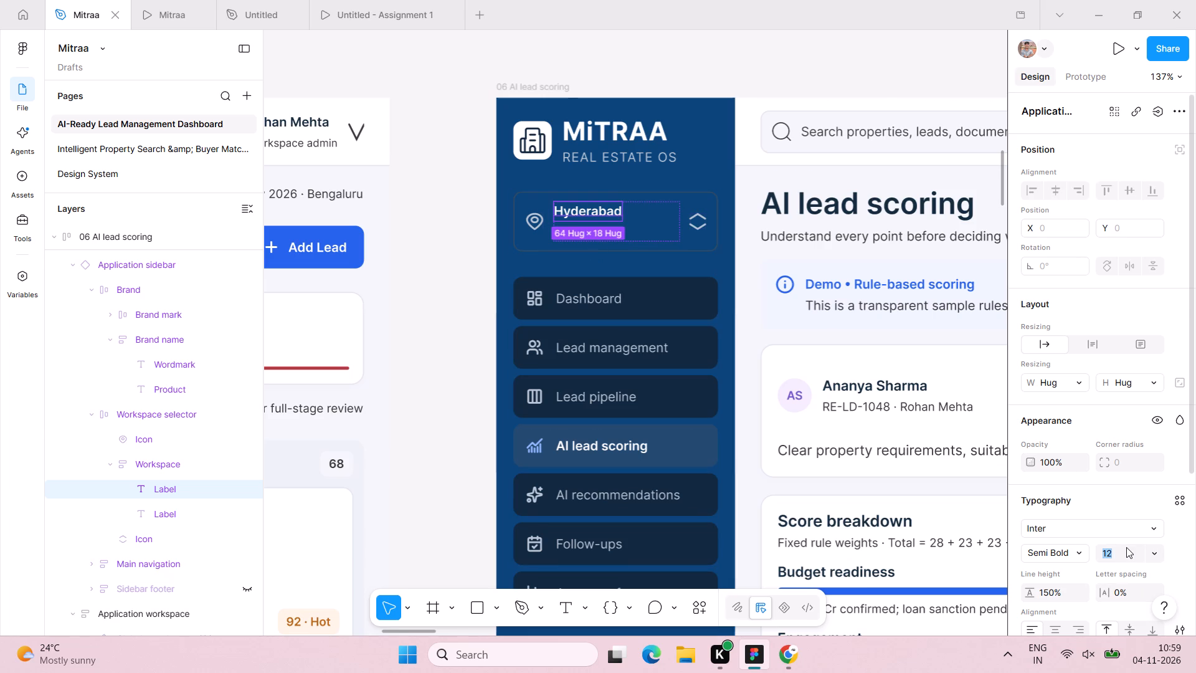
{"action": "type", "text": "14"}
{"action": "key", "text": "Return"}
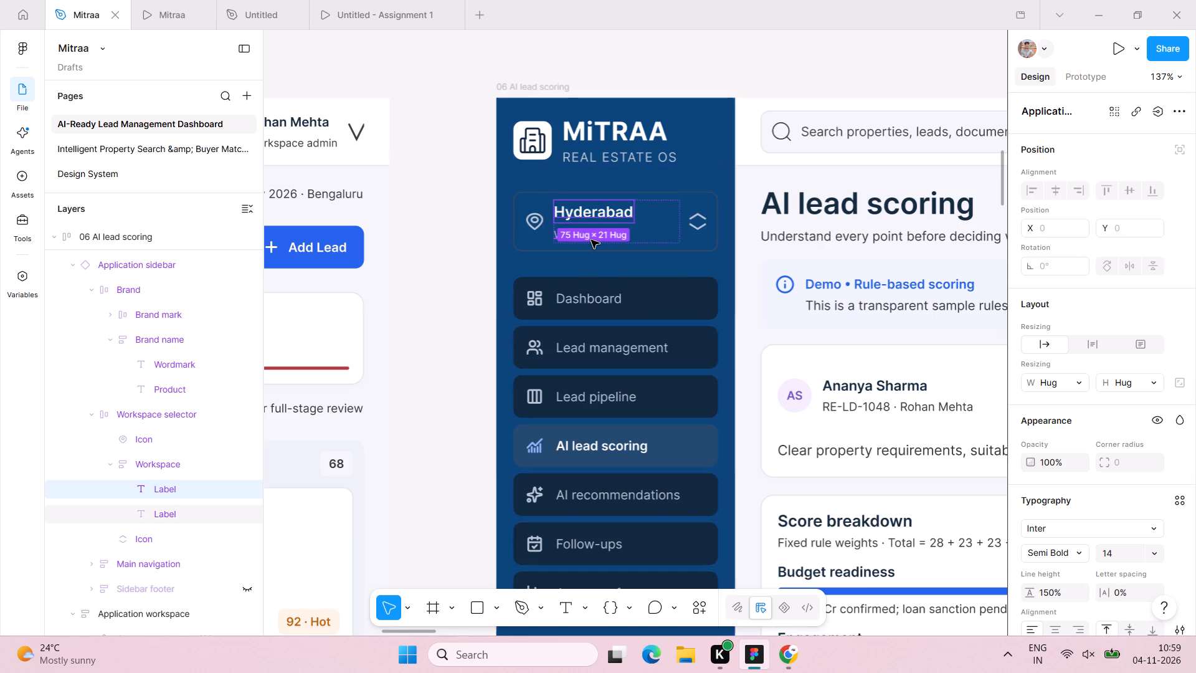
Set the font size of the Workspace label below Hyderabad in the selector to 12.
{"action": "left_click", "coordinate": [591, 238]}
{"action": "left_click", "coordinate": [1124, 555]}
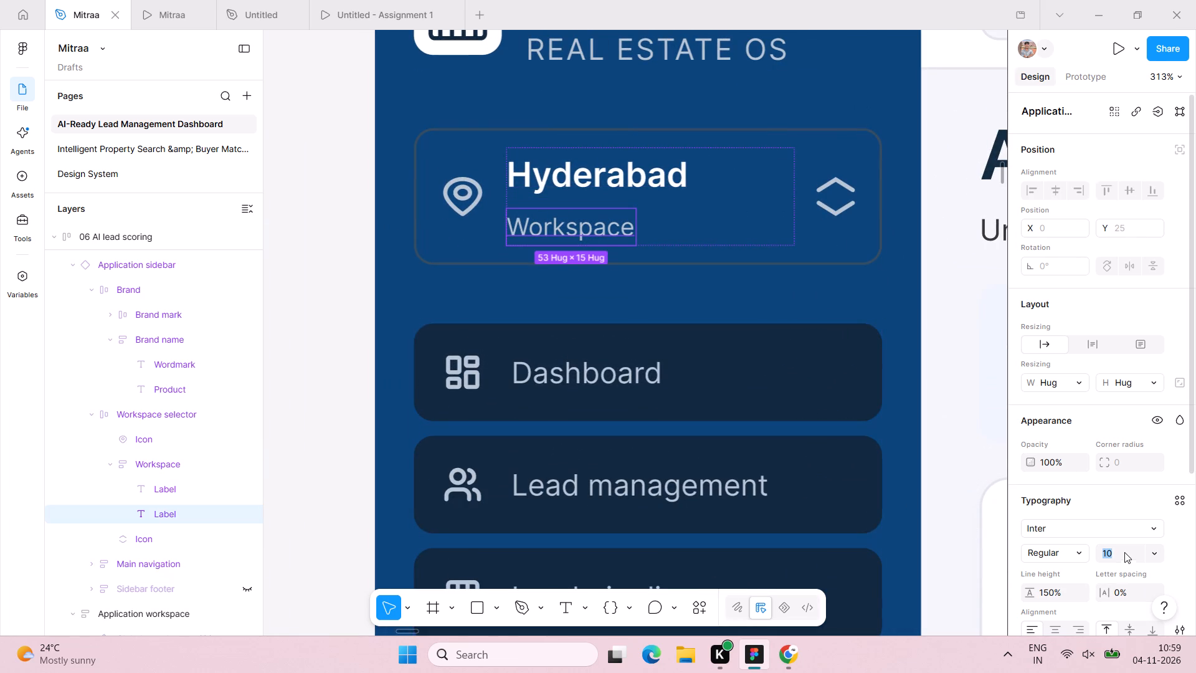
{"action": "type", "text": "12"}
{"action": "key", "text": "Return"}
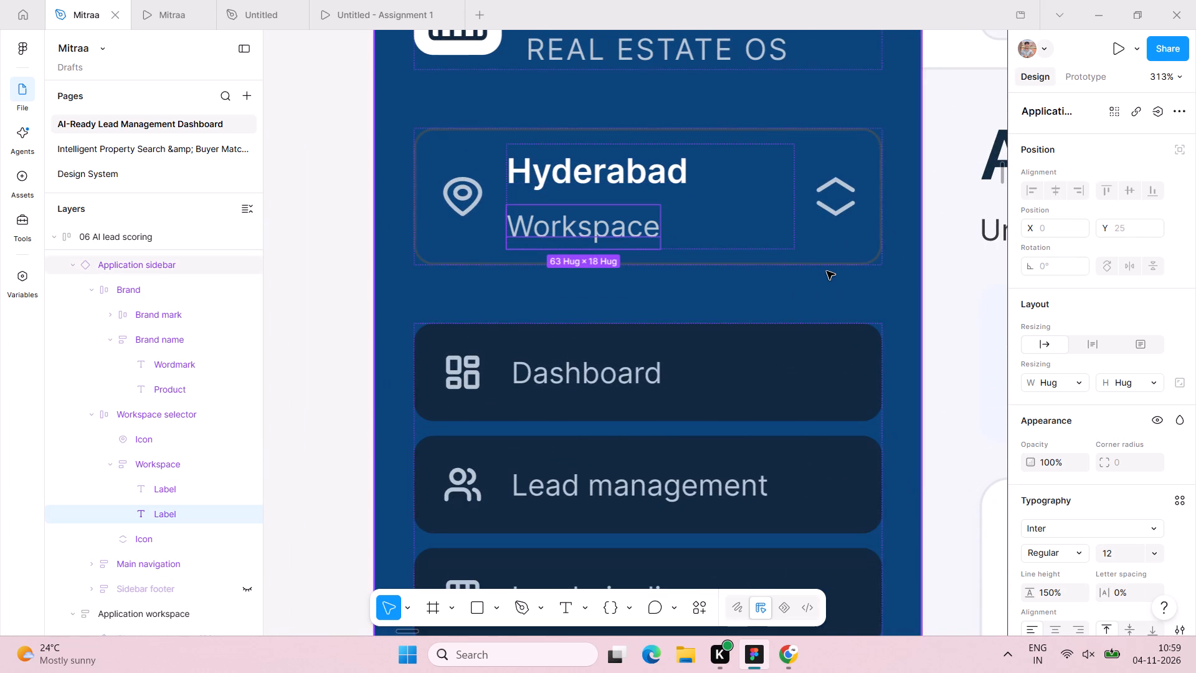
Give the sidebar's workspace selector a white FFFFFF stroke, positioned Outside with a weight of 0.5.
{"action": "left_click", "coordinate": [828, 263]}
{"action": "scroll", "coordinate": [822, 432], "scroll_direction": "down", "scroll_amount": 3}
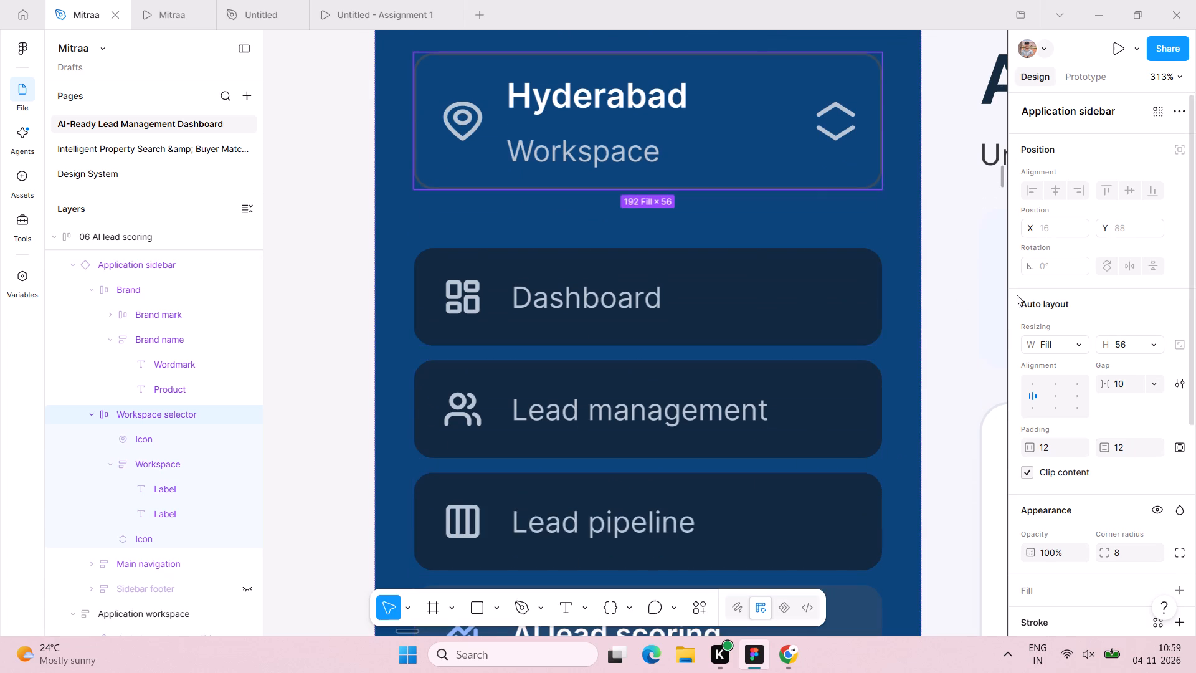
{"action": "scroll", "coordinate": [1041, 299], "scroll_direction": "down", "scroll_amount": 12}
{"action": "left_click", "coordinate": [1022, 319]}
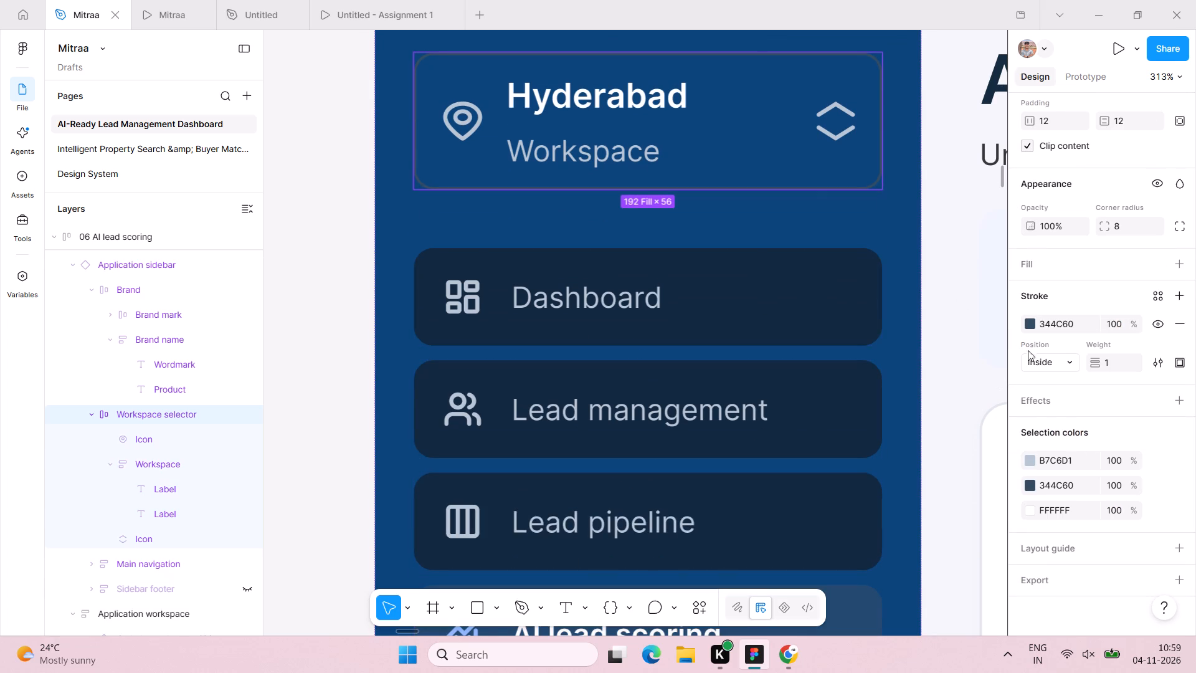
{"action": "left_click", "coordinate": [1026, 327]}
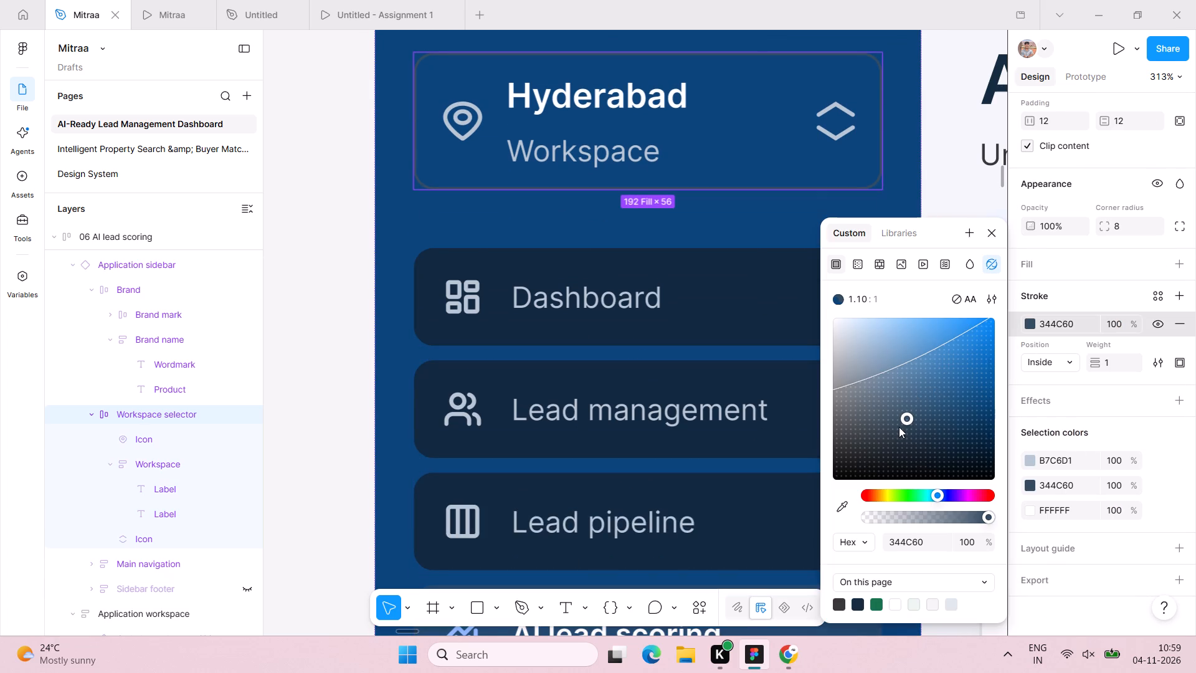
{"action": "left_click_drag", "start_coordinate": [901, 424], "coordinate": [755, 283]}
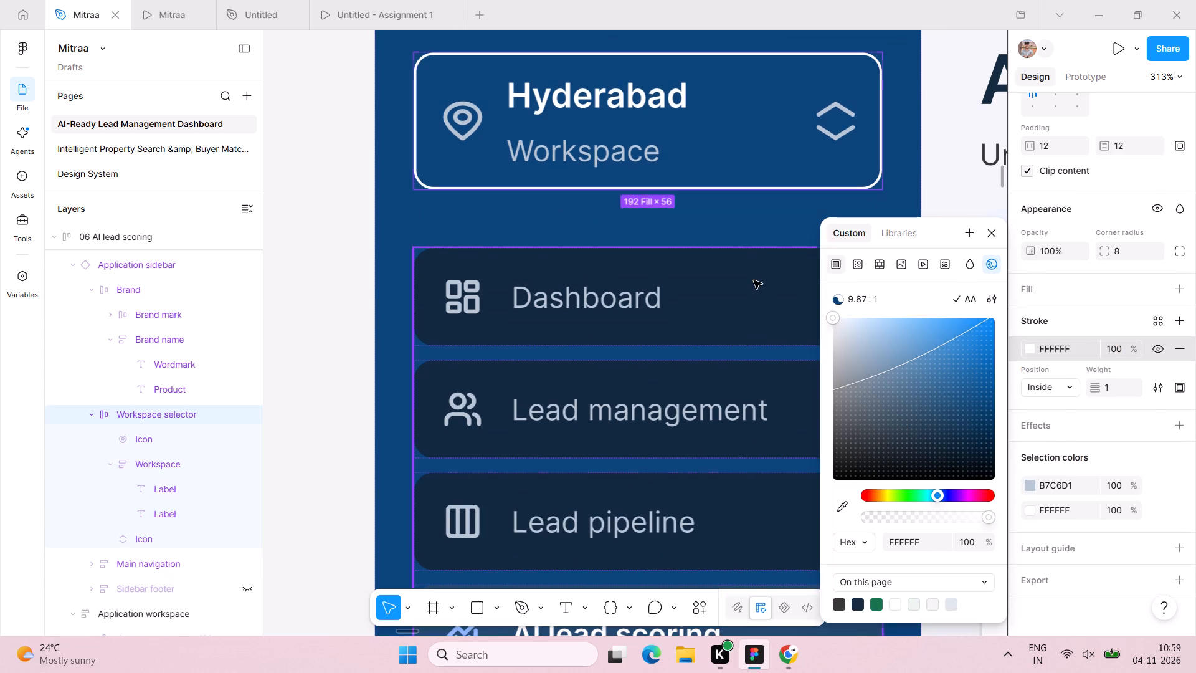
{"action": "left_click", "coordinate": [1073, 387]}
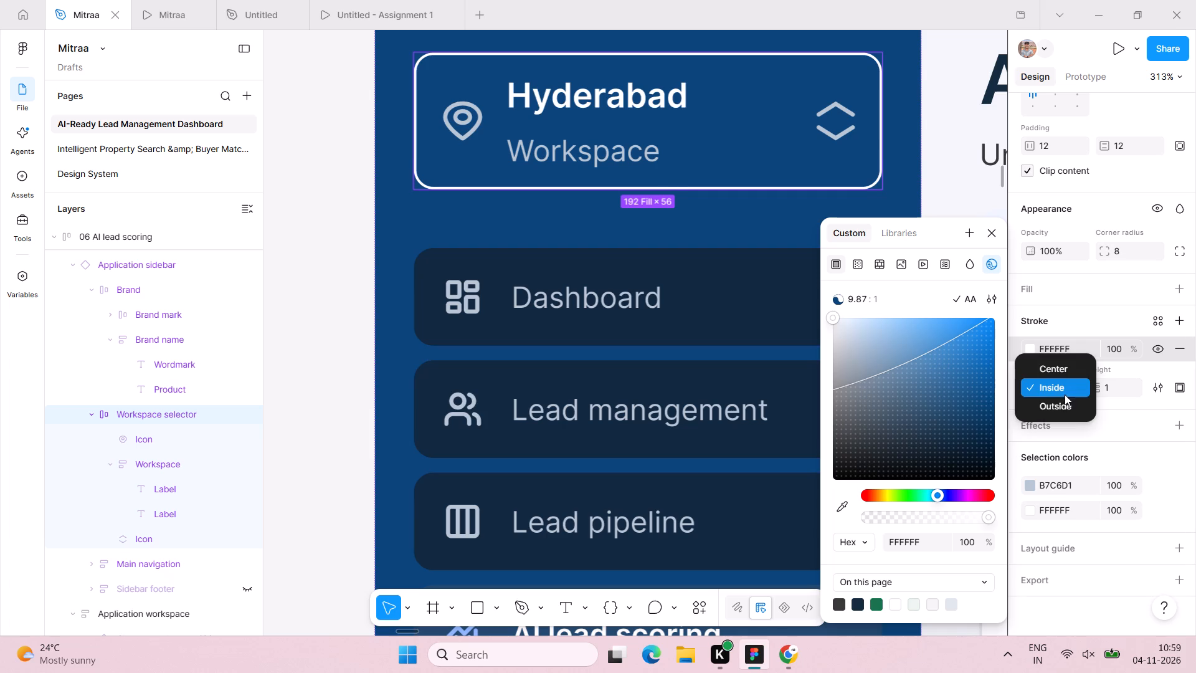
{"action": "left_click", "coordinate": [1061, 401]}
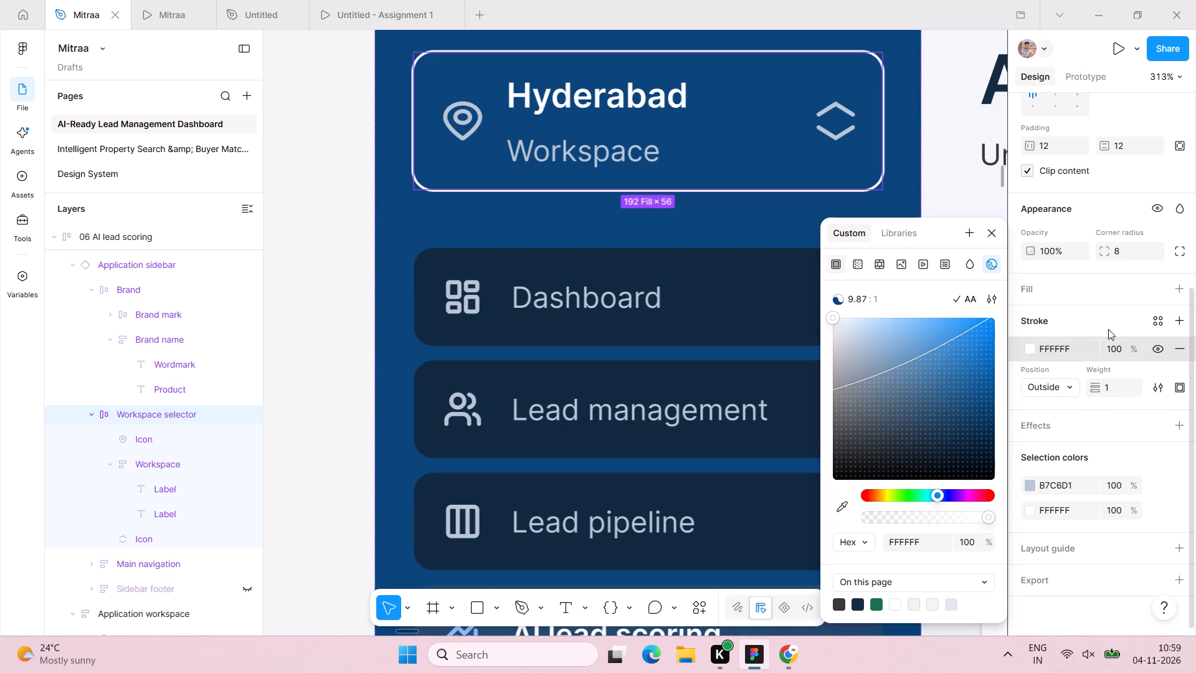
{"action": "left_click", "coordinate": [1123, 383]}
{"action": "type", "text": "0.5"}
{"action": "key", "text": "Return"}
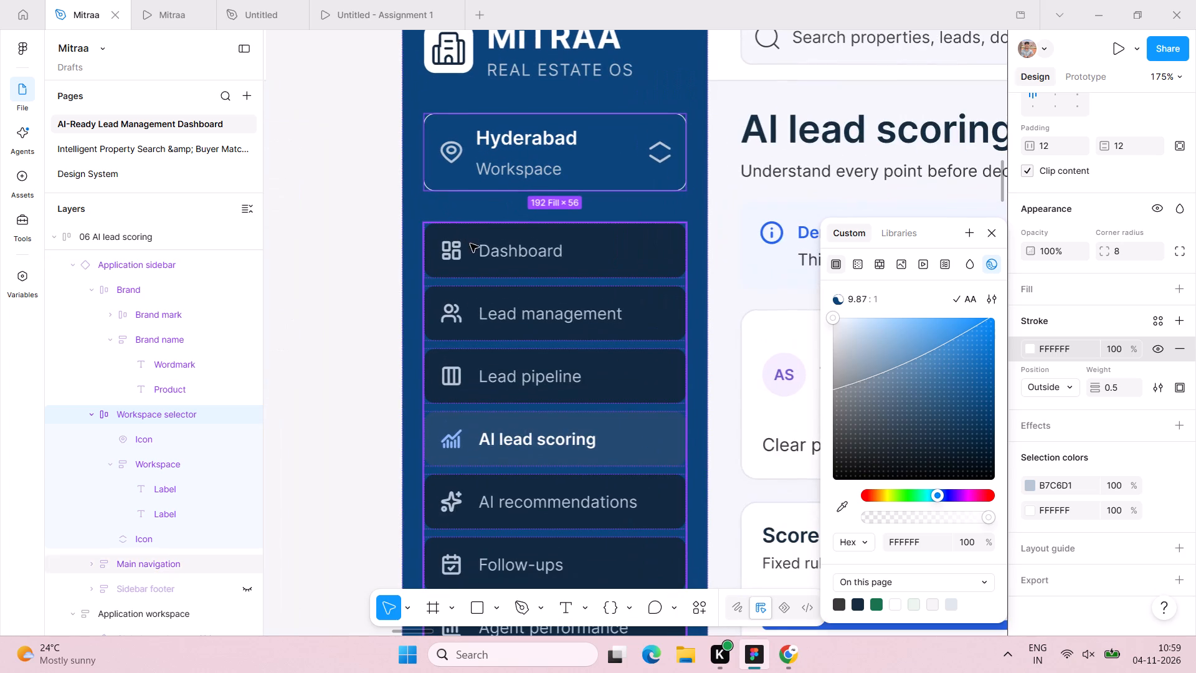
Set the font size of all seven navigation labels in the AI lead scoring sidebar, Dashboard through Agent performance, to 14.
{"action": "triple_click", "coordinate": [507, 254]}
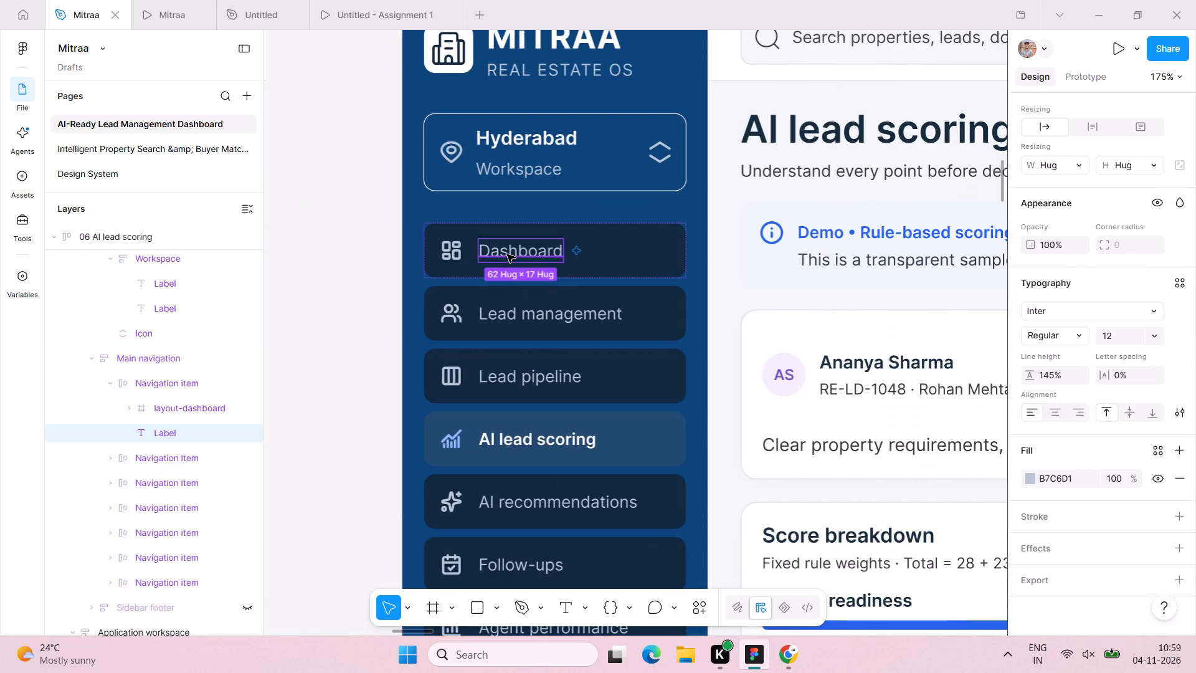
{"action": "double_click", "coordinate": [508, 306], "text": "shift"}
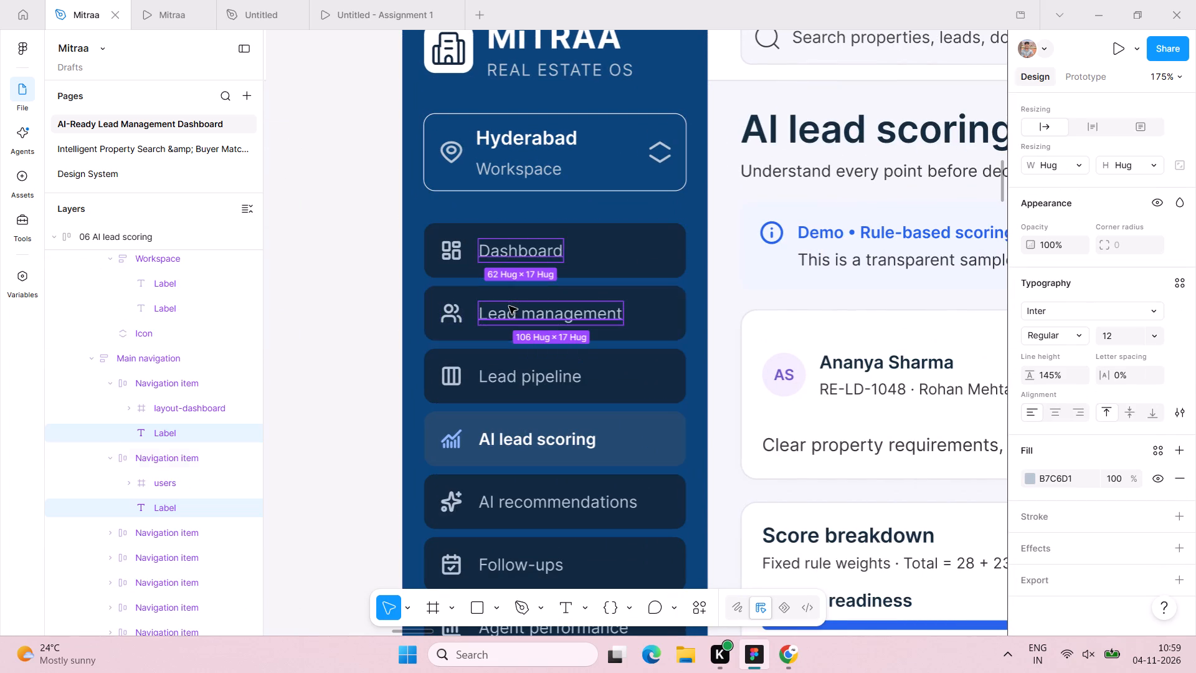
{"action": "double_click", "coordinate": [526, 374], "text": "shift"}
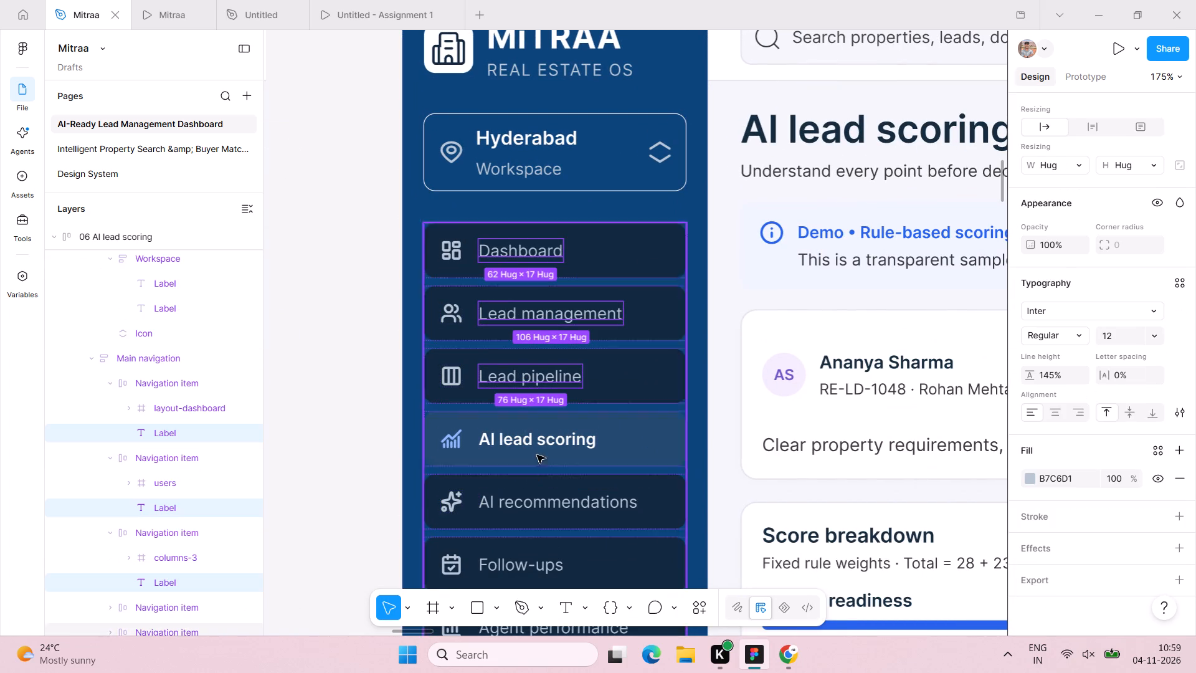
{"action": "double_click", "coordinate": [539, 446], "text": "shift"}
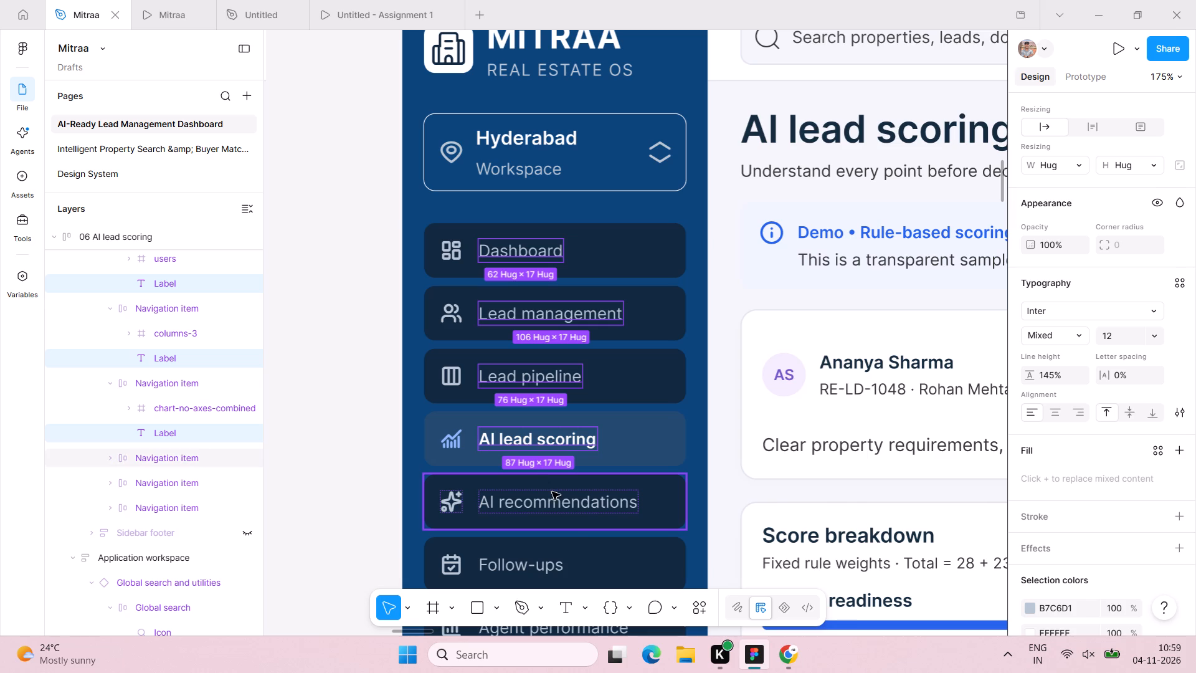
{"action": "double_click", "coordinate": [552, 492], "text": "shift"}
{"action": "scroll", "coordinate": [553, 491], "scroll_direction": "down", "scroll_amount": 3}
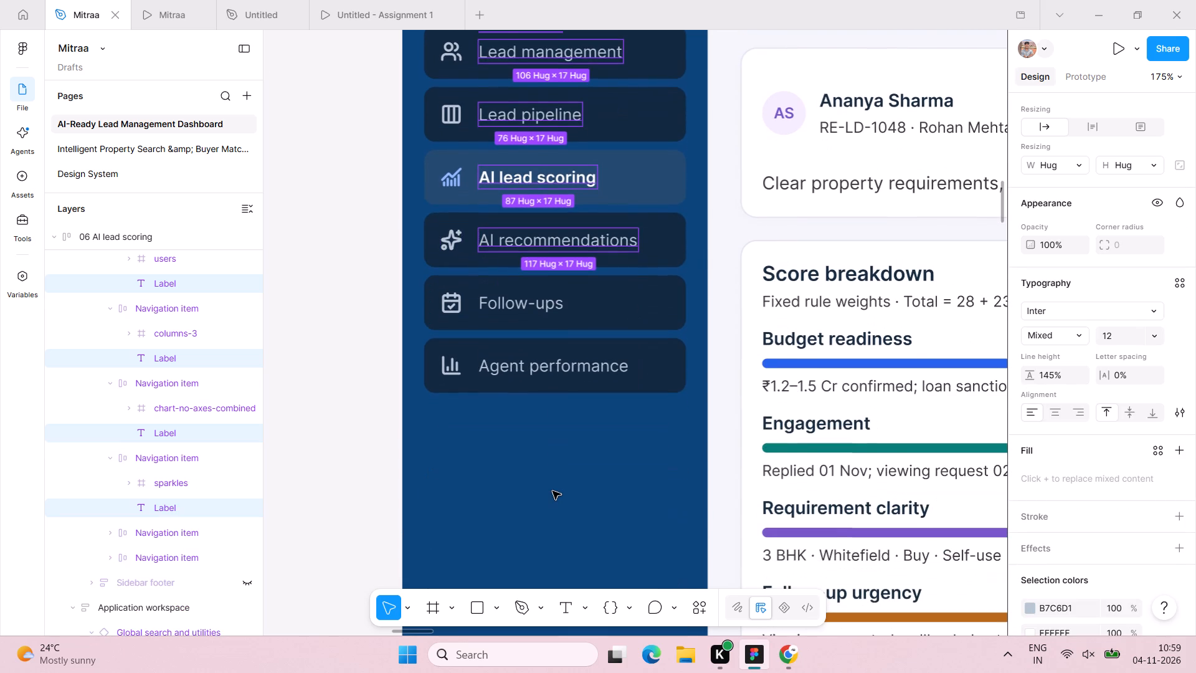
{"action": "double_click", "coordinate": [528, 312], "text": "shift"}
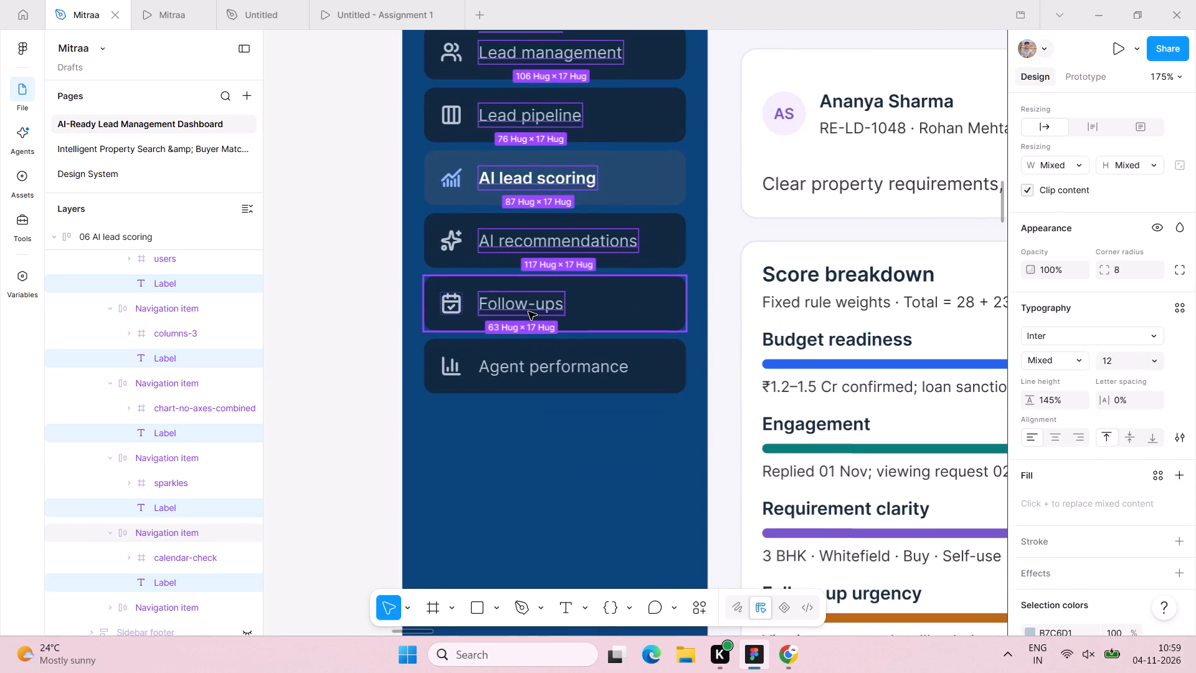
{"action": "double_click", "coordinate": [531, 361], "text": "shift"}
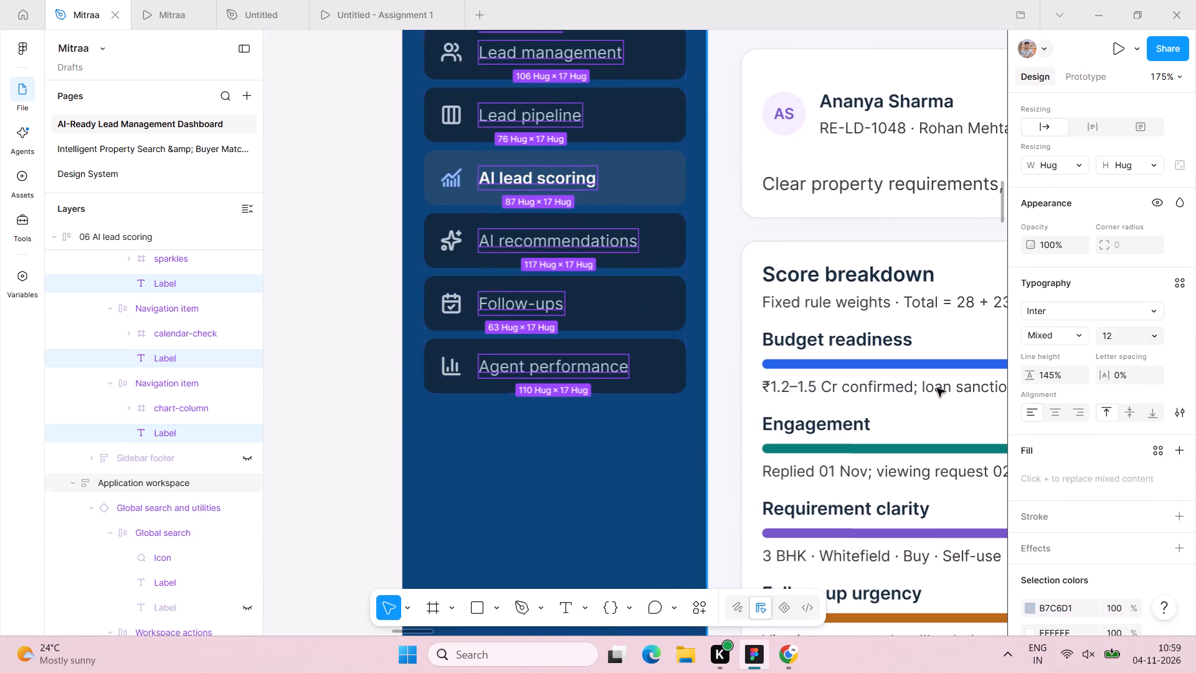
{"action": "left_click", "coordinate": [1122, 332]}
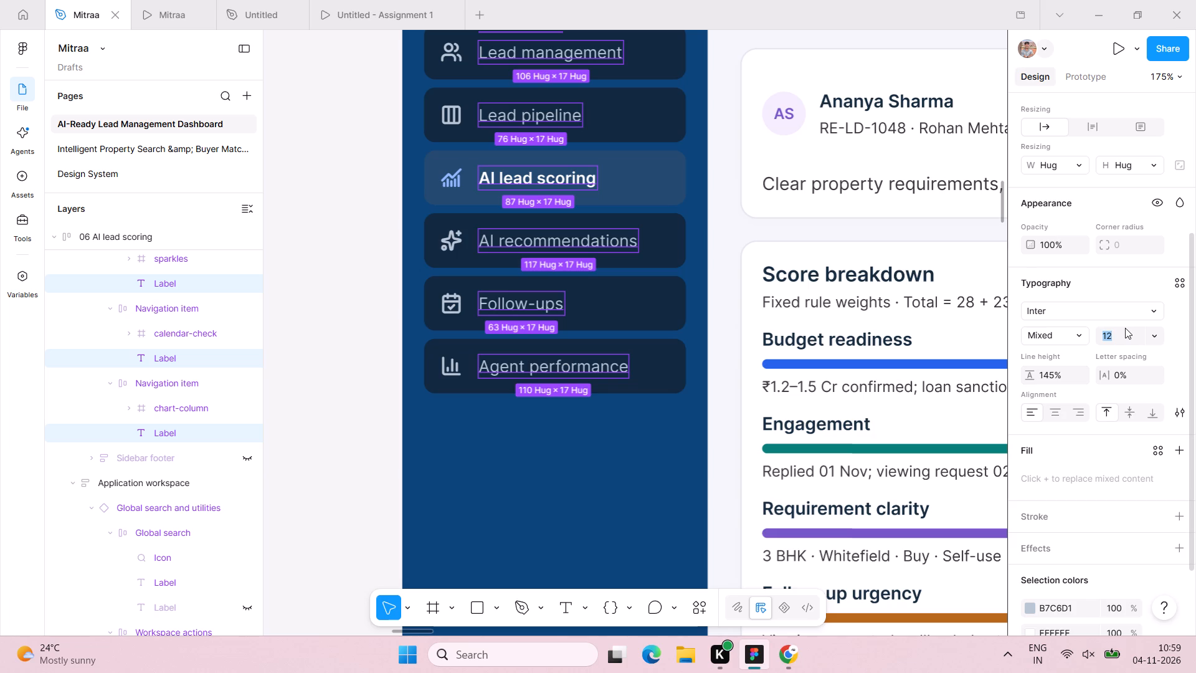
{"action": "type", "text": "14"}
{"action": "key", "text": "Return"}
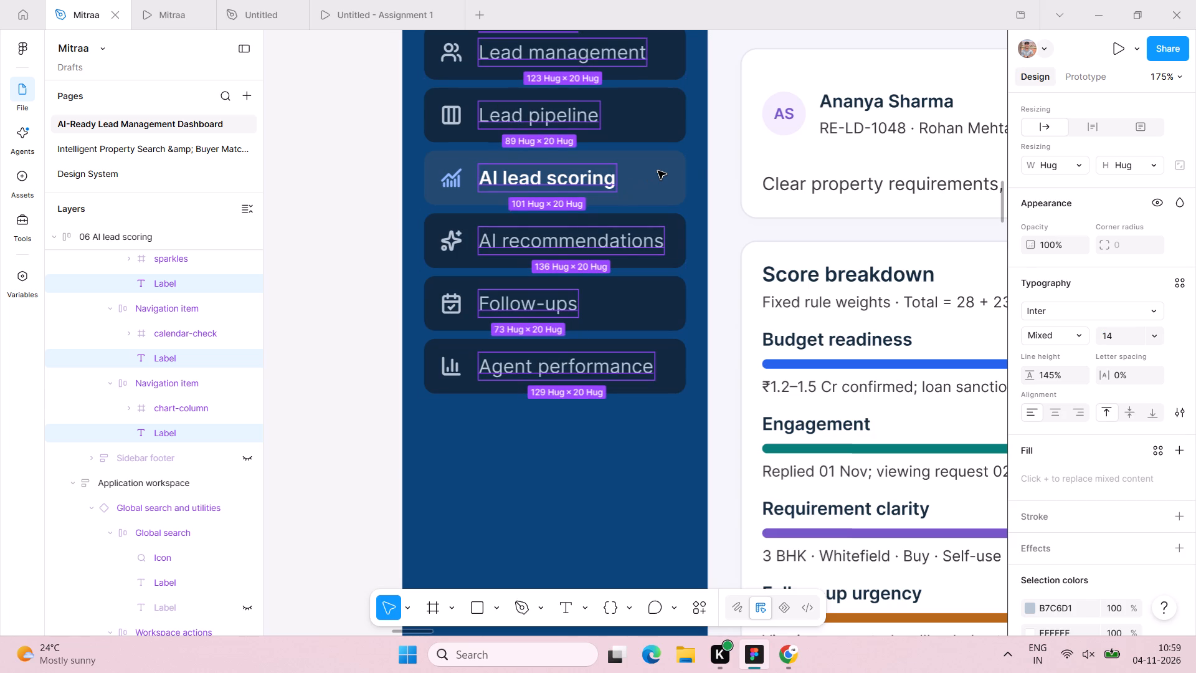
Change the fill of the AI lead scoring navigation item in the sidebar to white FFFFFF.
{"action": "double_click", "coordinate": [658, 171]}
{"action": "left_click", "coordinate": [1025, 401]}
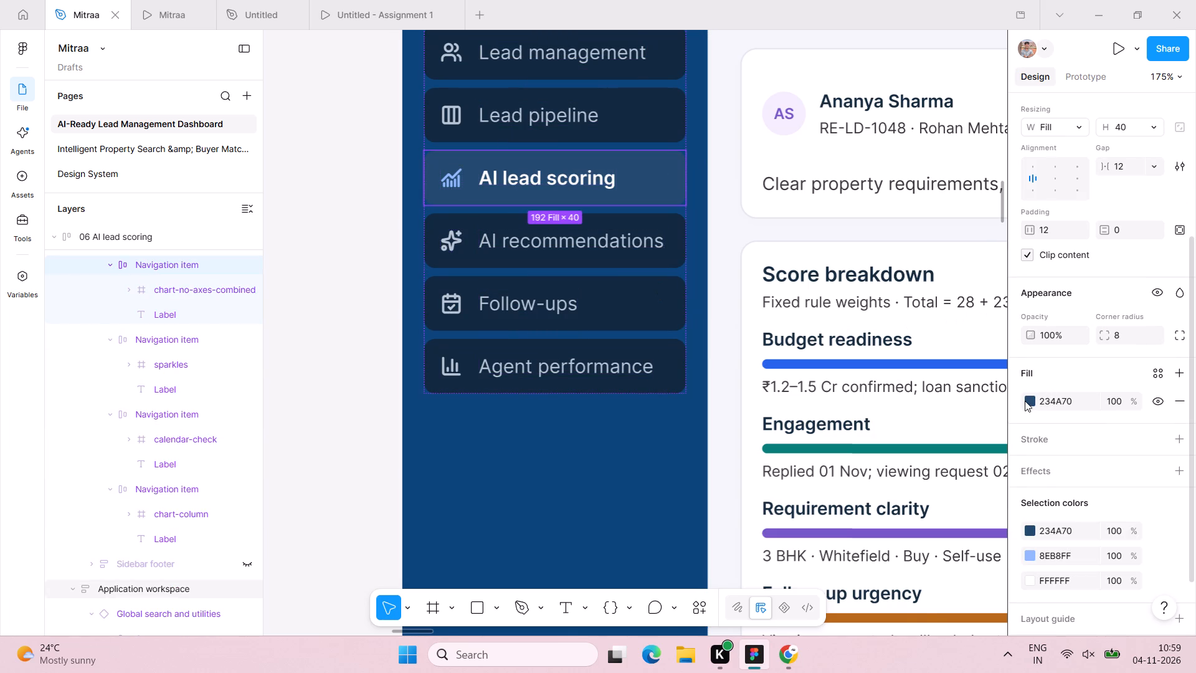
{"action": "left_click_drag", "start_coordinate": [990, 418], "coordinate": [980, 409]}
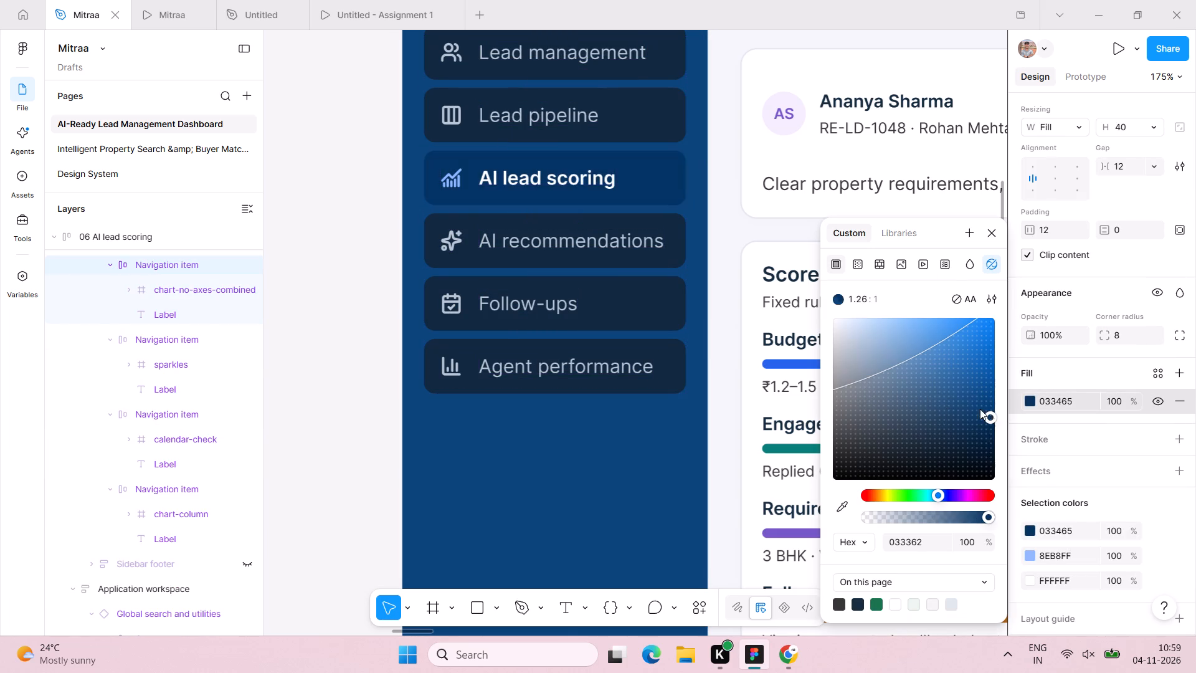
{"action": "left_click_drag", "start_coordinate": [980, 409], "coordinate": [676, 196]}
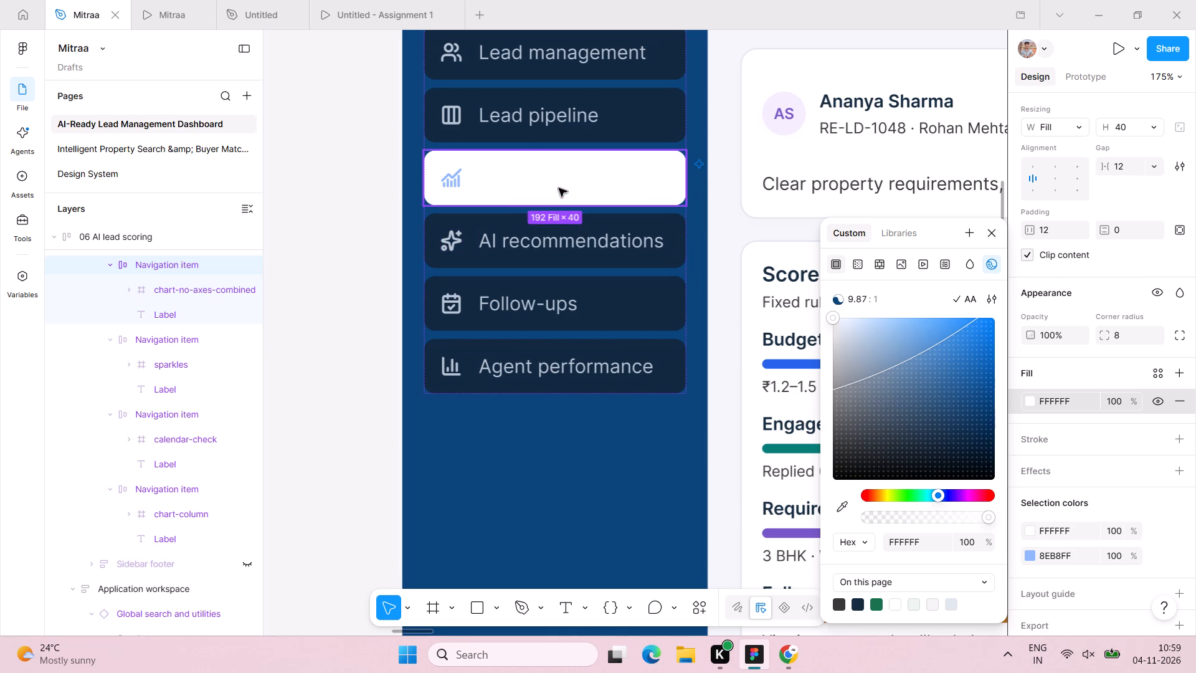
Set the text colour of the AI lead scoring navigation item's label to 000000.
{"action": "double_click", "coordinate": [560, 184]}
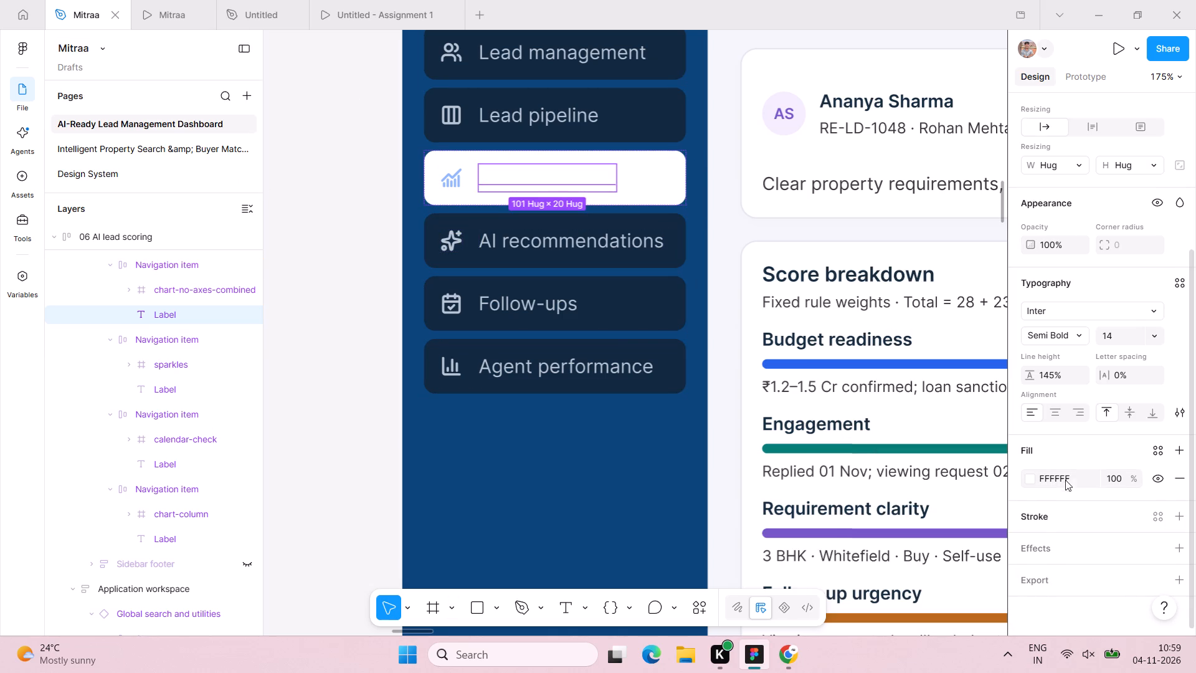
{"action": "left_click", "coordinate": [1065, 441]}
{"action": "left_click", "coordinate": [1068, 471]}
{"action": "double_click", "coordinate": [1068, 472]}
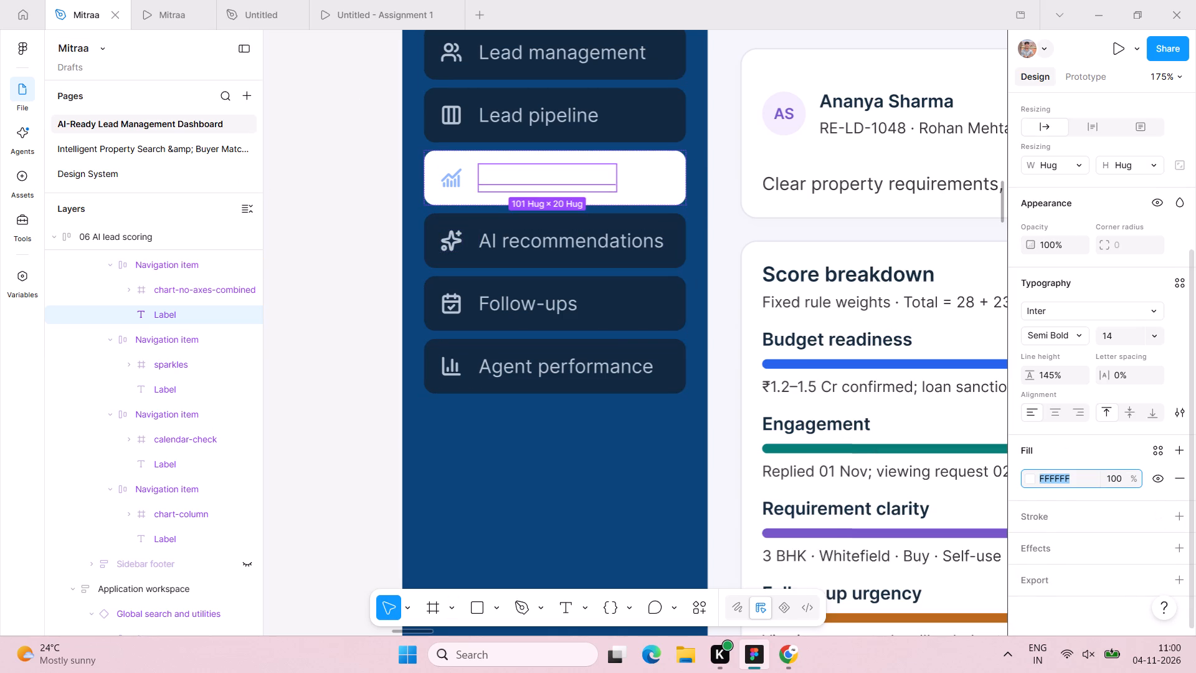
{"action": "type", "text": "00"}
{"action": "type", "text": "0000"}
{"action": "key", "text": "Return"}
Change the chart icon colour in the AI lead scoring navigation item to the copied blue 1C4180.
{"action": "left_click", "coordinate": [436, 183]}
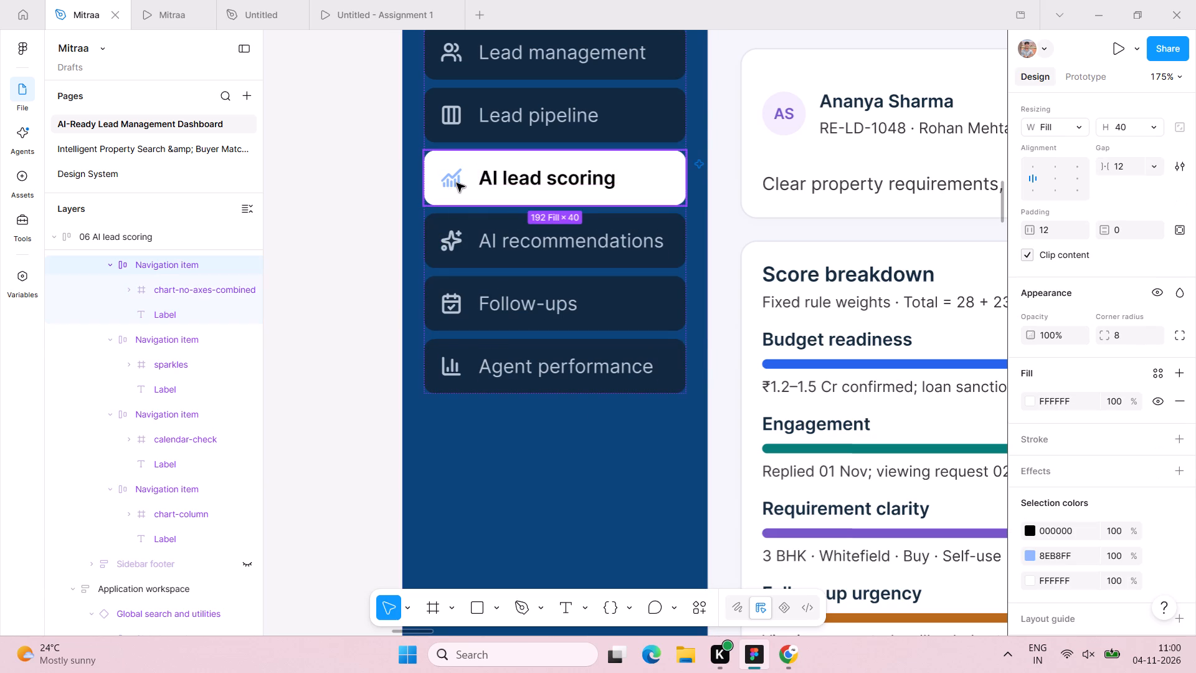
{"action": "double_click", "coordinate": [446, 179]}
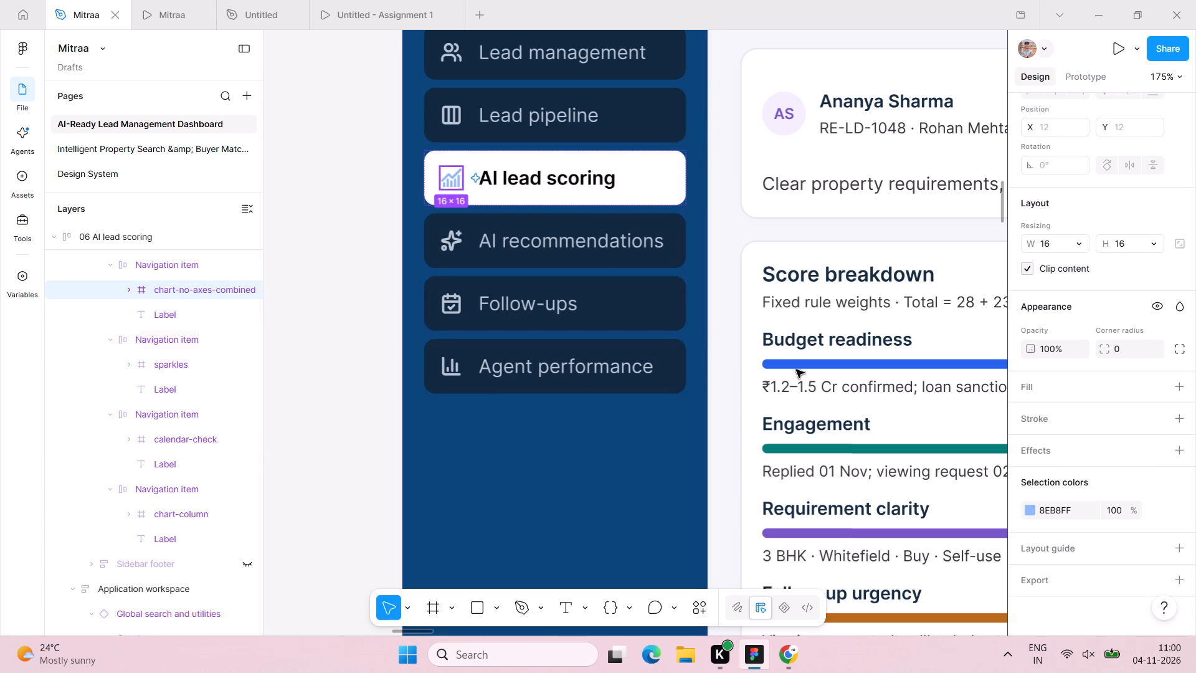
{"action": "left_click", "coordinate": [1081, 517]}
{"action": "left_click", "coordinate": [1080, 515]}
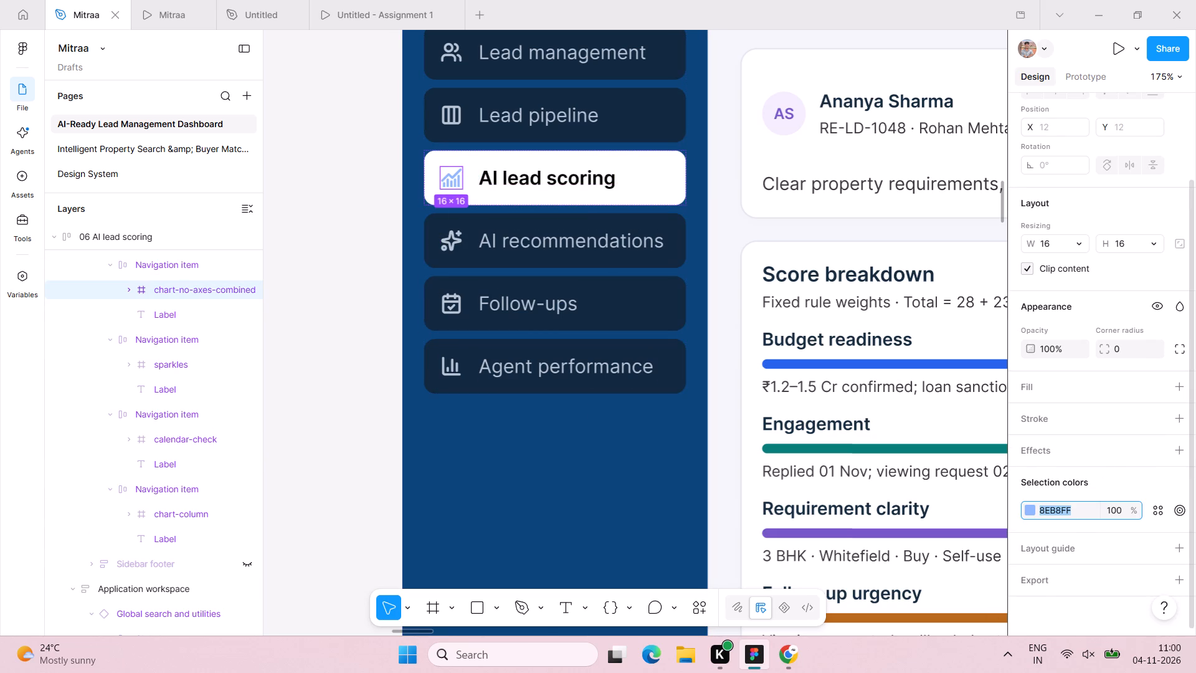
{"action": "key", "text": "ctrl+v"}
{"action": "key", "text": "Return"}
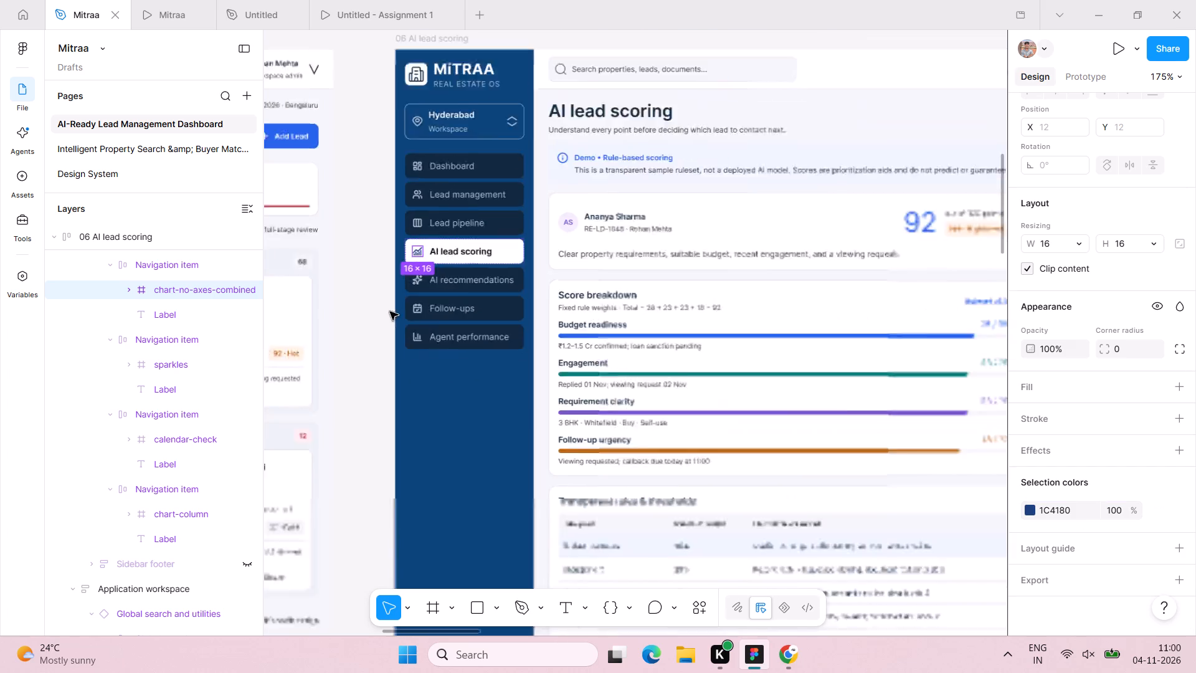
Remove the dropdown arrow icon beside the profile in the Lead pipeline screen's top bar.
{"action": "scroll", "coordinate": [390, 312], "scroll_direction": "down", "scroll_amount": 1}
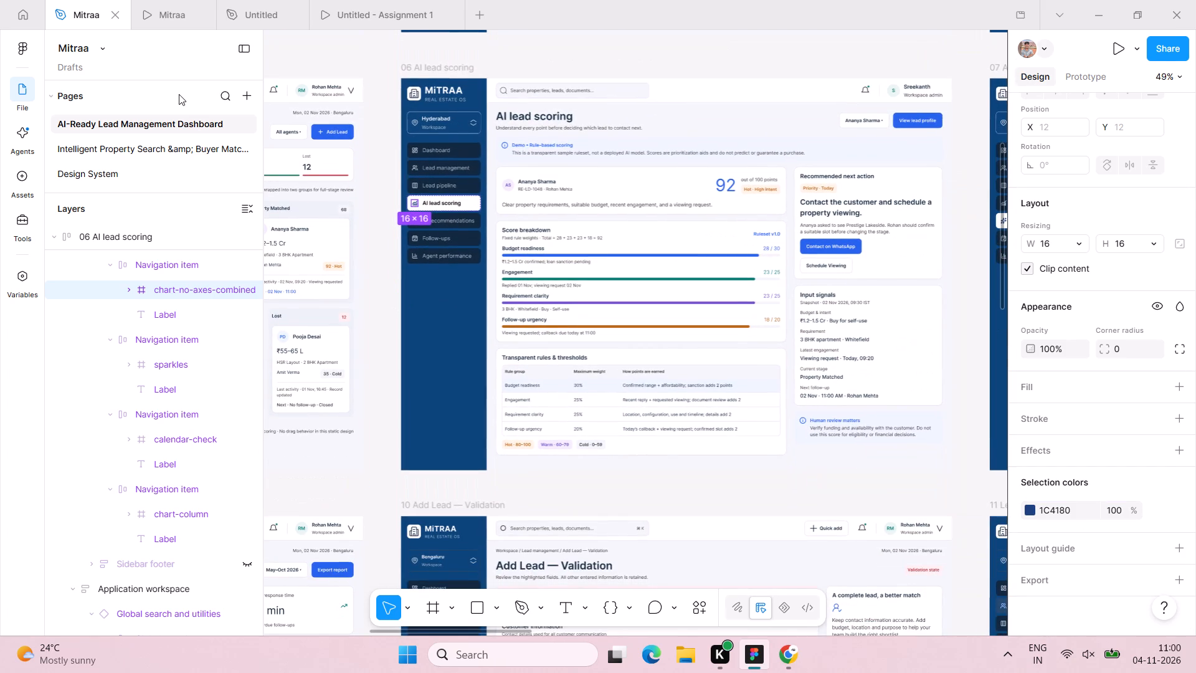
{"action": "scroll", "coordinate": [560, 363], "scroll_direction": "right", "scroll_amount": 2}
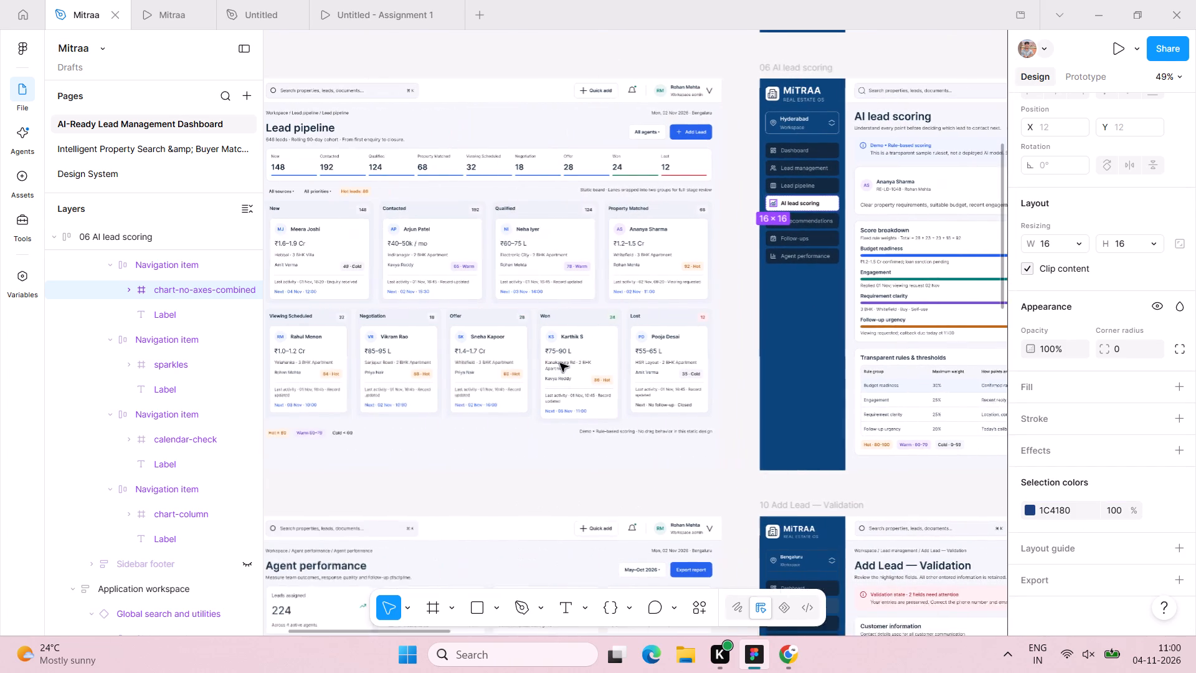
{"action": "scroll", "coordinate": [560, 363], "scroll_direction": "right", "scroll_amount": 2}
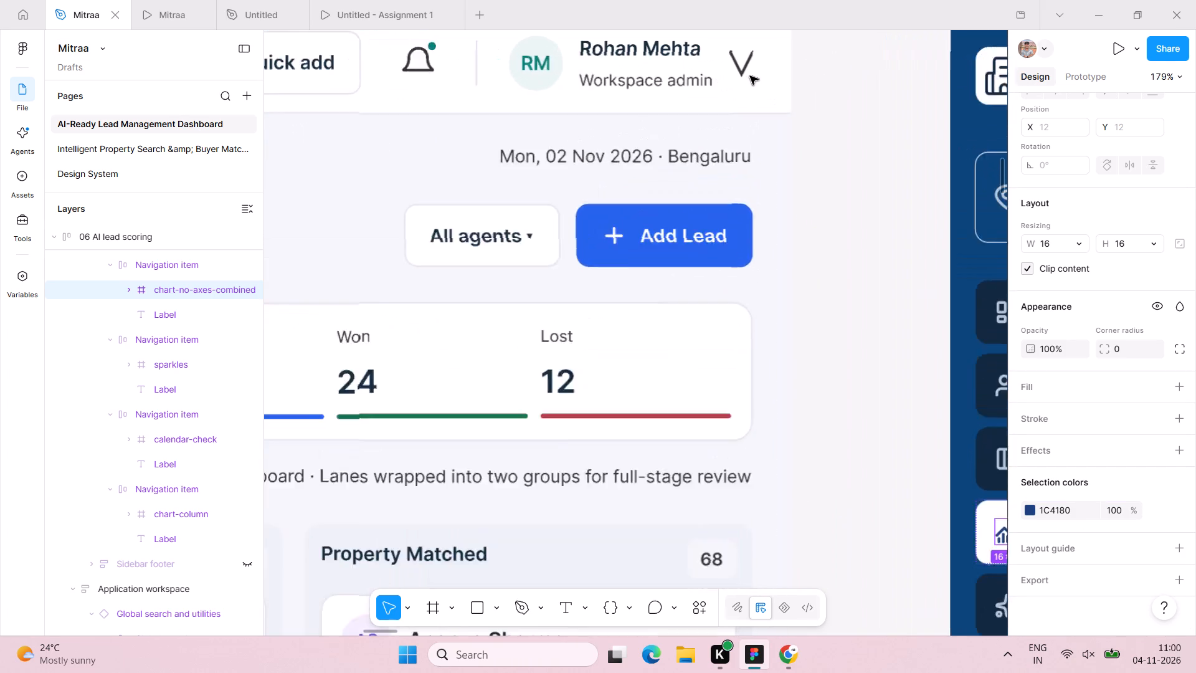
{"action": "triple_click", "coordinate": [744, 69]}
{"action": "left_click", "coordinate": [744, 69]}
{"action": "double_click", "coordinate": [744, 69]}
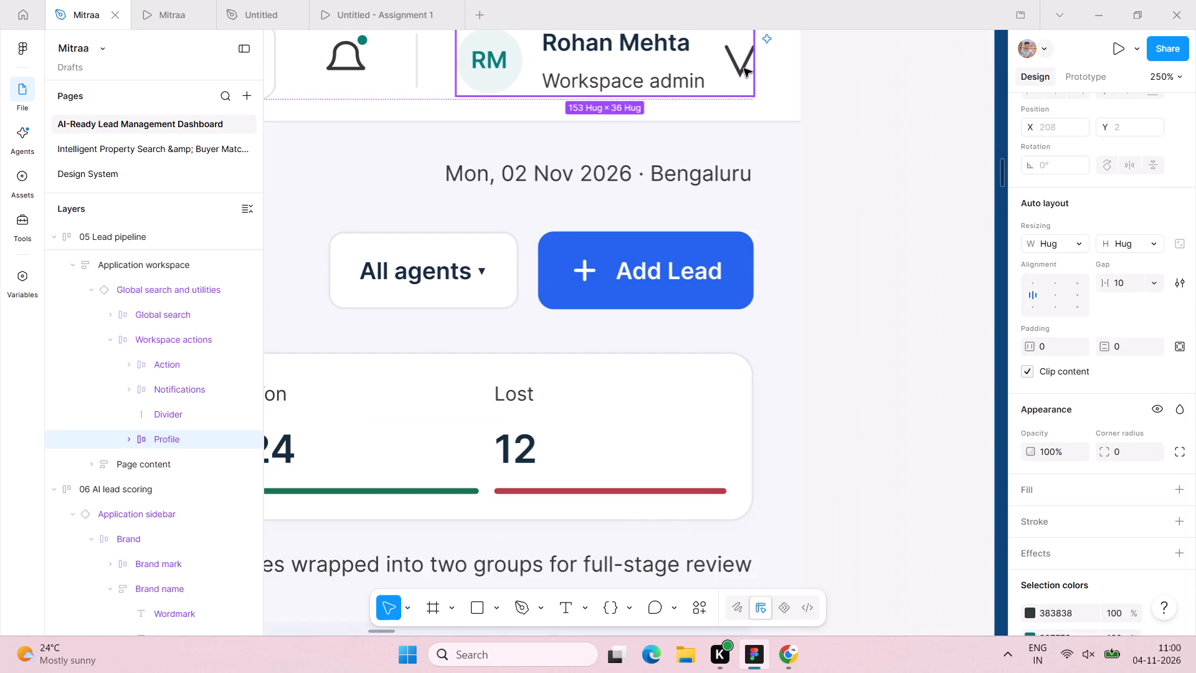
{"action": "key", "text": "BackSpace"}
Replace the profile avatar's initials in the Lead pipeline top bar with S.
{"action": "scroll", "coordinate": [740, 67], "scroll_direction": "up", "scroll_amount": 1}
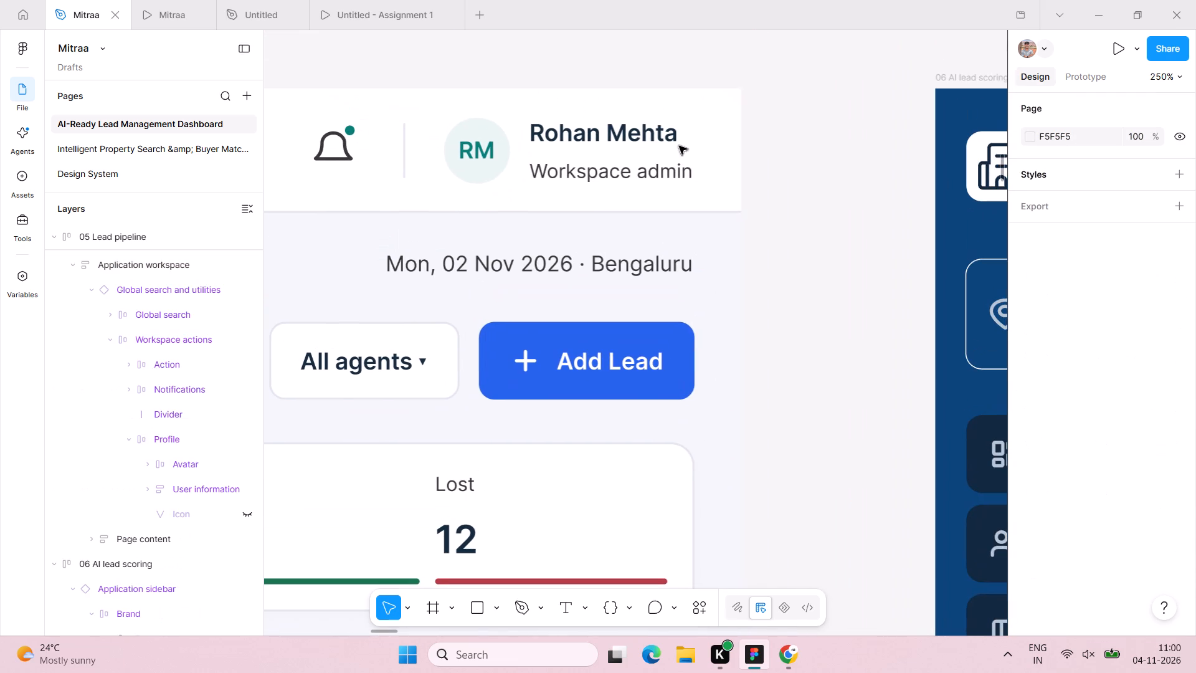
{"action": "triple_click", "coordinate": [470, 152]}
{"action": "double_click", "coordinate": [471, 152]}
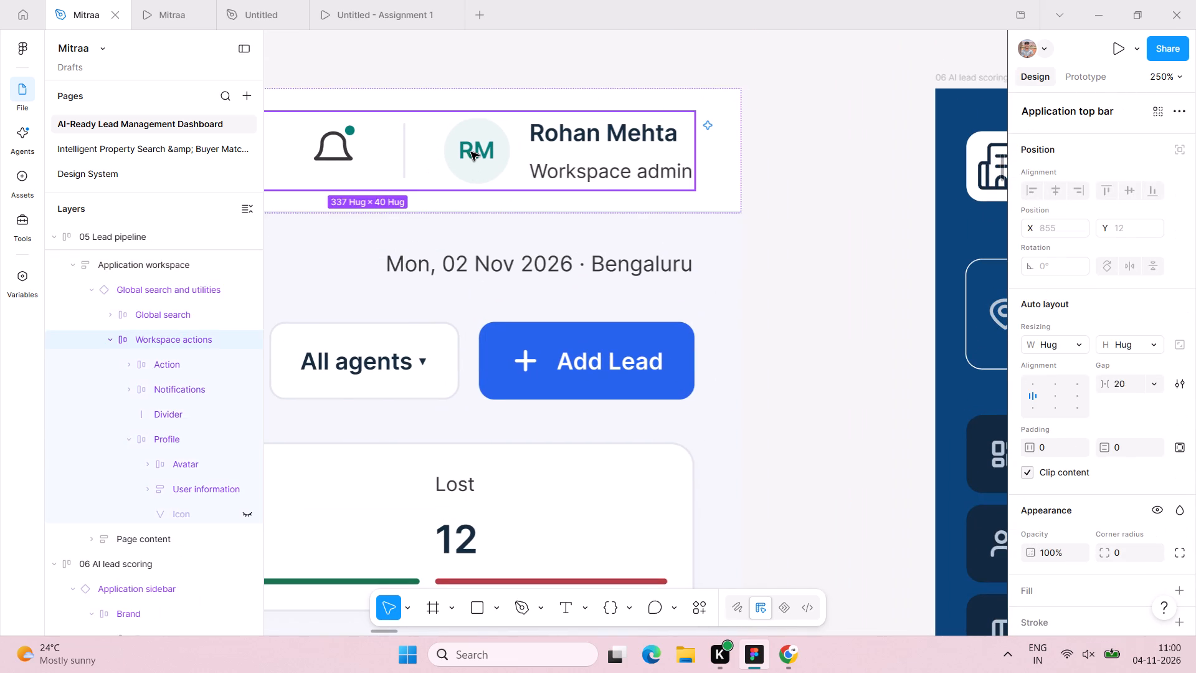
{"action": "double_click", "coordinate": [471, 152]}
{"action": "double_click", "coordinate": [471, 152]}
{"action": "double_click", "coordinate": [471, 152]}
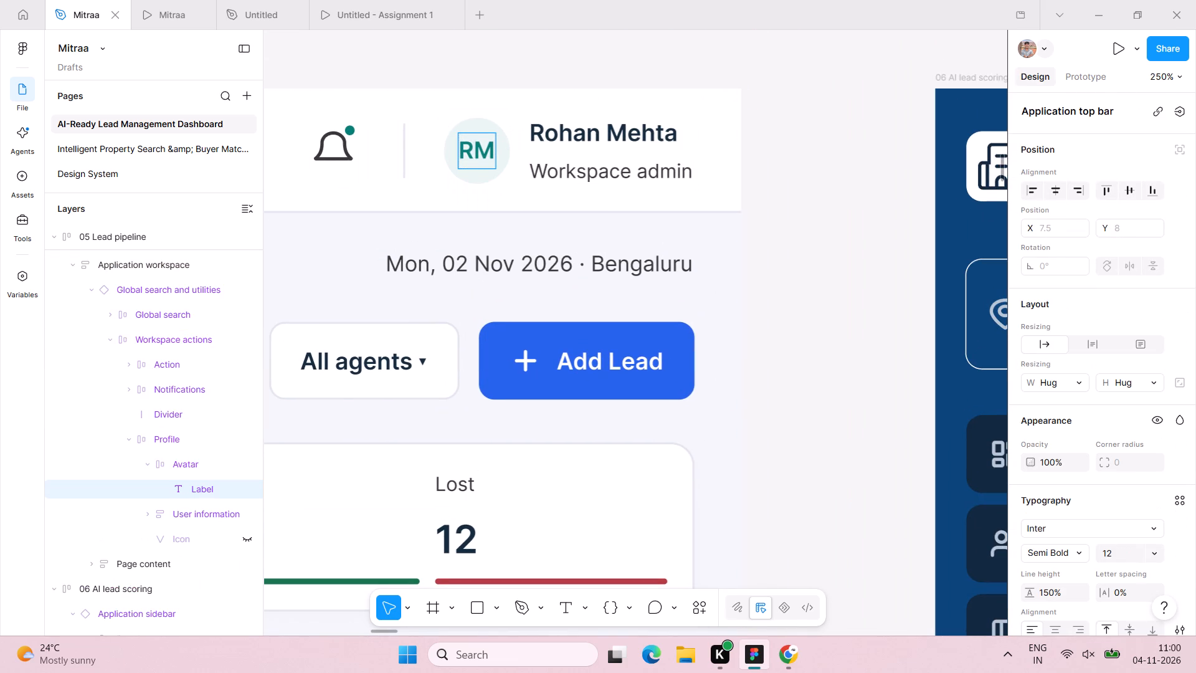
{"action": "key", "text": "shift+s"}
Replace the profile name in the Lead pipeline top bar with Sreekanth.
{"action": "triple_click", "coordinate": [621, 135]}
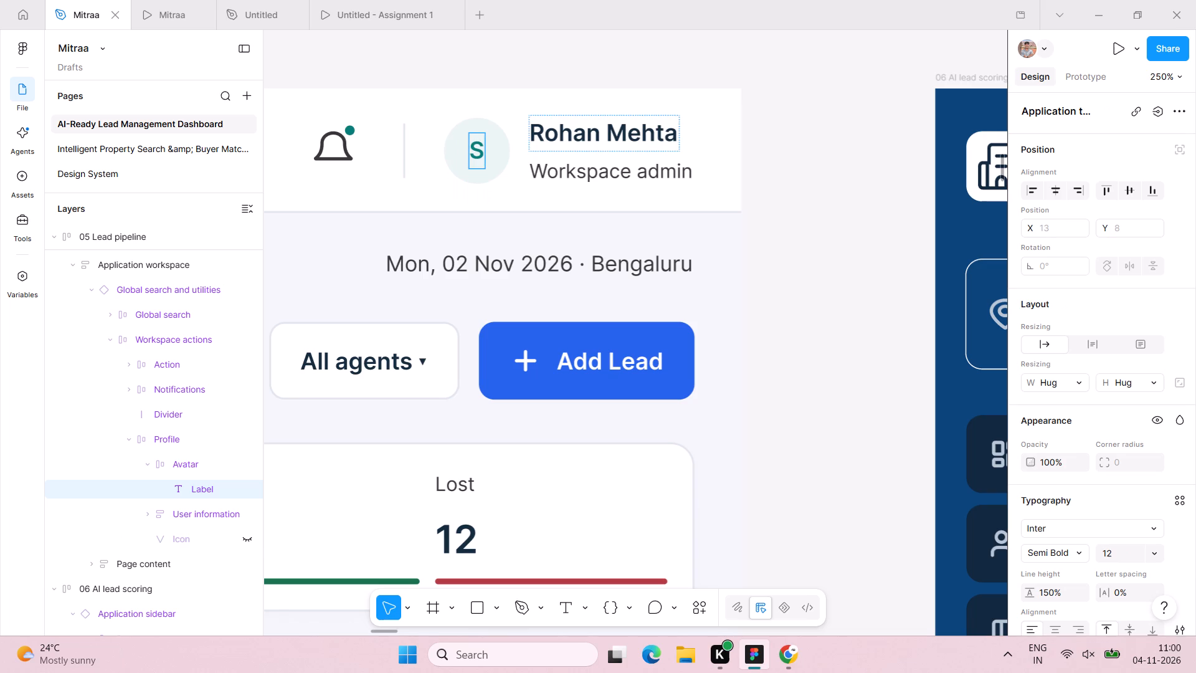
{"action": "type", "text": "Sreekanth"}
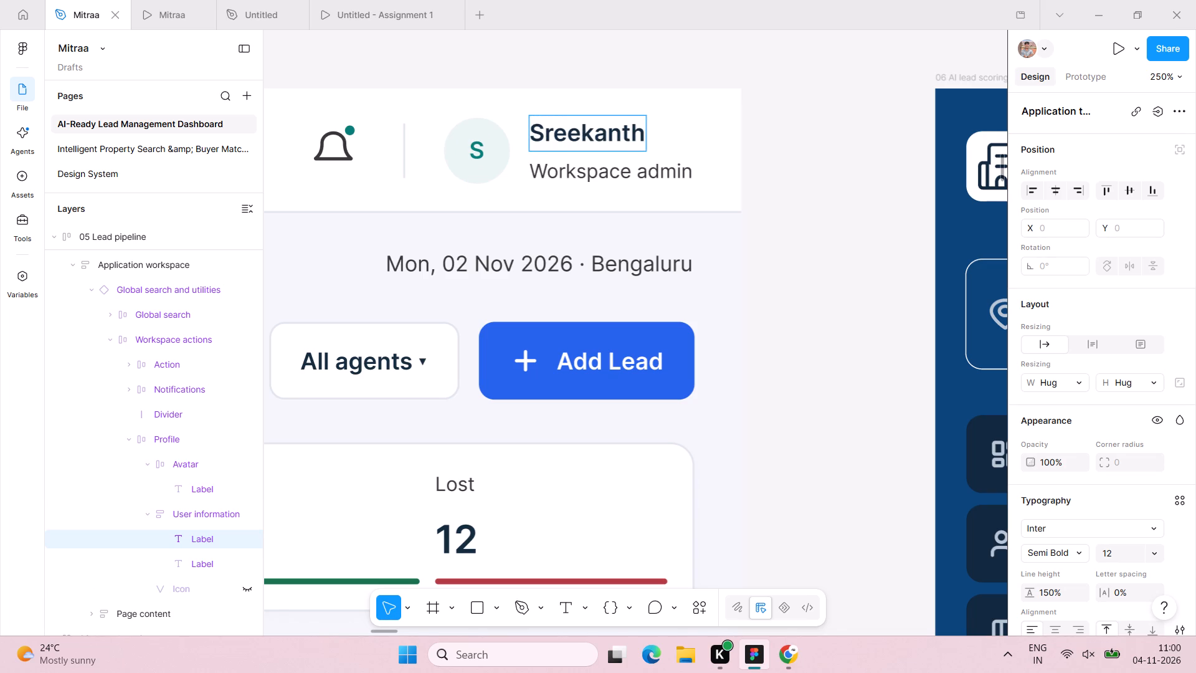
{"action": "left_click", "coordinate": [551, 205]}
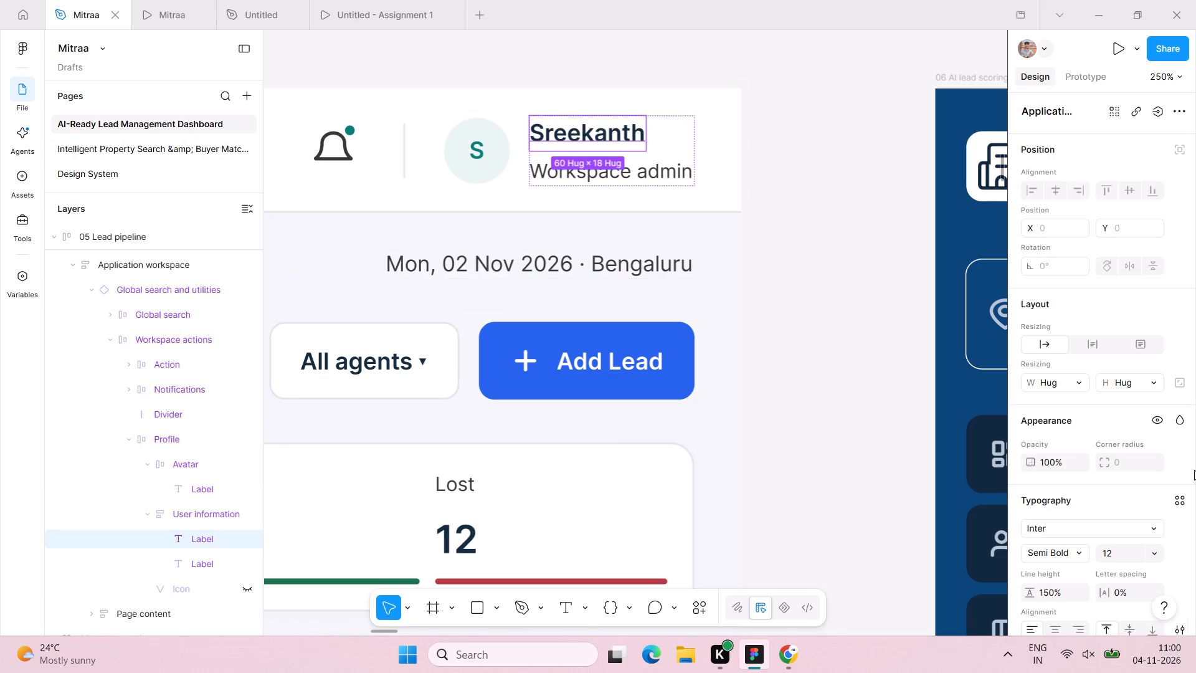
Set the font size of the Sreekanth profile name in the Lead pipeline top bar to 14.
{"action": "left_click", "coordinate": [1124, 563]}
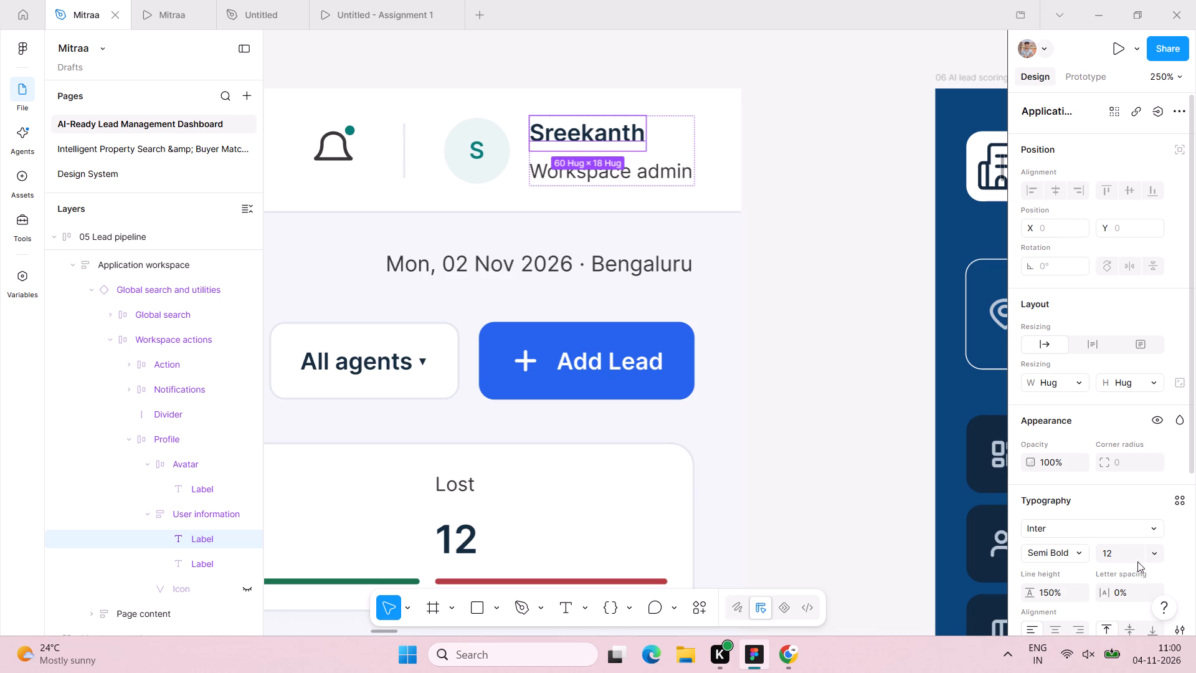
{"action": "left_click", "coordinate": [1131, 558]}
{"action": "type", "text": "14"}
{"action": "key", "text": "Return"}
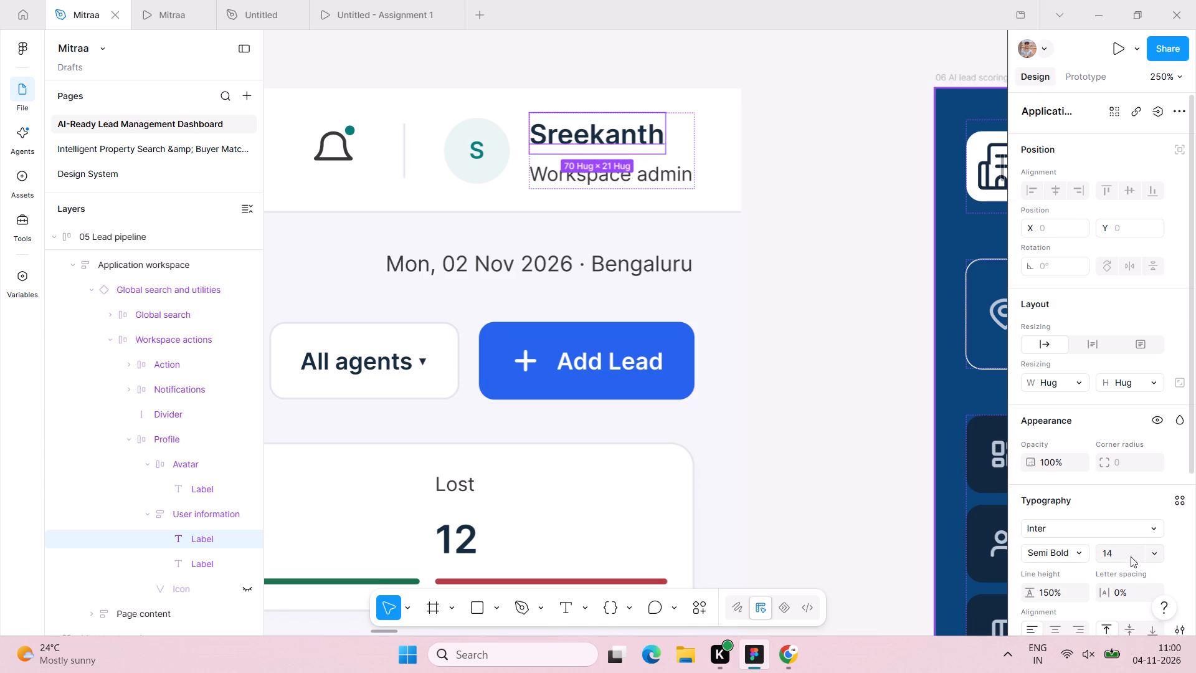
Set the font size of the Workspace admin label under the profile name to 12.
{"action": "left_click", "coordinate": [586, 174]}
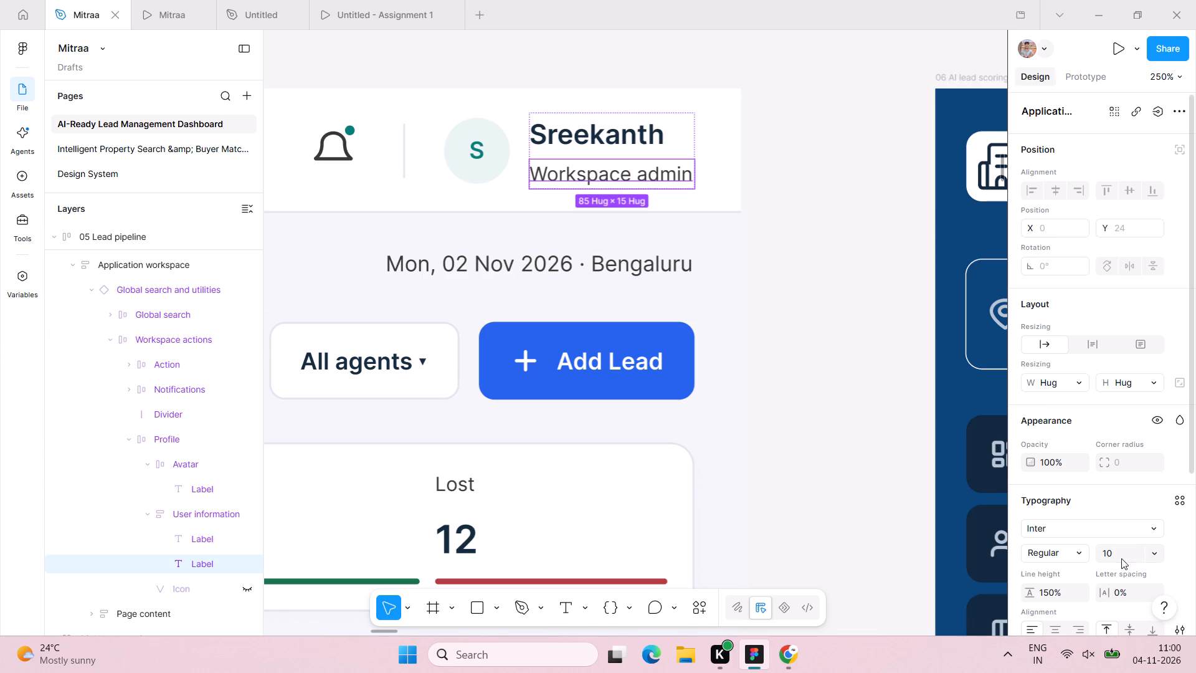
{"action": "left_click", "coordinate": [1121, 557]}
{"action": "type", "text": "12"}
{"action": "key", "text": "Return"}
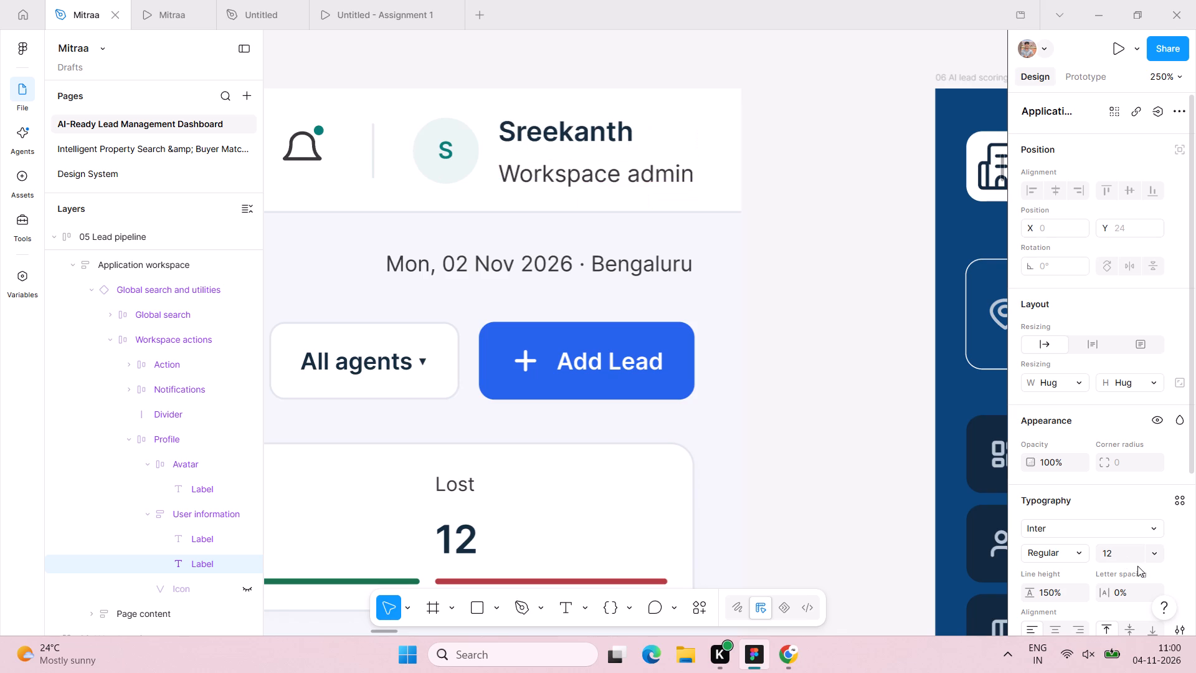
Remove the Quick add button from the Lead pipeline screen's top bar.
{"action": "scroll", "coordinate": [550, 318], "scroll_direction": "right", "scroll_amount": 6}
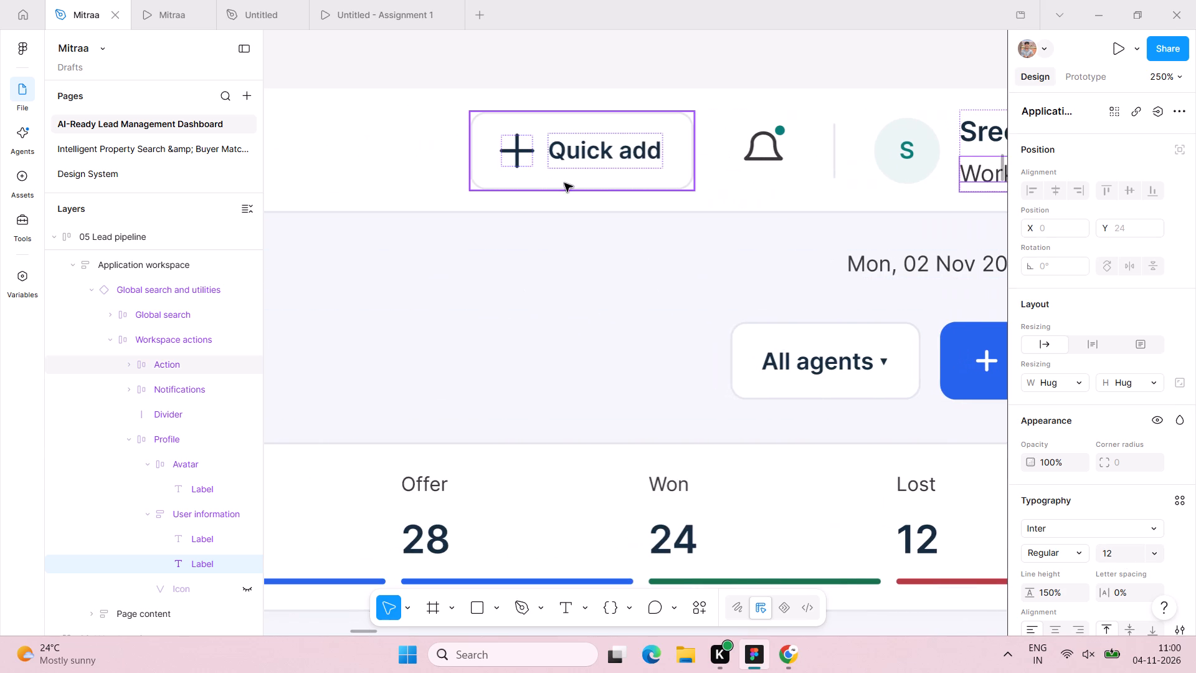
{"action": "left_click", "coordinate": [566, 180]}
{"action": "key", "text": "BackSpace"}
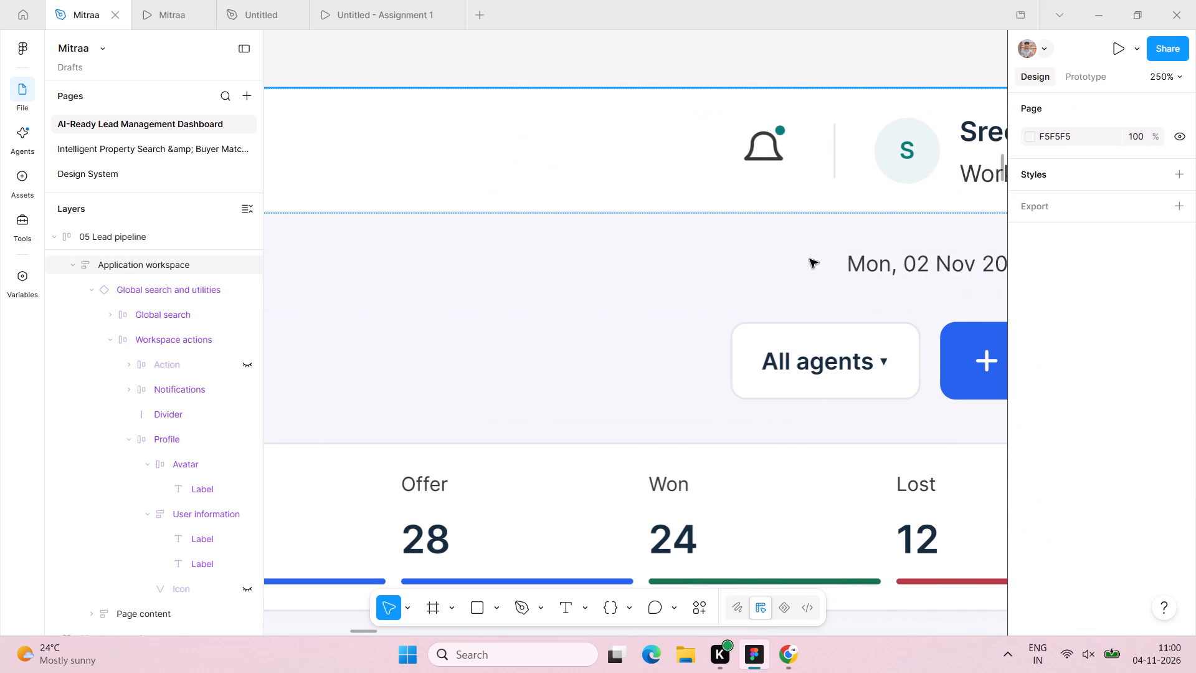
Delete the breadcrumb and date row above the Lead pipeline page heading.
{"action": "triple_click", "coordinate": [919, 266]}
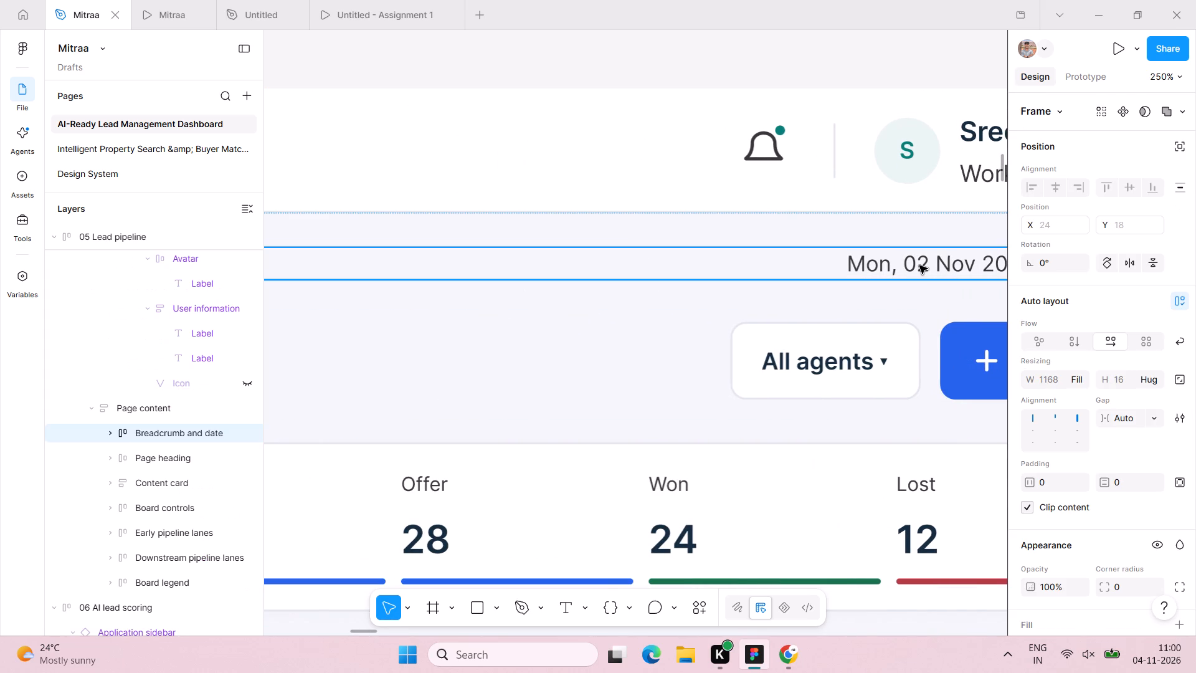
{"action": "key", "text": "BackSpace"}
Remove the ⌘K shortcut label from the Lead pipeline screen's search field.
{"action": "scroll", "coordinate": [919, 265], "scroll_direction": "right", "scroll_amount": 3}
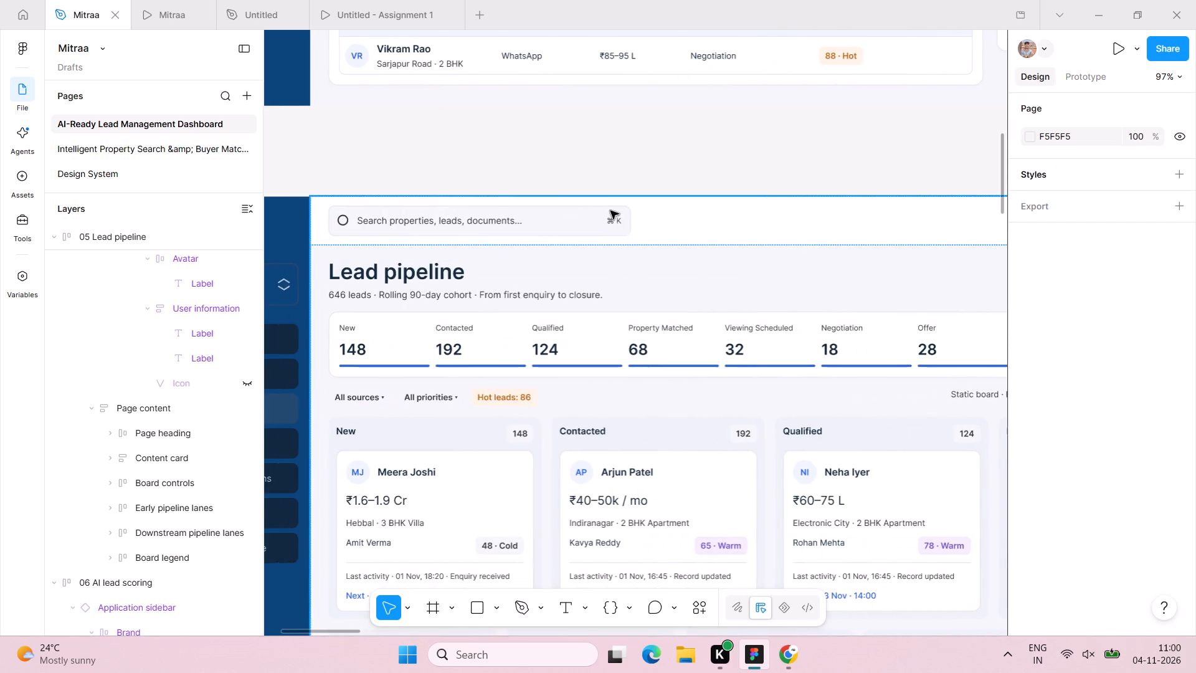
{"action": "triple_click", "coordinate": [618, 234]}
{"action": "left_click", "coordinate": [618, 234]}
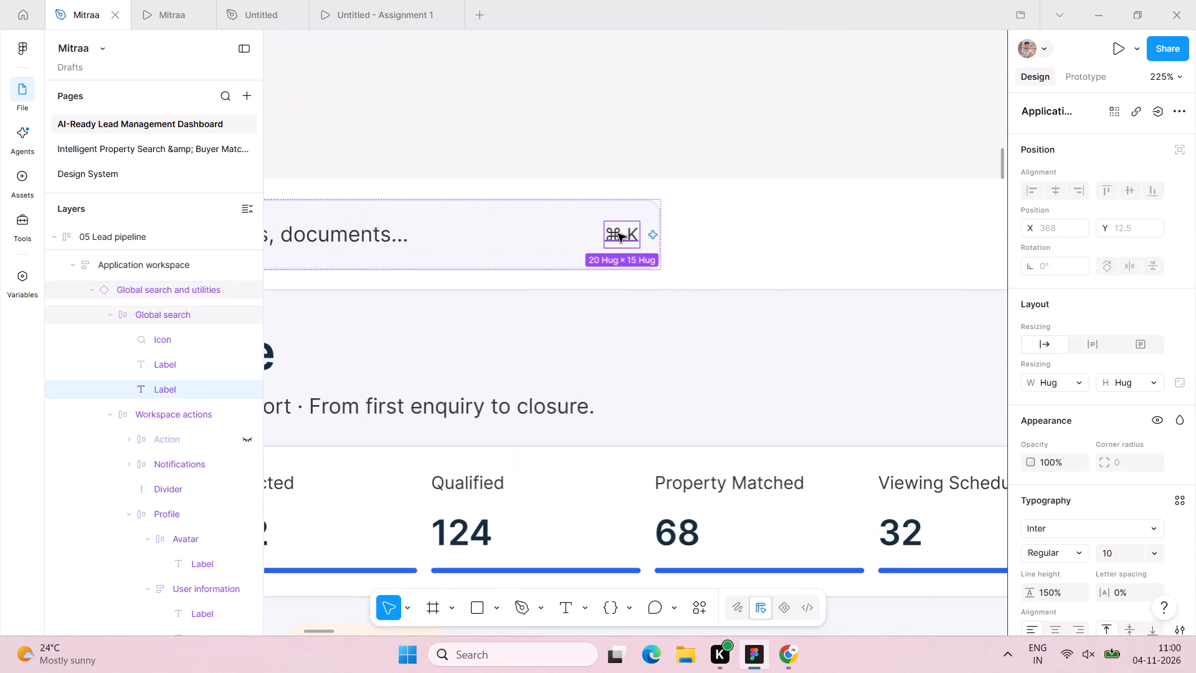
{"action": "key", "text": "BackSpace"}
Set the fill of the "Search properties, leads, documents..." placeholder text on the Lead pipeline screen to 424242.
{"action": "scroll", "coordinate": [618, 234], "scroll_direction": "right", "scroll_amount": 4}
{"action": "triple_click", "coordinate": [618, 233]}
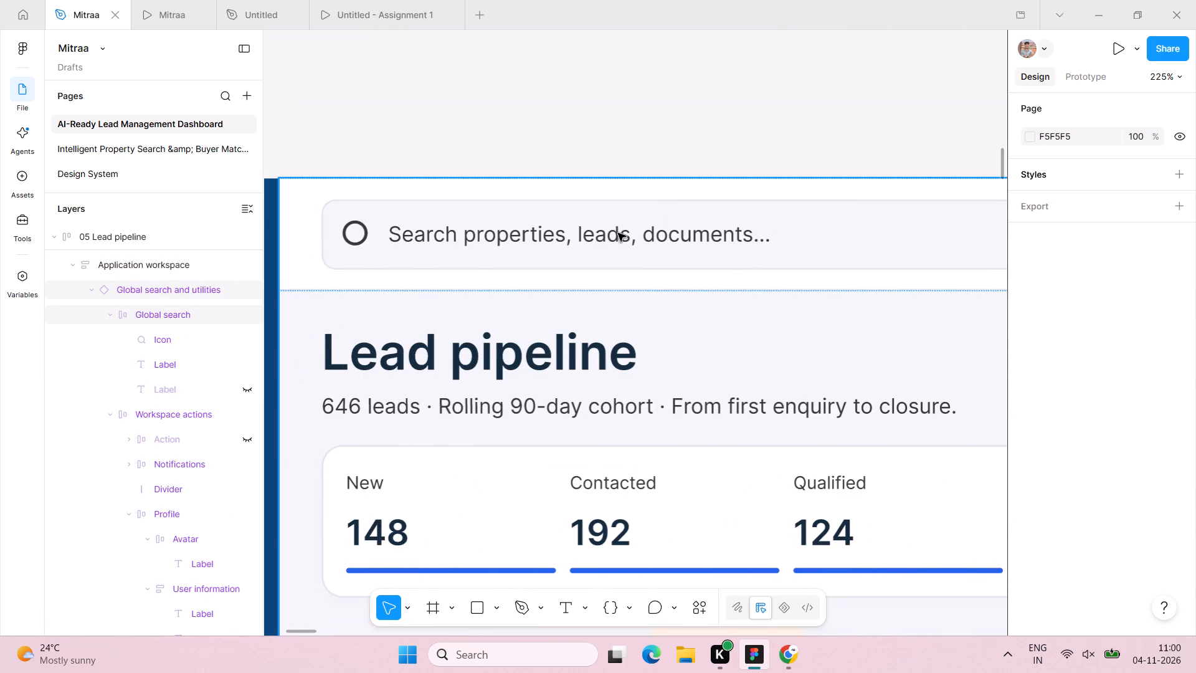
{"action": "double_click", "coordinate": [615, 229]}
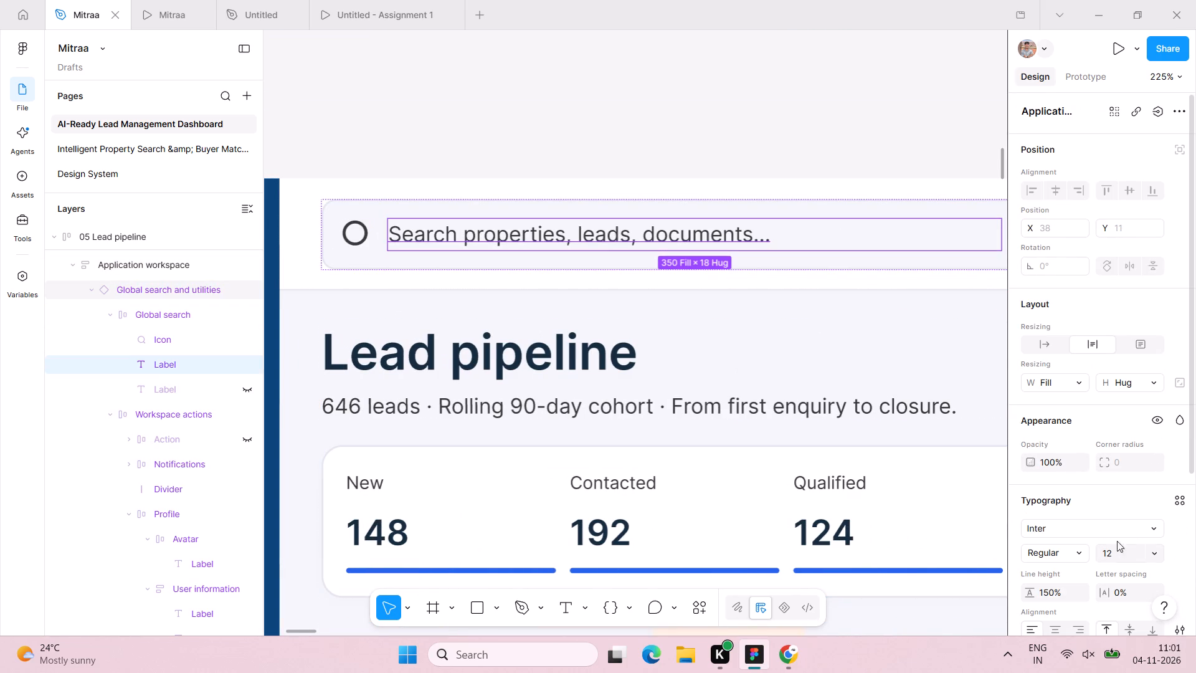
{"action": "scroll", "coordinate": [1165, 520], "scroll_direction": "down", "scroll_amount": 5}
{"action": "left_click", "coordinate": [1058, 475]}
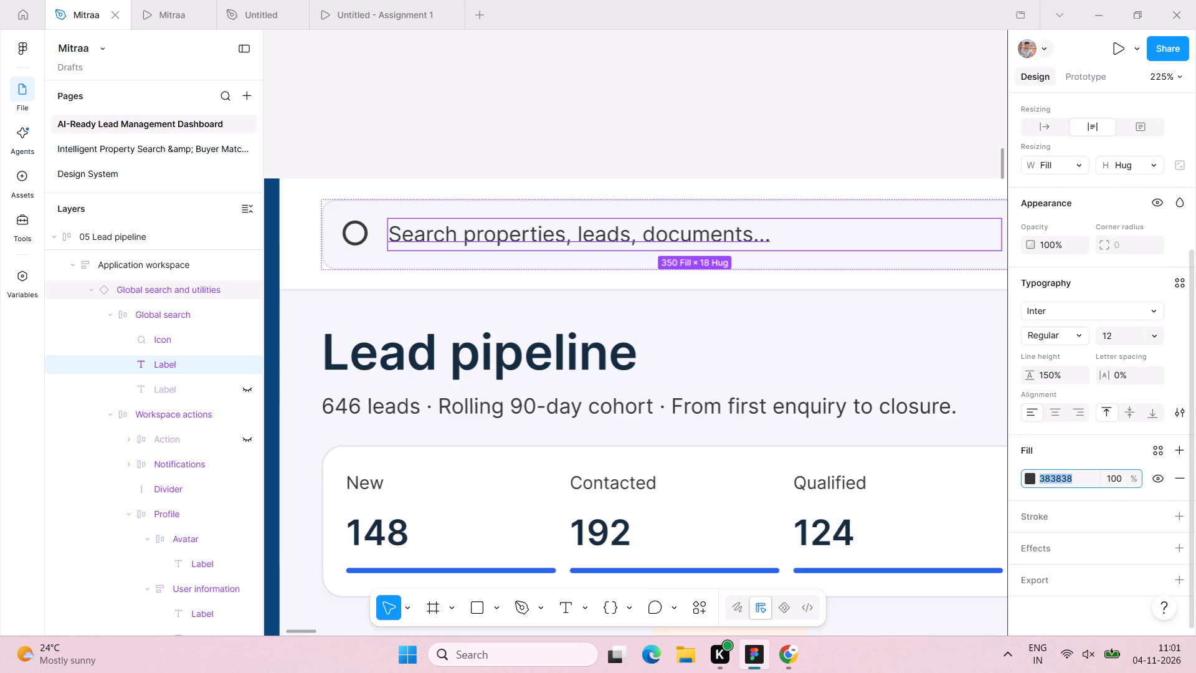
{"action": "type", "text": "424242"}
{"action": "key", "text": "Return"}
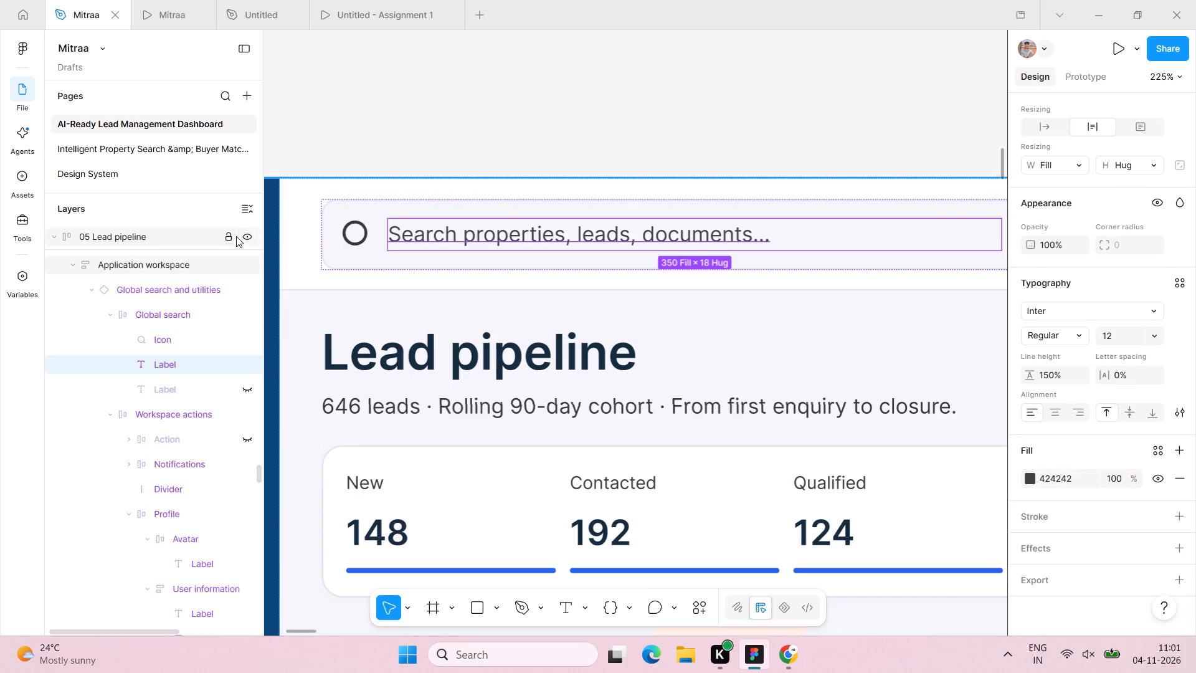
Set the stroke of the search icon in the Lead pipeline search field to Outside with a weight of 1.
{"action": "left_click", "coordinate": [366, 238]}
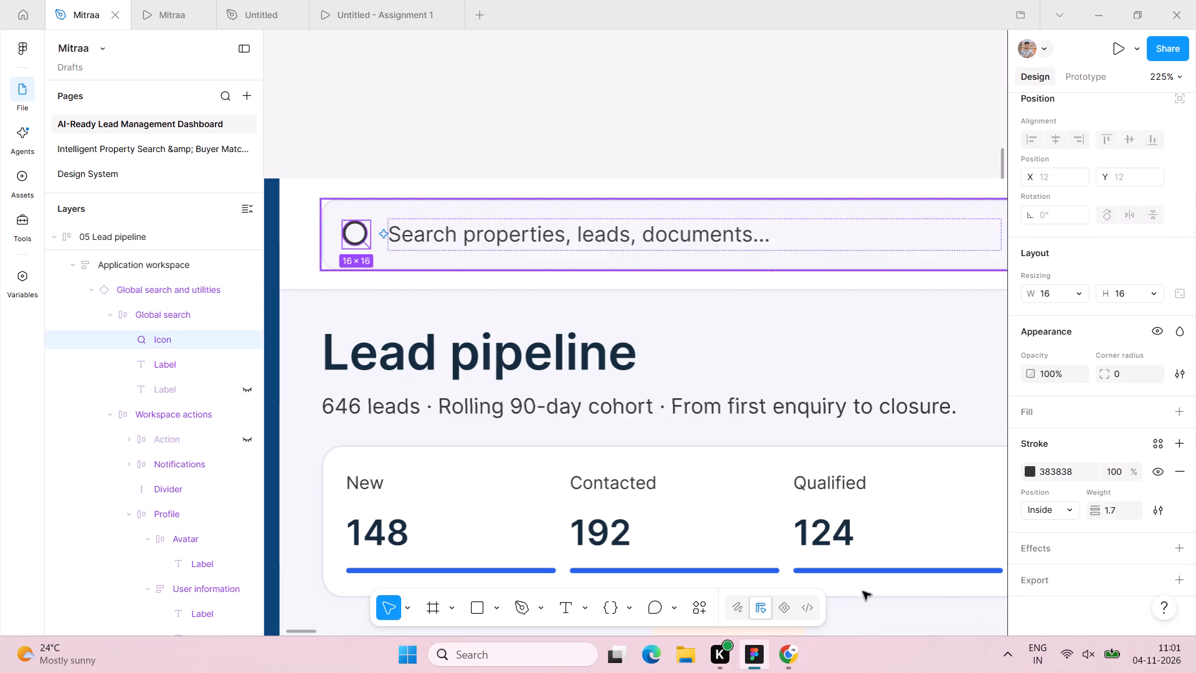
{"action": "left_click", "coordinate": [1077, 514]}
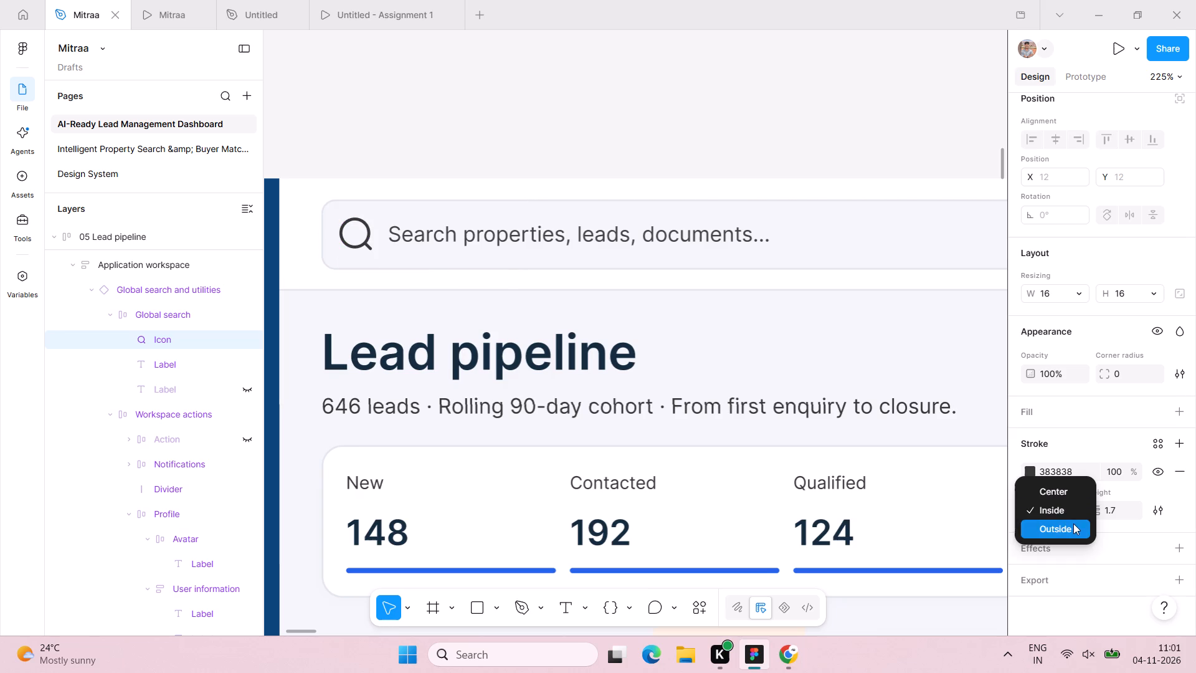
{"action": "left_click", "coordinate": [1073, 523]}
{"action": "left_click", "coordinate": [1116, 508]}
{"action": "key", "text": "1"}
{"action": "key", "text": "Return"}
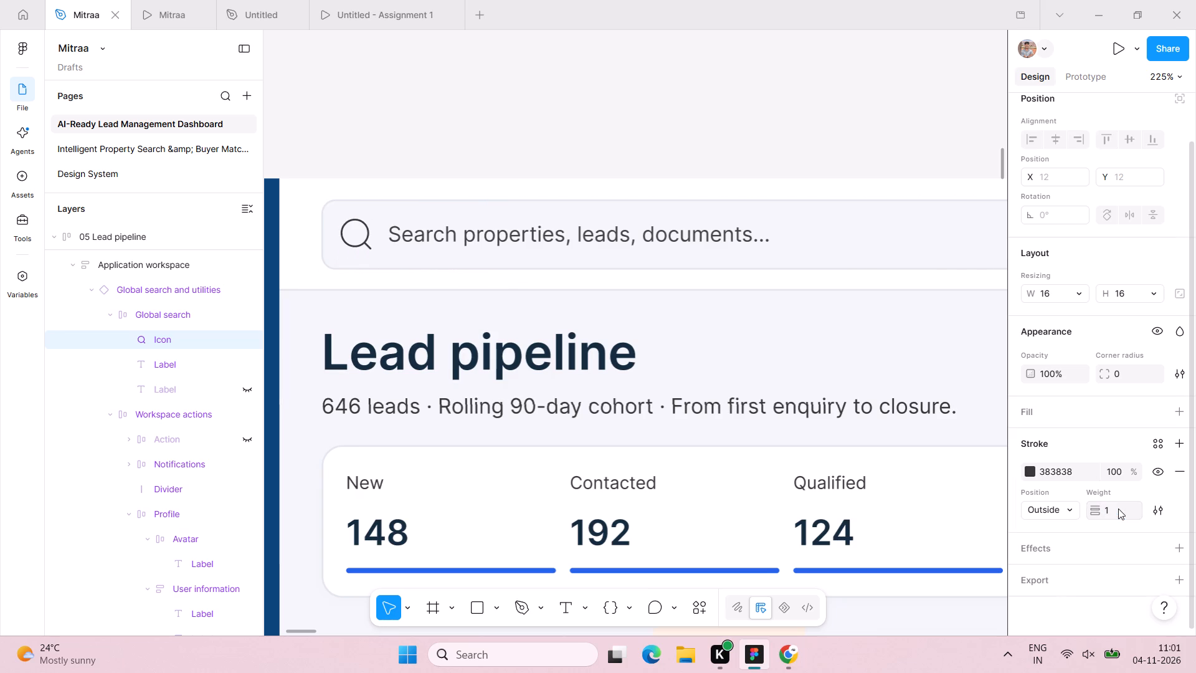
{"action": "left_click", "coordinate": [604, 91]}
Set the font size of the MiTRAA wordmark in the Lead pipeline sidebar to 24.
{"action": "scroll", "coordinate": [603, 90], "scroll_direction": "right", "scroll_amount": 2}
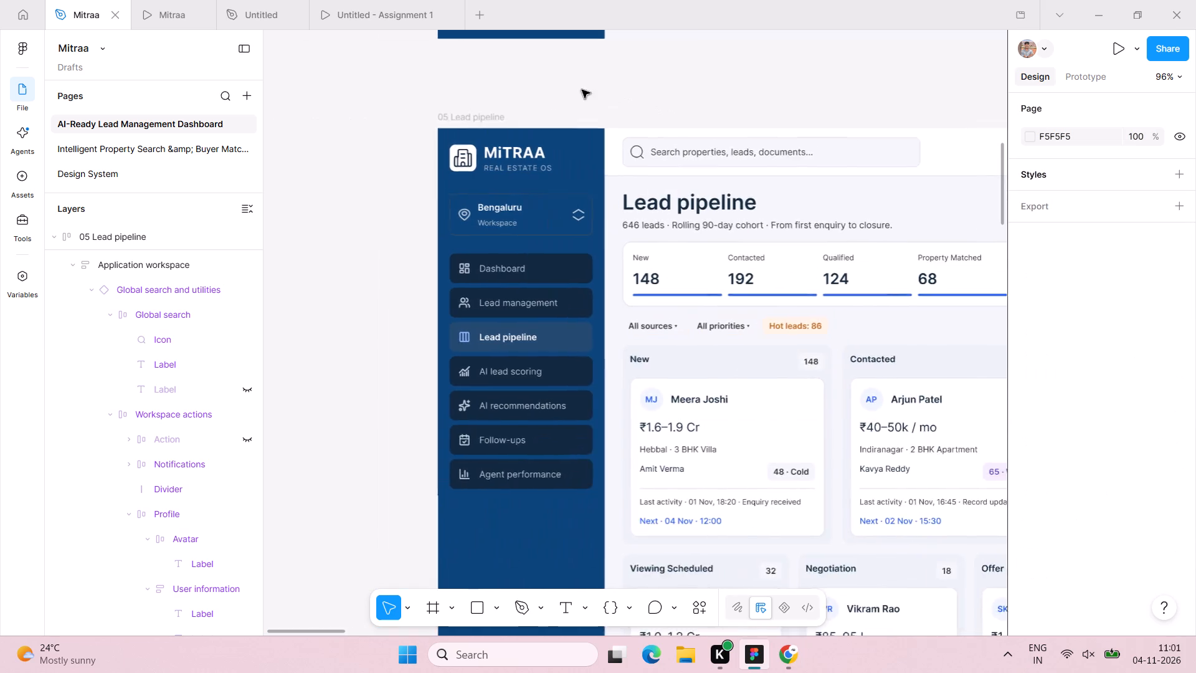
{"action": "scroll", "coordinate": [582, 90], "scroll_direction": "right", "scroll_amount": 1}
{"action": "triple_click", "coordinate": [647, 147]}
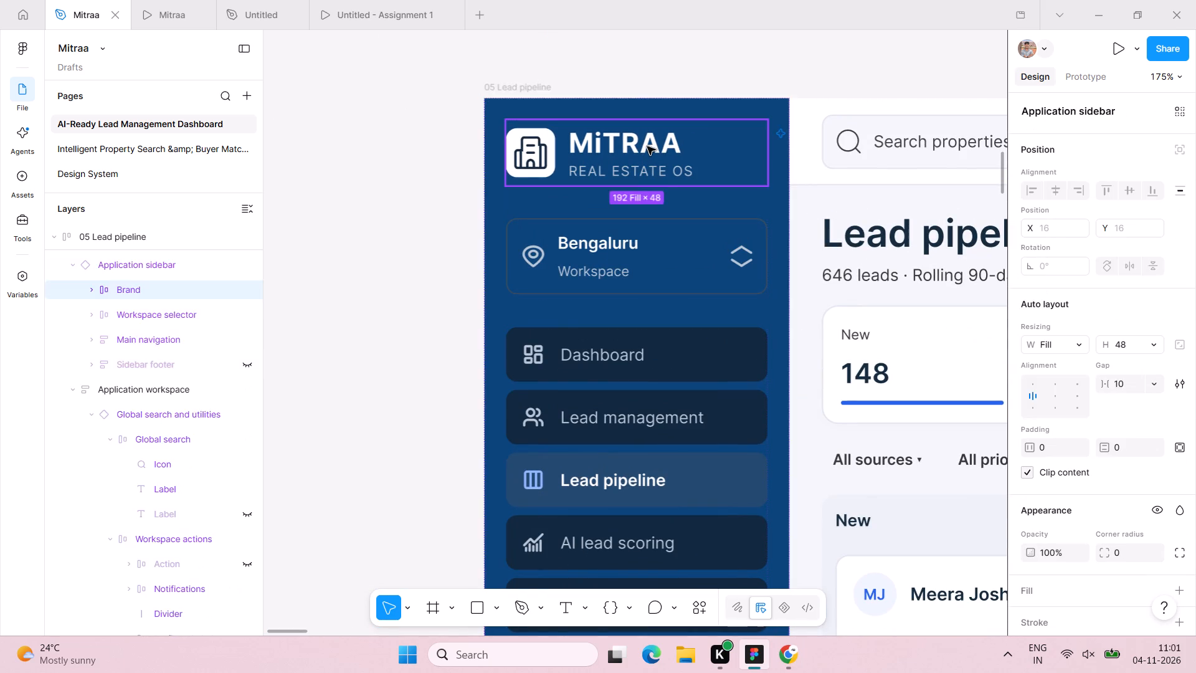
{"action": "double_click", "coordinate": [647, 146]}
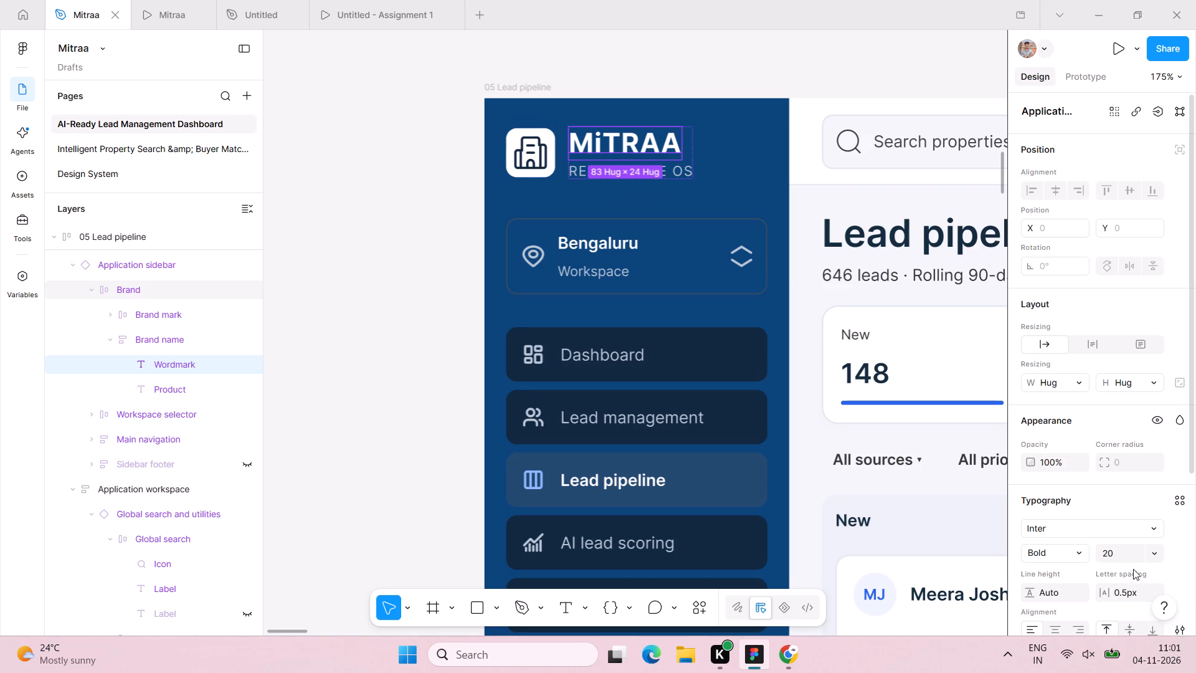
{"action": "left_click", "coordinate": [1124, 555]}
{"action": "type", "text": "24"}
{"action": "key", "text": "Return"}
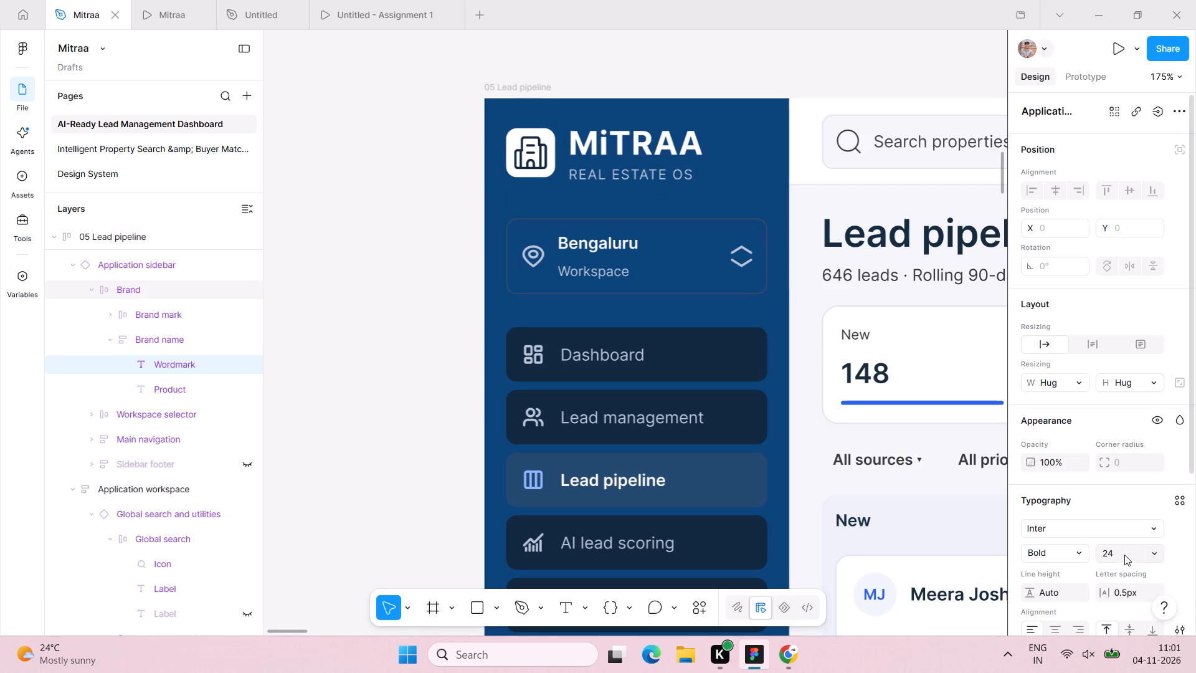
Set the font size of the REAL ESTATE OS tagline under the sidebar wordmark to 12.
{"action": "left_click", "coordinate": [683, 177]}
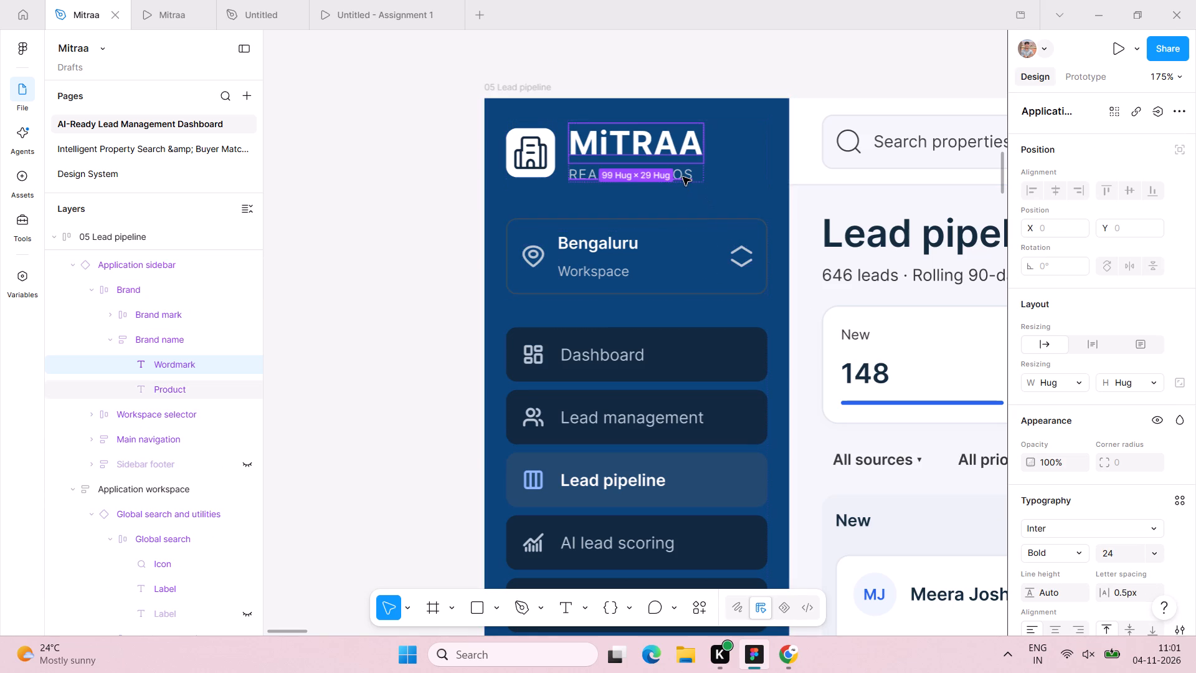
{"action": "left_click", "coordinate": [1113, 549]}
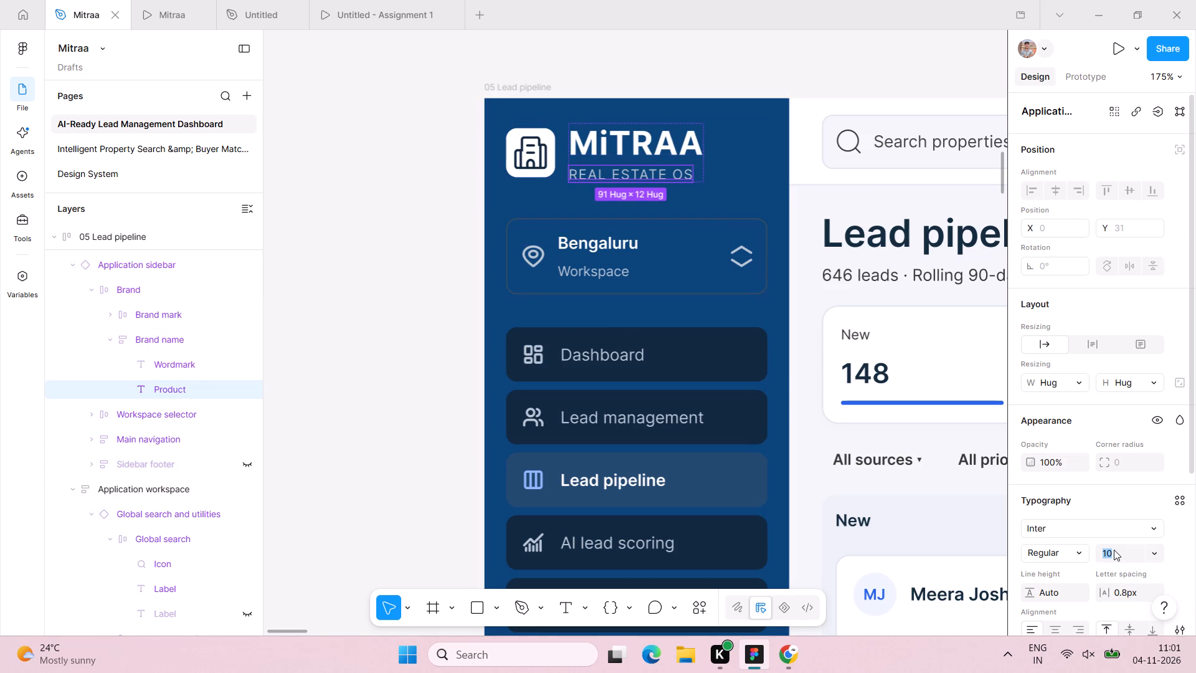
{"action": "type", "text": "12"}
{"action": "key", "text": "Return"}
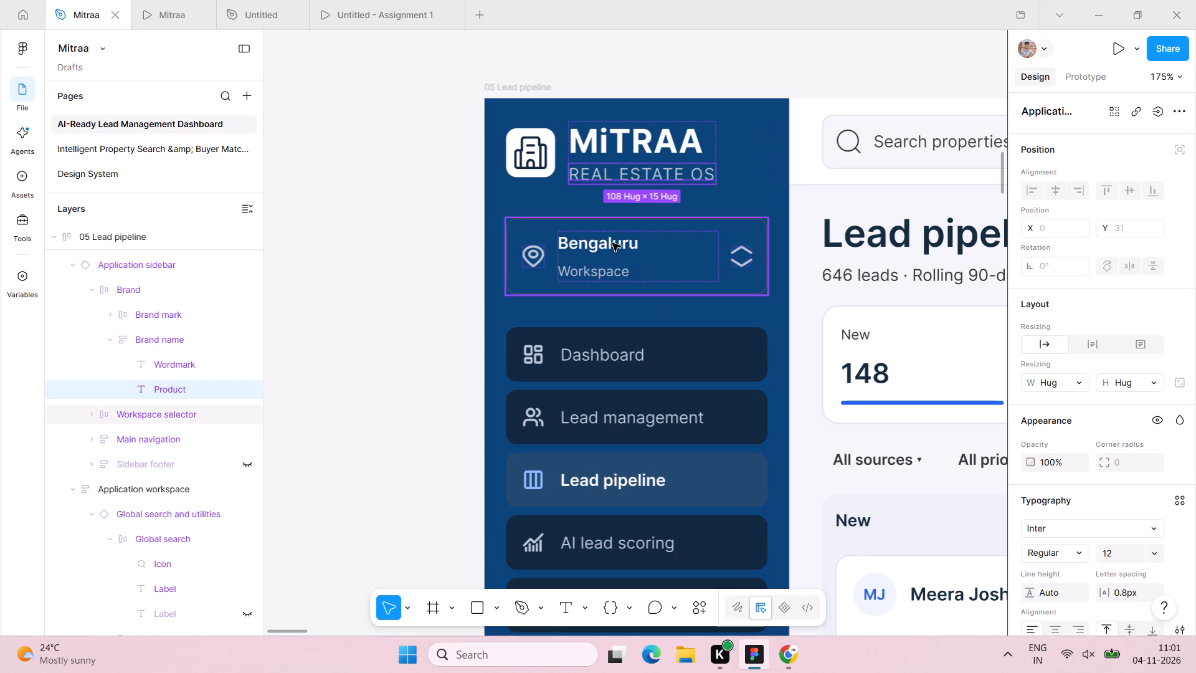
Replace the city name in the Lead pipeline sidebar's workspace selector with Hyderabad.
{"action": "triple_click", "coordinate": [612, 243]}
{"action": "double_click", "coordinate": [612, 243]}
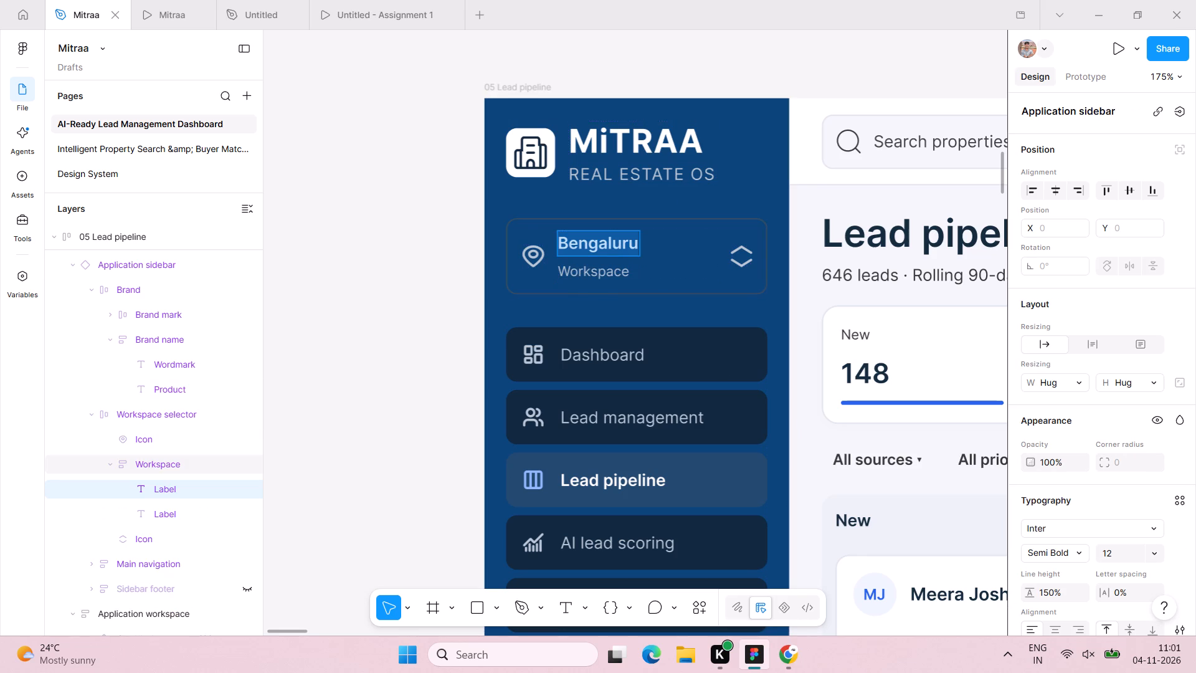
{"action": "type", "text": "Hyderab"}
{"action": "type", "text": "ad"}
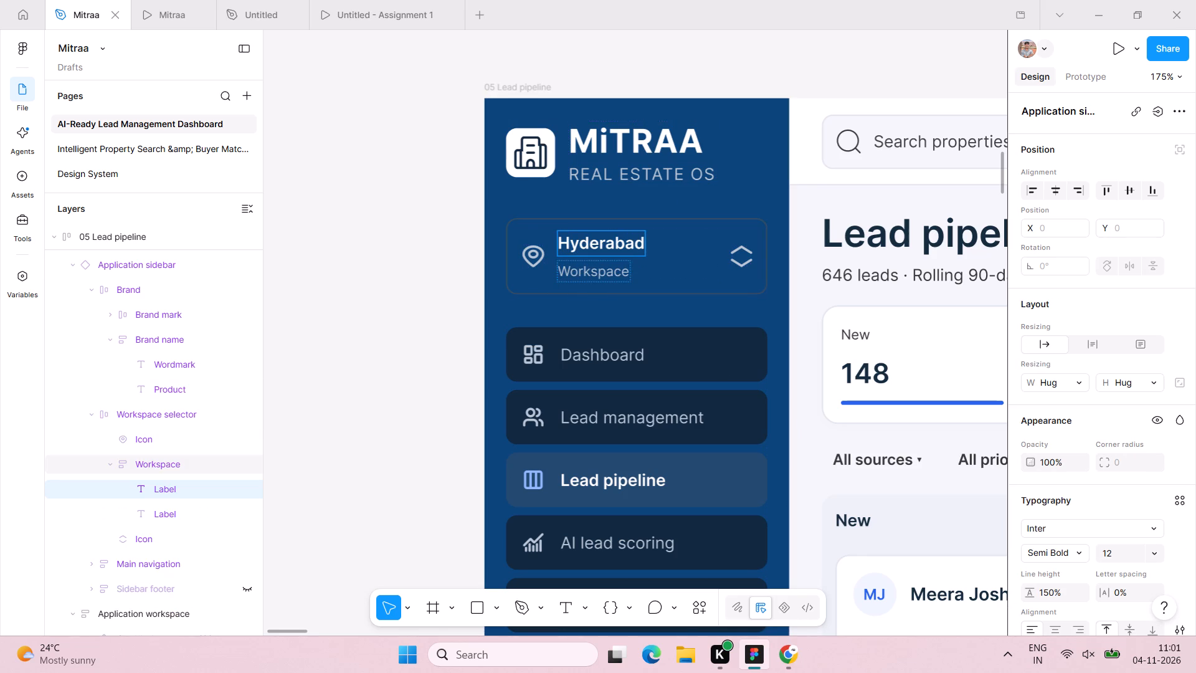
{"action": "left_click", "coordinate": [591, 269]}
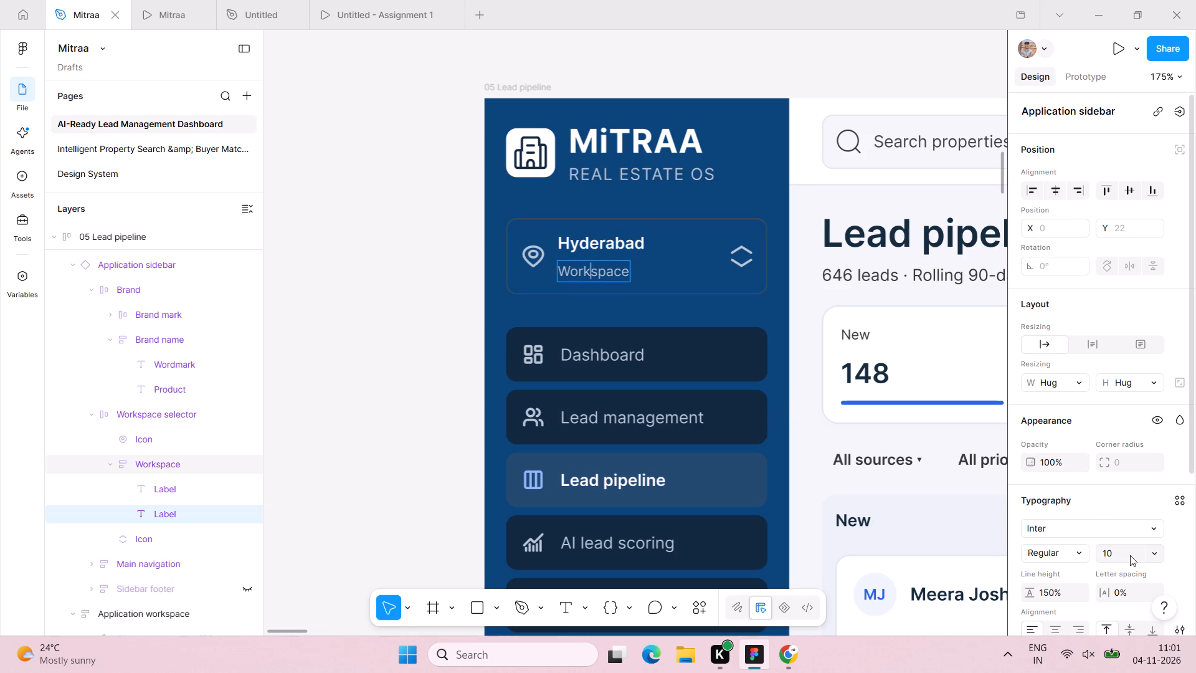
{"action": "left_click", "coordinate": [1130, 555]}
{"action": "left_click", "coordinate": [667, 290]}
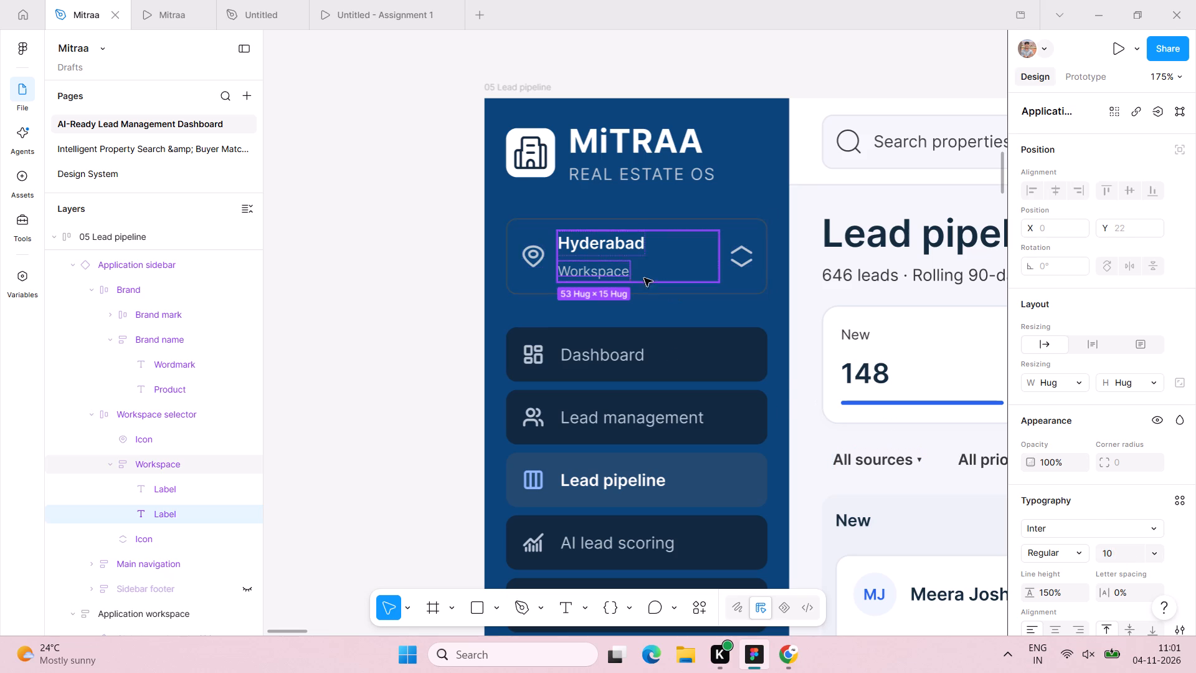
Set the font size of the Hyderabad label in the workspace selector to 14.
{"action": "left_click", "coordinate": [625, 241]}
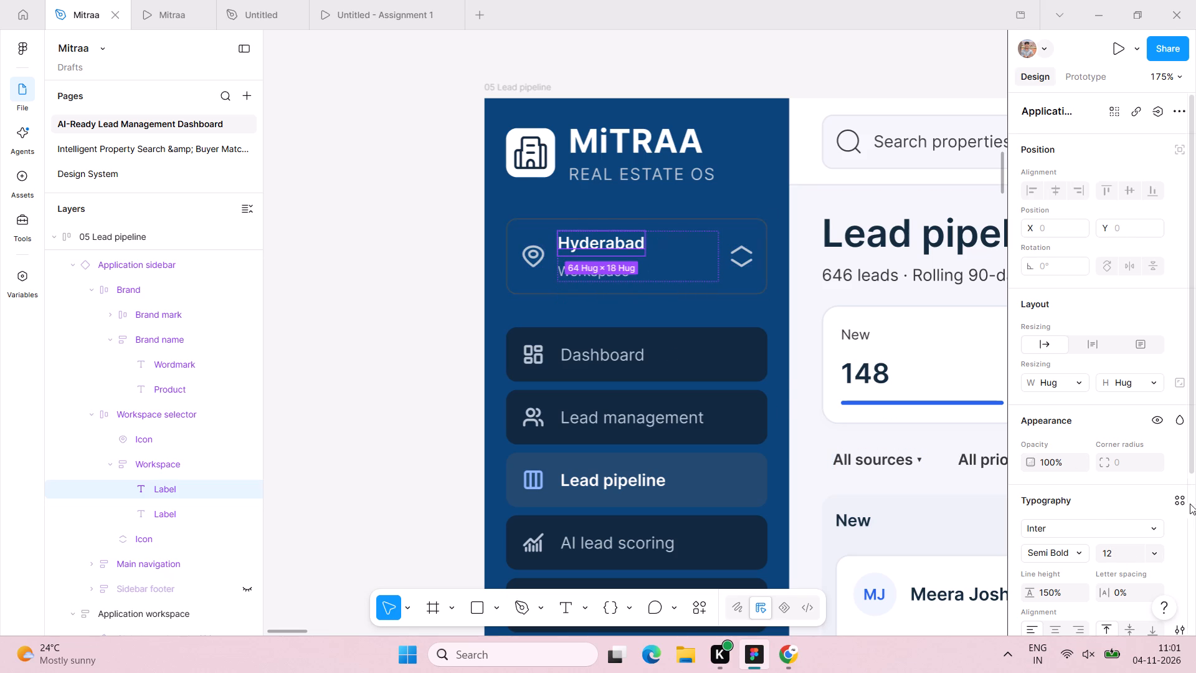
{"action": "left_click", "coordinate": [1126, 551]}
{"action": "type", "text": "14"}
{"action": "key", "text": "Return"}
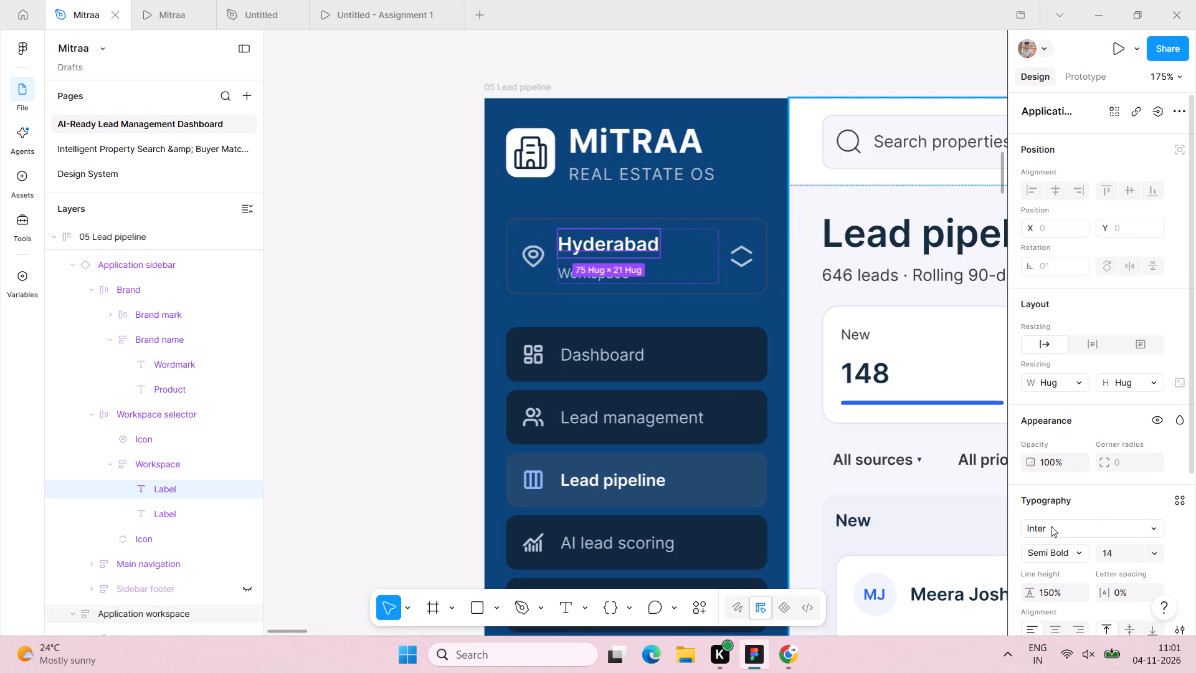
Set the font size of the Workspace label under Hyderabad to 12.
{"action": "left_click", "coordinate": [630, 274]}
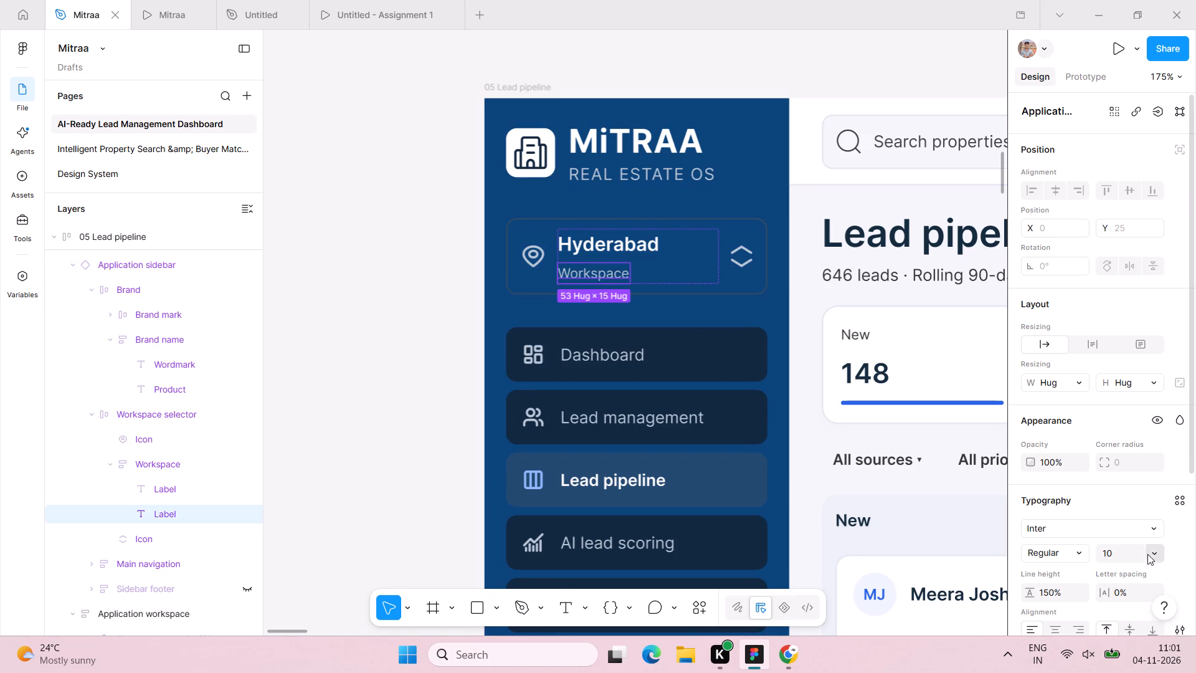
{"action": "left_click", "coordinate": [1124, 551]}
{"action": "type", "text": "12"}
{"action": "key", "text": "Return"}
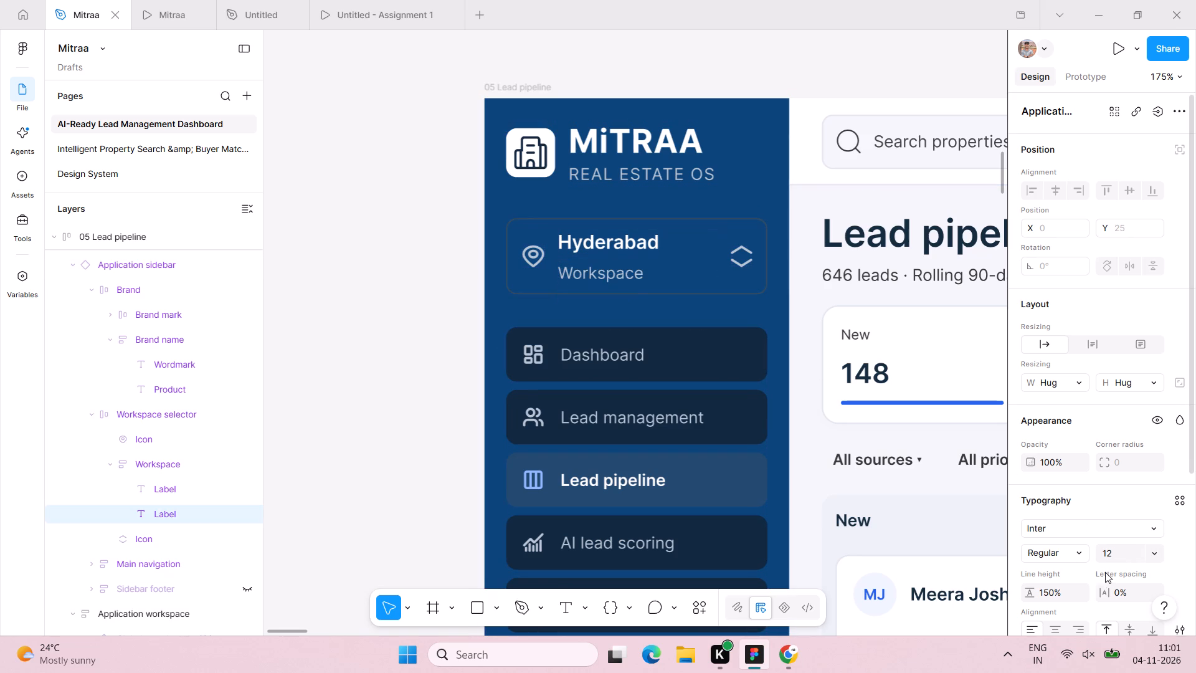
Give the Lead pipeline sidebar's workspace selector frame a white FFFFFF stroke positioned Outside with a weight of 0.5.
{"action": "left_click", "coordinate": [551, 218]}
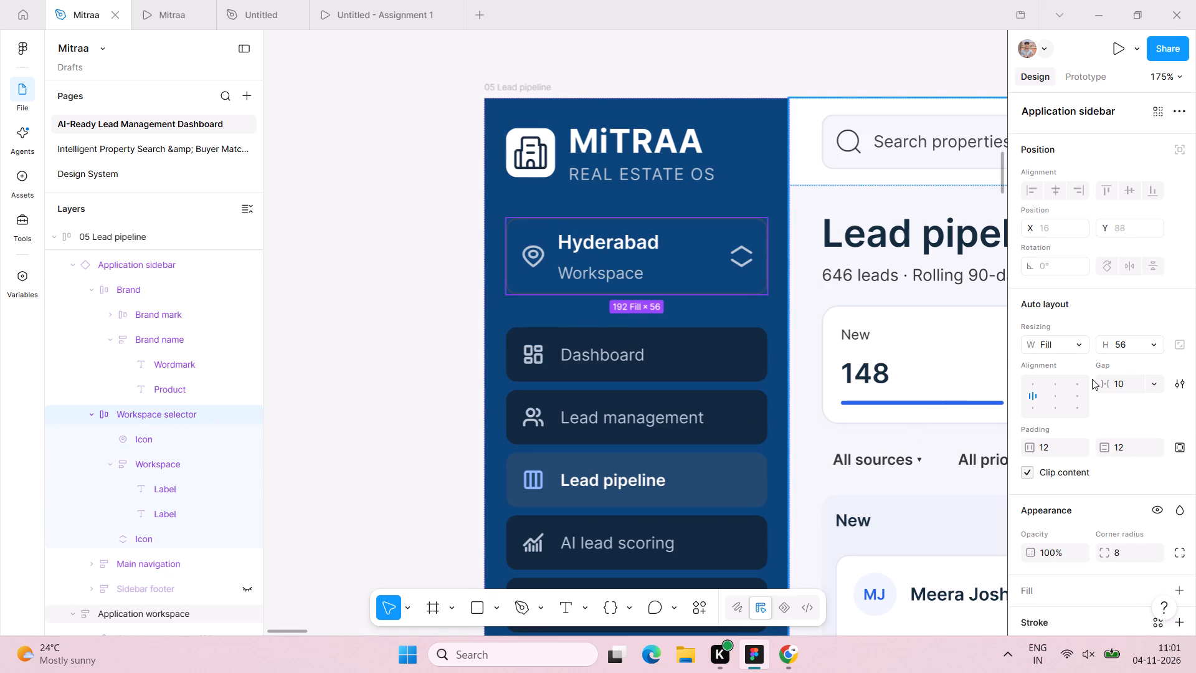
{"action": "scroll", "coordinate": [1093, 379], "scroll_direction": "down", "scroll_amount": 4}
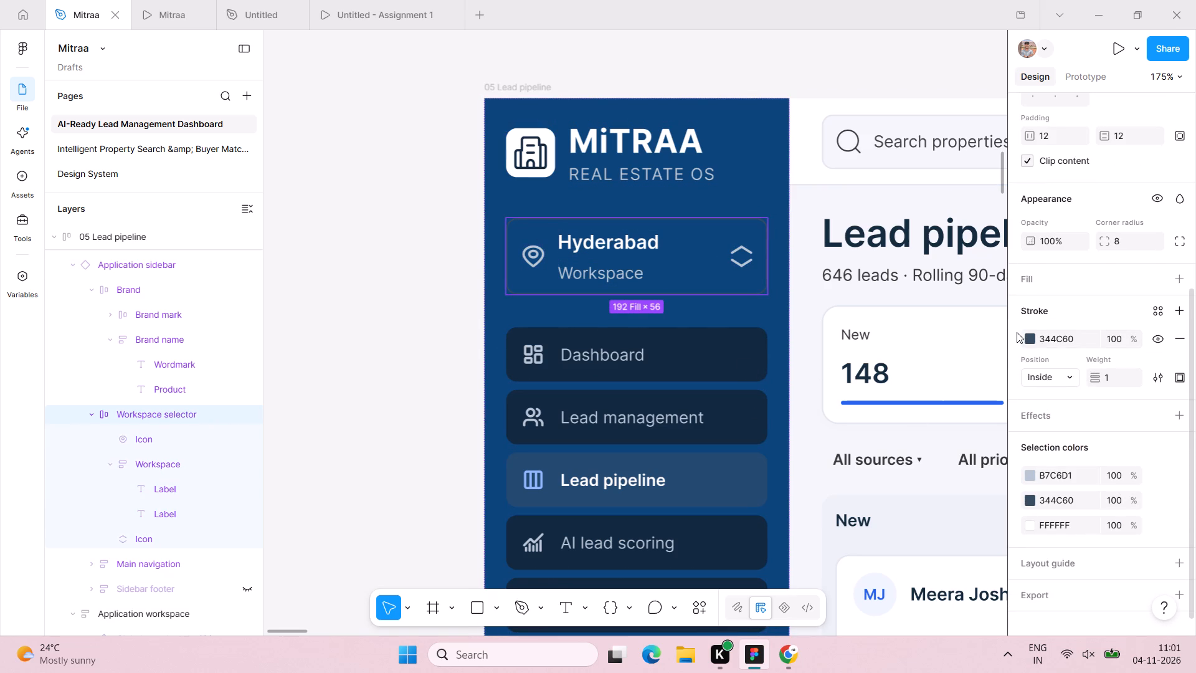
{"action": "left_click", "coordinate": [1027, 338]}
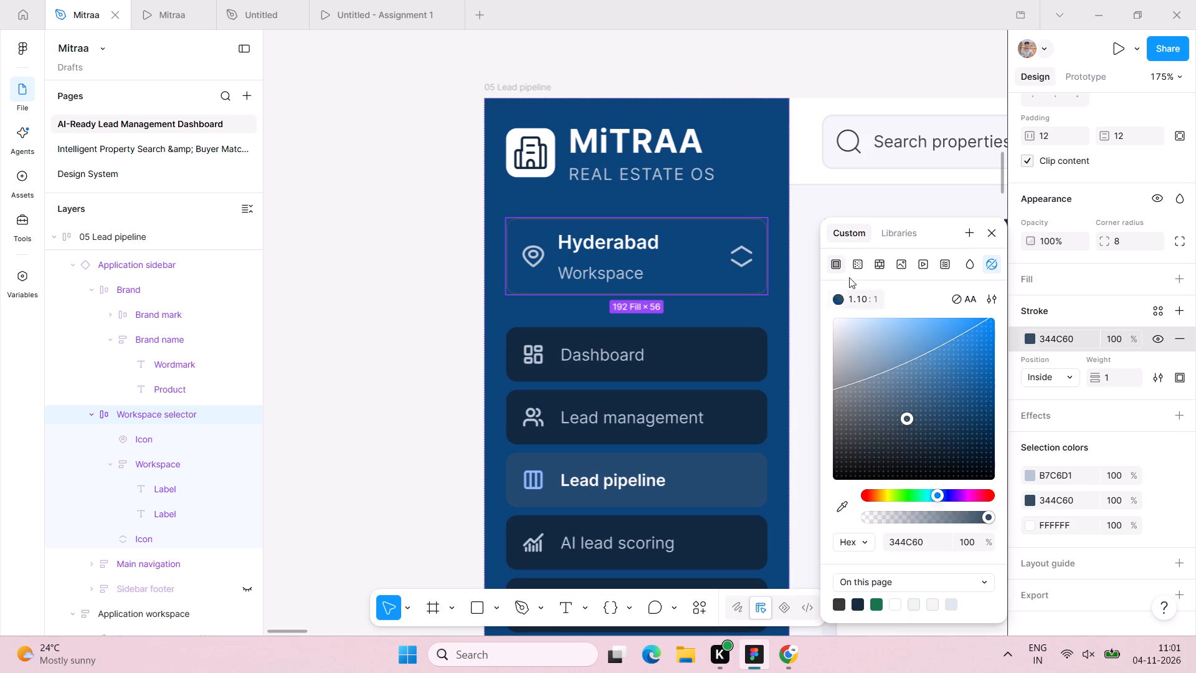
{"action": "left_click_drag", "start_coordinate": [904, 420], "coordinate": [875, 387]}
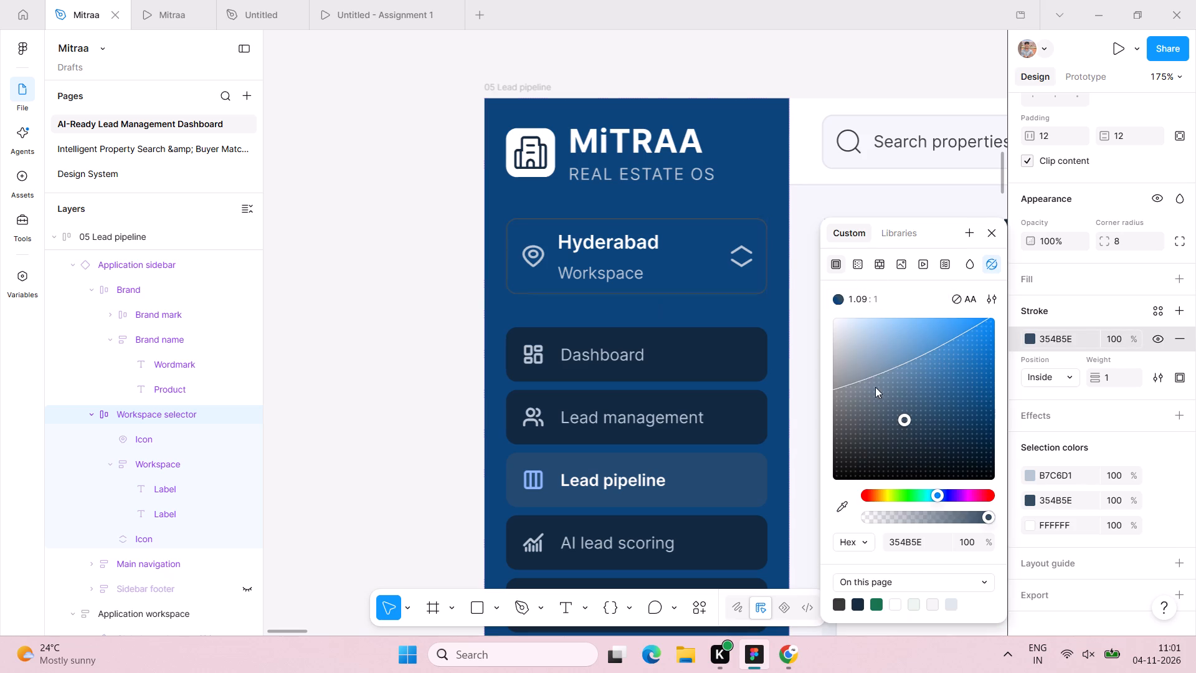
{"action": "left_click_drag", "start_coordinate": [875, 387], "coordinate": [791, 247]}
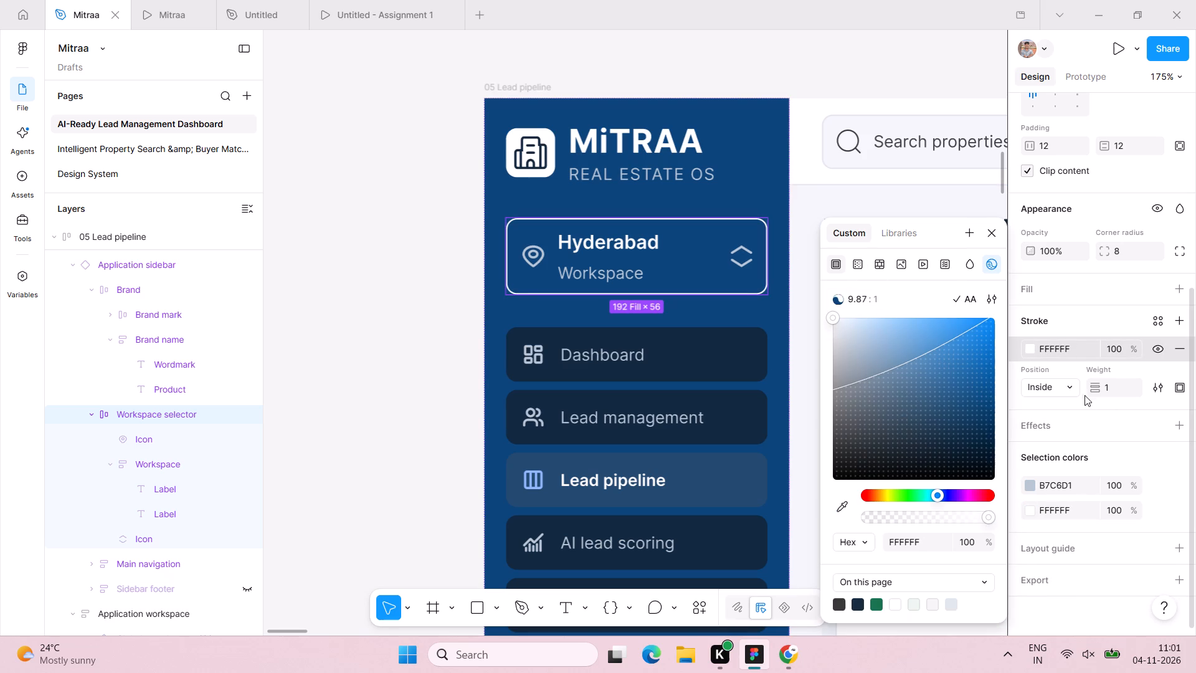
{"action": "left_click", "coordinate": [1077, 389]}
{"action": "left_click", "coordinate": [1069, 407]}
{"action": "left_click", "coordinate": [1111, 386]}
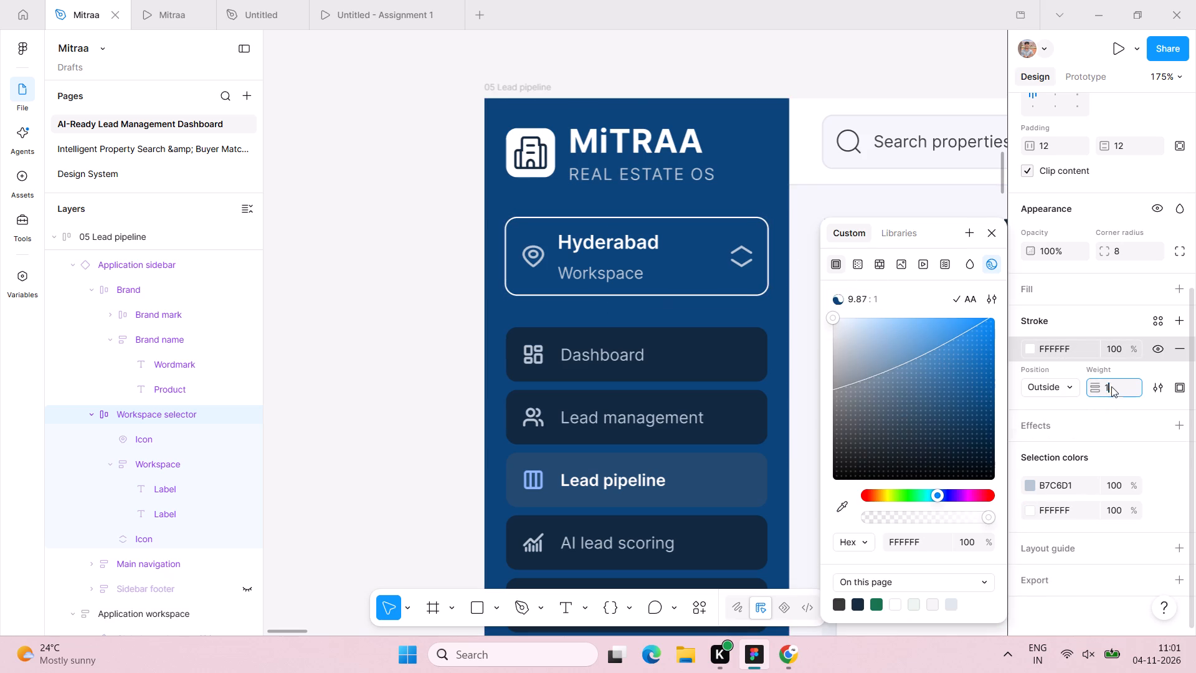
{"action": "type", "text": "0.5"}
{"action": "key", "text": "Return"}
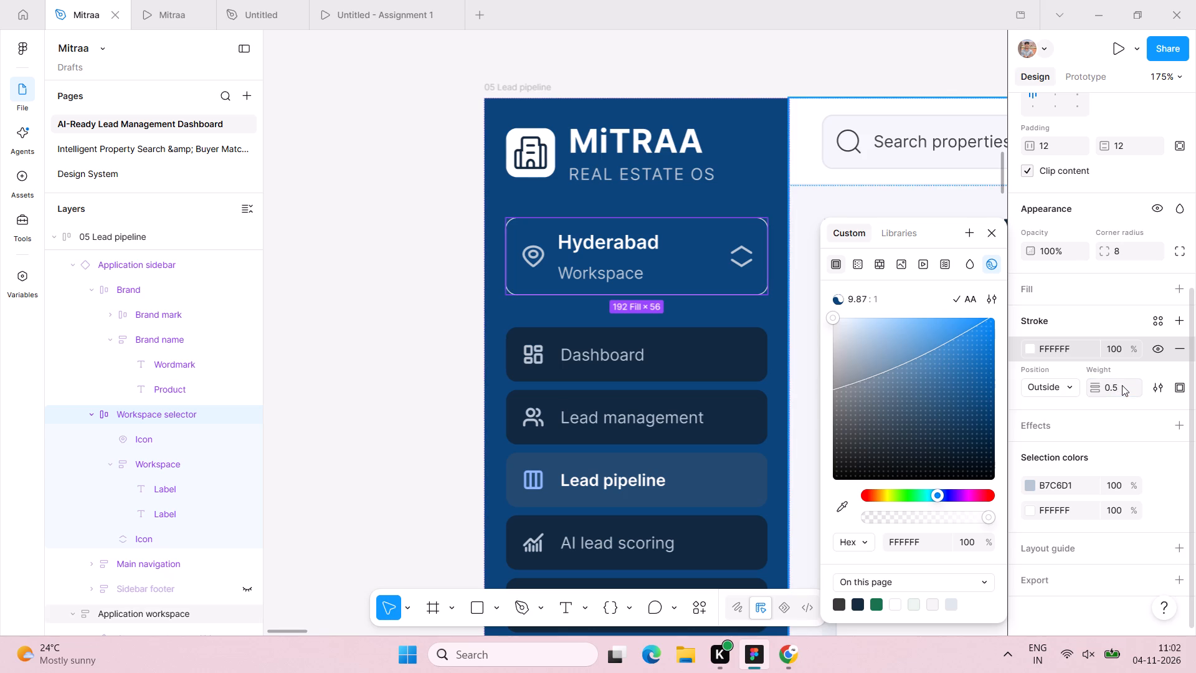
Set the font size of all seven navigation labels in the Lead pipeline sidebar, Dashboard through Agent performance, to 14.
{"action": "scroll", "coordinate": [582, 332], "scroll_direction": "down", "scroll_amount": 1}
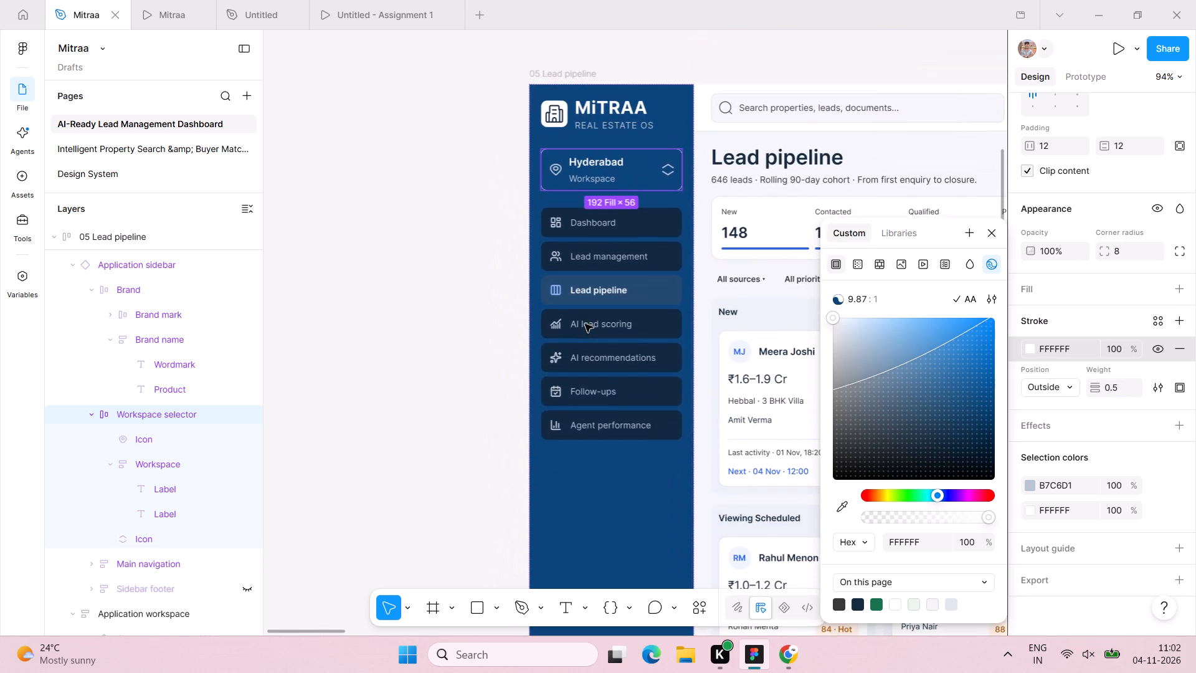
{"action": "triple_click", "coordinate": [555, 188]}
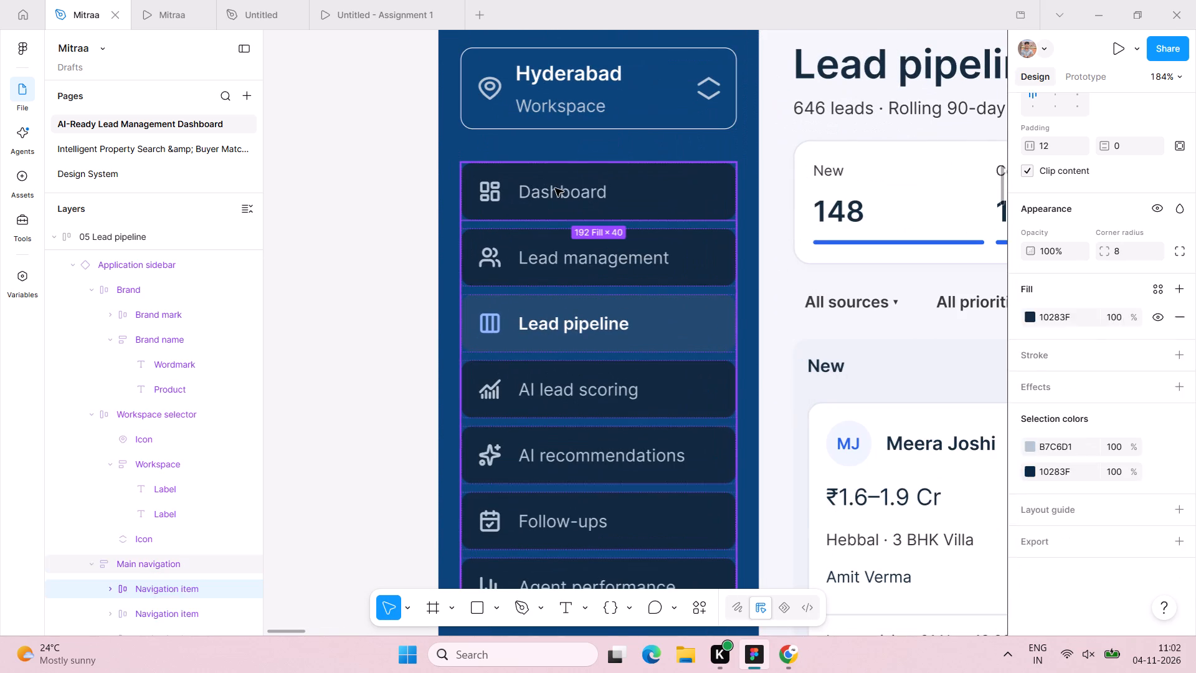
{"action": "left_click", "coordinate": [555, 188]}
{"action": "left_click", "coordinate": [607, 191]}
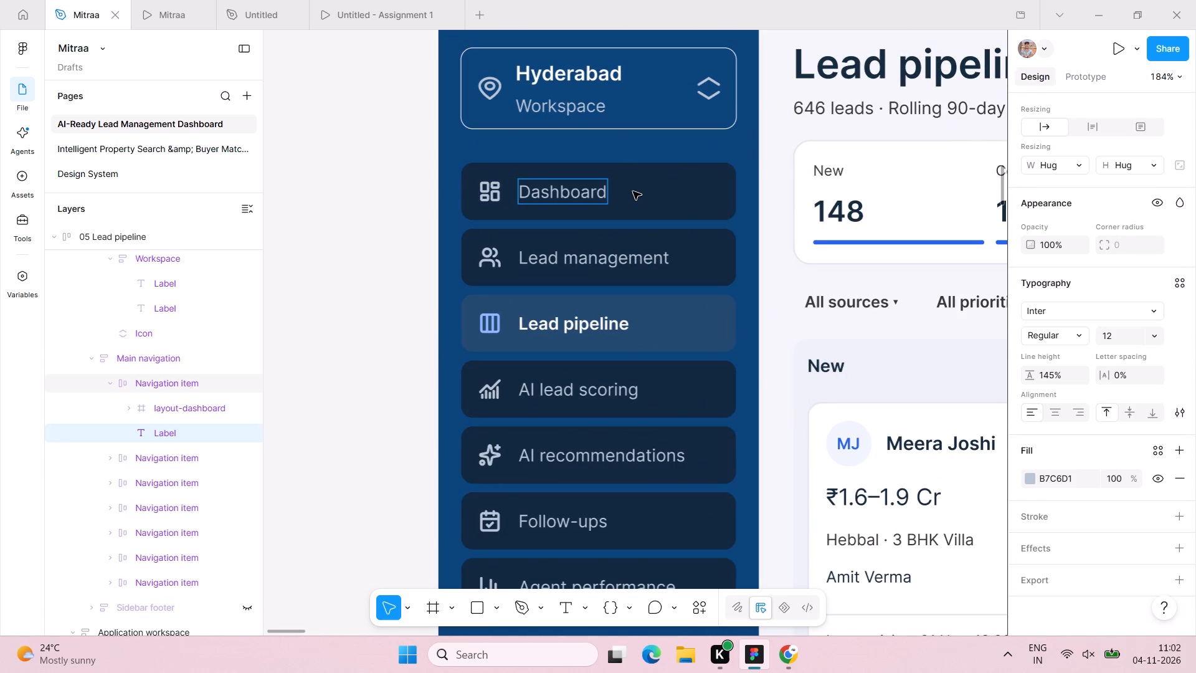
{"action": "left_click", "coordinate": [633, 191]}
{"action": "double_click", "coordinate": [632, 253], "text": "shift"}
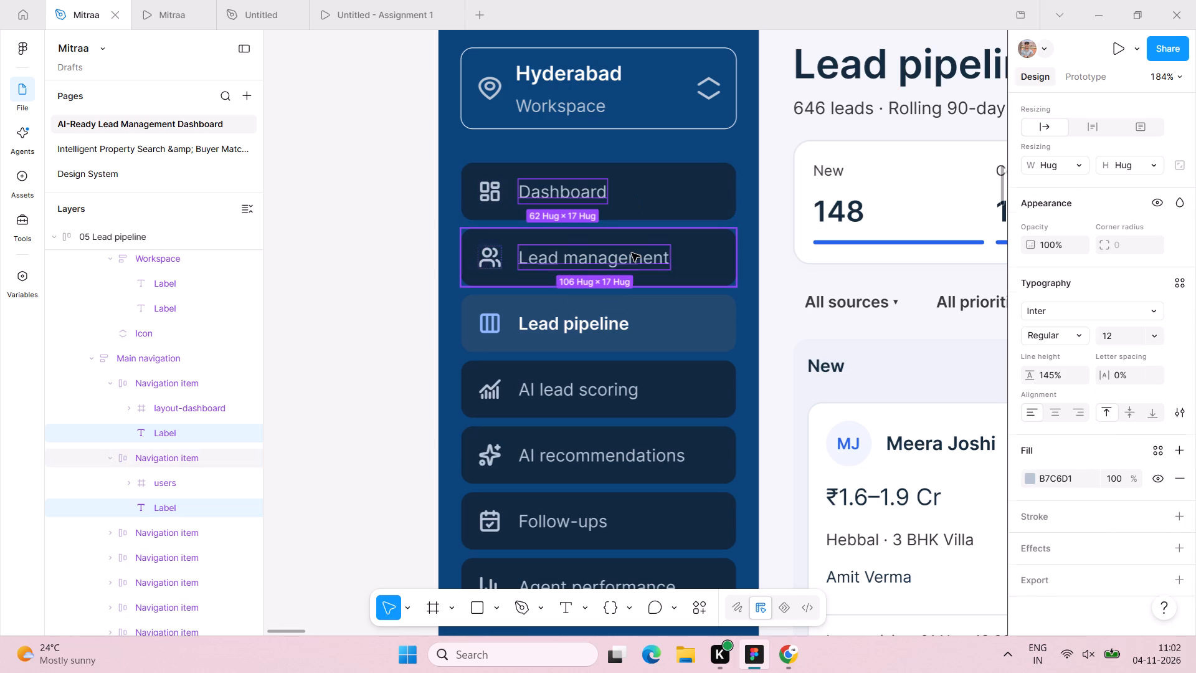
{"action": "double_click", "coordinate": [597, 320], "text": "shift"}
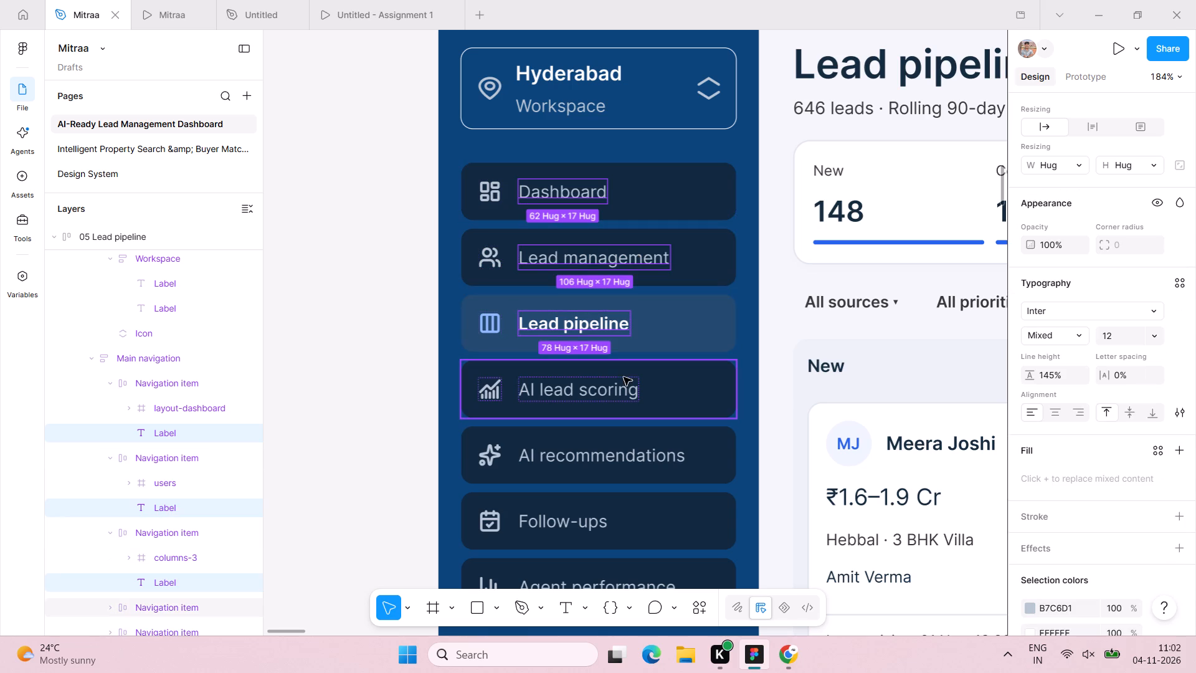
{"action": "double_click", "coordinate": [602, 389], "text": "shift"}
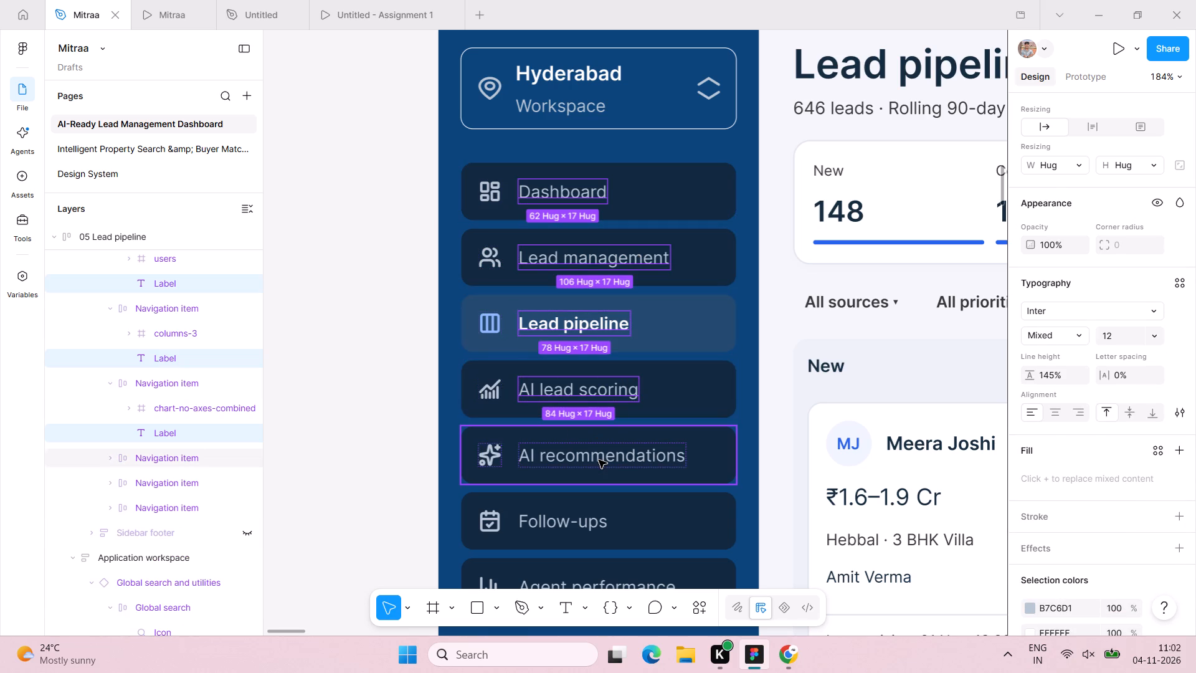
{"action": "double_click", "coordinate": [599, 460], "text": "shift"}
{"action": "double_click", "coordinate": [574, 523], "text": "shift"}
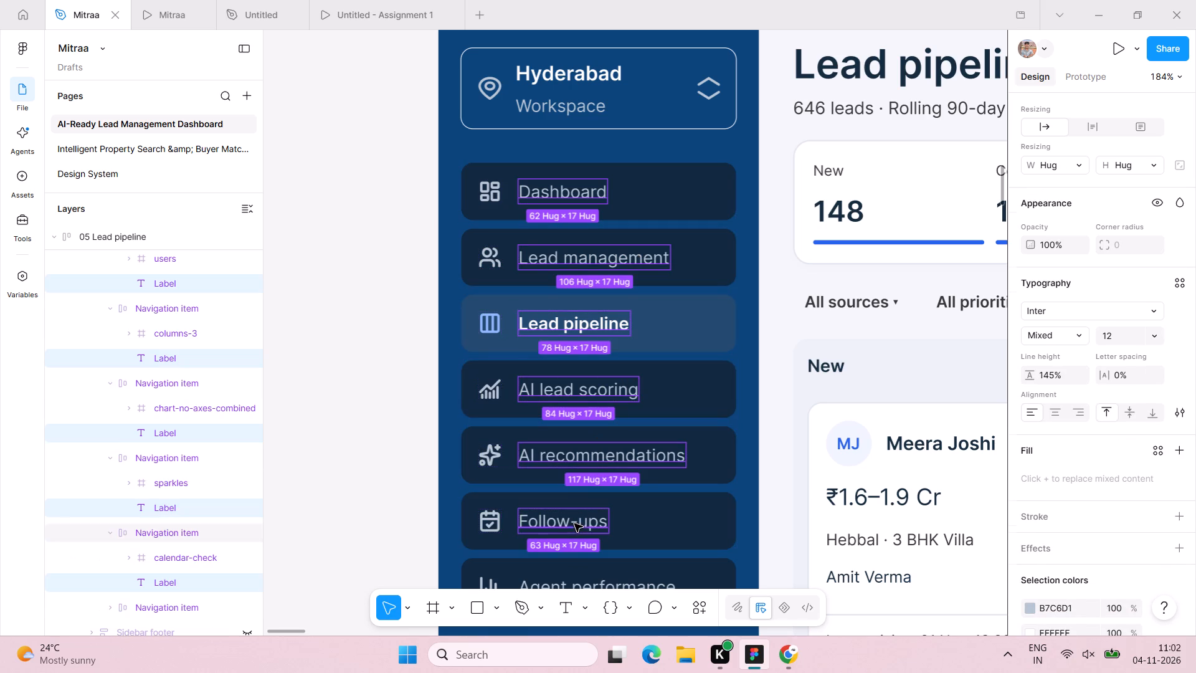
{"action": "scroll", "coordinate": [579, 482], "scroll_direction": "down", "scroll_amount": 4}
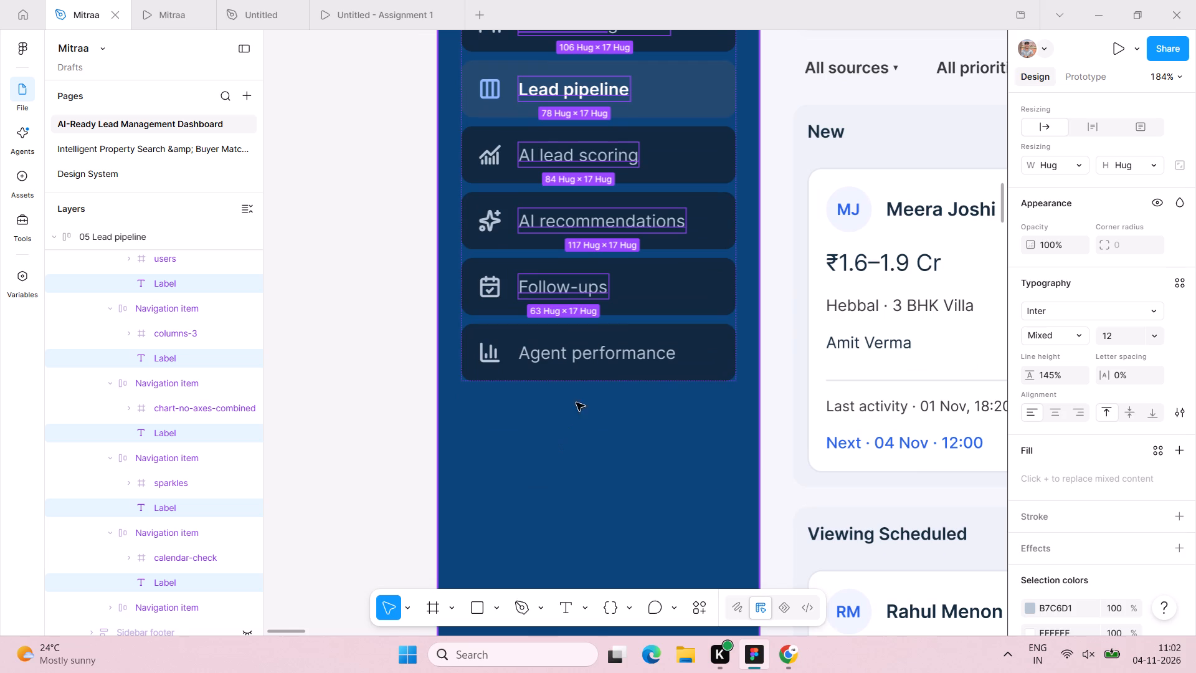
{"action": "double_click", "coordinate": [600, 358], "text": "shift"}
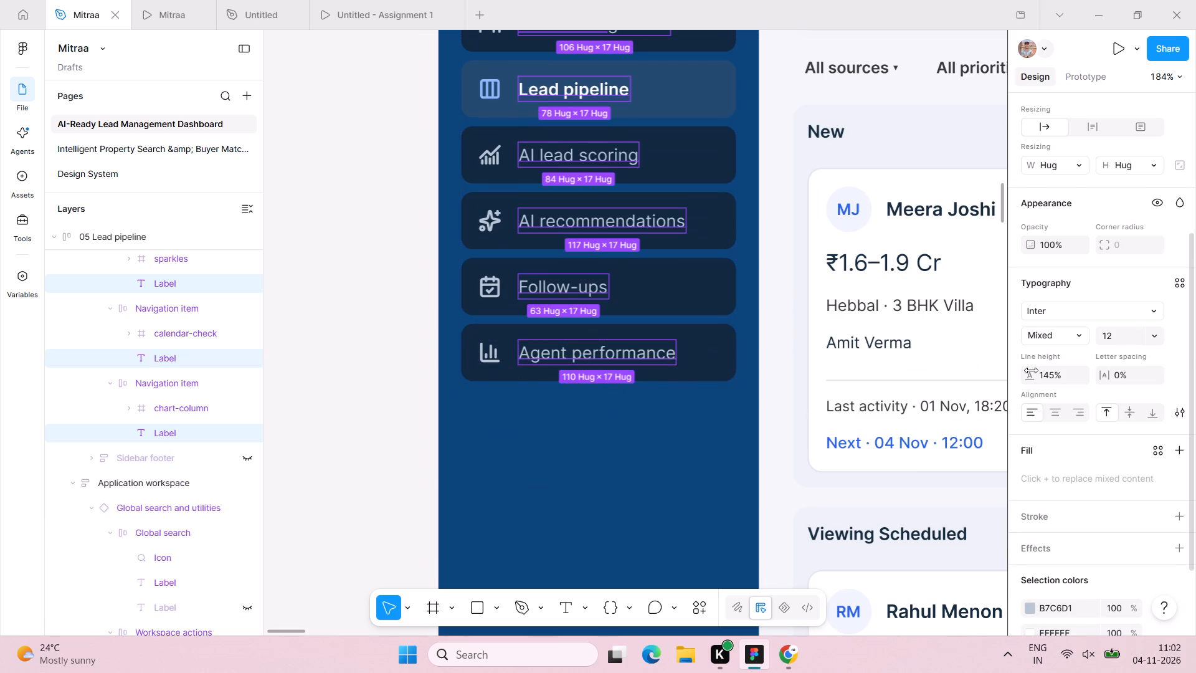
{"action": "left_click", "coordinate": [1113, 339]}
{"action": "type", "text": "14"}
{"action": "key", "text": "Return"}
Change the fill of the active Lead pipeline navigation item in the sidebar to white FFFFFF.
{"action": "scroll", "coordinate": [548, 135], "scroll_direction": "up", "scroll_amount": 2}
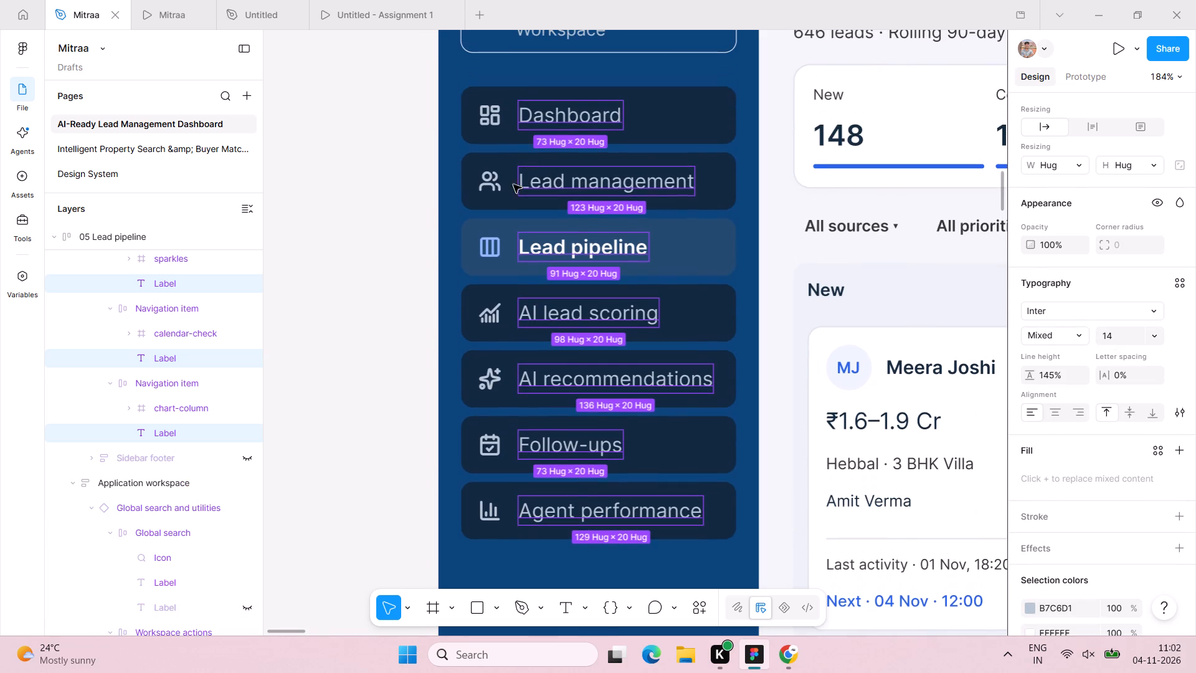
{"action": "left_click", "coordinate": [681, 238]}
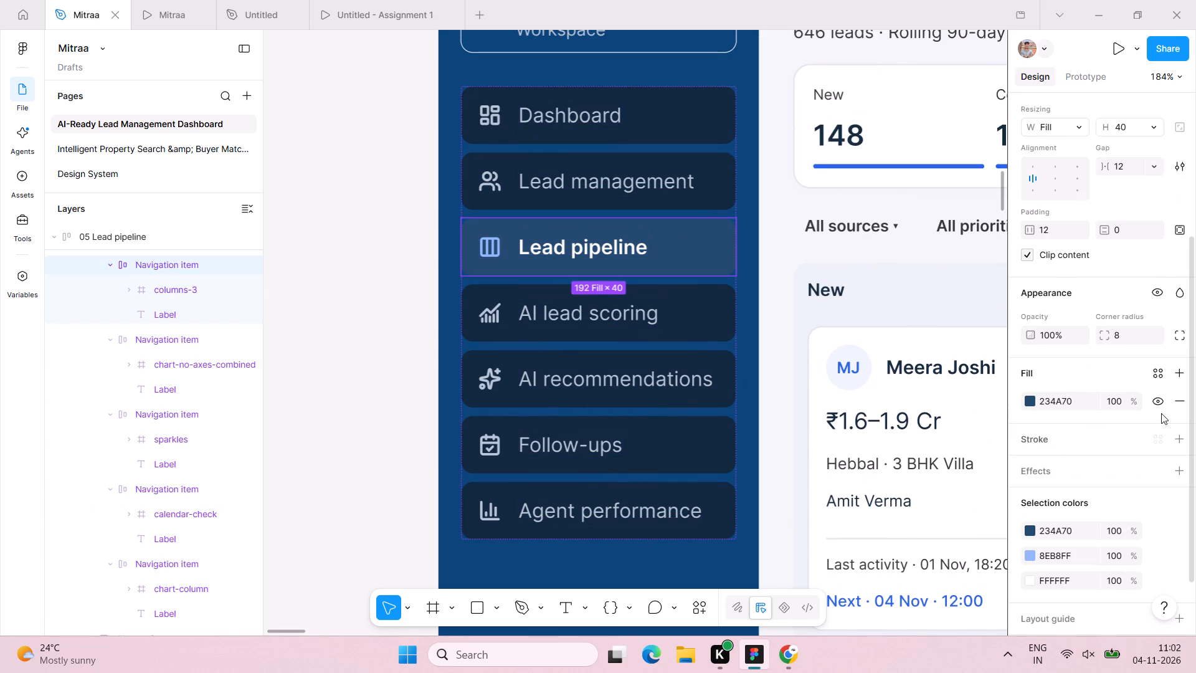
{"action": "left_click", "coordinate": [1042, 399]}
{"action": "key", "text": "shift+f"}
{"action": "type", "text": "FFFFF"}
{"action": "key", "text": "Return"}
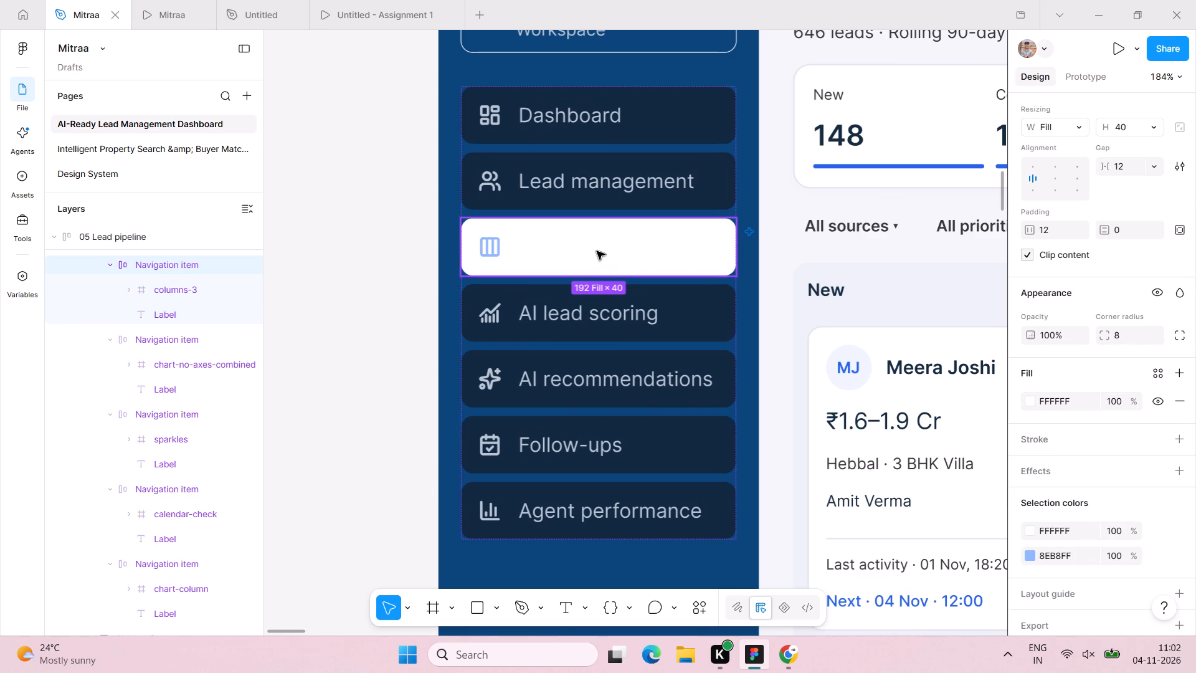
Set the text fill of the active Lead pipeline navigation label to black 000000.
{"action": "double_click", "coordinate": [597, 251]}
{"action": "left_click", "coordinate": [1067, 475]}
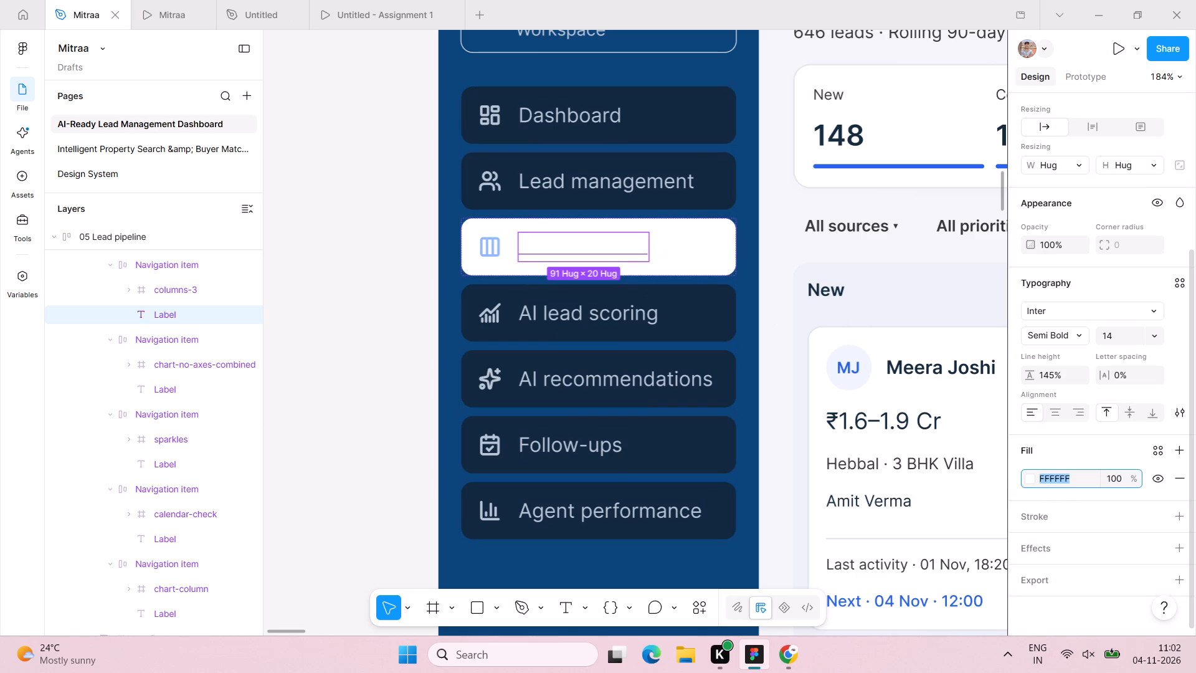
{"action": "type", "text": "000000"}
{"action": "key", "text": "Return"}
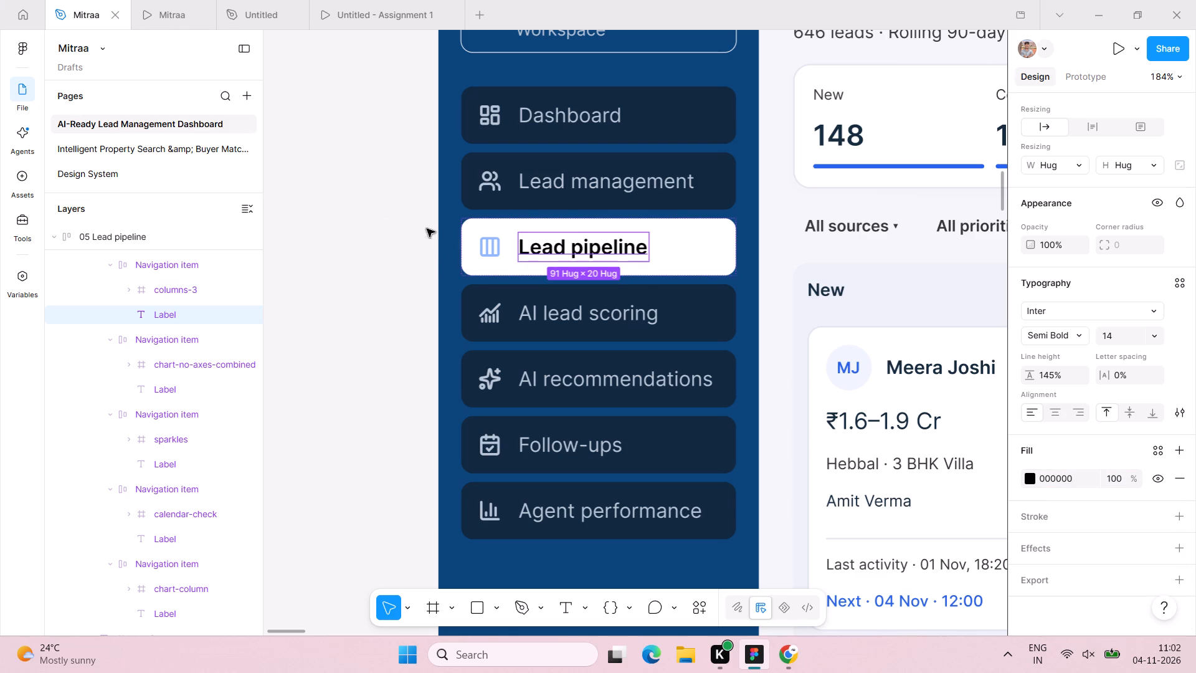
Recolour the columns icon in the active Lead pipeline navigation item to the copied blue 1C4180.
{"action": "left_click", "coordinate": [498, 246]}
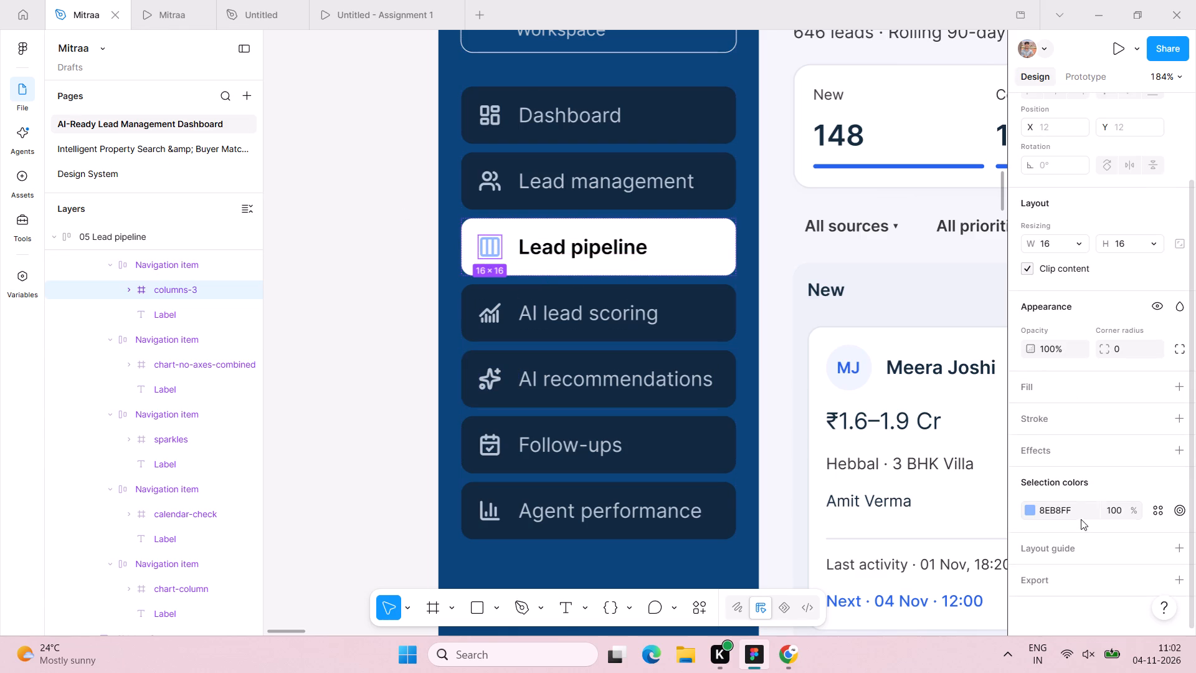
{"action": "left_click", "coordinate": [1080, 512]}
{"action": "key", "text": "ctrl+v"}
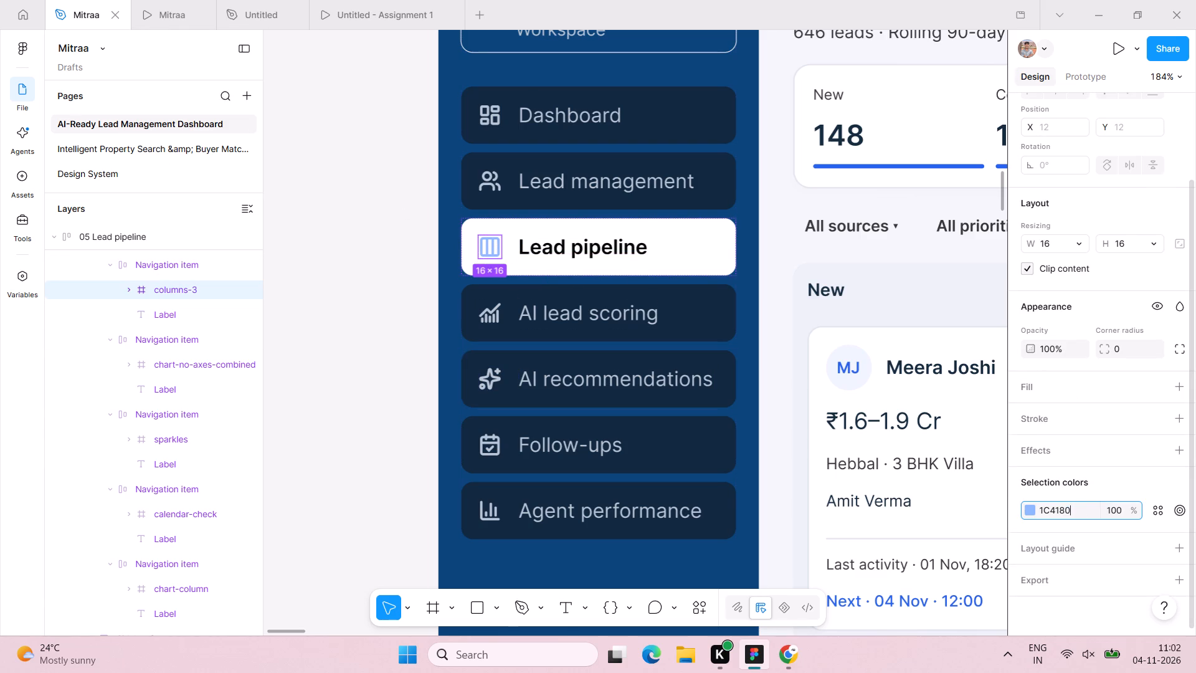
{"action": "key", "text": "Return"}
Set the font size of the MiTRAA wordmark in the 09 Agent performance screen's sidebar to 24.
{"action": "scroll", "coordinate": [537, 267], "scroll_direction": "right", "scroll_amount": 1}
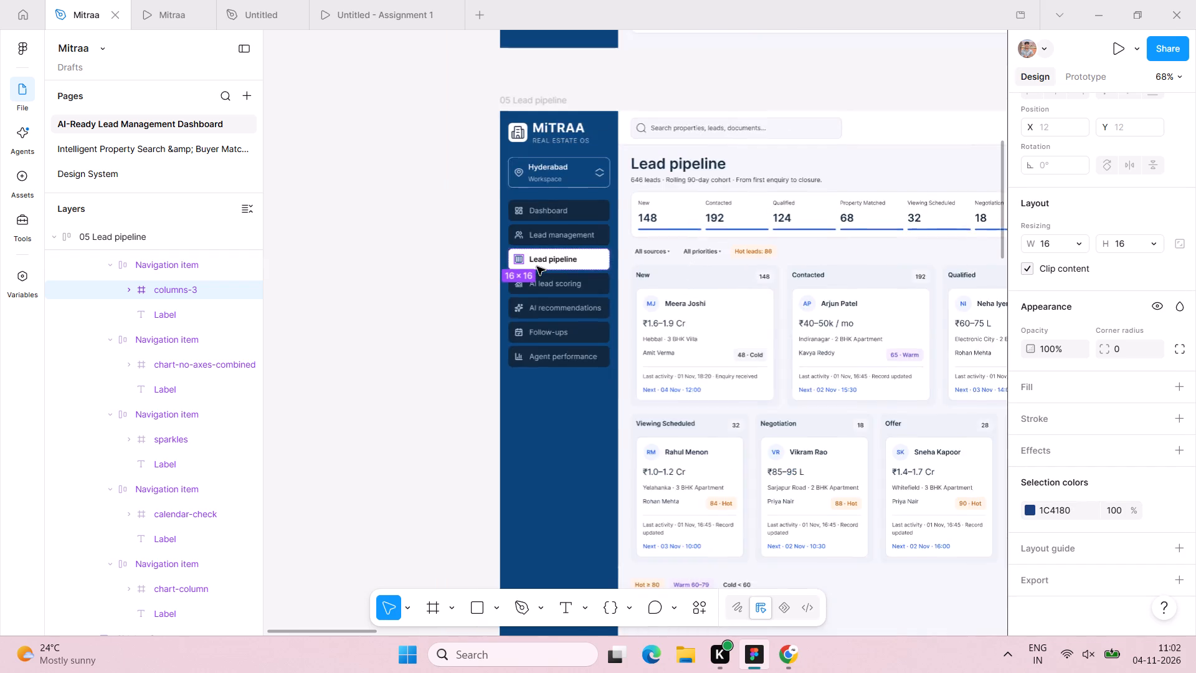
{"action": "scroll", "coordinate": [537, 267], "scroll_direction": "right", "scroll_amount": 5}
{"action": "scroll", "coordinate": [537, 267], "scroll_direction": "left", "scroll_amount": 1}
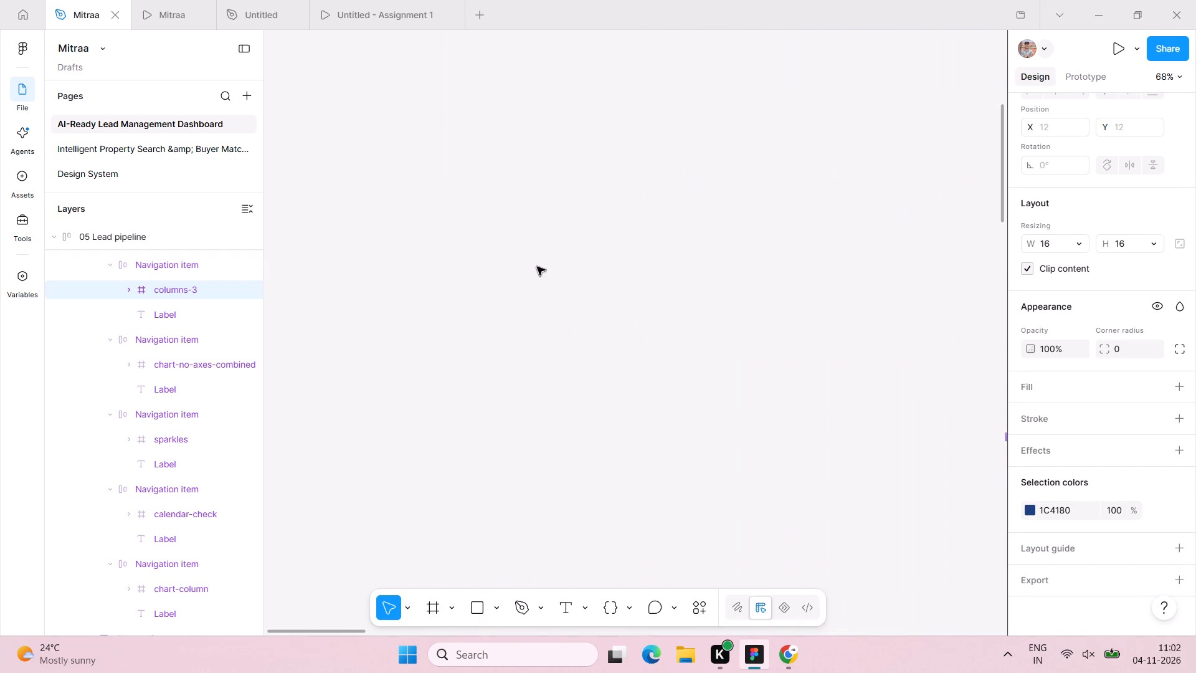
{"action": "scroll", "coordinate": [537, 267], "scroll_direction": "right", "scroll_amount": 3}
{"action": "scroll", "coordinate": [537, 267], "scroll_direction": "left", "scroll_amount": 5}
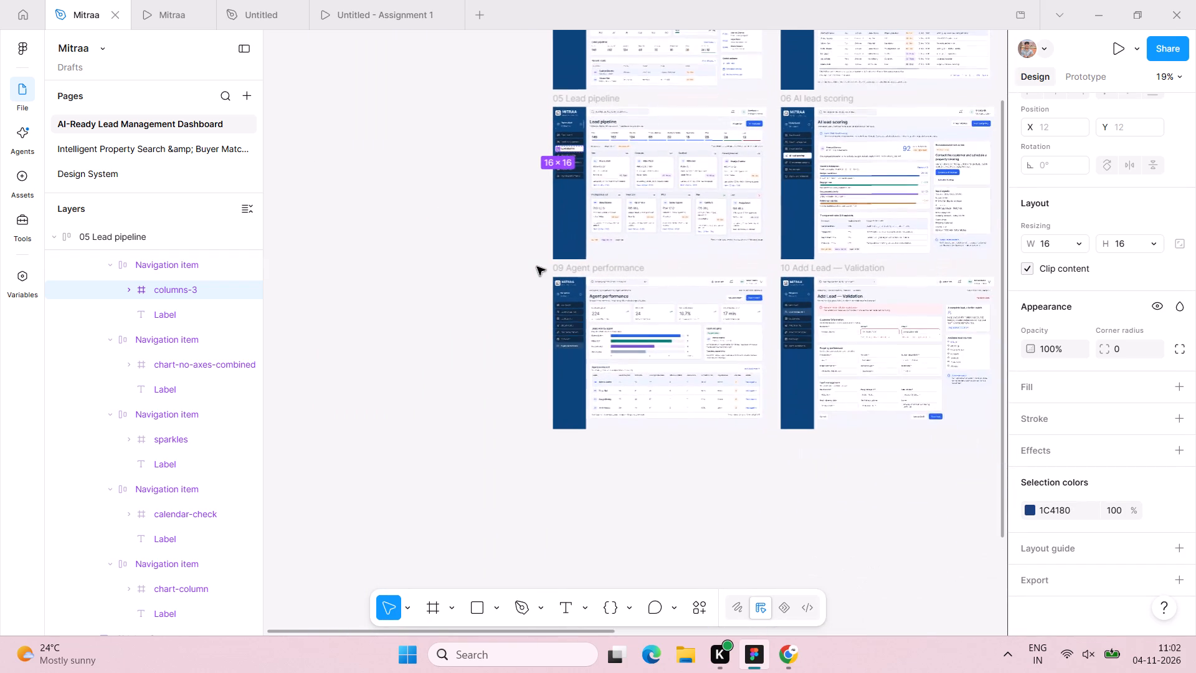
{"action": "scroll", "coordinate": [537, 267], "scroll_direction": "left", "scroll_amount": 2}
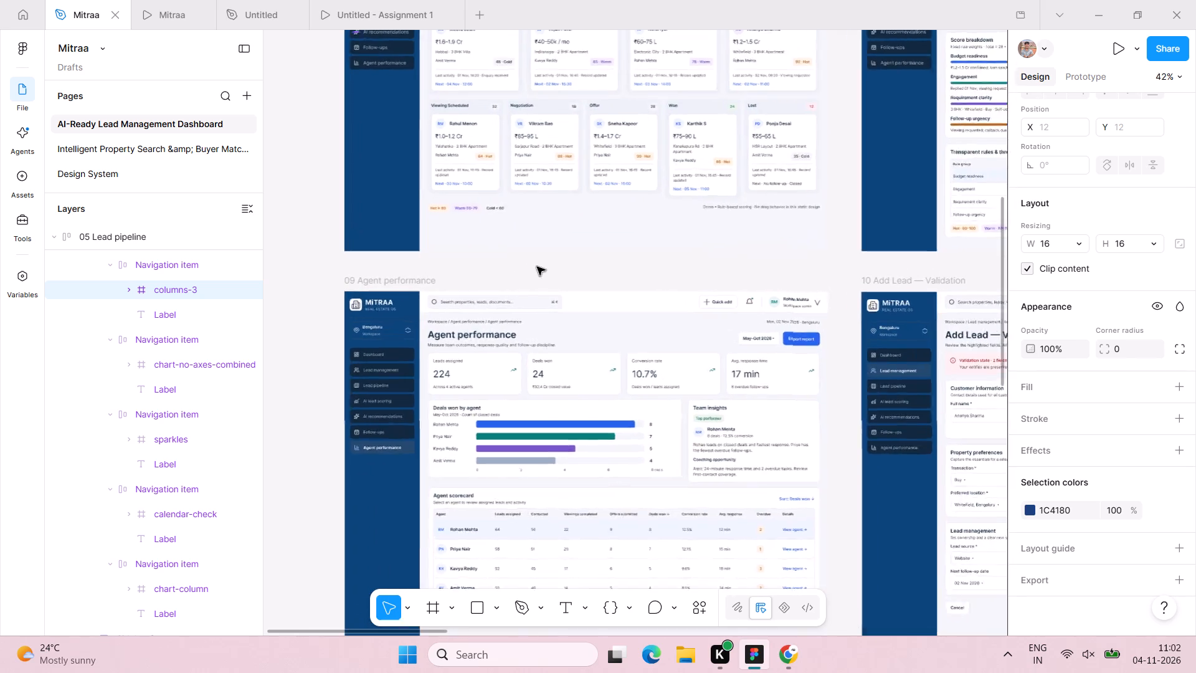
{"action": "scroll", "coordinate": [528, 267], "scroll_direction": "right", "scroll_amount": 2}
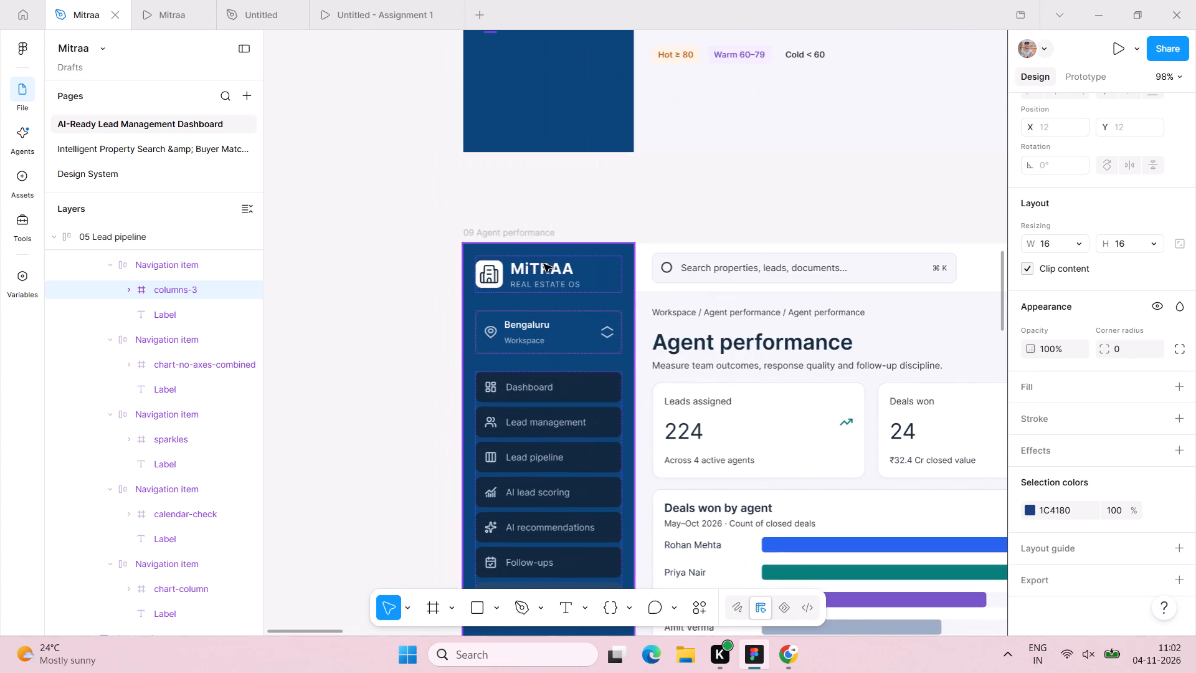
{"action": "triple_click", "coordinate": [544, 264]}
{"action": "triple_click", "coordinate": [542, 265]}
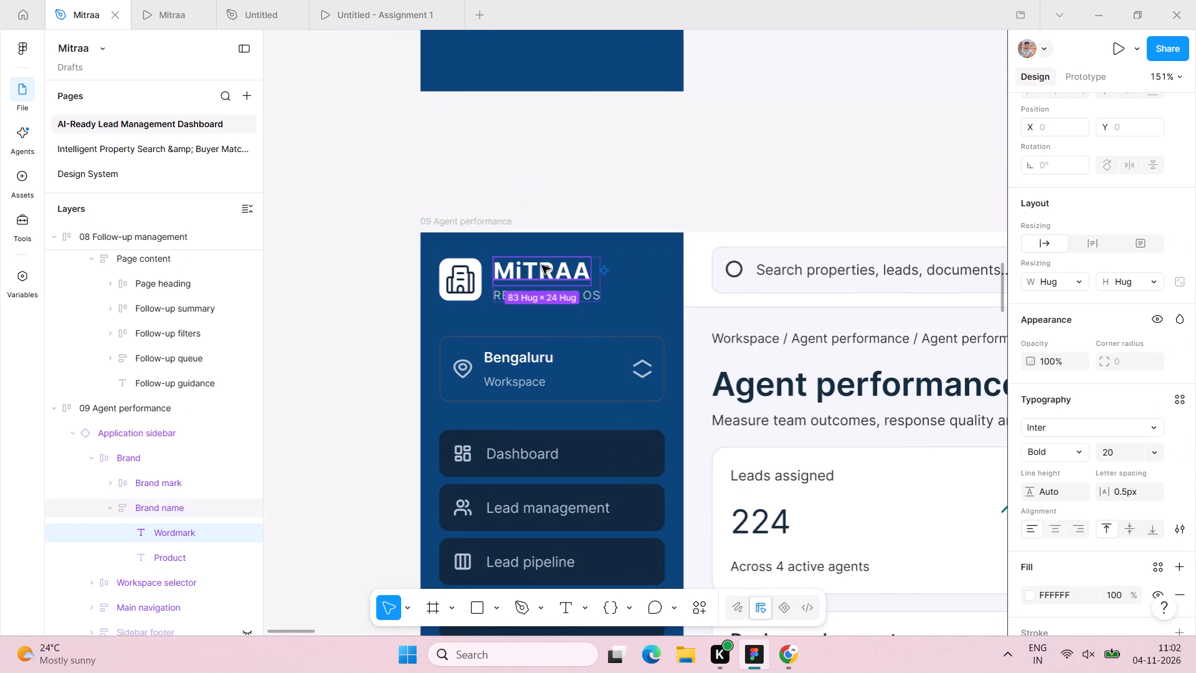
{"action": "left_click", "coordinate": [1115, 449]}
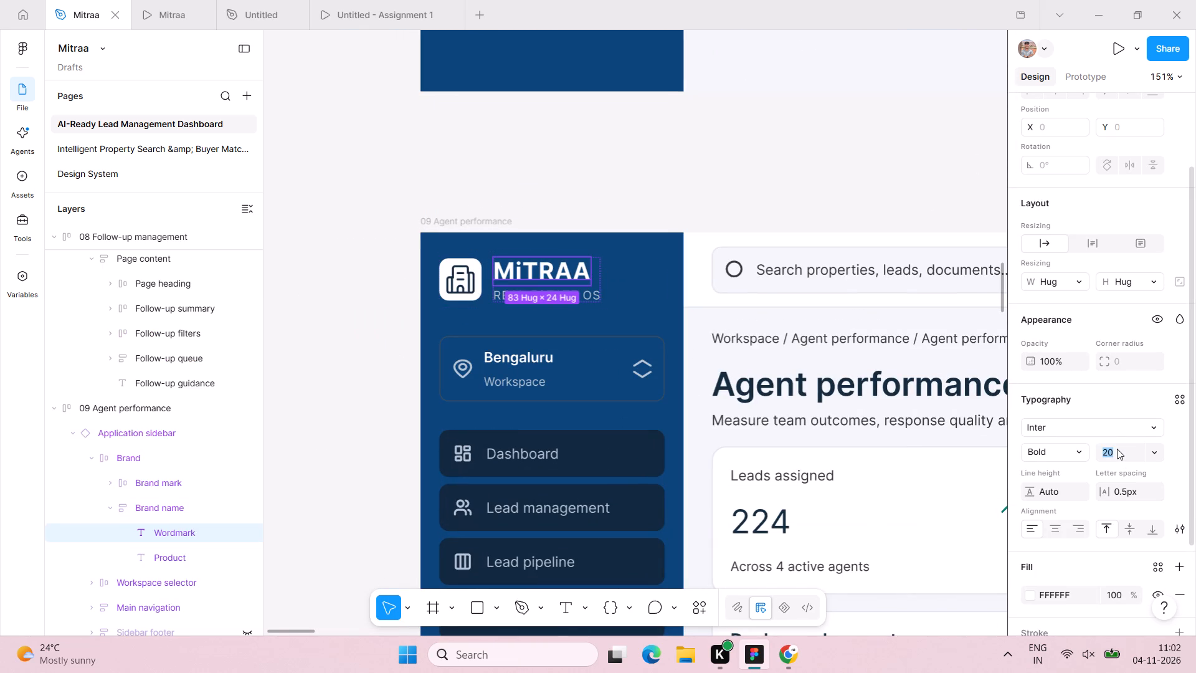
{"action": "type", "text": "24"}
{"action": "key", "text": "Return"}
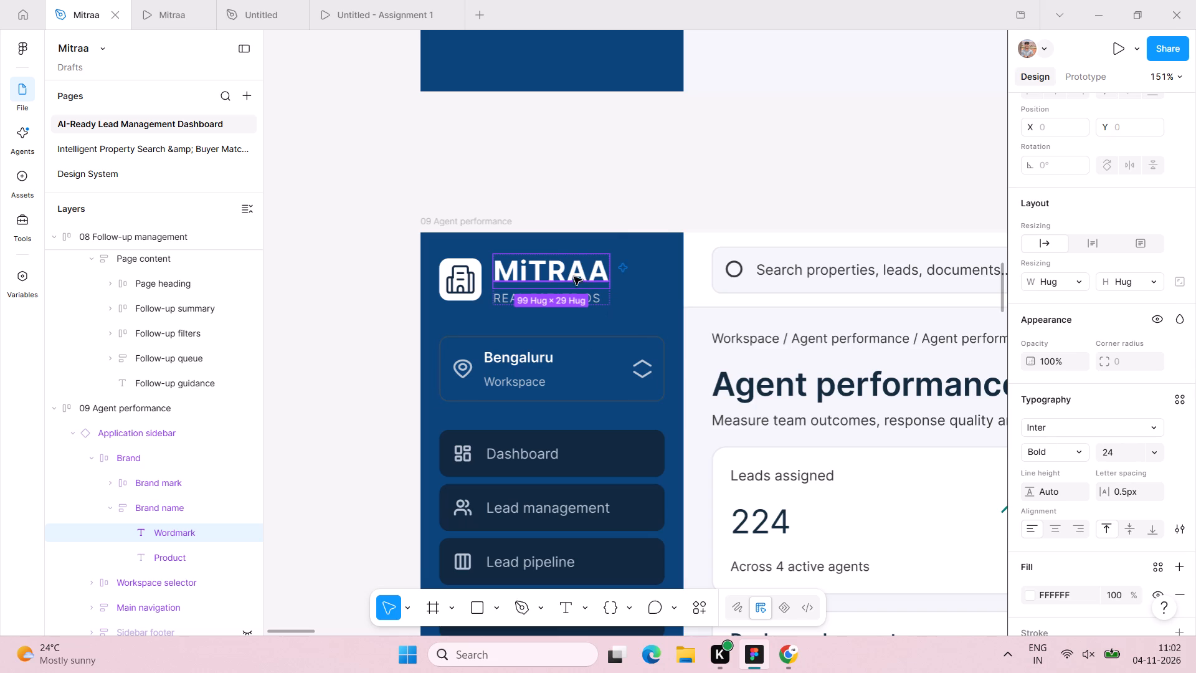
Set the font size of the REAL ESTATE OS tagline under the Agent performance sidebar's wordmark to 12.
{"action": "left_click", "coordinate": [595, 302]}
{"action": "left_click", "coordinate": [1130, 451]}
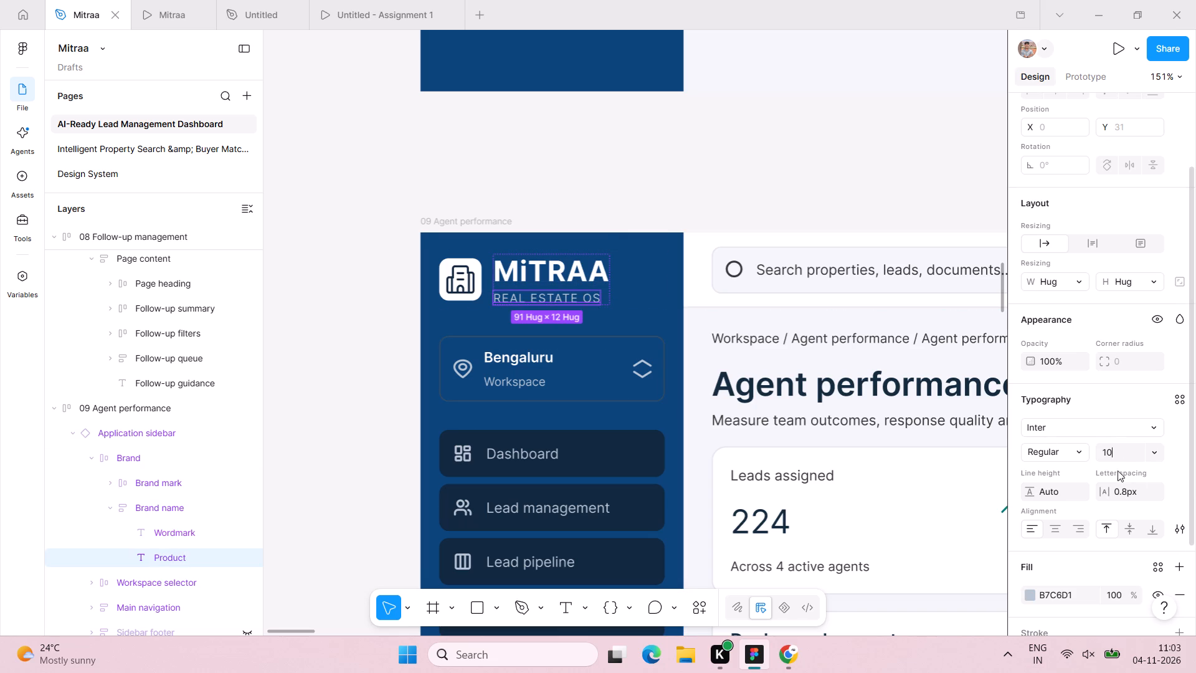
{"action": "type", "text": "12"}
{"action": "key", "text": "Return"}
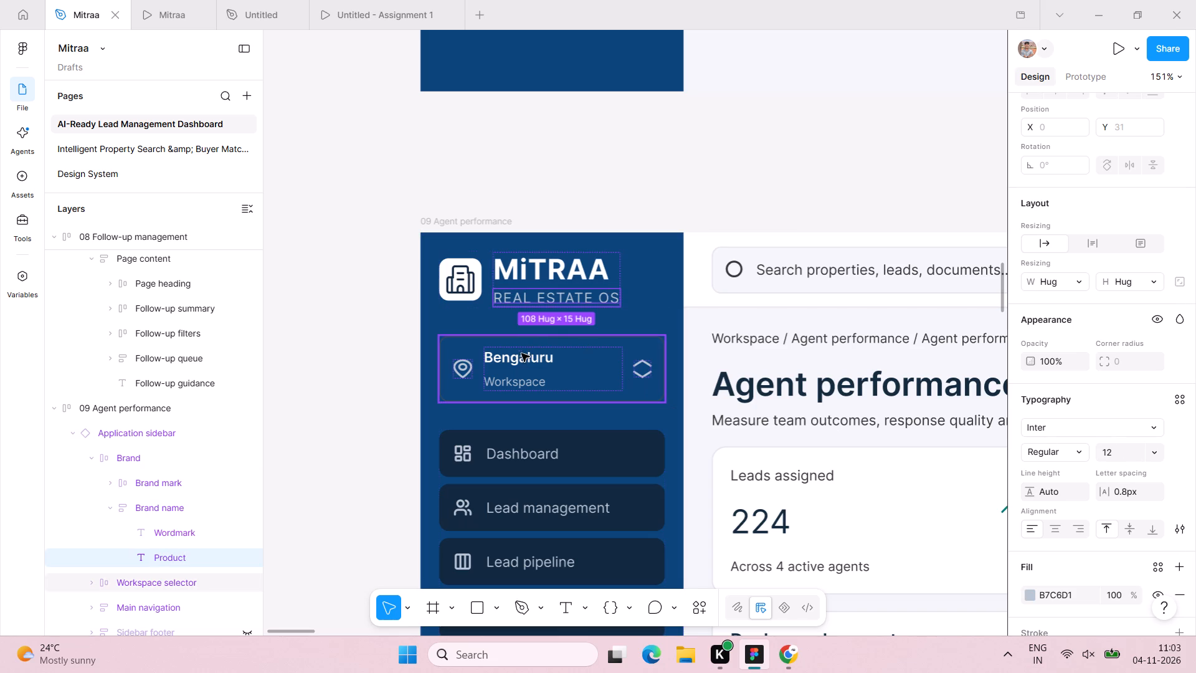
Replace the city name in the Agent performance sidebar's workspace selector with Hyderabad.
{"action": "triple_click", "coordinate": [524, 355]}
{"action": "left_click", "coordinate": [524, 356]}
{"action": "left_click", "coordinate": [524, 356]}
{"action": "double_click", "coordinate": [524, 356]}
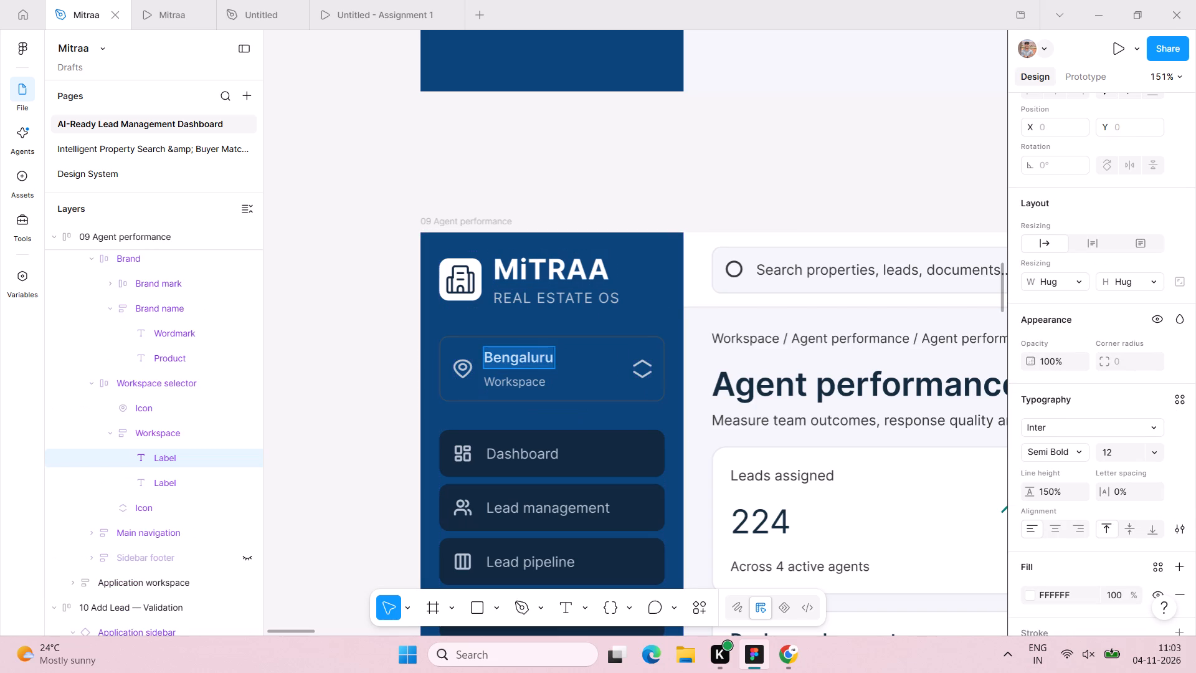
{"action": "type", "text": "Hyderabad"}
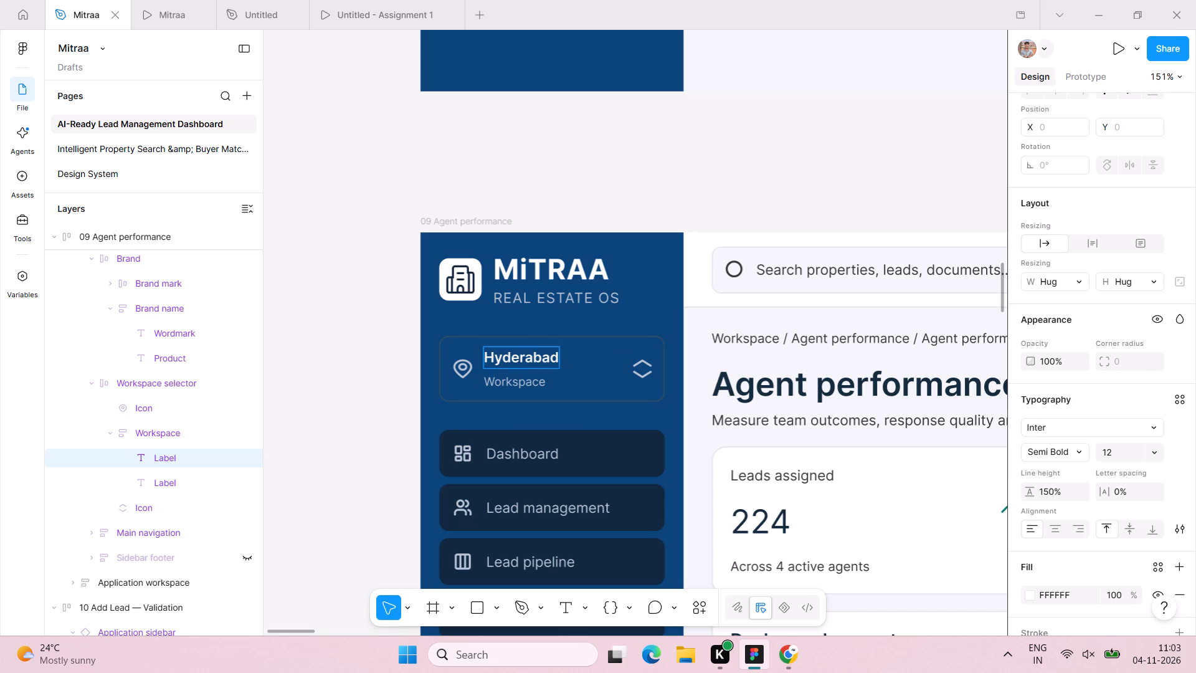
{"action": "left_click", "coordinate": [557, 398]}
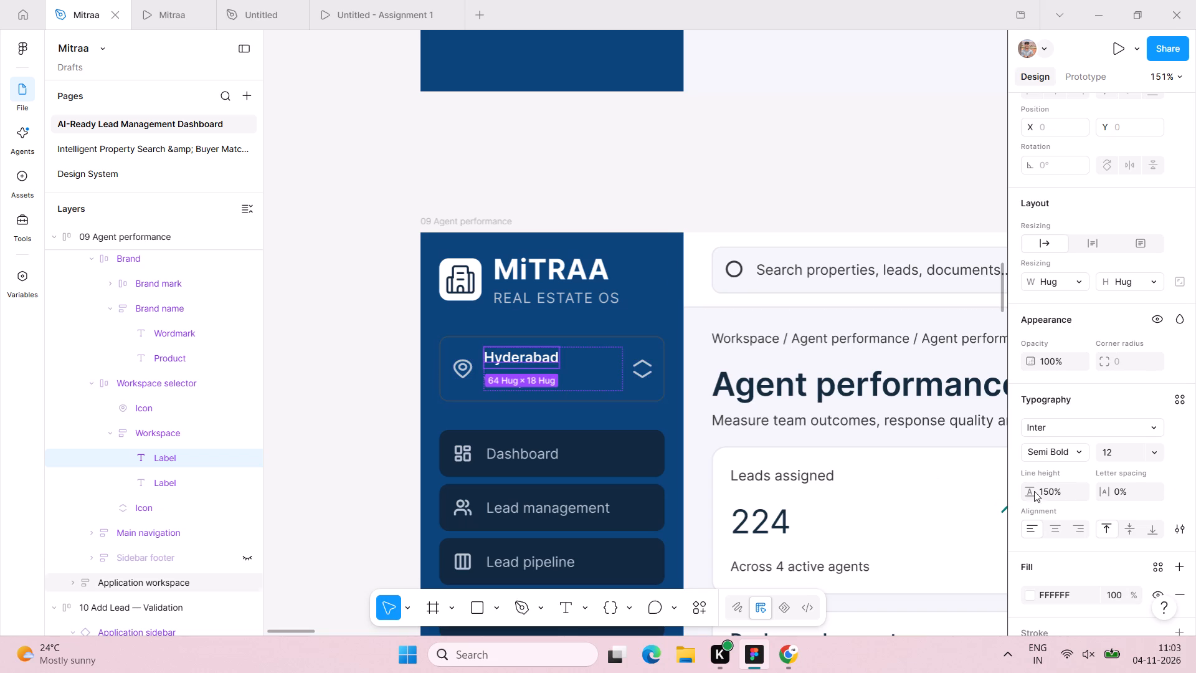
Set the font size of the Hyderabad label in the Agent performance workspace selector to 14.
{"action": "left_click", "coordinate": [1129, 455]}
{"action": "type", "text": "14"}
{"action": "key", "text": "Return"}
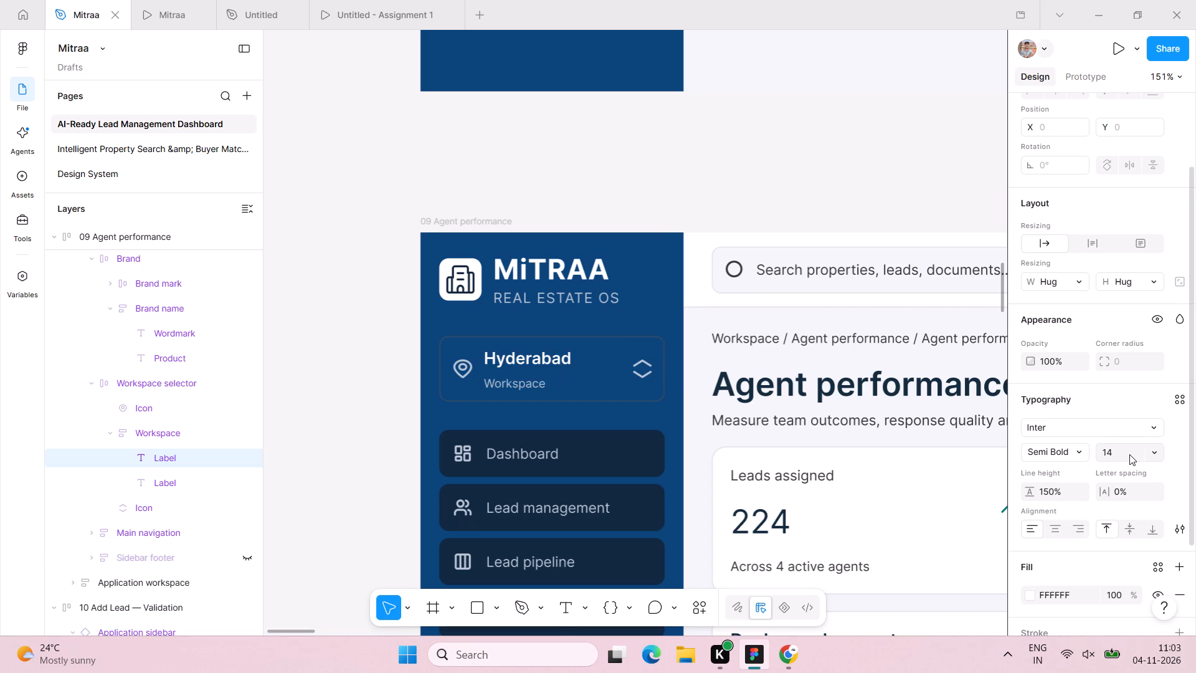
Set the font size of the Workspace label under Hyderabad in the Agent performance workspace selector to 12.
{"action": "left_click", "coordinate": [503, 389]}
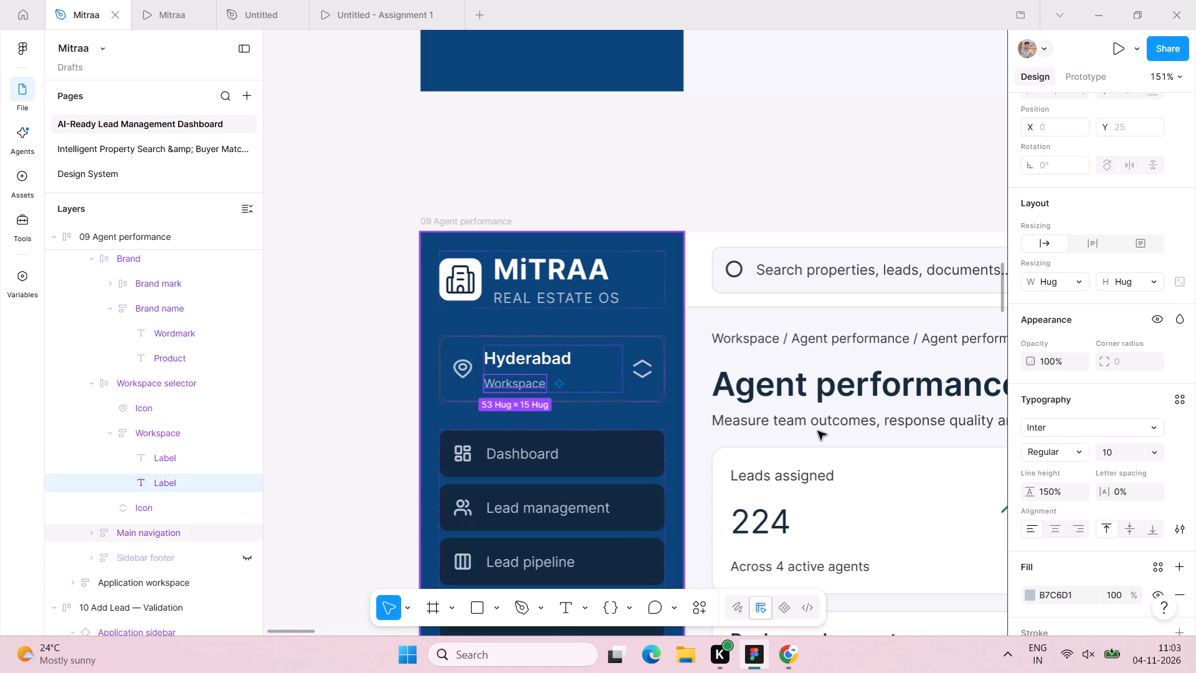
{"action": "left_click", "coordinate": [1127, 457]}
{"action": "type", "text": "12"}
{"action": "key", "text": "Return"}
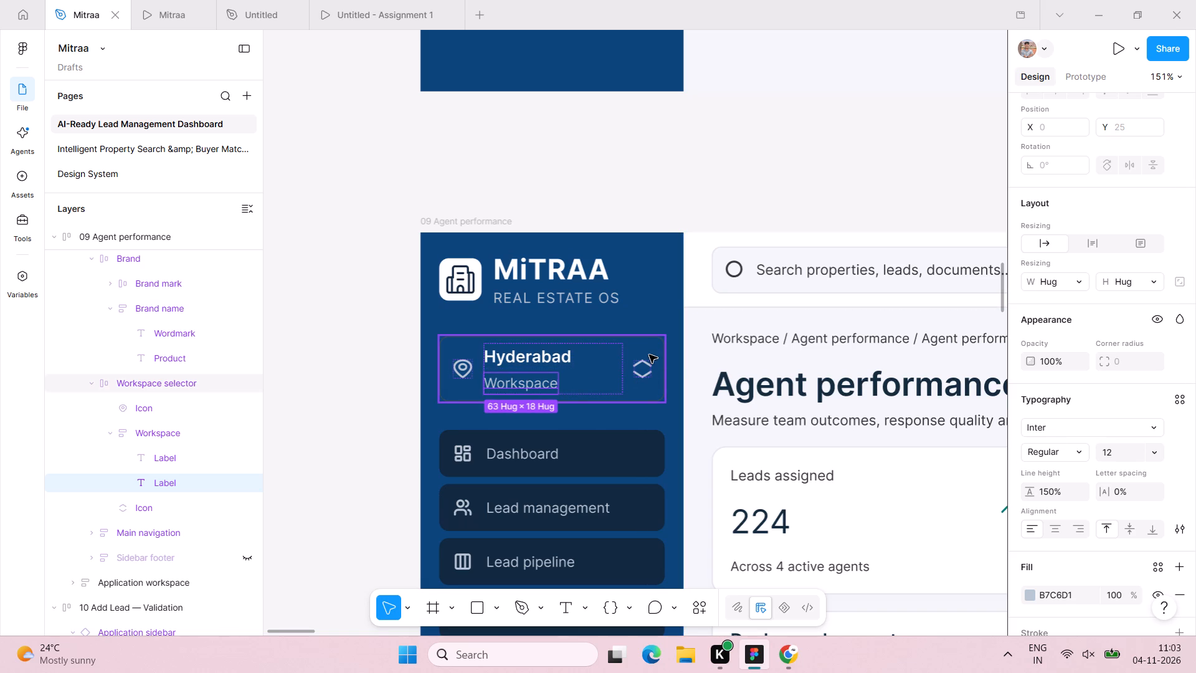
Give the Agent performance workspace selector an FFFFFF stroke positioned outside with a weight of 0.5.
{"action": "left_click", "coordinate": [649, 354]}
{"action": "scroll", "coordinate": [1036, 448], "scroll_direction": "down", "scroll_amount": 4}
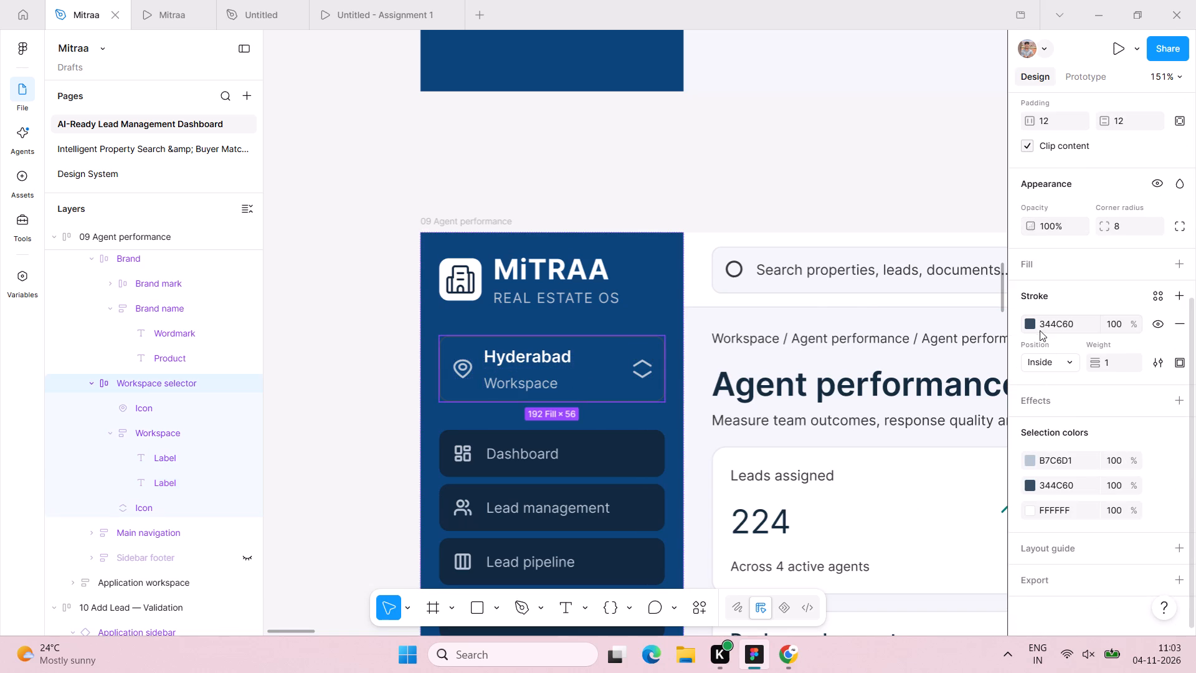
{"action": "left_click", "coordinate": [1030, 324]}
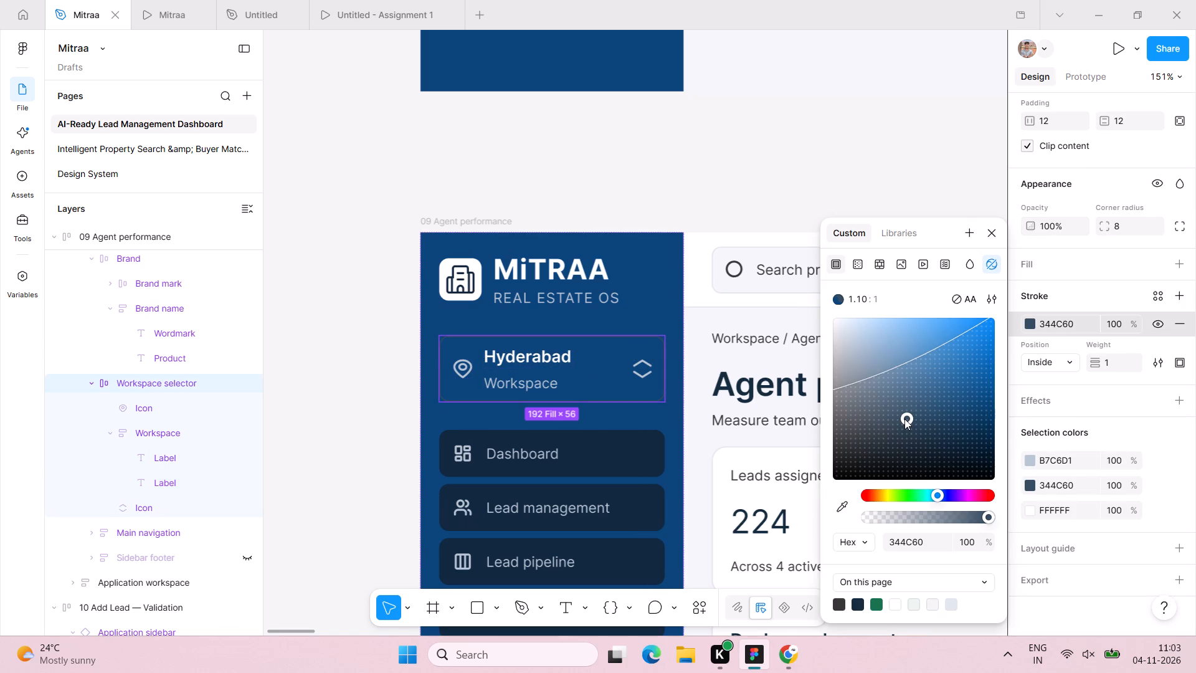
{"action": "left_click_drag", "start_coordinate": [904, 419], "coordinate": [716, 234]}
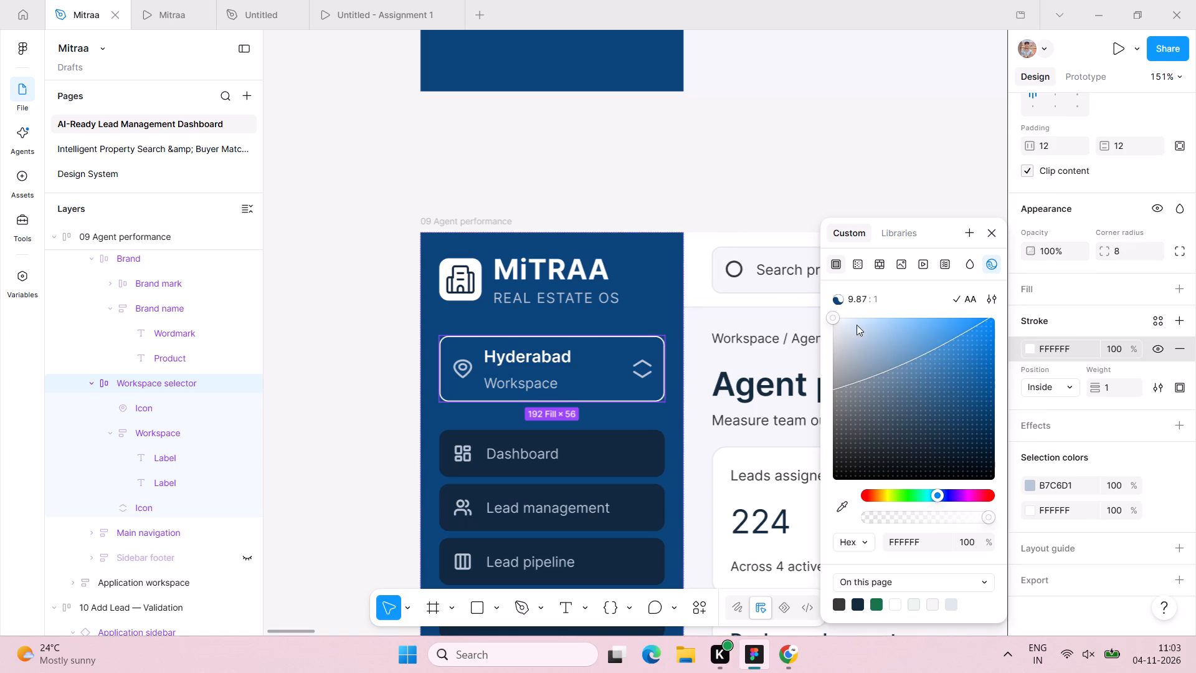
{"action": "left_click", "coordinate": [1066, 386]}
{"action": "left_click", "coordinate": [1056, 404]}
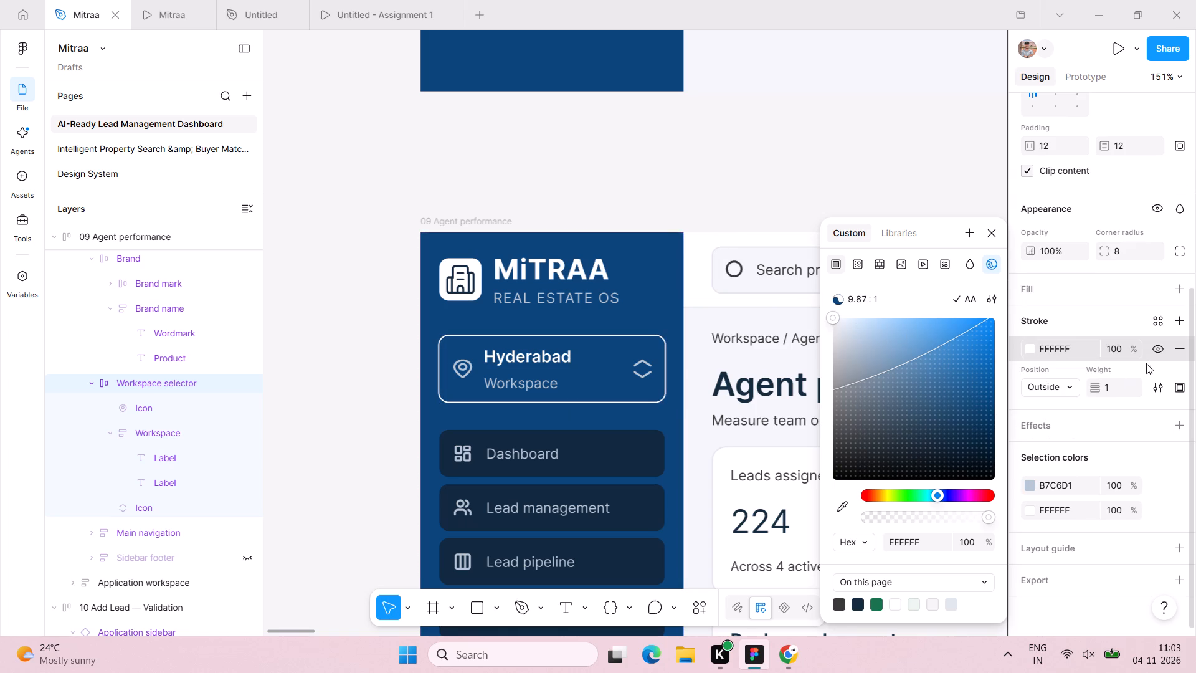
{"action": "left_click", "coordinate": [1120, 383]}
{"action": "type", "text": "0.5"}
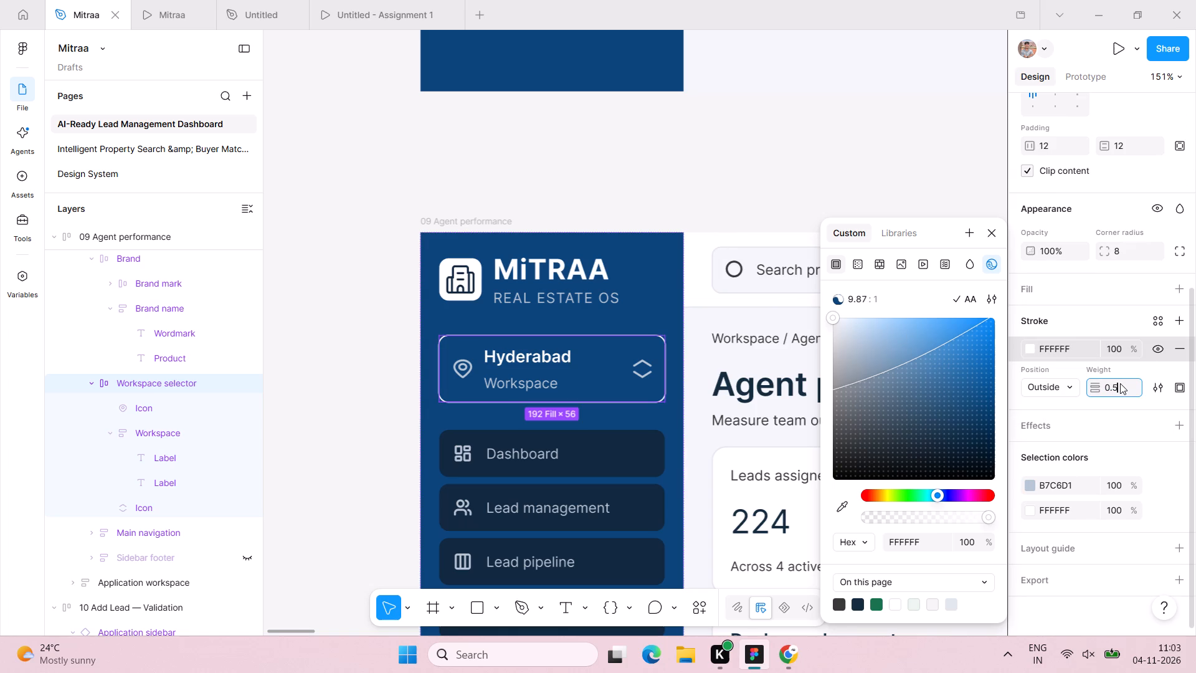
{"action": "key", "text": "Return"}
{"action": "left_click", "coordinate": [652, 135]}
Set the font size of all seven navigation labels in the Agent performance sidebar, Dashboard through Agent performance, to 14.
{"action": "scroll", "coordinate": [647, 138], "scroll_direction": "down", "scroll_amount": 1}
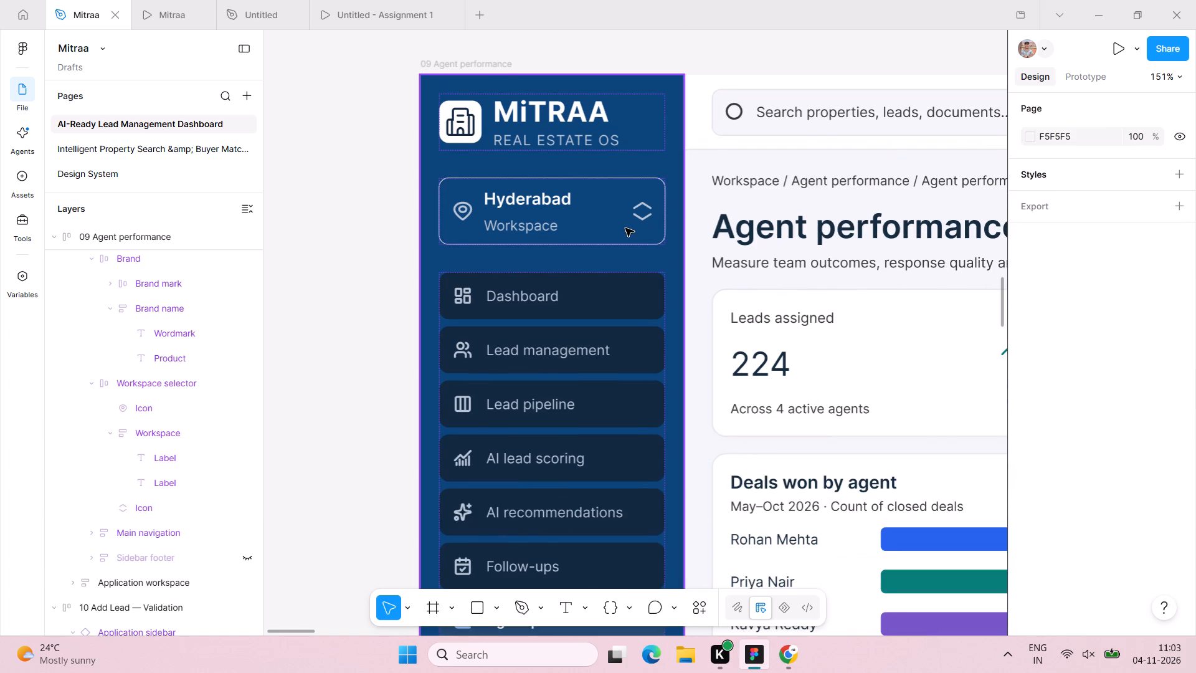
{"action": "scroll", "coordinate": [625, 231], "scroll_direction": "down", "scroll_amount": 1}
{"action": "scroll", "coordinate": [569, 249], "scroll_direction": "down", "scroll_amount": 1}
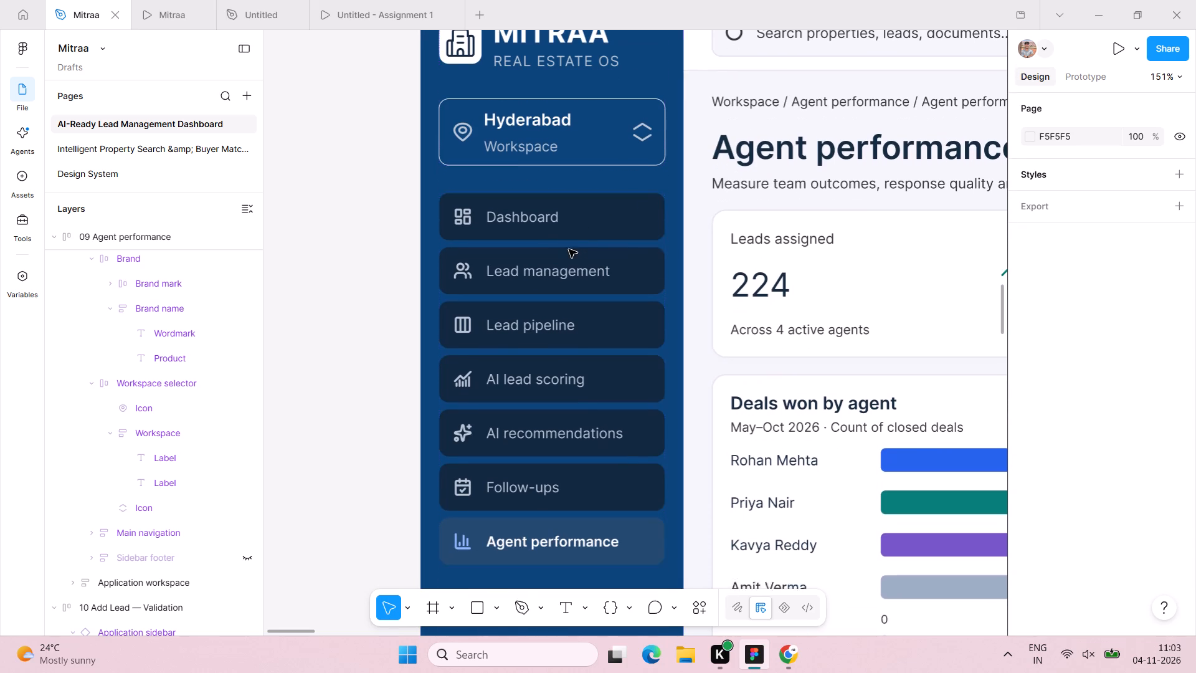
{"action": "scroll", "coordinate": [569, 249], "scroll_direction": "down", "scroll_amount": 1}
{"action": "triple_click", "coordinate": [540, 190]}
{"action": "left_click", "coordinate": [540, 190]}
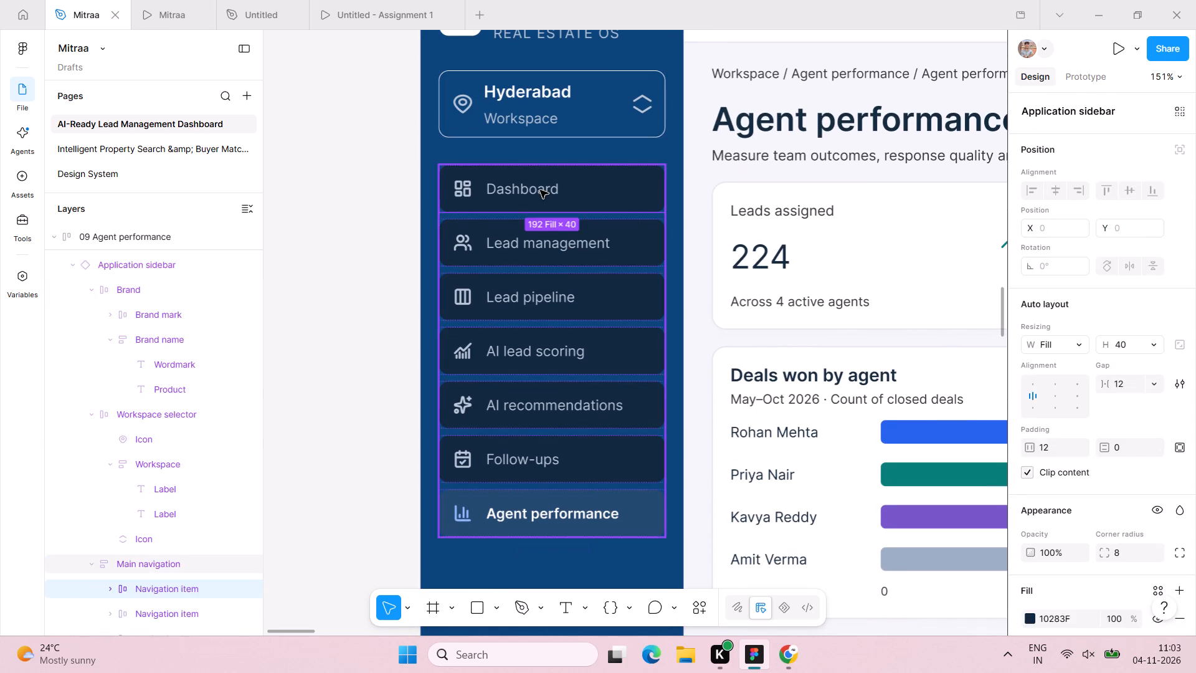
{"action": "left_click", "coordinate": [540, 190]}
{"action": "double_click", "coordinate": [561, 246], "text": "shift"}
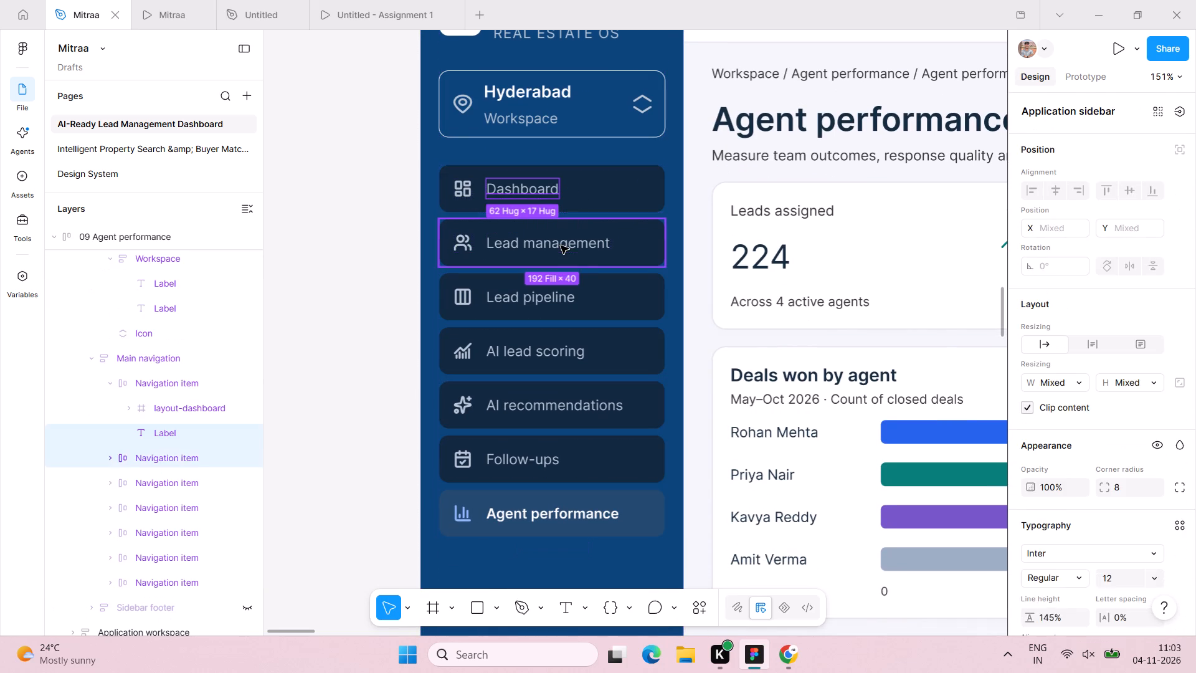
{"action": "double_click", "coordinate": [546, 292], "text": "shift"}
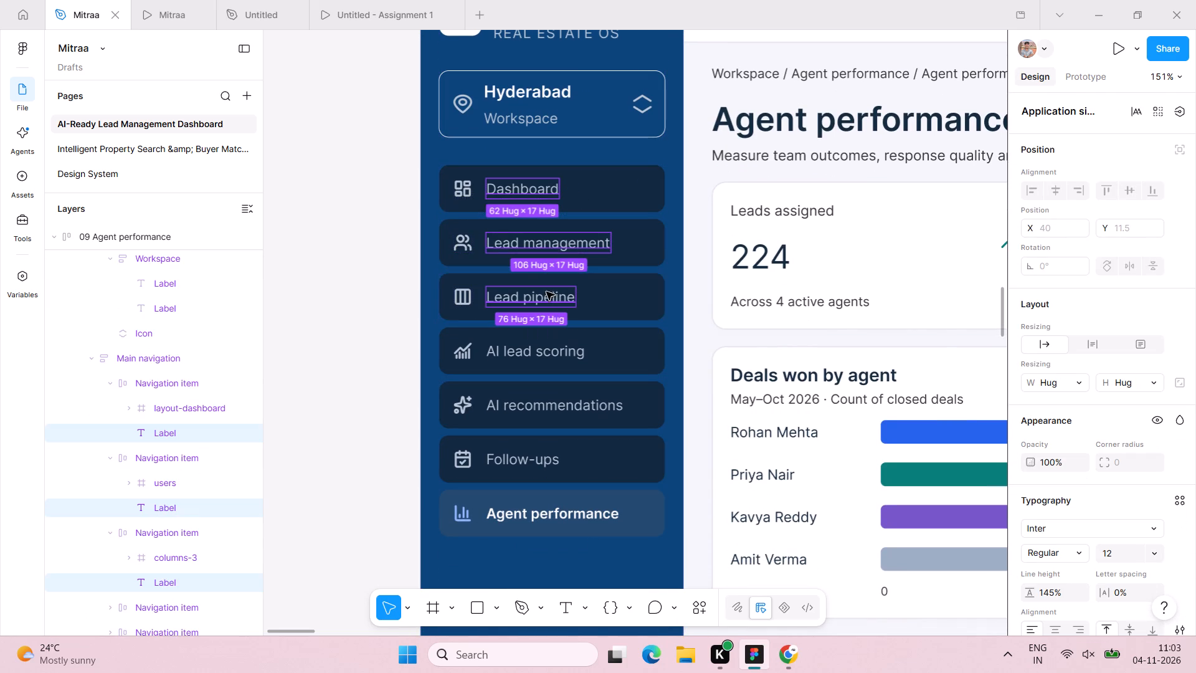
{"action": "double_click", "coordinate": [549, 353], "text": "shift"}
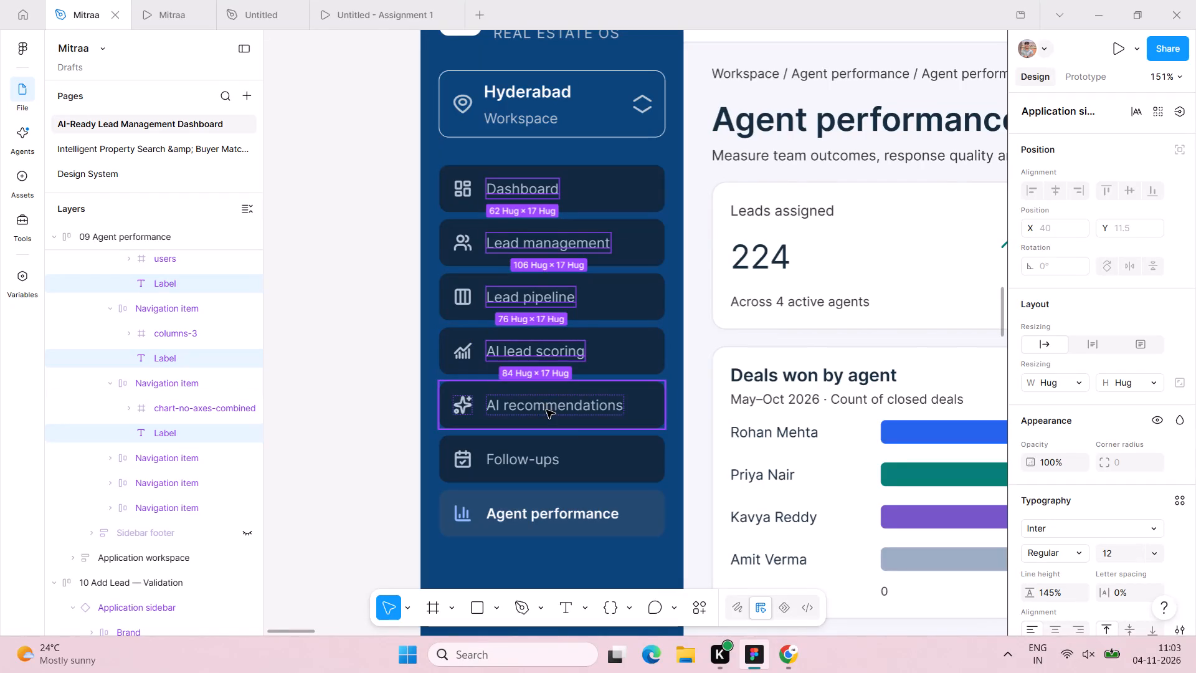
{"action": "double_click", "coordinate": [547, 410], "text": "shift"}
{"action": "double_click", "coordinate": [530, 451], "text": "shift"}
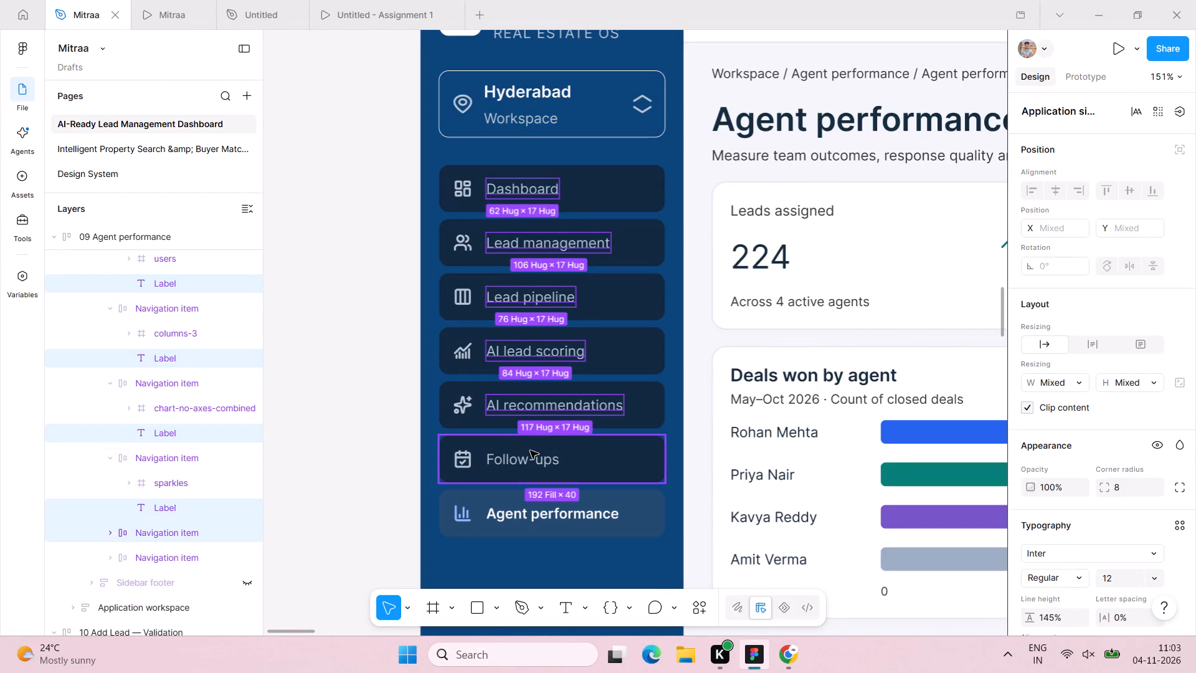
{"action": "double_click", "coordinate": [518, 509], "text": "shift"}
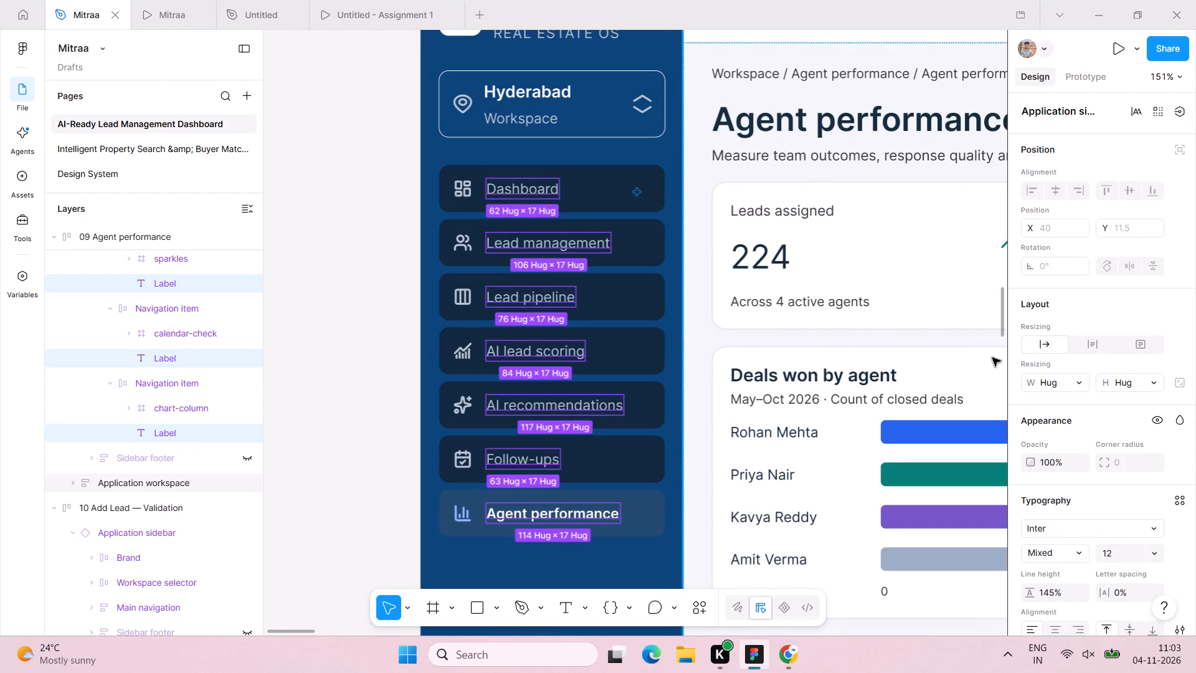
{"action": "scroll", "coordinate": [1073, 379], "scroll_direction": "down", "scroll_amount": 2}
{"action": "left_click", "coordinate": [1123, 398]}
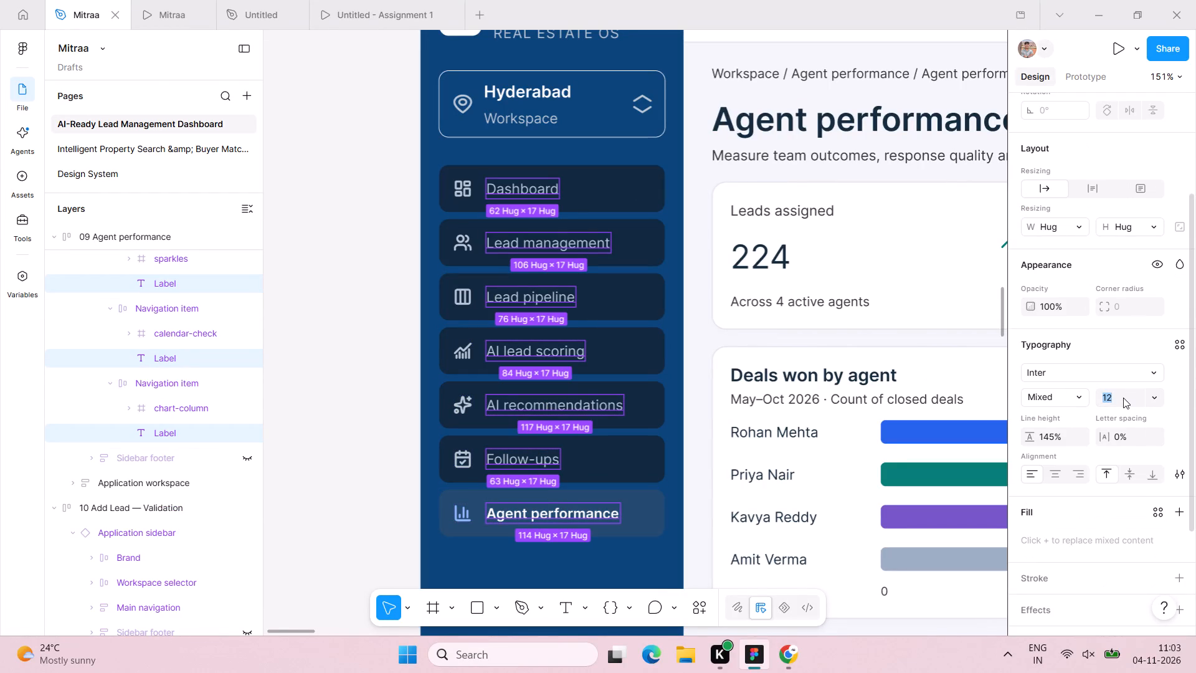
{"action": "type", "text": "14"}
{"action": "key", "text": "Return"}
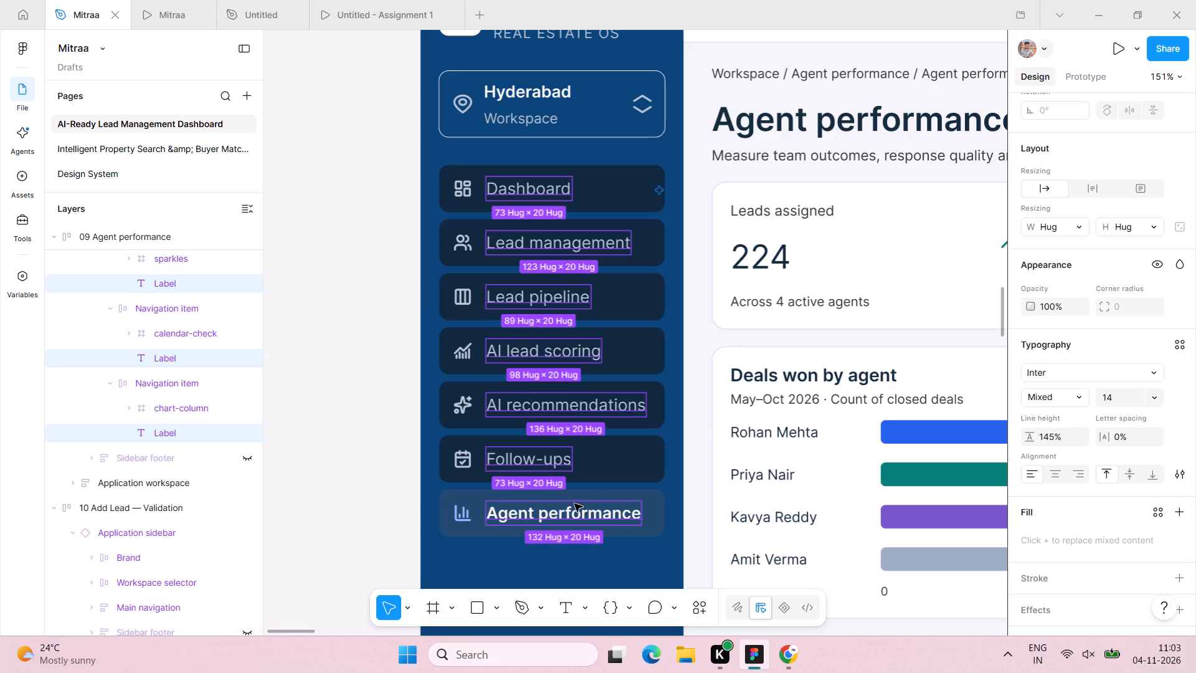
Set the fill of the active Agent performance navigation item in the sidebar to FFFFFF.
{"action": "left_click", "coordinate": [646, 488]}
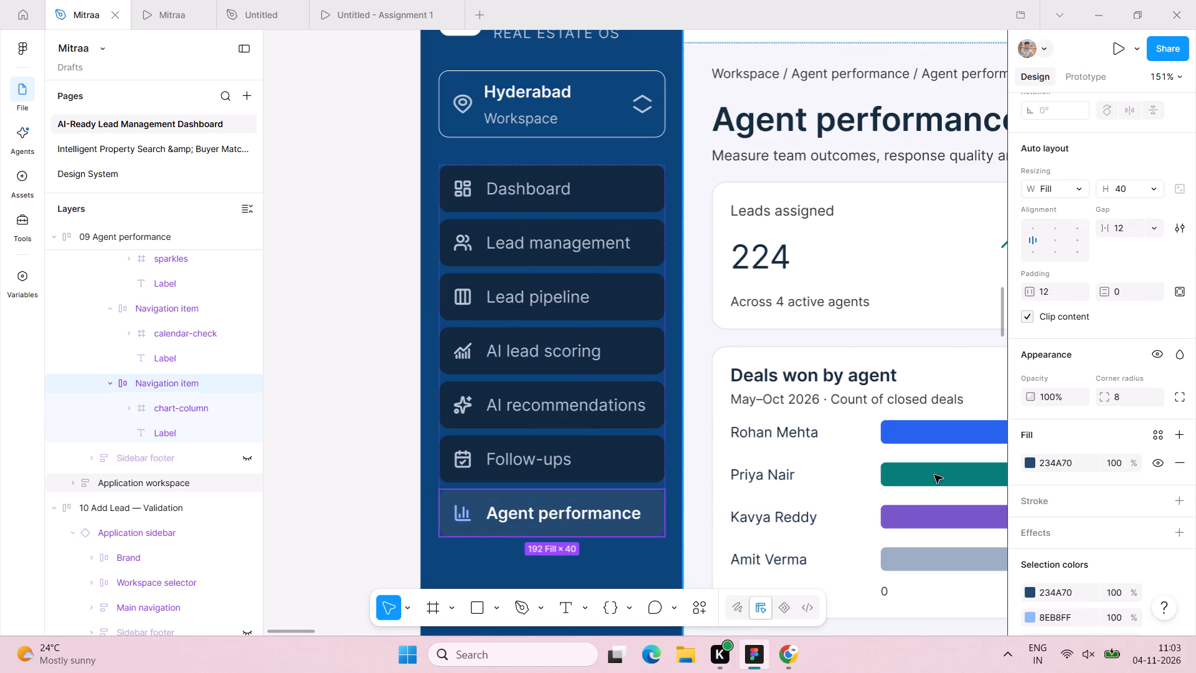
{"action": "left_click", "coordinate": [1048, 464]}
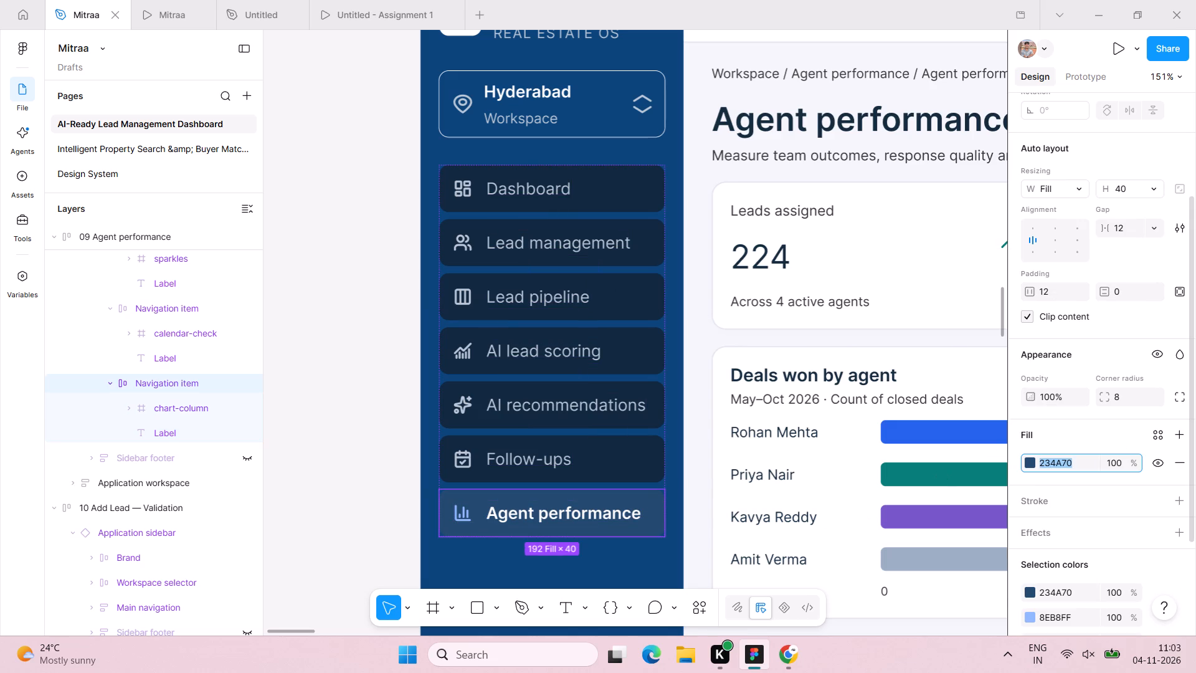
{"action": "type", "text": "FFFFFF"}
{"action": "key", "text": "Return"}
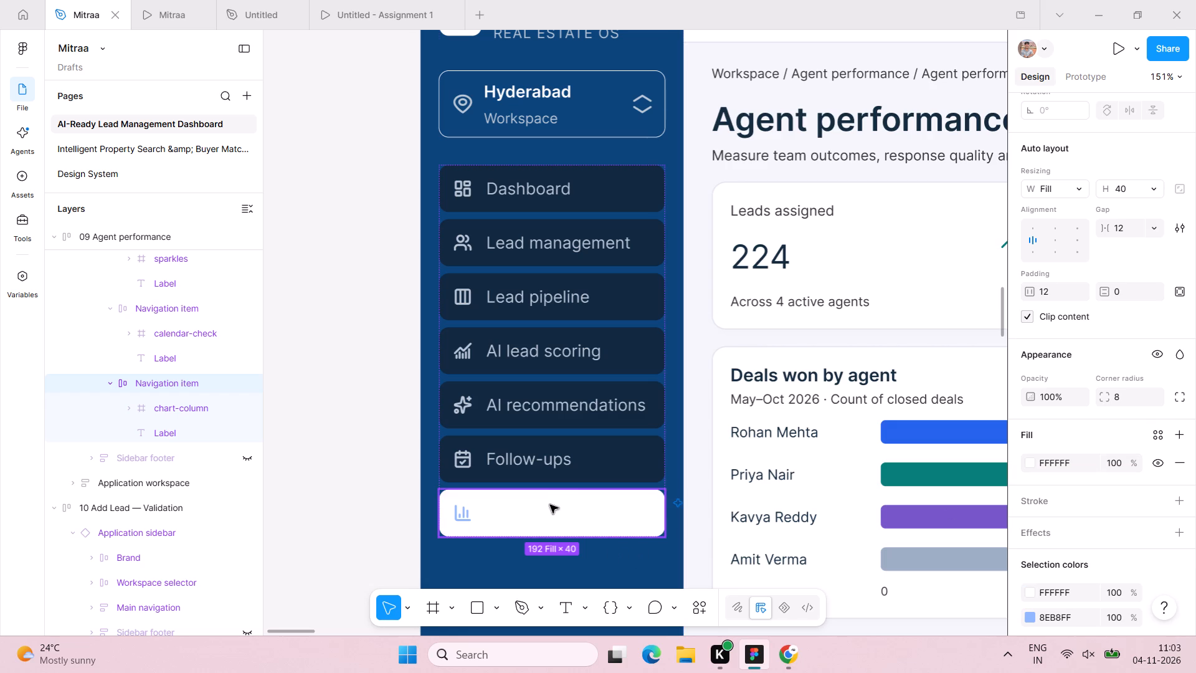
Set the text colour of the active Agent performance navigation label to 000000.
{"action": "double_click", "coordinate": [550, 505]}
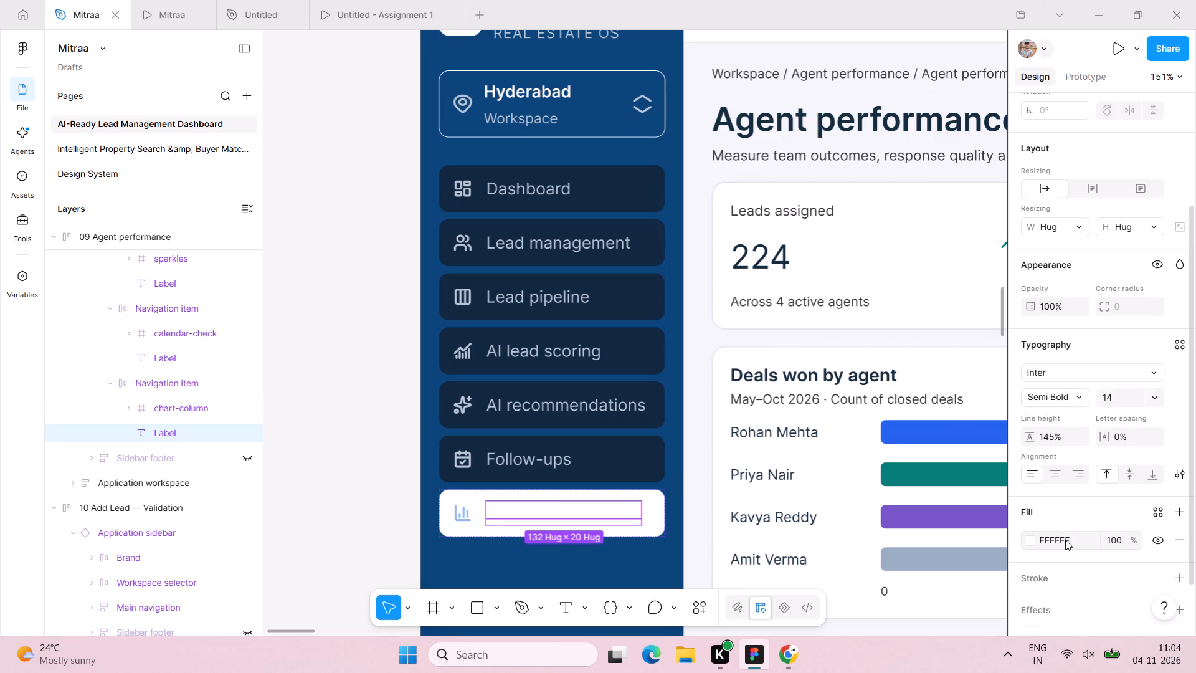
{"action": "left_click", "coordinate": [1065, 540]}
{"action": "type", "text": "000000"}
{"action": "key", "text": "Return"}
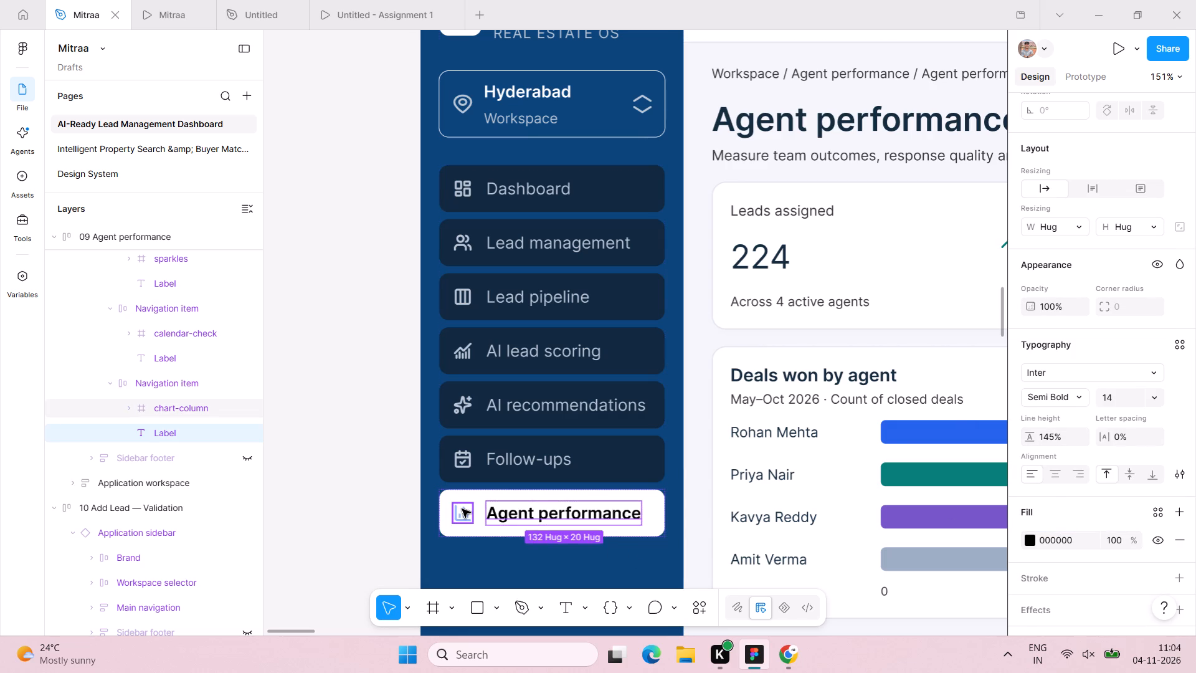
Set the colour of the chart icon in the active Agent performance navigation item to 1C4180.
{"action": "left_click", "coordinate": [462, 509]}
{"action": "left_click", "coordinate": [1080, 510]}
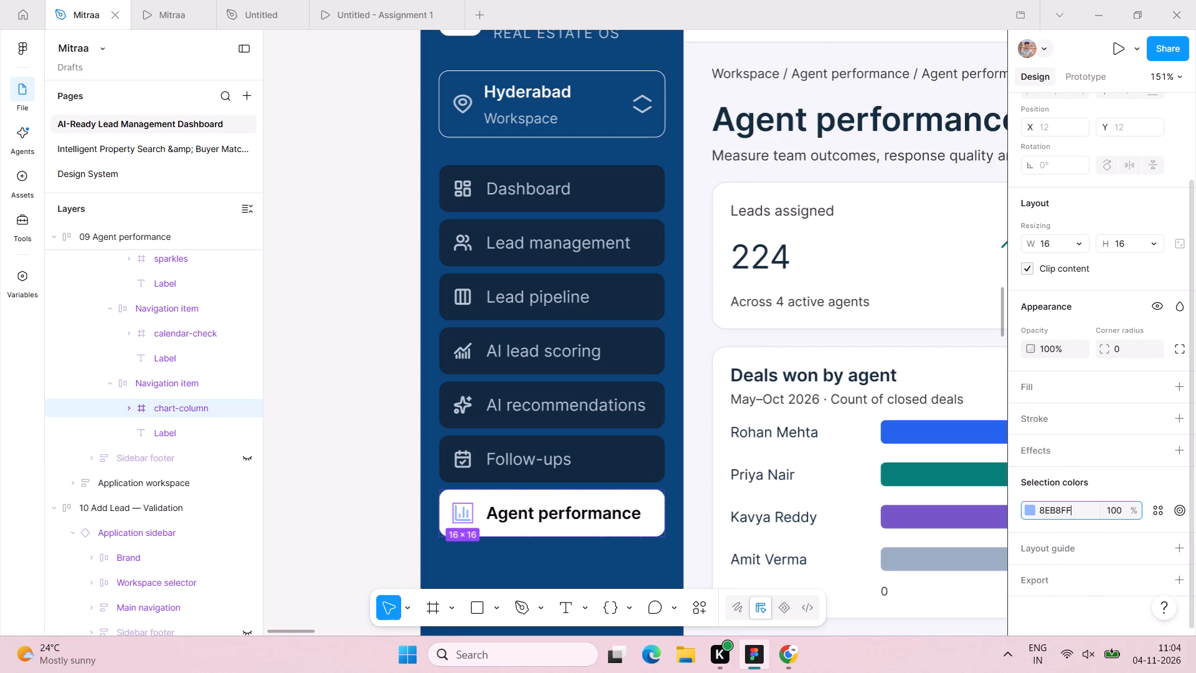
{"action": "key", "text": "ctrl+v"}
{"action": "key", "text": "Return"}
Delete the breadcrumb and date row above the Agent performance page heading.
{"action": "scroll", "coordinate": [725, 366], "scroll_direction": "left", "scroll_amount": 2}
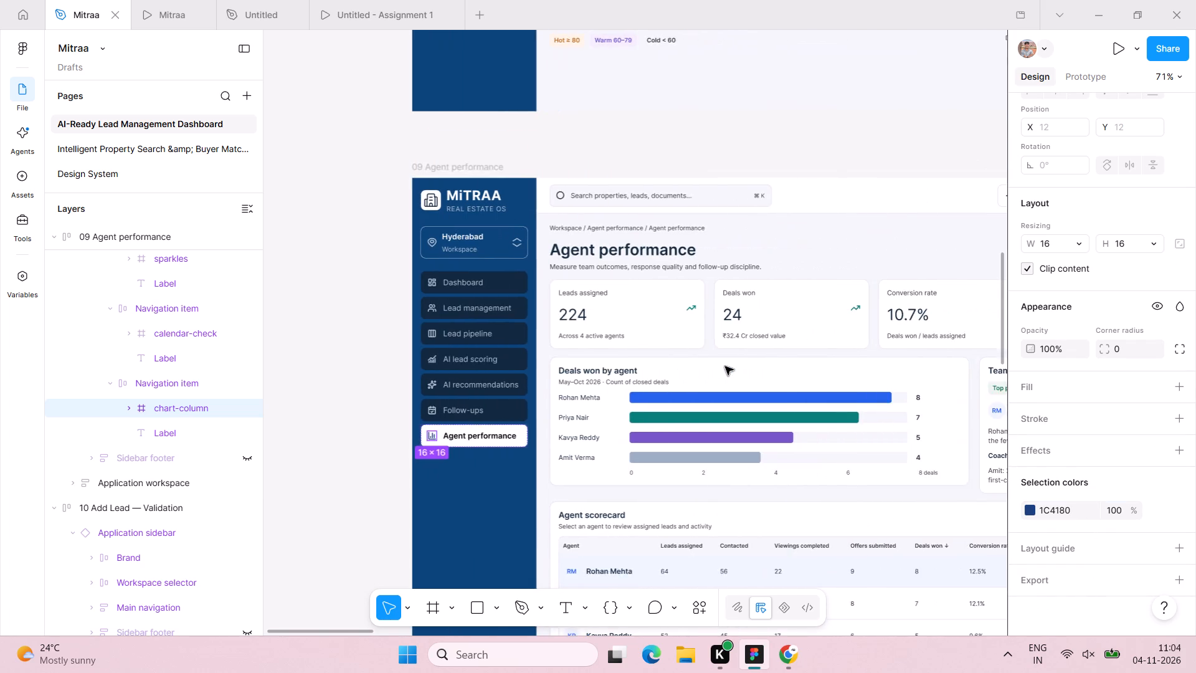
{"action": "scroll", "coordinate": [655, 346], "scroll_direction": "up", "scroll_amount": 1}
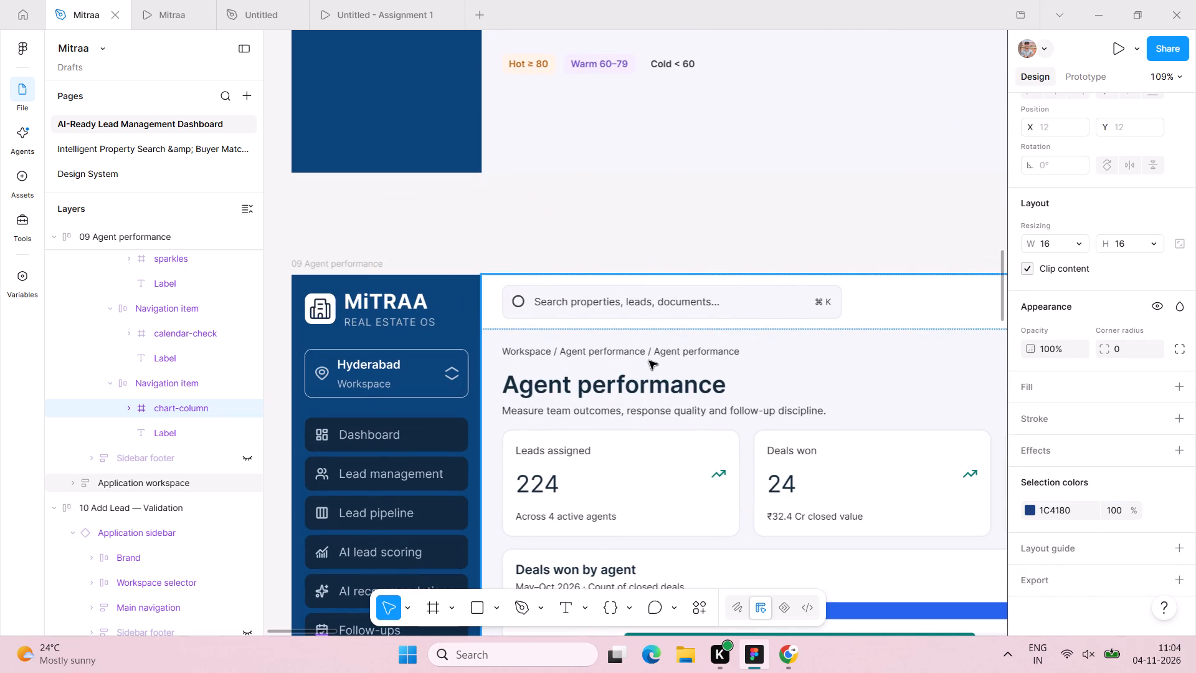
{"action": "double_click", "coordinate": [649, 361]}
{"action": "double_click", "coordinate": [653, 346]}
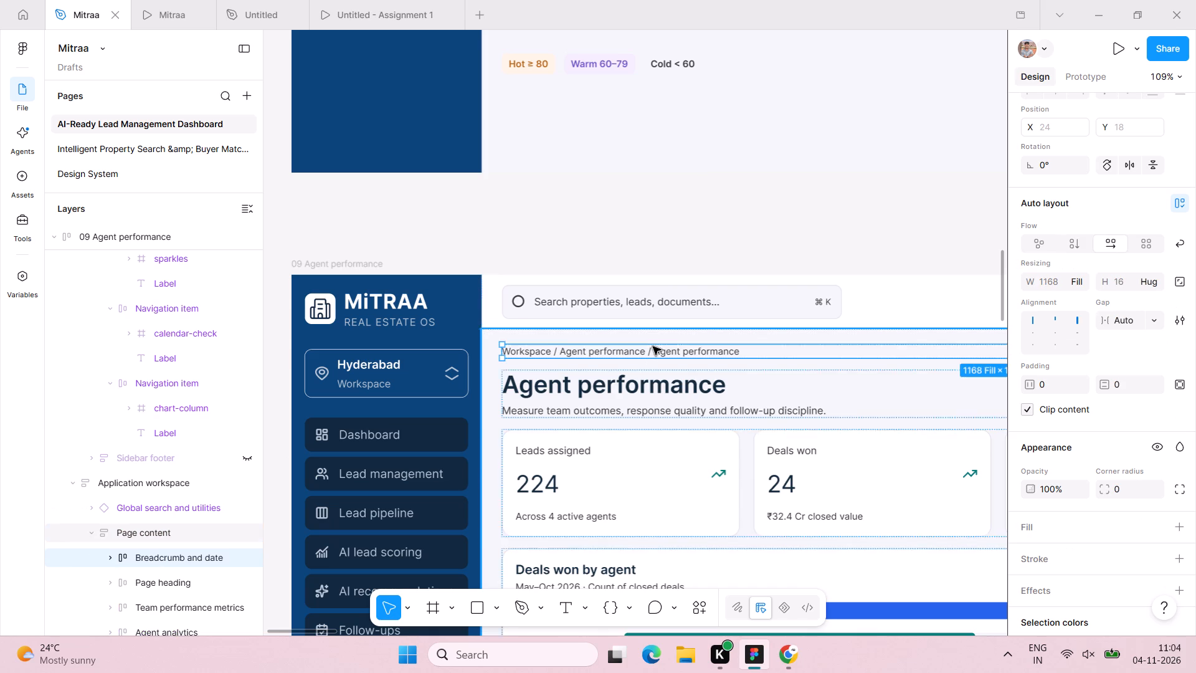
{"action": "key", "text": "BackSpace"}
Remove the ⌘ K shortcut hint from the Agent performance screen's search field.
{"action": "scroll", "coordinate": [653, 346], "scroll_direction": "left", "scroll_amount": 1}
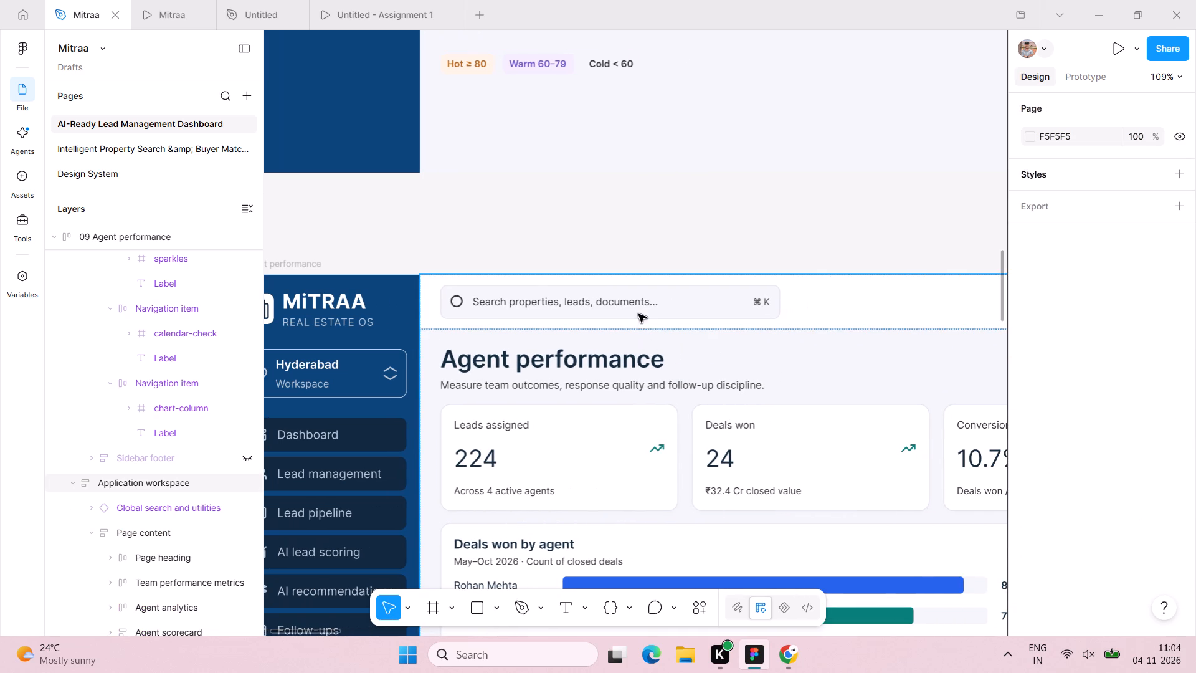
{"action": "triple_click", "coordinate": [761, 304]}
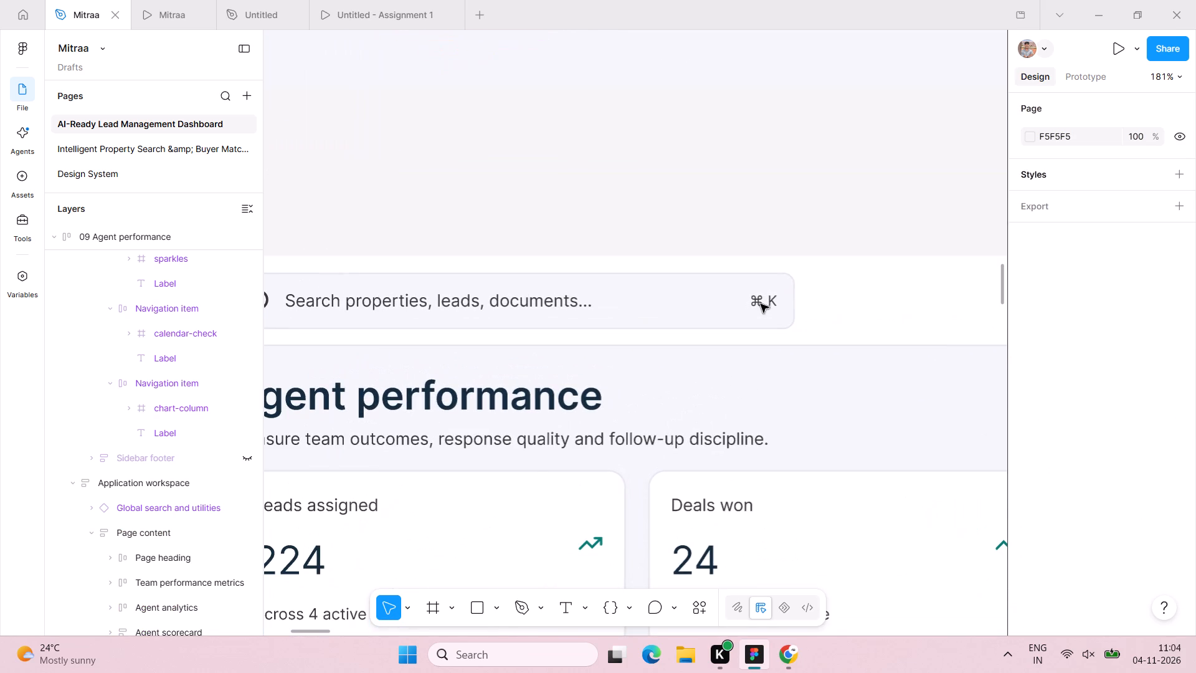
{"action": "double_click", "coordinate": [761, 304]}
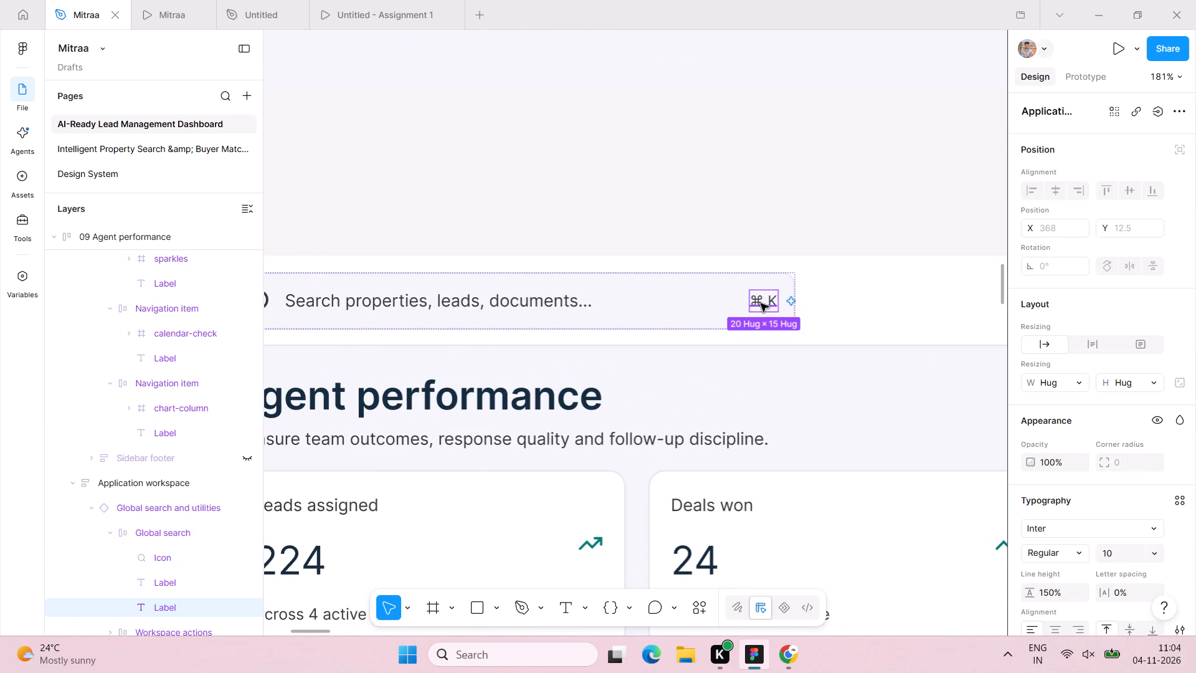
{"action": "key", "text": "BackSpace"}
Set the colour of the placeholder text in the Agent performance search field to 424242.
{"action": "scroll", "coordinate": [741, 291], "scroll_direction": "right", "scroll_amount": 3}
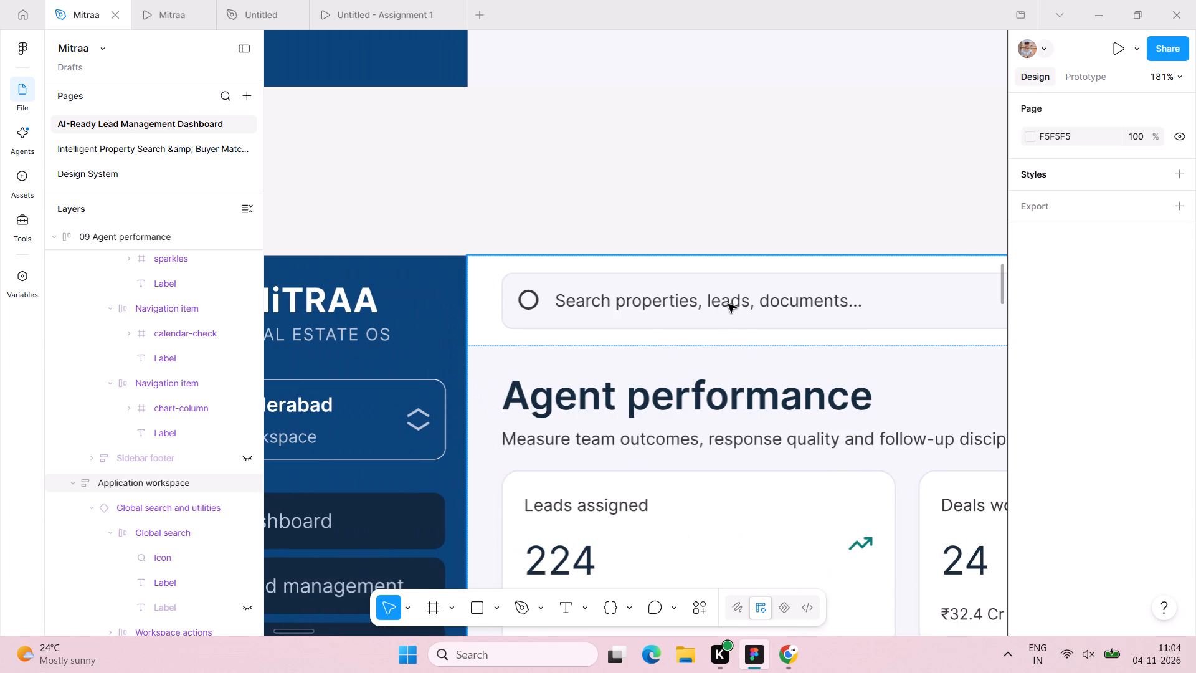
{"action": "triple_click", "coordinate": [728, 304]}
{"action": "double_click", "coordinate": [728, 303]}
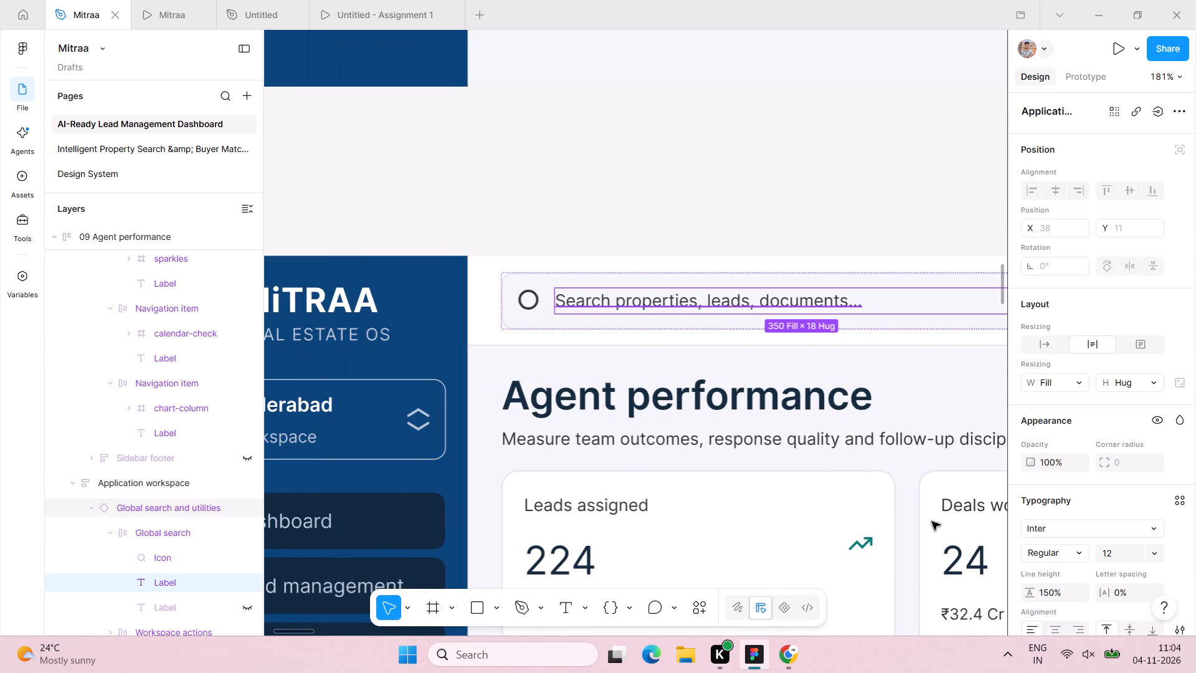
{"action": "scroll", "coordinate": [1126, 518], "scroll_direction": "down", "scroll_amount": 6}
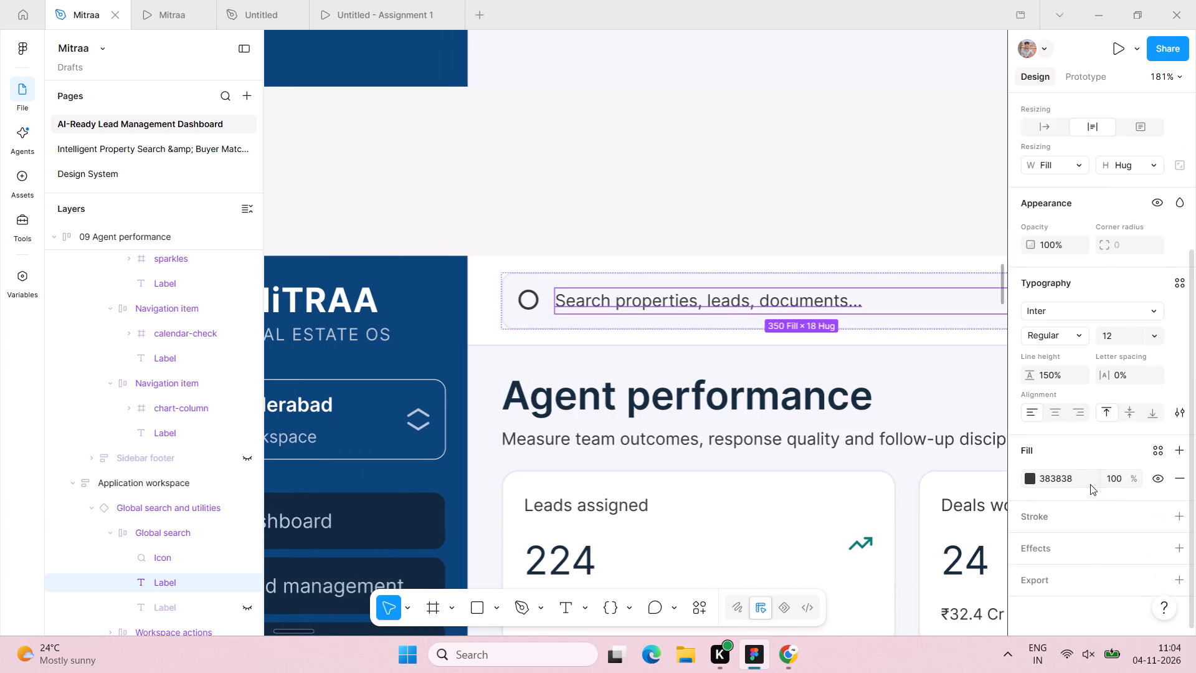
{"action": "left_click", "coordinate": [1087, 483]}
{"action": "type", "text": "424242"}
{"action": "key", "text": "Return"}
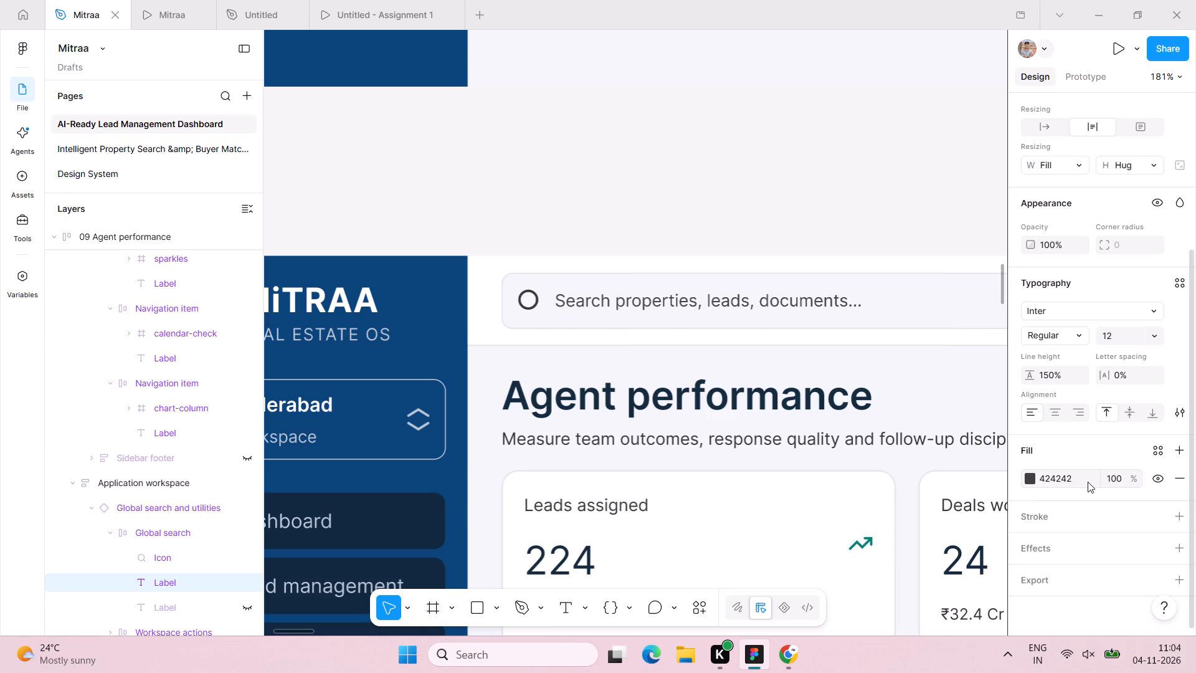
Set the stroke of the Agent performance search field's magnifier icon to Outside with a weight of 1.
{"action": "left_click", "coordinate": [535, 289]}
{"action": "left_click", "coordinate": [1066, 506]}
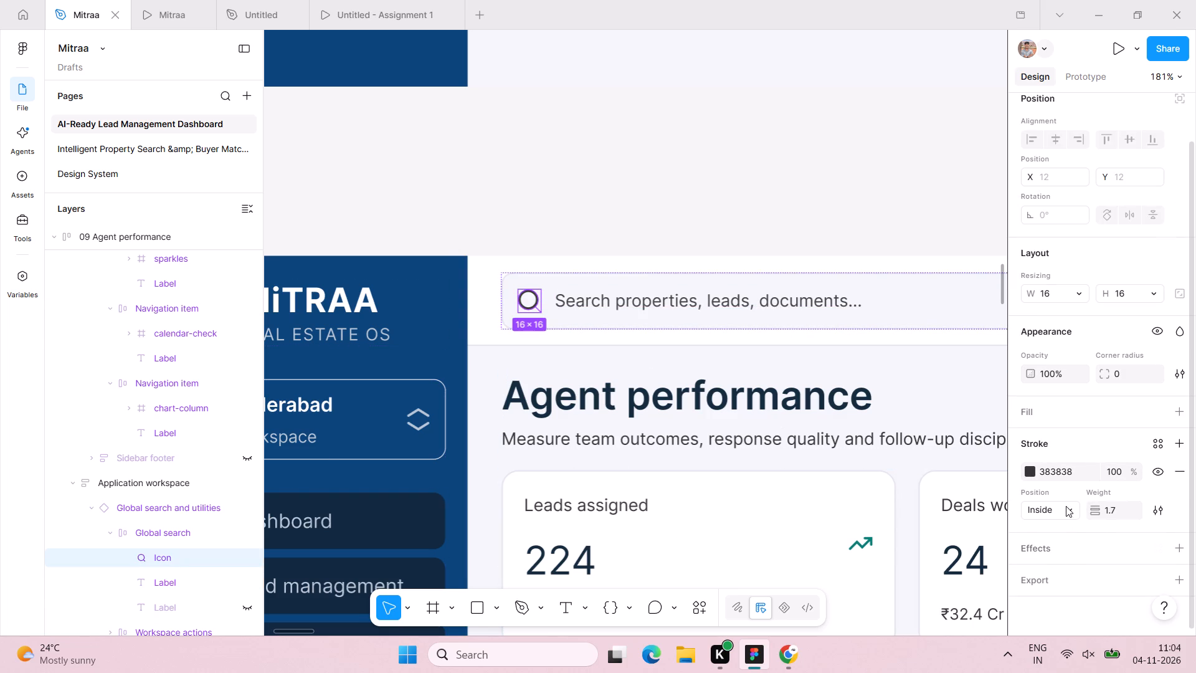
{"action": "left_click", "coordinate": [1060, 527]}
{"action": "left_click", "coordinate": [1123, 502]}
{"action": "key", "text": "1"}
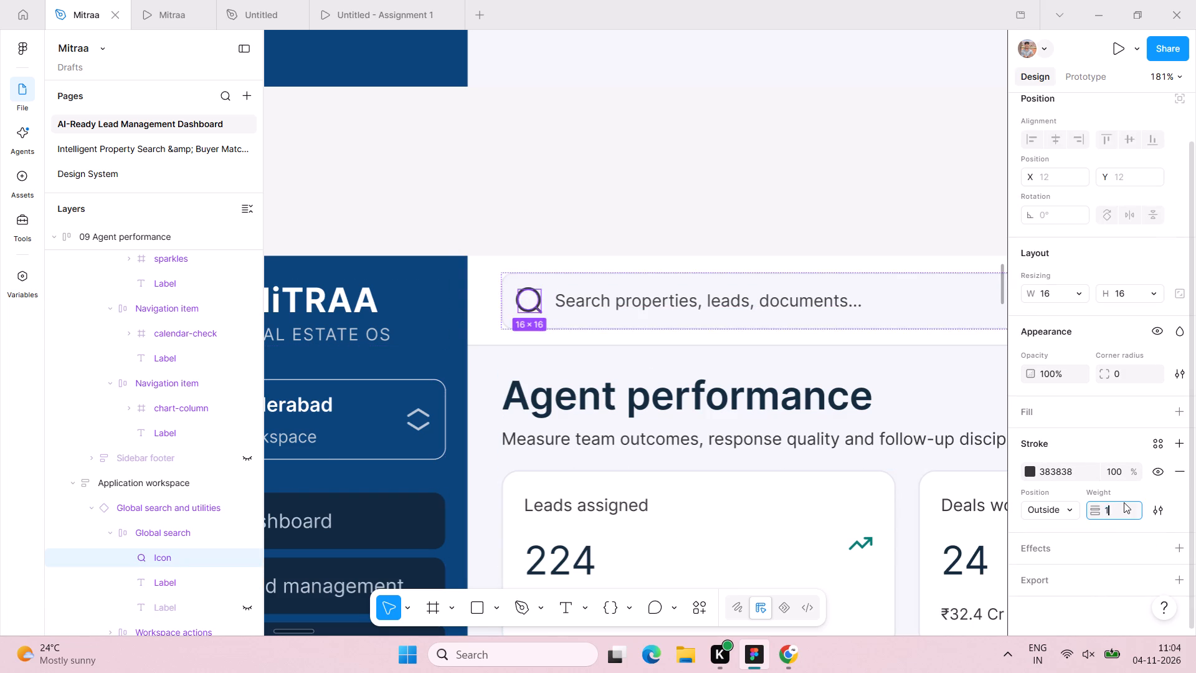
{"action": "key", "text": "Return"}
Remove the Quick add button from the Agent performance screen's top bar.
{"action": "scroll", "coordinate": [670, 100], "scroll_direction": "left", "scroll_amount": 5}
{"action": "scroll", "coordinate": [685, 174], "scroll_direction": "left", "scroll_amount": 1}
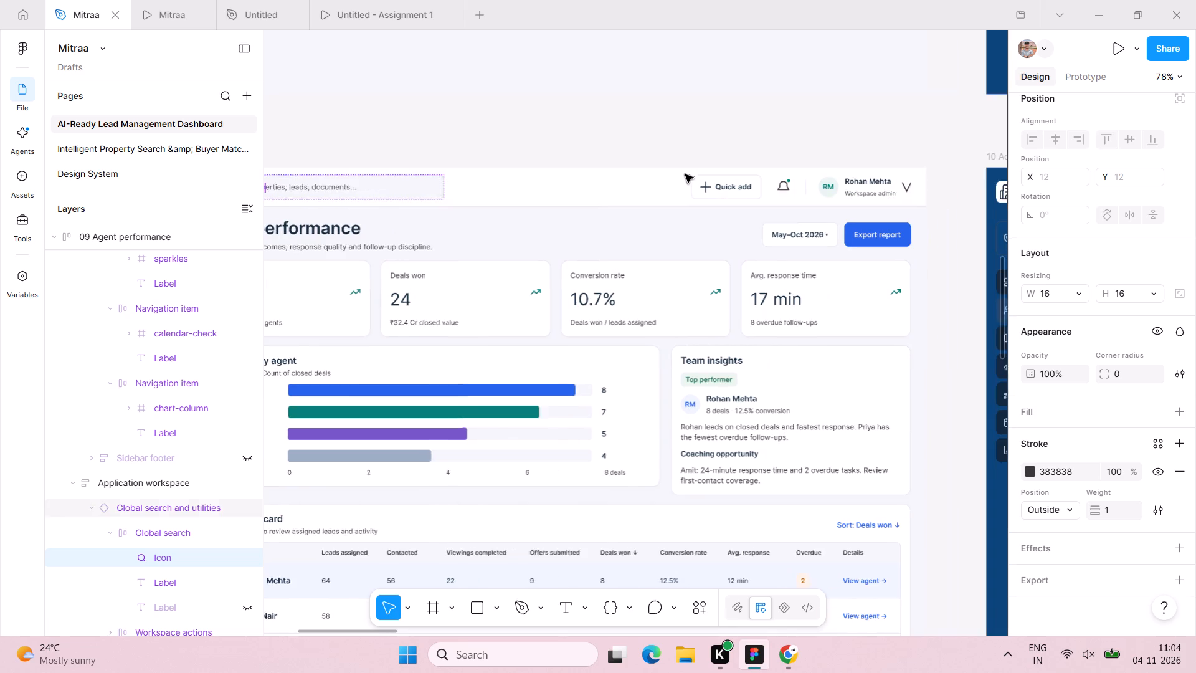
{"action": "scroll", "coordinate": [685, 174], "scroll_direction": "left", "scroll_amount": 1}
{"action": "double_click", "coordinate": [605, 183]}
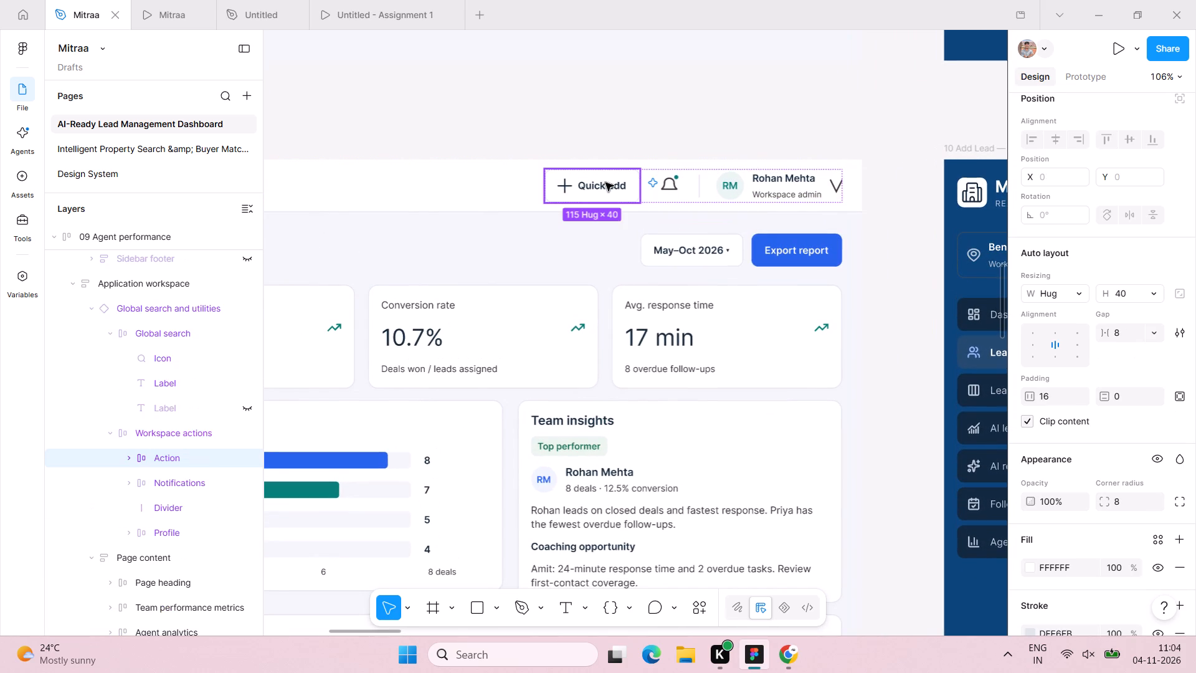
{"action": "key", "text": "BackSpace"}
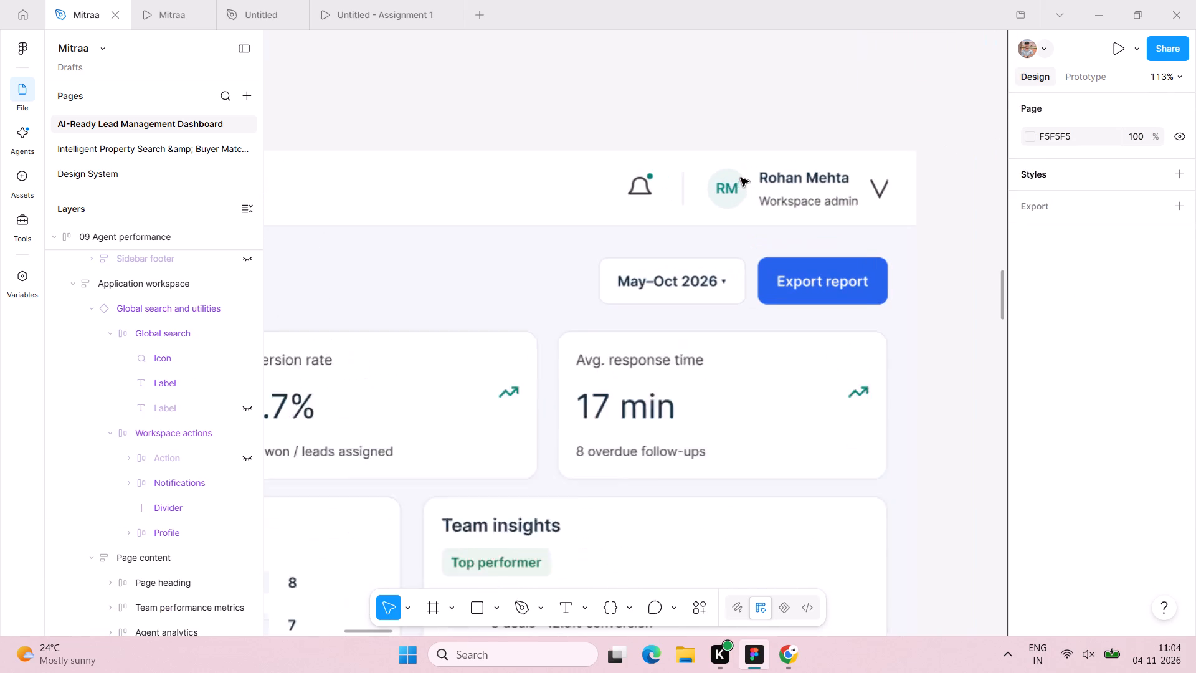
Change the profile name in the Agent performance top bar to Sreekanth and set its font size to 14.
{"action": "triple_click", "coordinate": [824, 178]}
{"action": "double_click", "coordinate": [824, 178]}
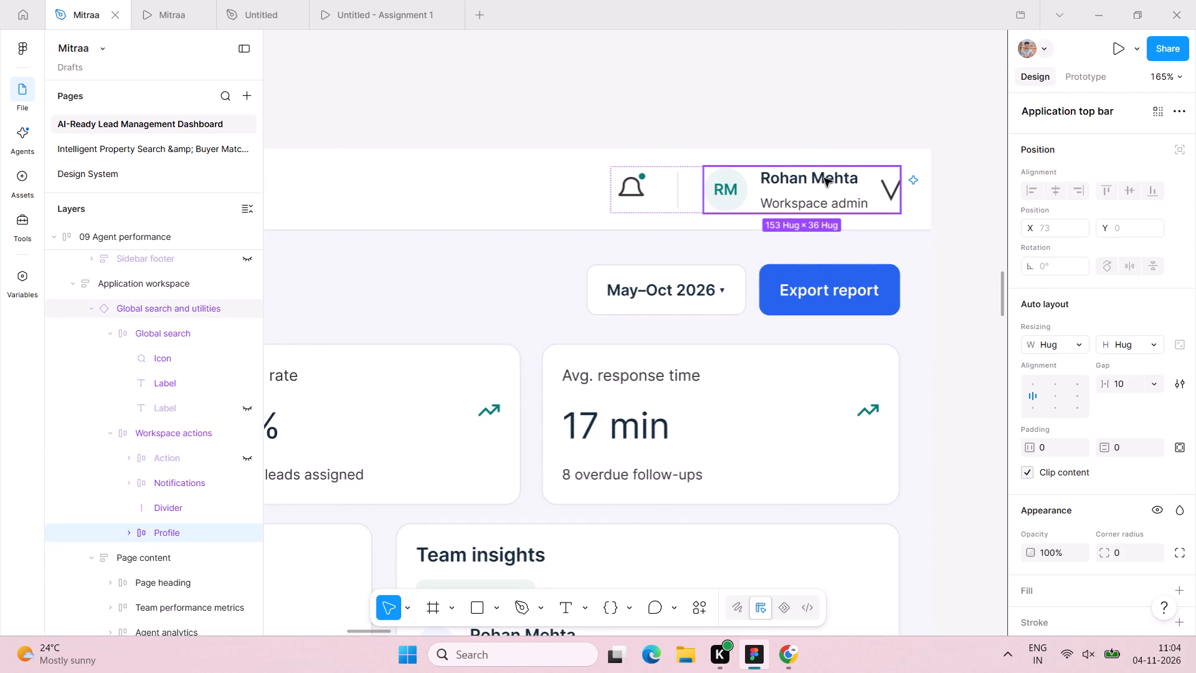
{"action": "double_click", "coordinate": [824, 178]}
{"action": "double_click", "coordinate": [824, 178]}
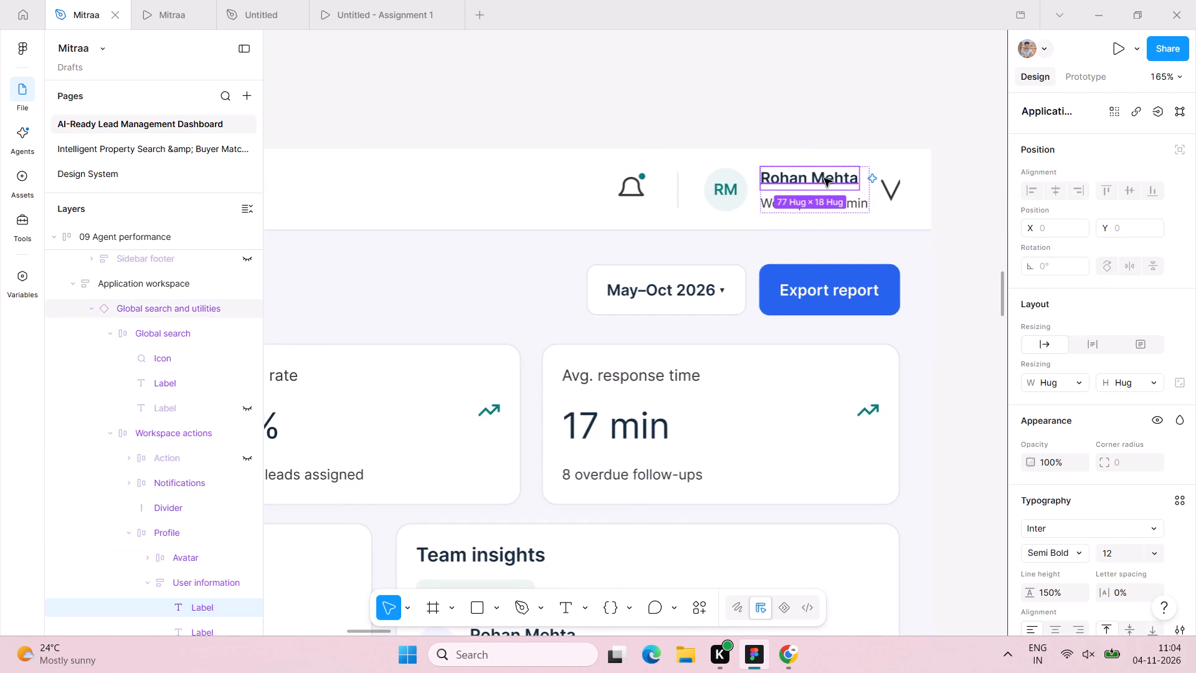
{"action": "double_click", "coordinate": [824, 178]}
{"action": "key", "text": "shift+s"}
{"action": "type", "text": "reekanth"}
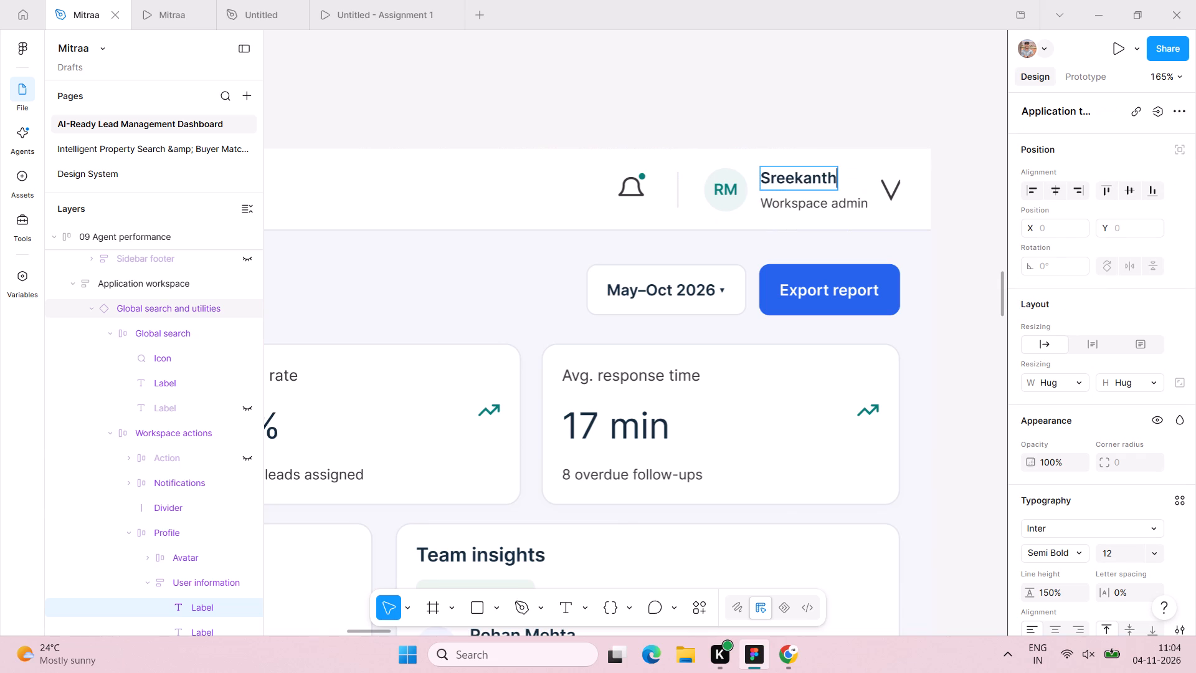
{"action": "left_click", "coordinate": [832, 148]}
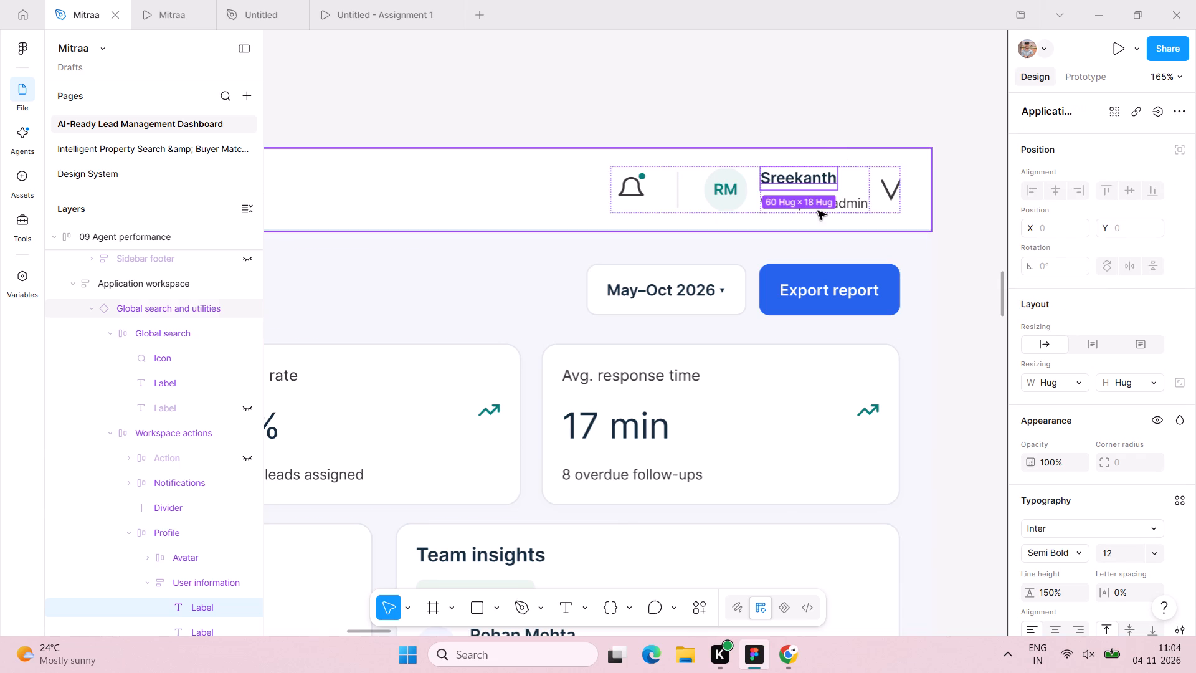
{"action": "left_click", "coordinate": [1116, 558]}
{"action": "type", "text": "14"}
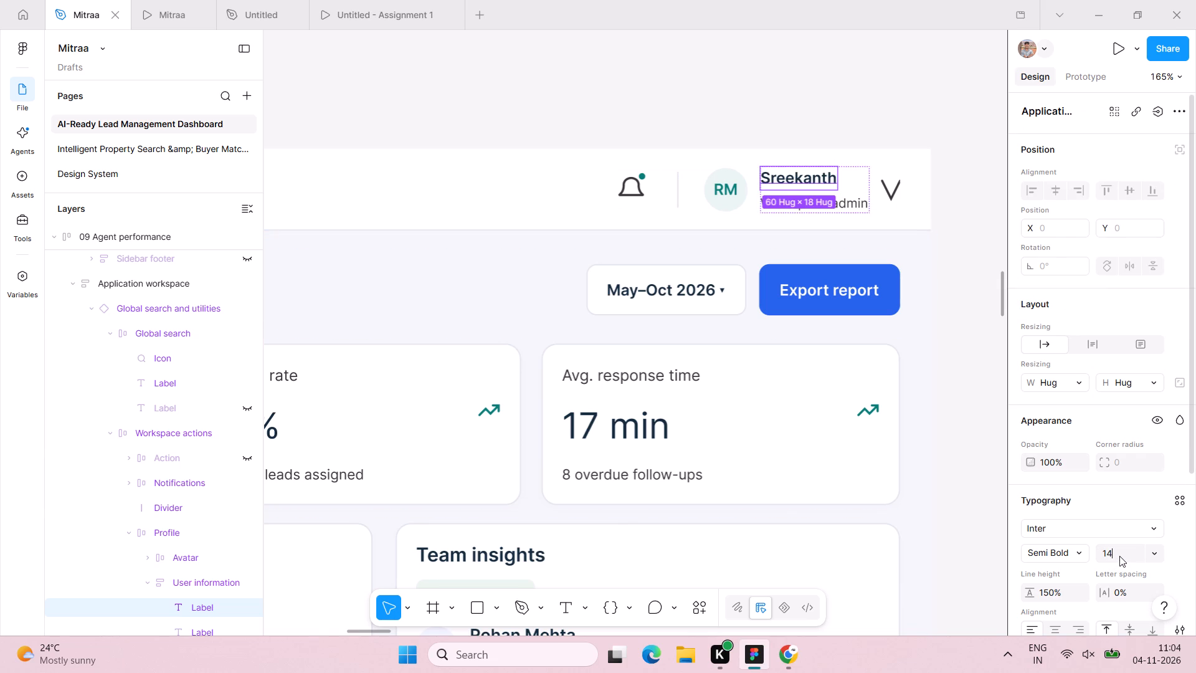
{"action": "key", "text": "Return"}
Remove the dropdown chevron beside the profile information in the Agent performance top bar.
{"action": "double_click", "coordinate": [898, 195]}
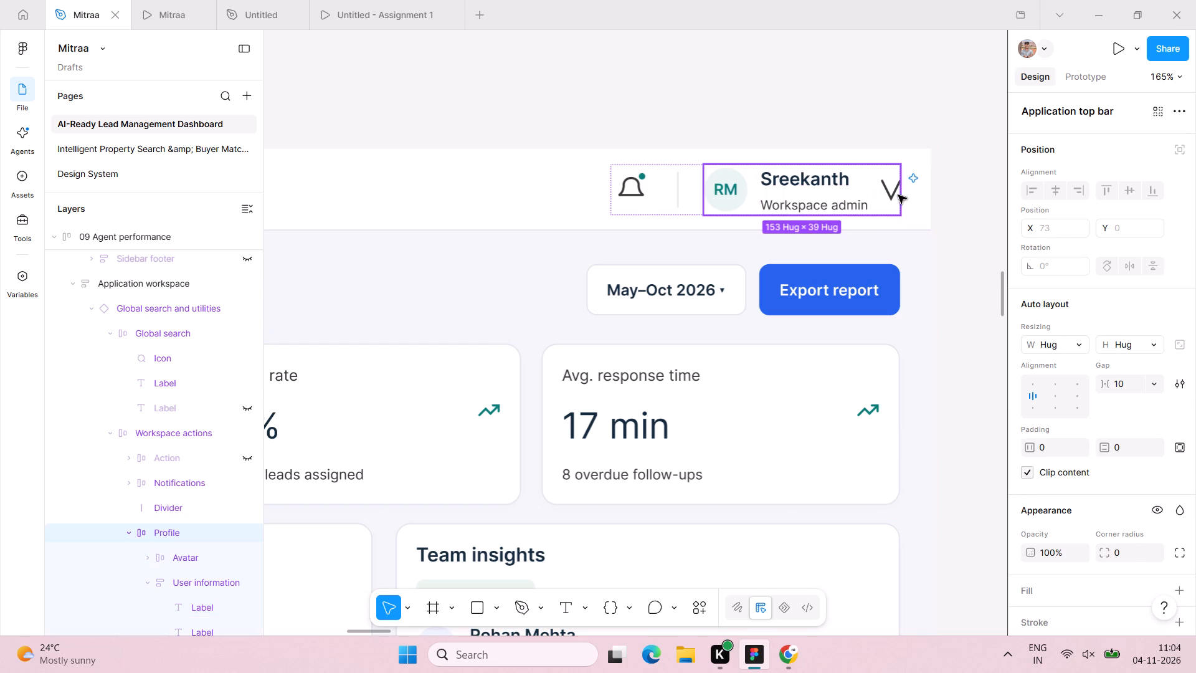
{"action": "double_click", "coordinate": [891, 195]}
{"action": "key", "text": "BackSpace"}
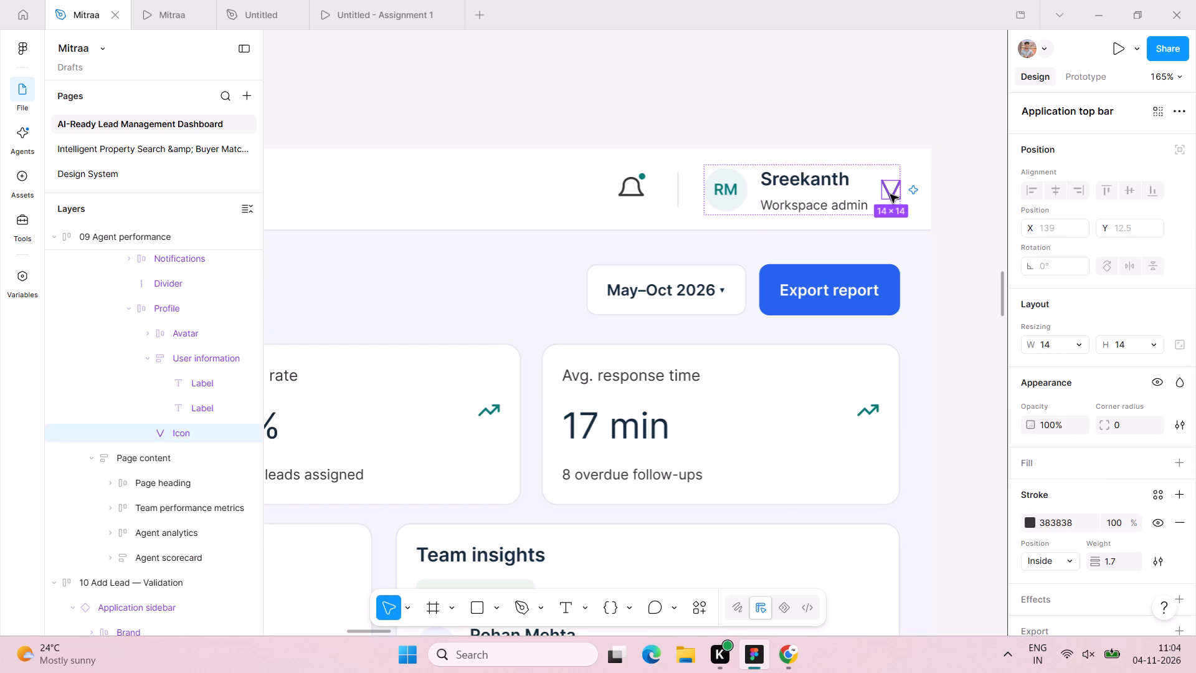
Set the font size of the Workspace admin label in the Agent performance top bar to 12.
{"action": "triple_click", "coordinate": [866, 201]}
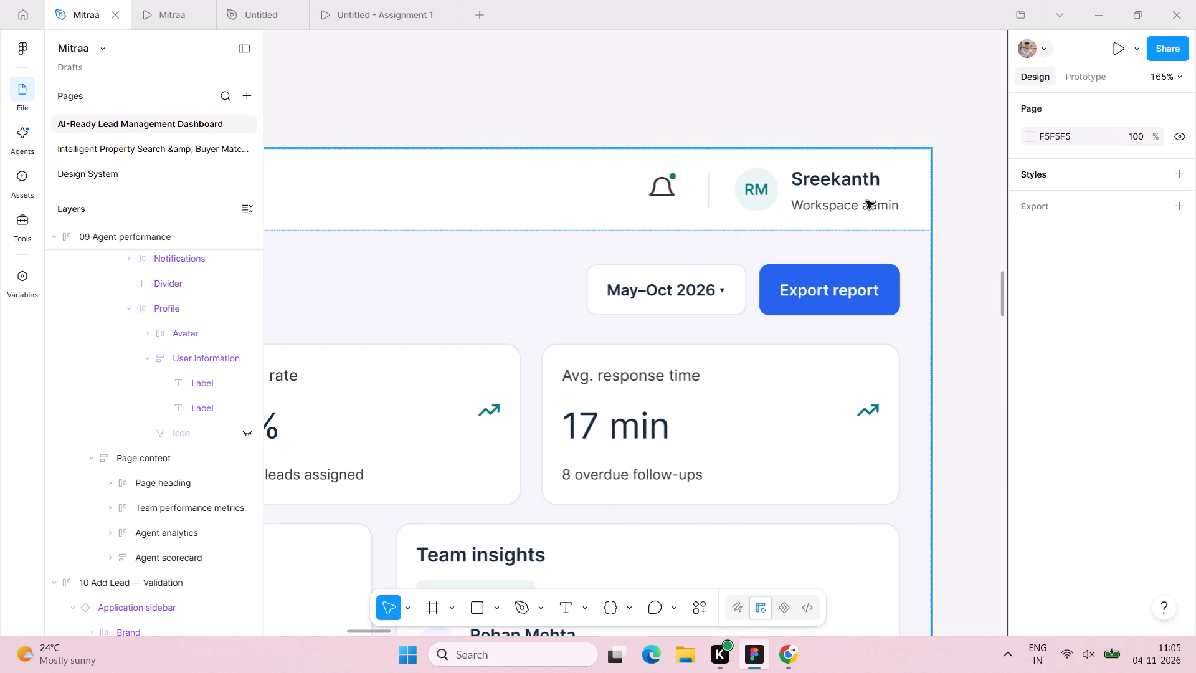
{"action": "double_click", "coordinate": [866, 201]}
{"action": "double_click", "coordinate": [866, 201]}
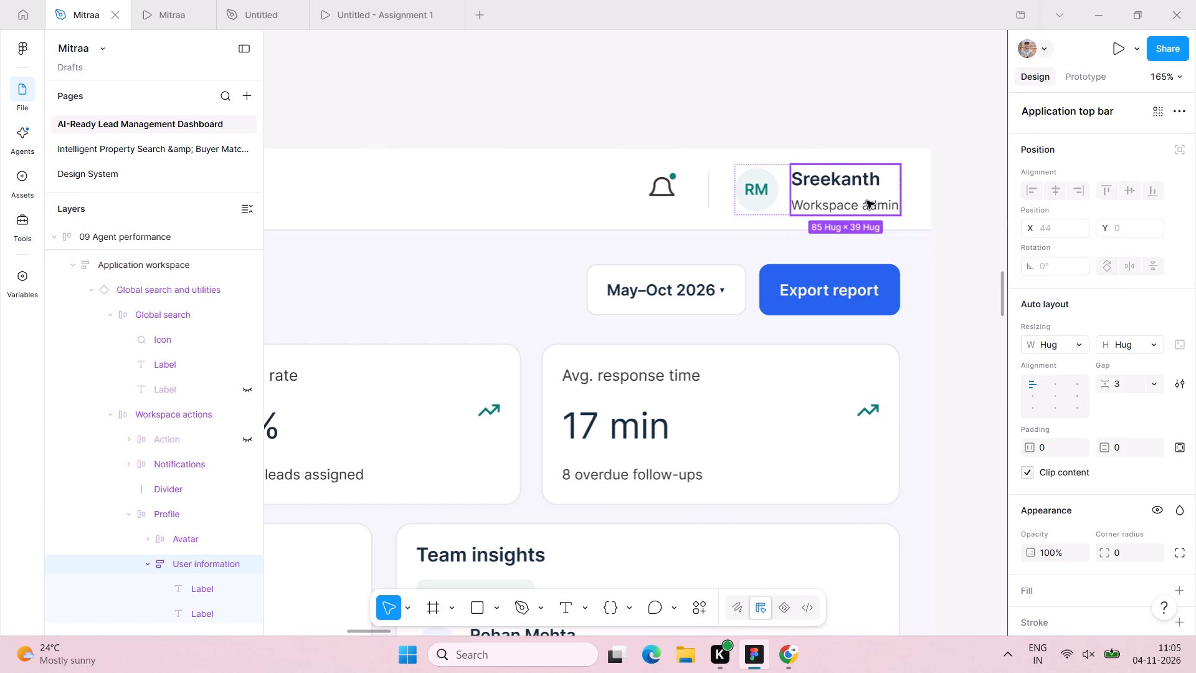
{"action": "left_click", "coordinate": [1121, 556]}
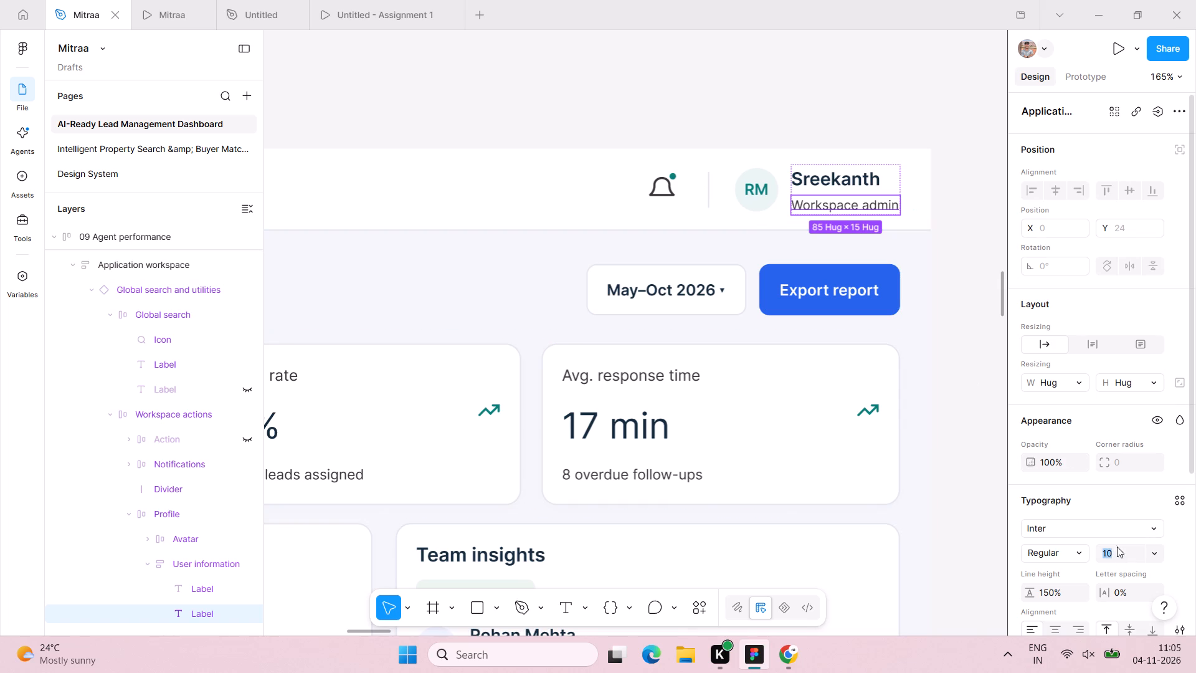
{"action": "type", "text": "12"}
{"action": "key", "text": "Return"}
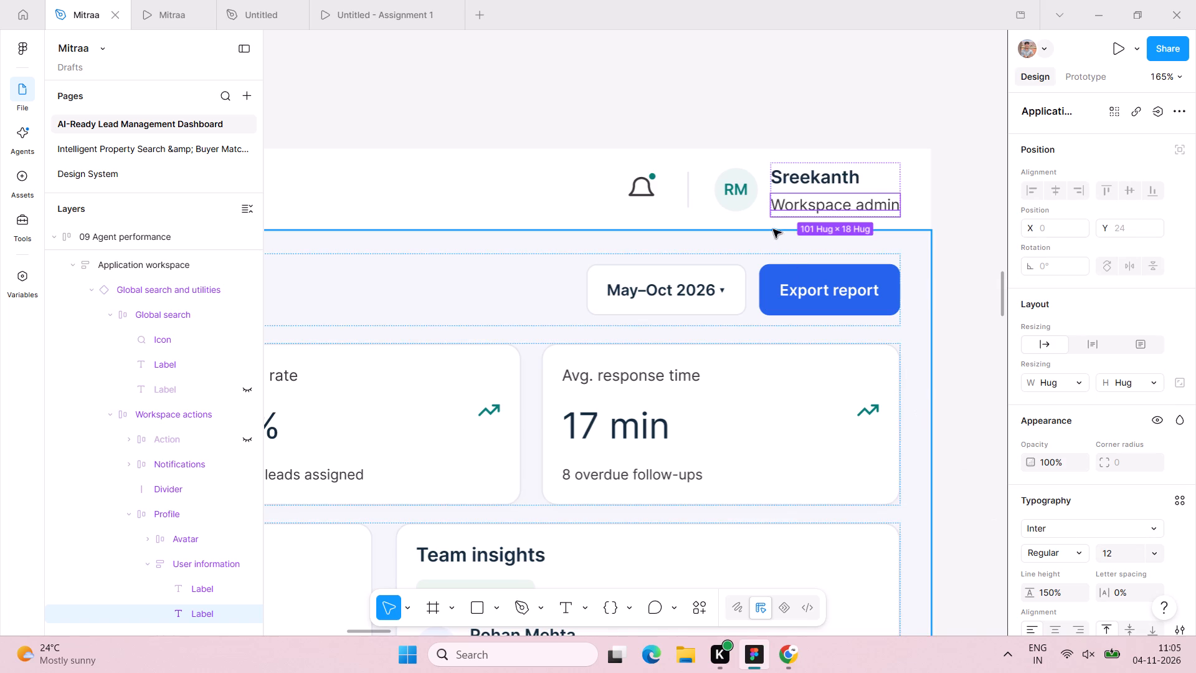
Change the profile avatar's initials in the Agent performance top bar to S.
{"action": "double_click", "coordinate": [728, 184]}
{"action": "double_click", "coordinate": [728, 184]}
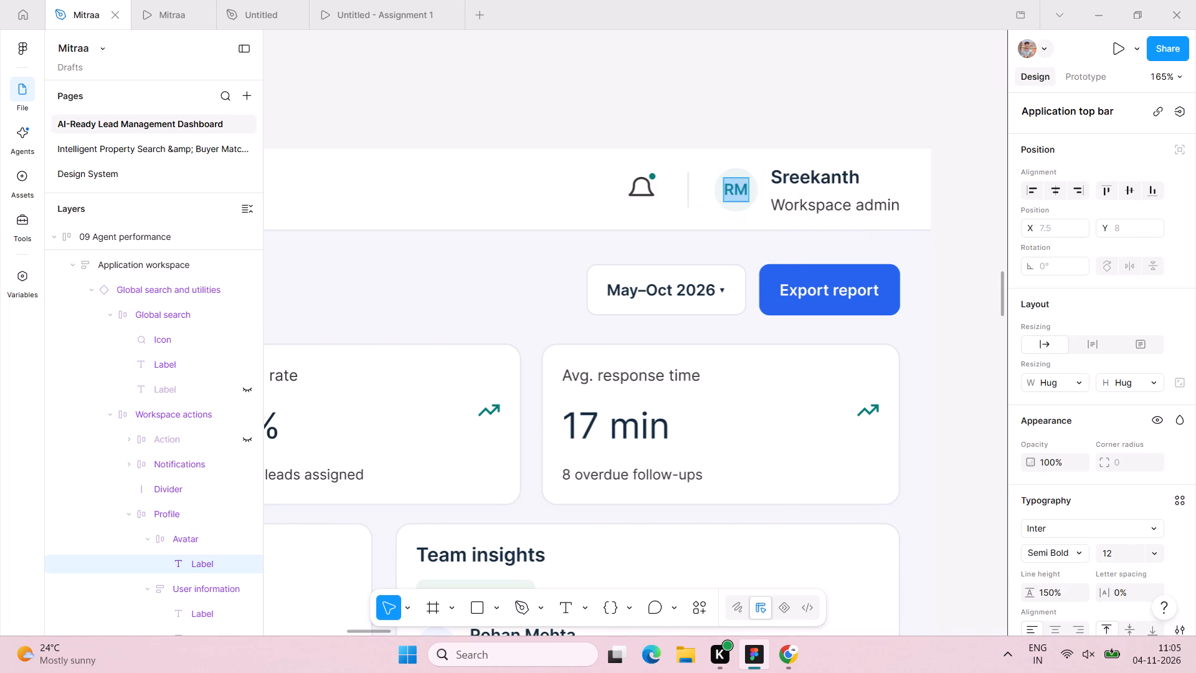
{"action": "key", "text": "shift+s"}
{"action": "left_click", "coordinate": [783, 120]}
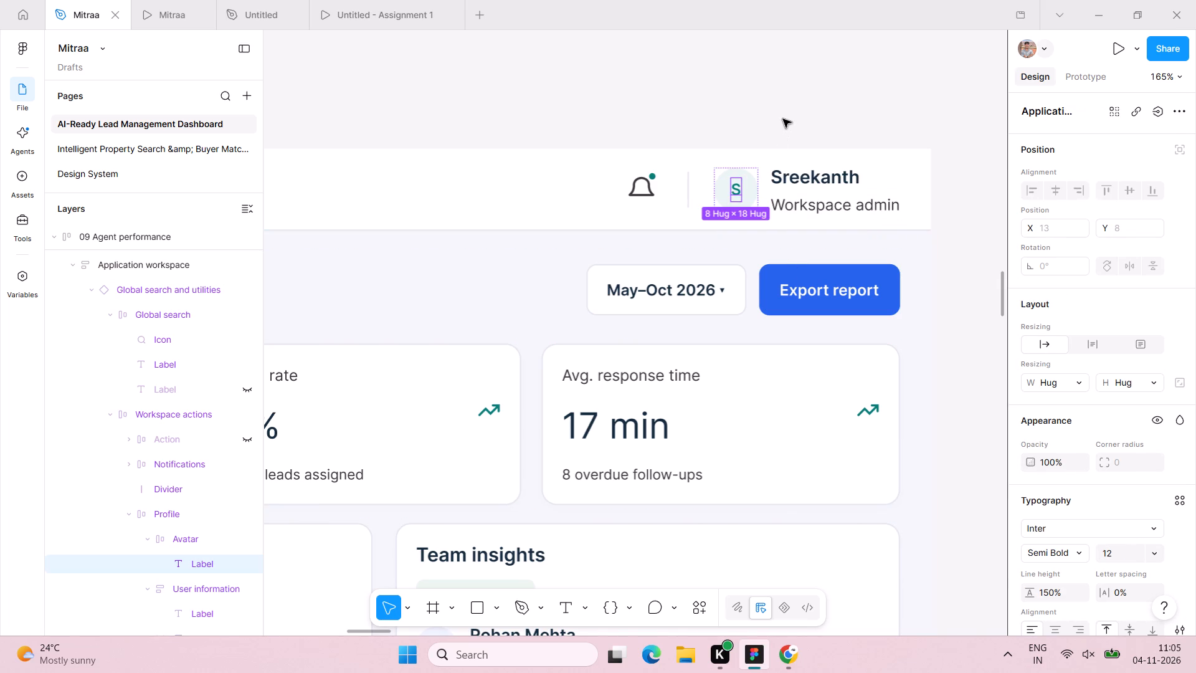
{"action": "left_click", "coordinate": [783, 119]}
Set the font size of the MiTRAA wordmark in the Add Lead — Validation screen's sidebar to 24.
{"action": "scroll", "coordinate": [783, 119], "scroll_direction": "right", "scroll_amount": 4}
{"action": "scroll", "coordinate": [783, 119], "scroll_direction": "down", "scroll_amount": 1}
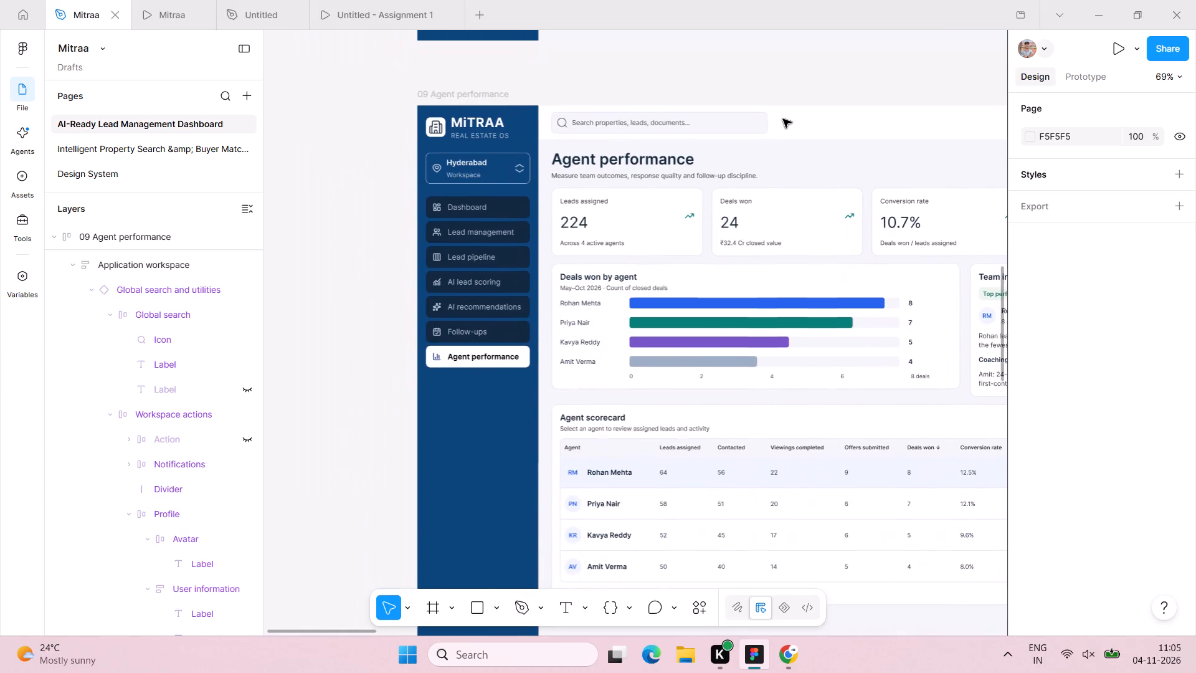
{"action": "scroll", "coordinate": [783, 119], "scroll_direction": "left", "scroll_amount": 5}
{"action": "scroll", "coordinate": [783, 119], "scroll_direction": "up", "scroll_amount": 1}
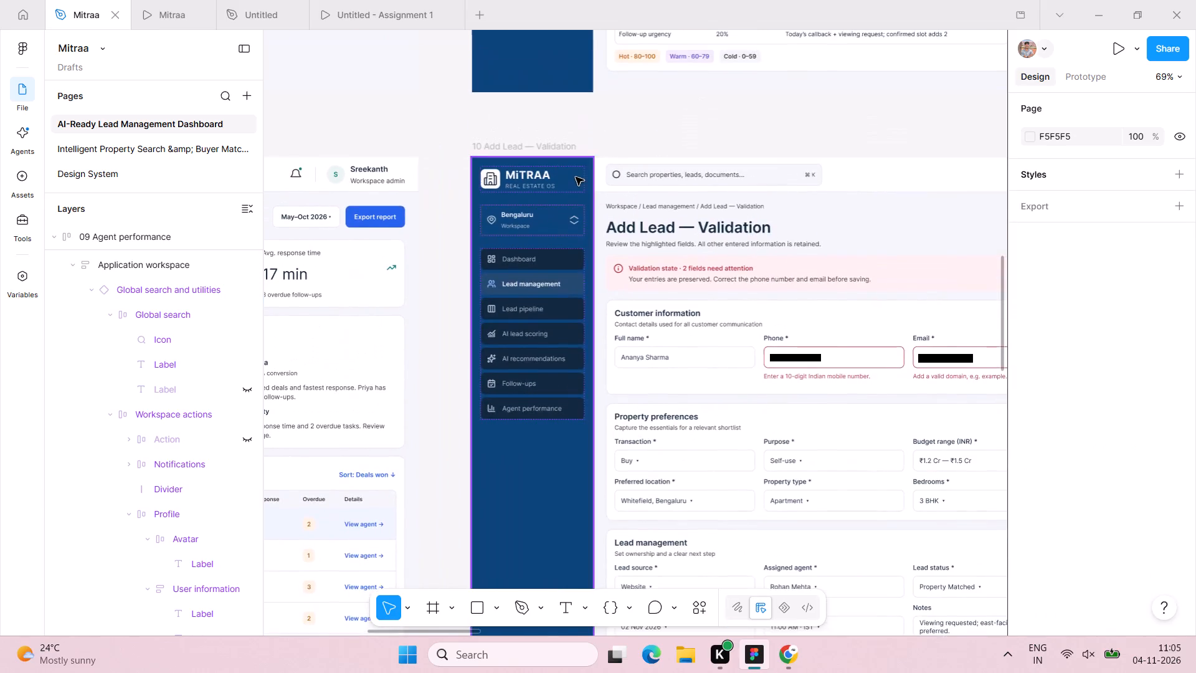
{"action": "triple_click", "coordinate": [472, 178]}
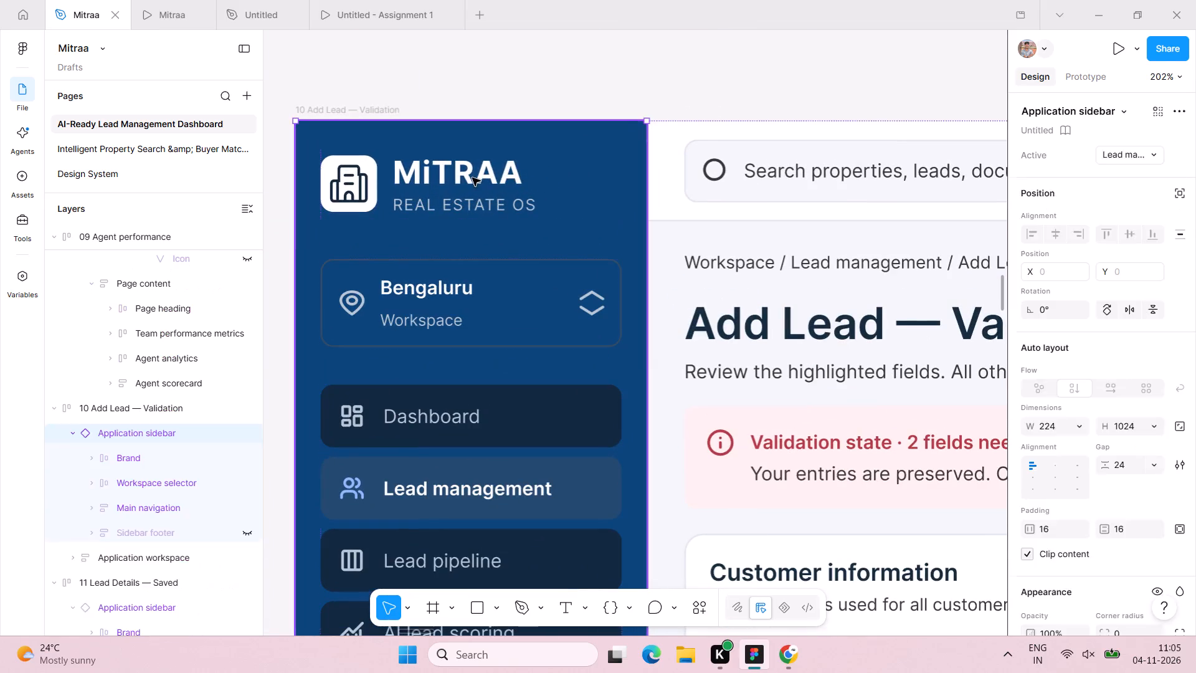
{"action": "left_click", "coordinate": [472, 178]}
{"action": "left_click_drag", "start_coordinate": [472, 176], "coordinate": [472, 166]}
{"action": "left_click_drag", "start_coordinate": [472, 161], "coordinate": [472, 153]}
{"action": "double_click", "coordinate": [470, 175]}
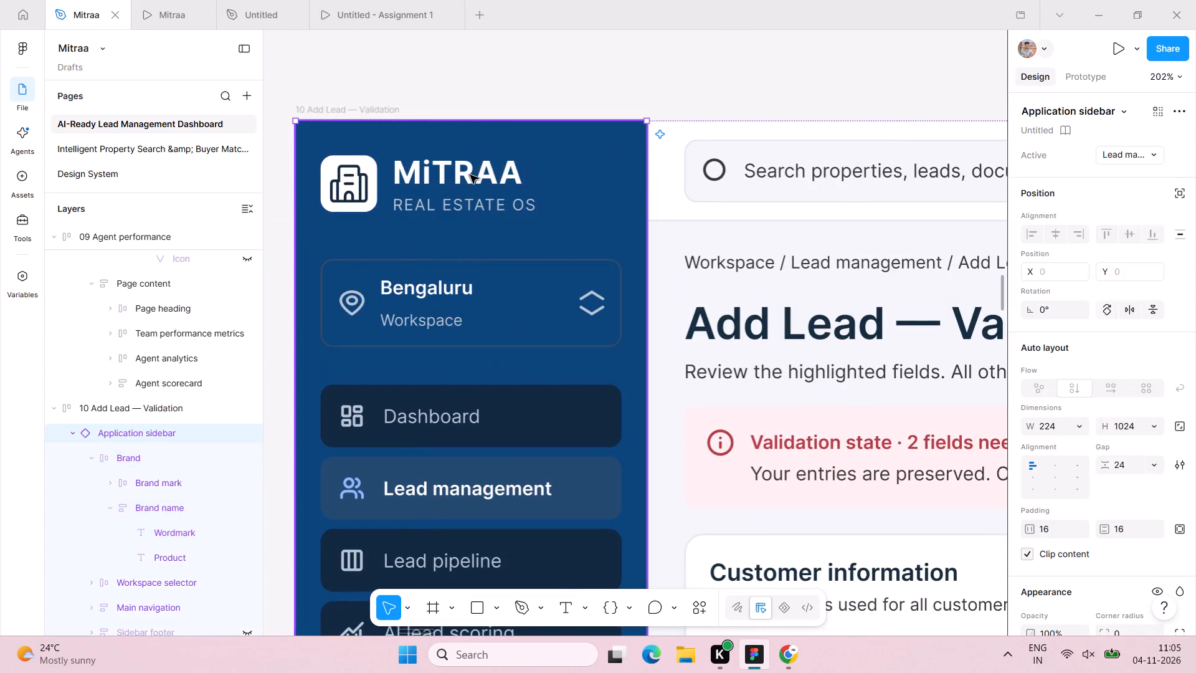
{"action": "double_click", "coordinate": [470, 175]}
{"action": "double_click", "coordinate": [470, 176]}
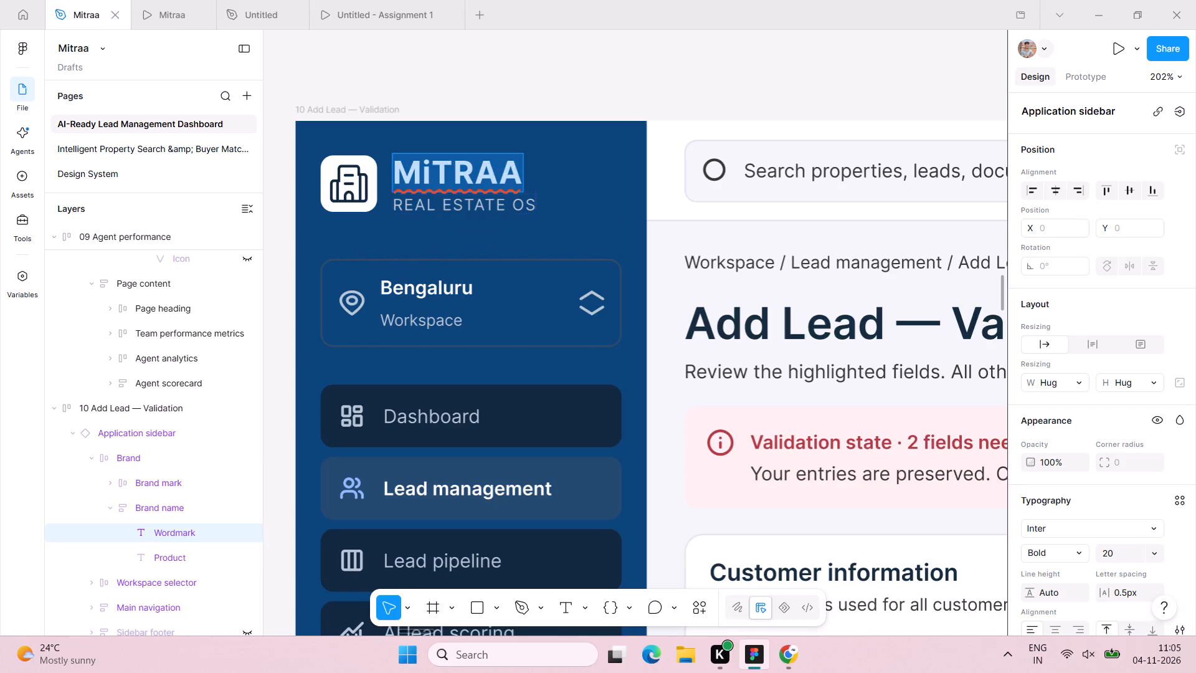
{"action": "left_click", "coordinate": [1128, 559]}
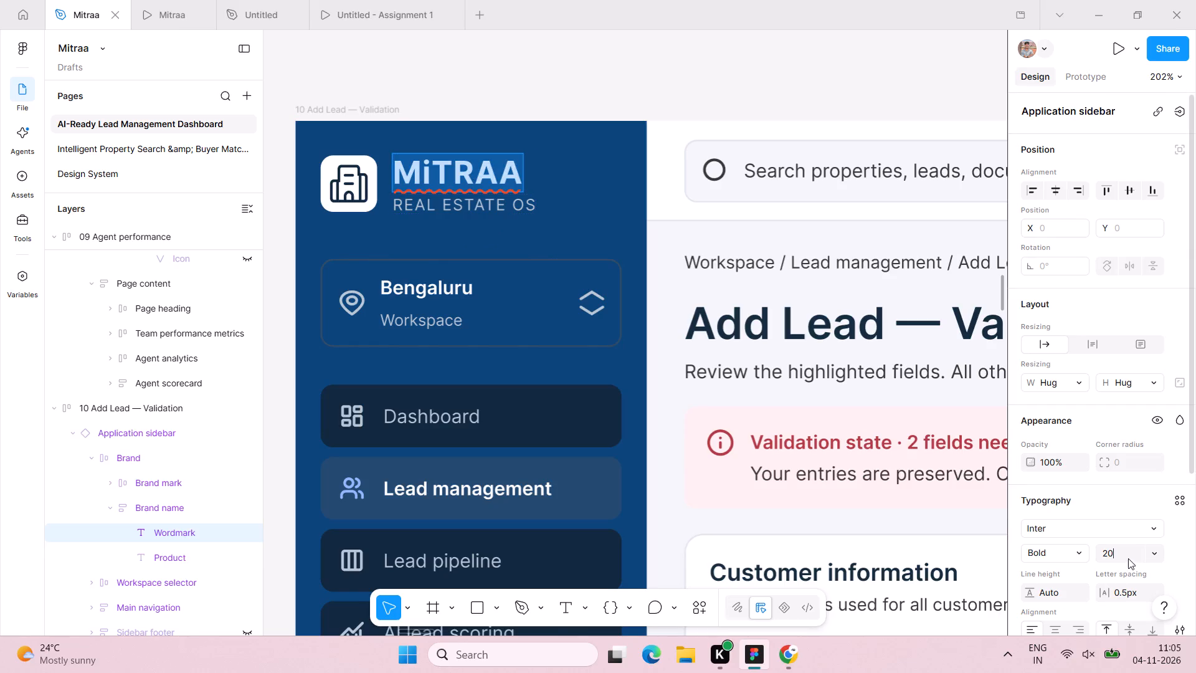
{"action": "type", "text": "24"}
{"action": "key", "text": "Return"}
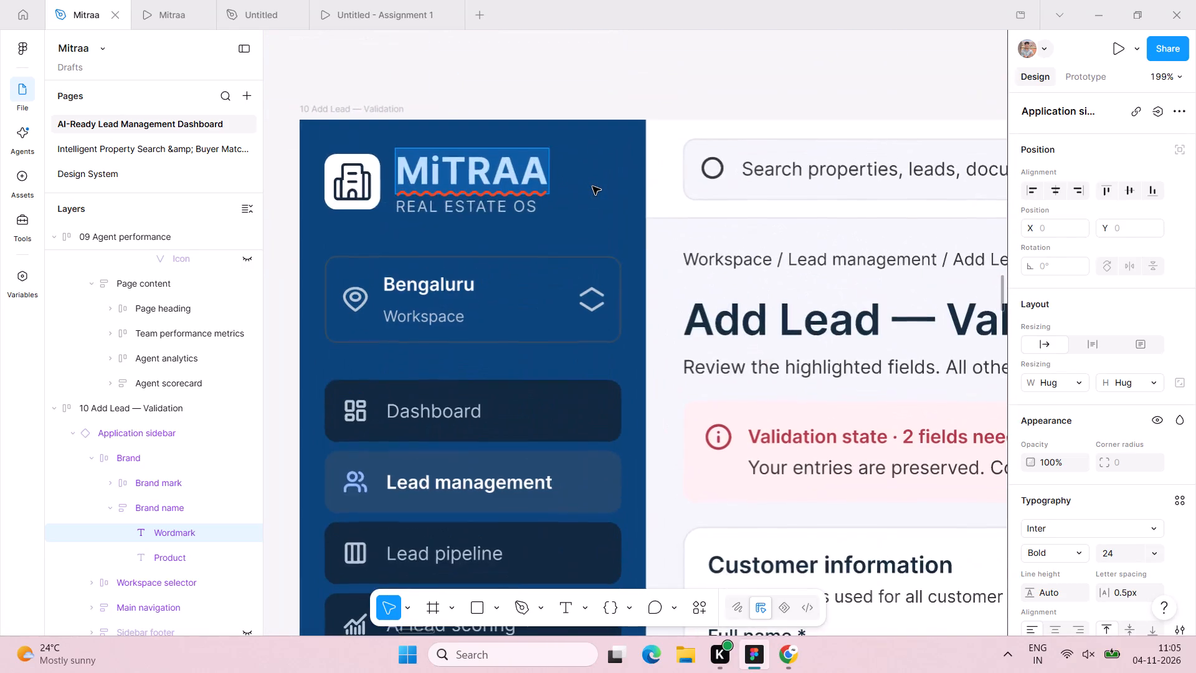
Set the font size of the REAL ESTATE OS tagline in the Add Lead — Validation sidebar to 12.
{"action": "left_click", "coordinate": [572, 204]}
{"action": "left_click", "coordinate": [535, 202]}
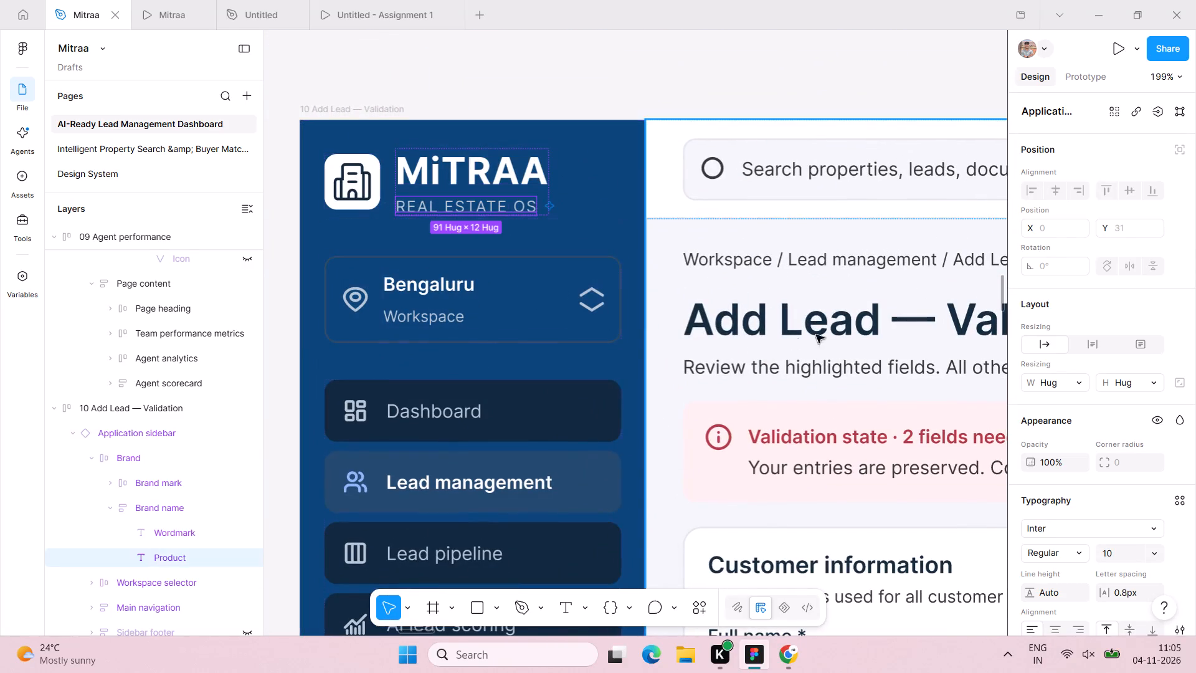
{"action": "left_click", "coordinate": [1120, 549]}
{"action": "type", "text": "12"}
{"action": "key", "text": "Return"}
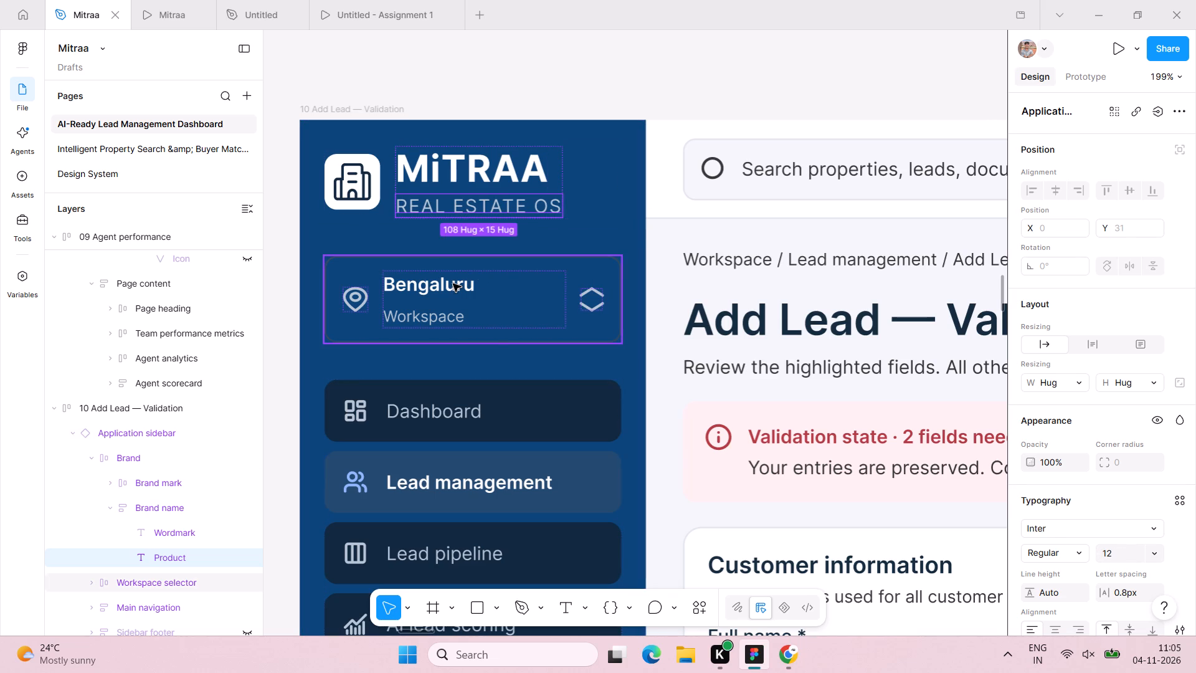
Change the city name in the Add Lead — Validation sidebar's workspace selector to Hyderabad.
{"action": "triple_click", "coordinate": [453, 284]}
{"action": "double_click", "coordinate": [453, 284]}
{"action": "double_click", "coordinate": [453, 284]}
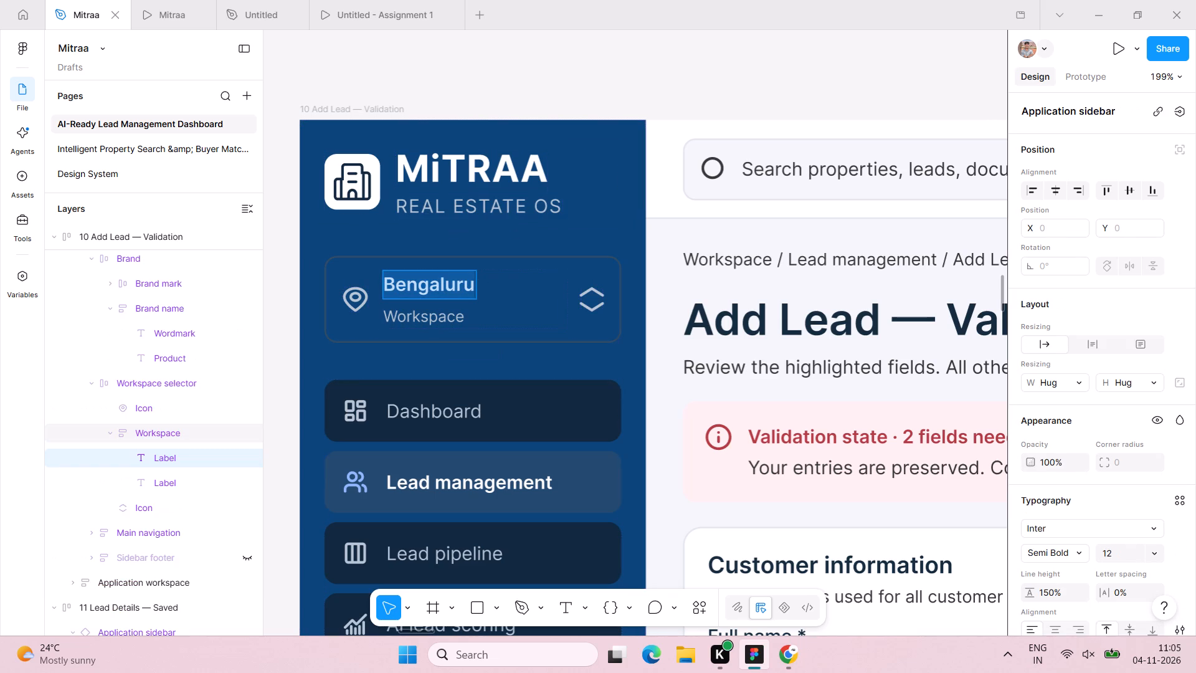
{"action": "type", "text": "Hydera"}
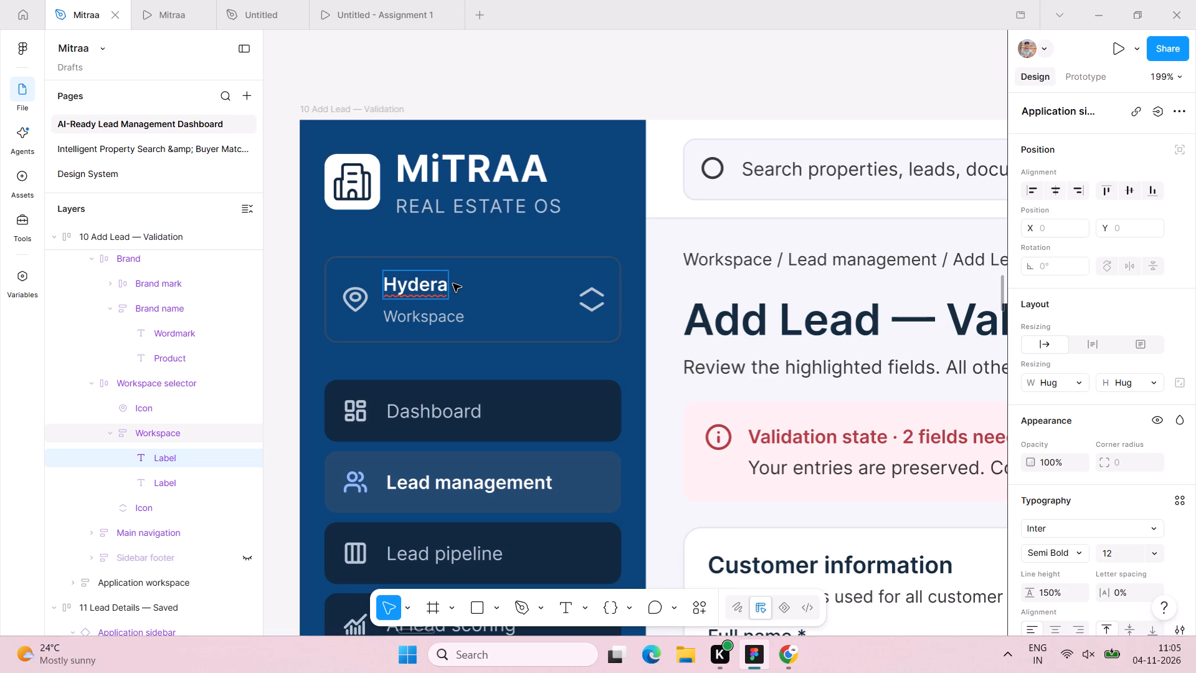
{"action": "type", "text": "bad"}
Set the font size of the Workspace label in the Add Lead — Validation sidebar's workspace selector to 12.
{"action": "left_click", "coordinate": [468, 315]}
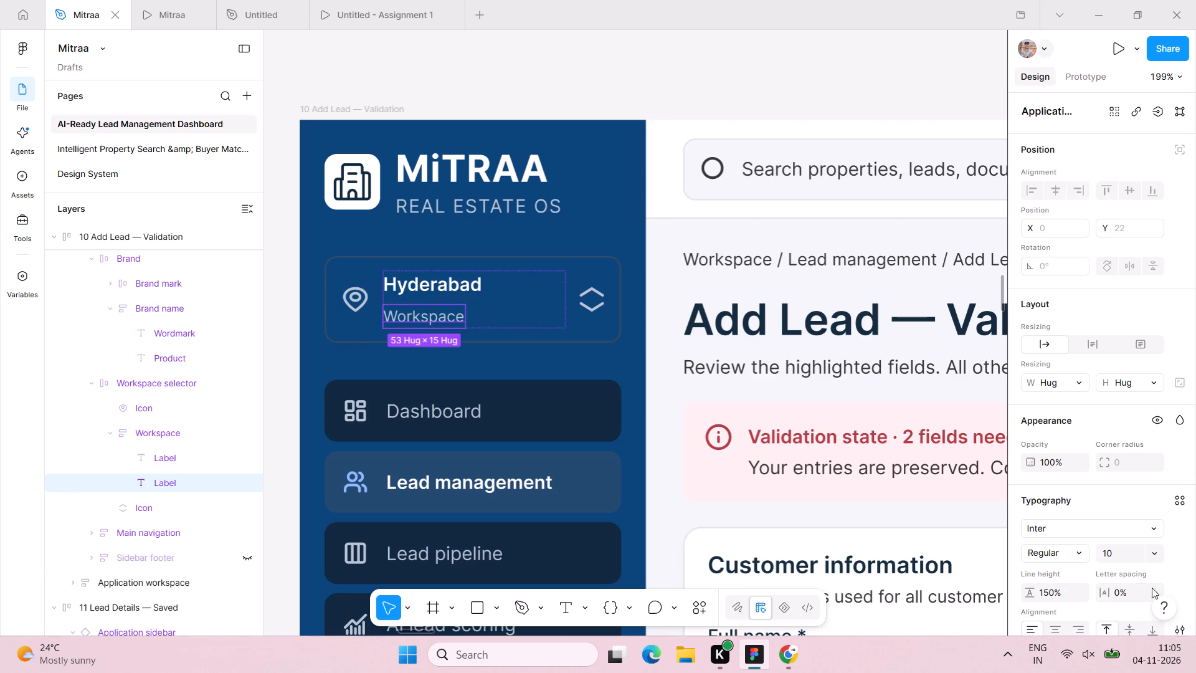
{"action": "left_click", "coordinate": [1101, 549]}
{"action": "type", "text": "12"}
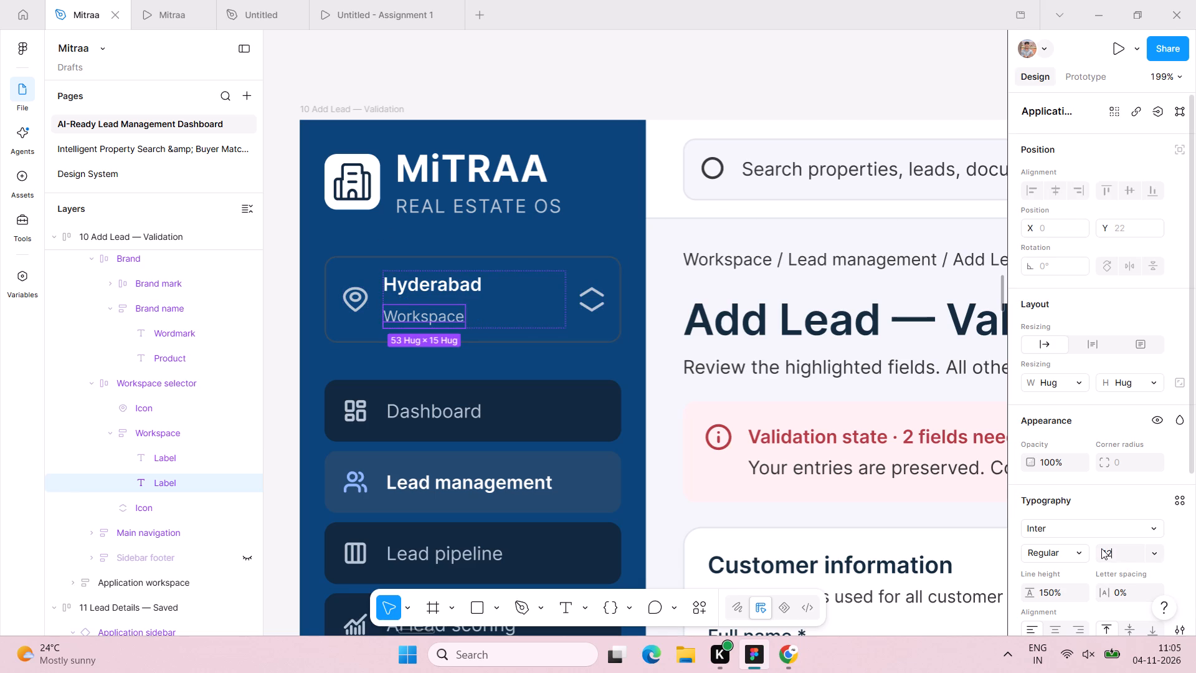
{"action": "key", "text": "Return"}
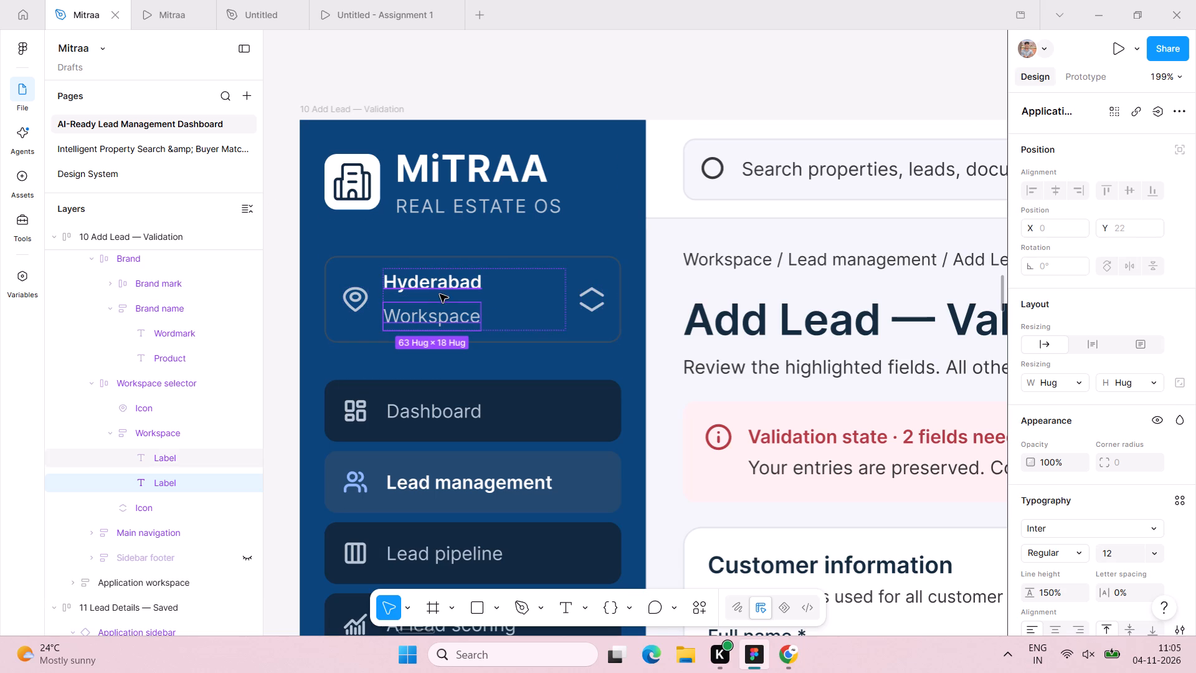
Set the font size of the Hyderabad label in the Add Lead — Validation sidebar's workspace selector to 14.
{"action": "left_click", "coordinate": [450, 289]}
{"action": "left_click", "coordinate": [1136, 560]}
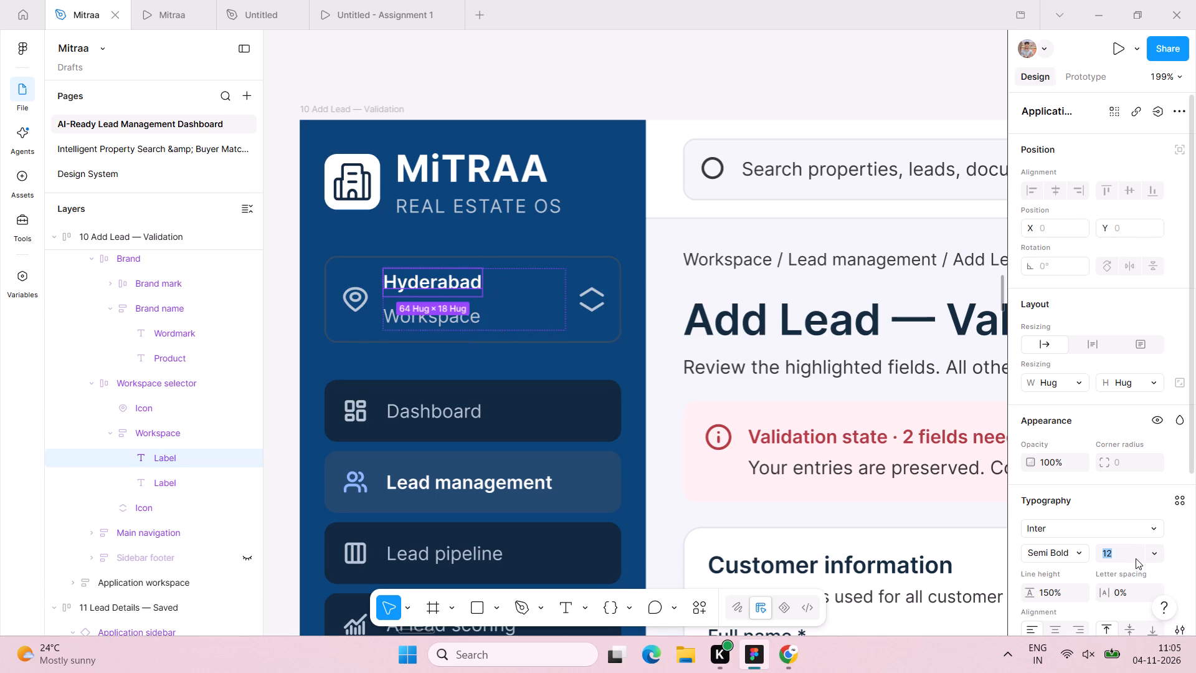
{"action": "type", "text": "14"}
{"action": "key", "text": "Return"}
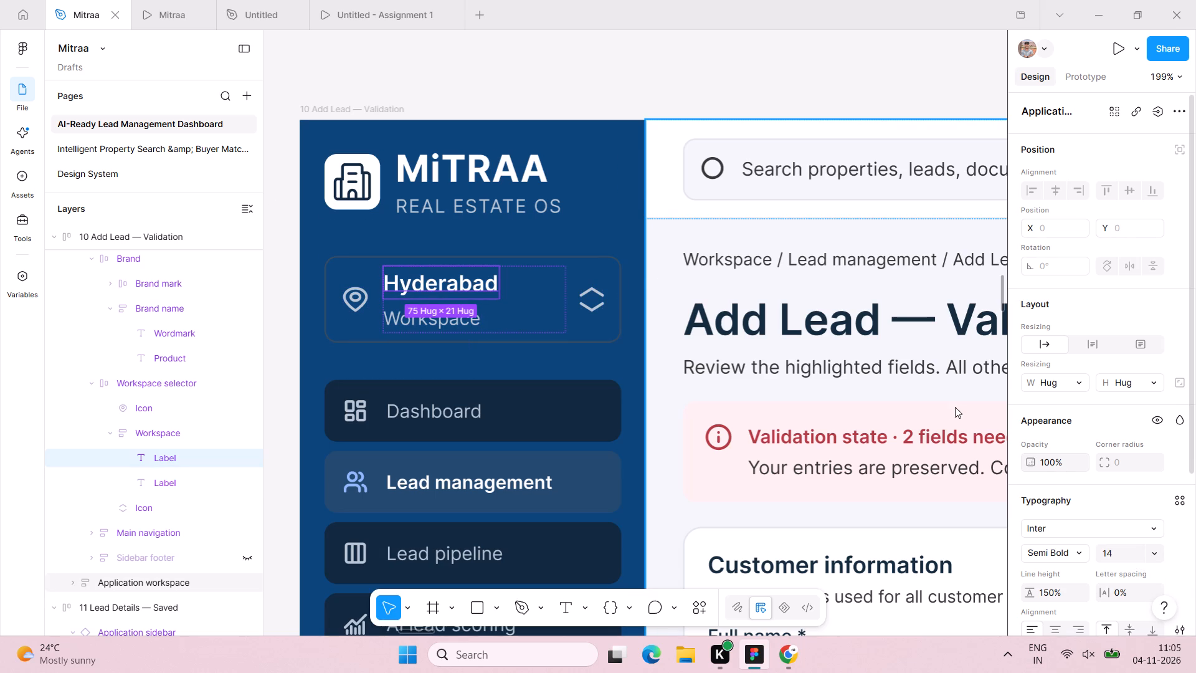
Give the workspace selector in the Add Lead — Validation sidebar an outside stroke of weight 0.5 in FFFFFF.
{"action": "left_click", "coordinate": [596, 260]}
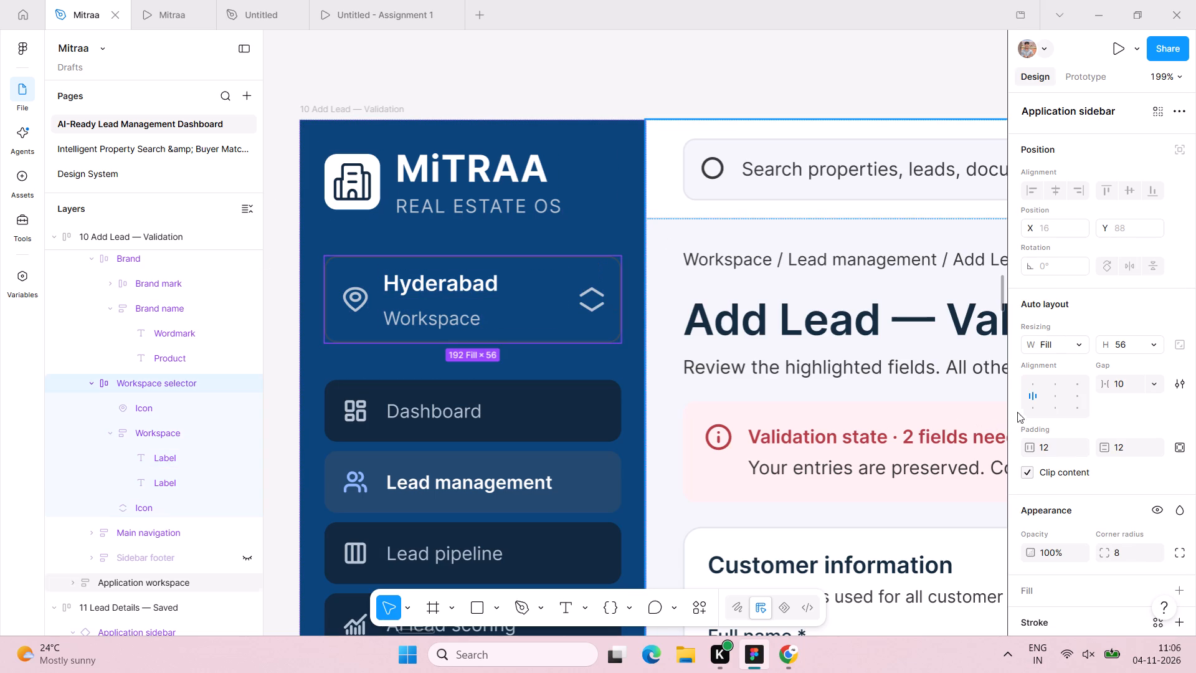
{"action": "scroll", "coordinate": [1051, 403], "scroll_direction": "down", "scroll_amount": 4}
{"action": "left_click", "coordinate": [1070, 370]}
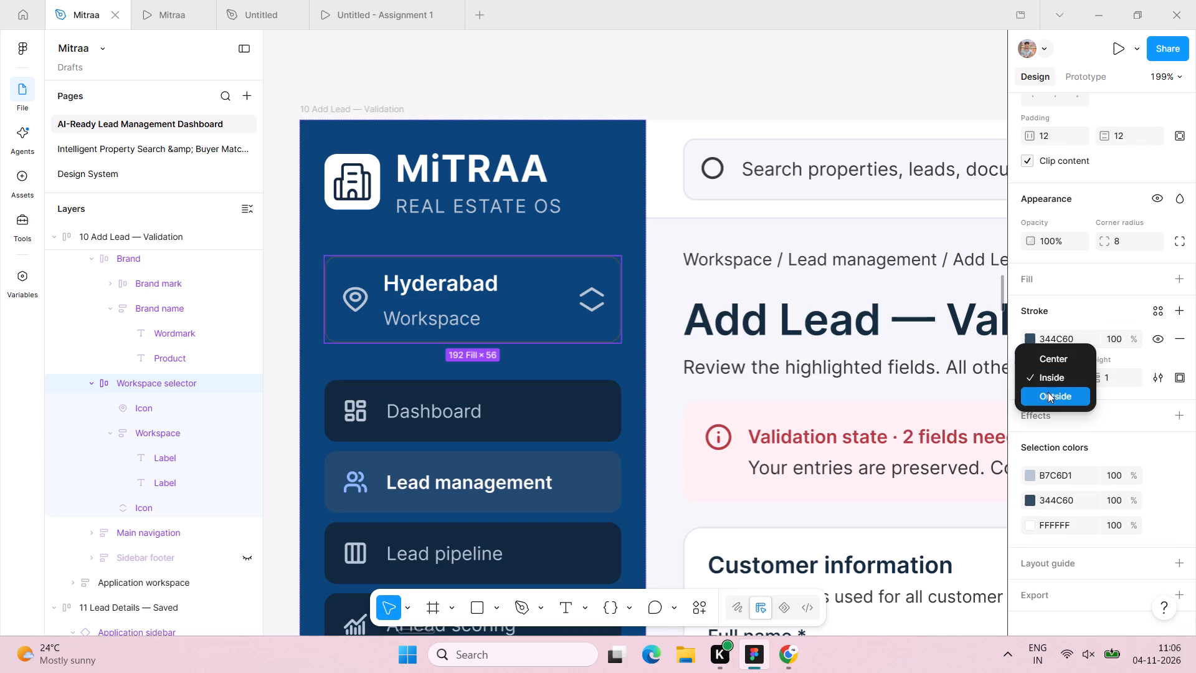
{"action": "left_click", "coordinate": [1047, 393]}
{"action": "left_click_drag", "start_coordinate": [1103, 371], "coordinate": [598, 332]}
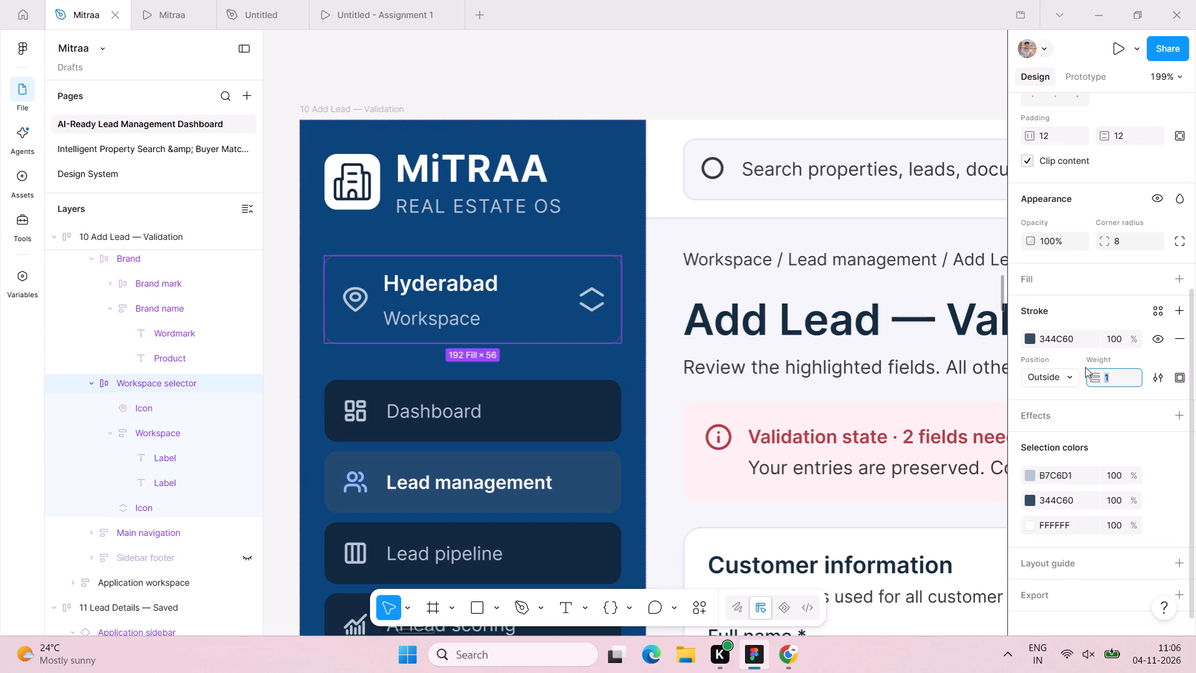
{"action": "type", "text": "0.5"}
{"action": "key", "text": "Return"}
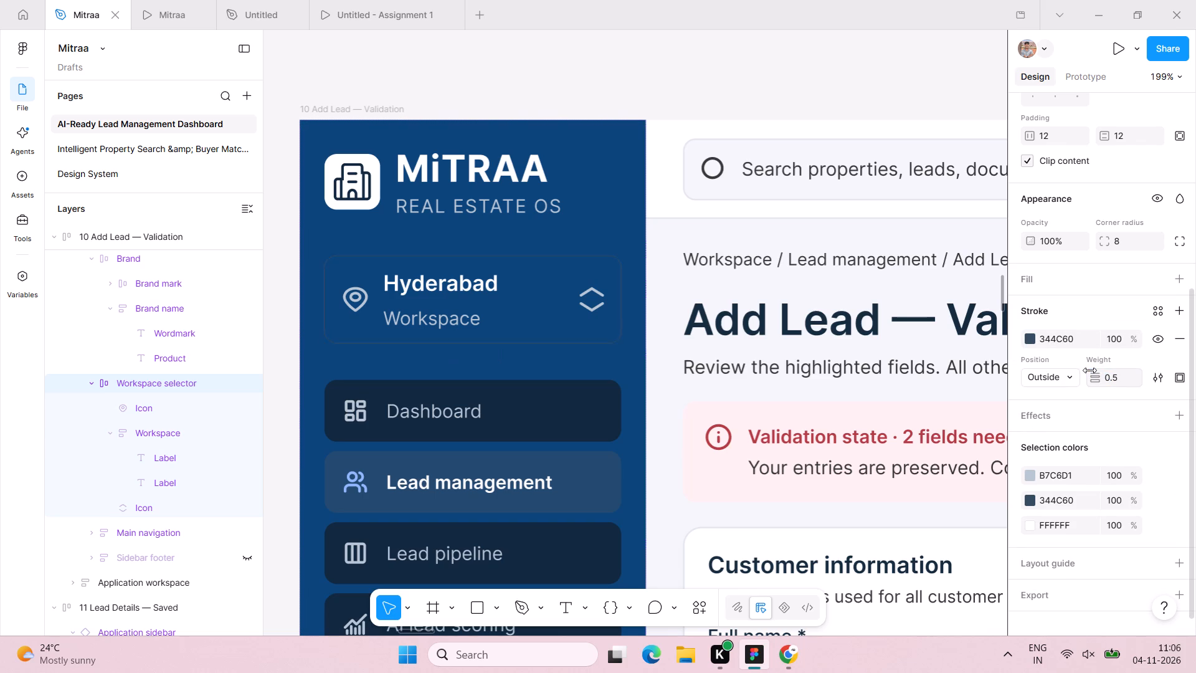
{"action": "left_click", "coordinate": [1080, 338]}
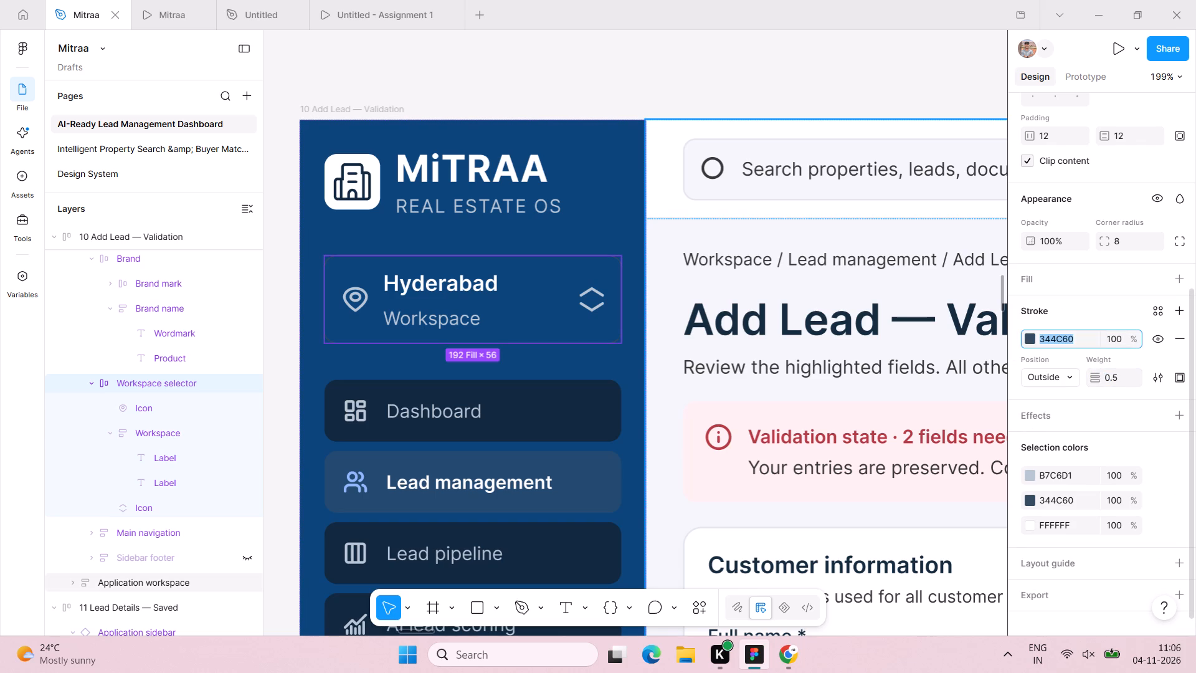
{"action": "type", "text": "FFFFF"}
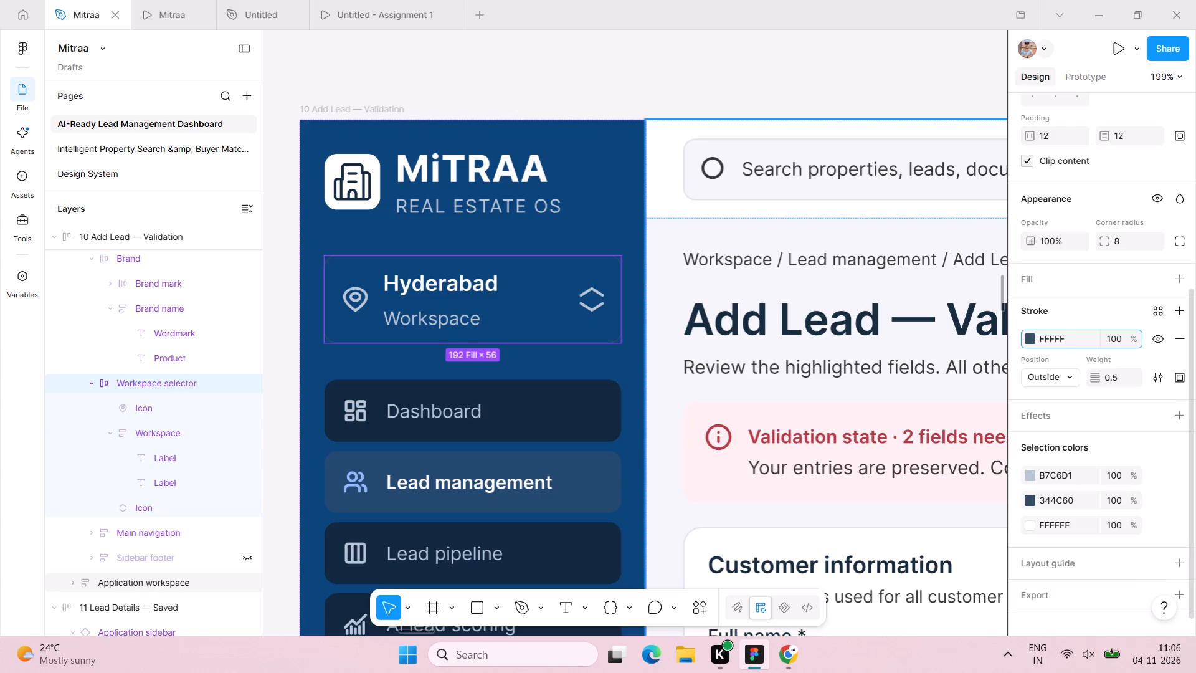
{"action": "key", "text": "shift+f"}
{"action": "key", "text": "Return"}
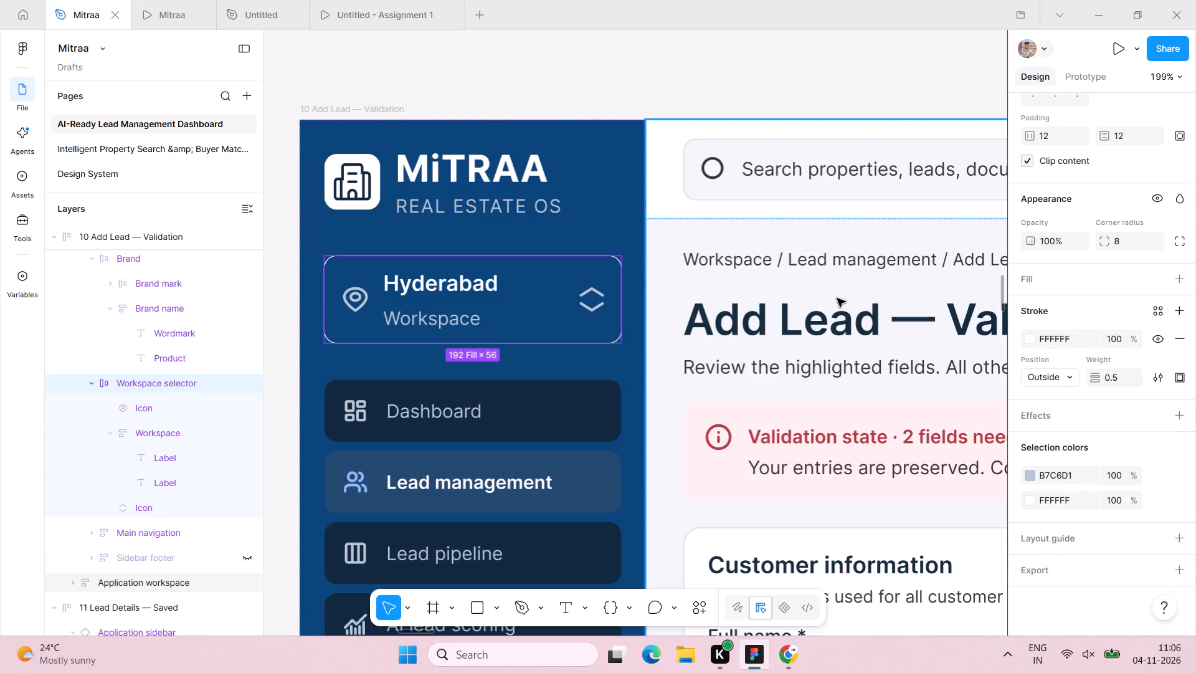
Set the font size of all seven navigation labels, Dashboard through Agent performance, in the Add Lead — Validation sidebar to 14.
{"action": "scroll", "coordinate": [504, 386], "scroll_direction": "down", "scroll_amount": 2}
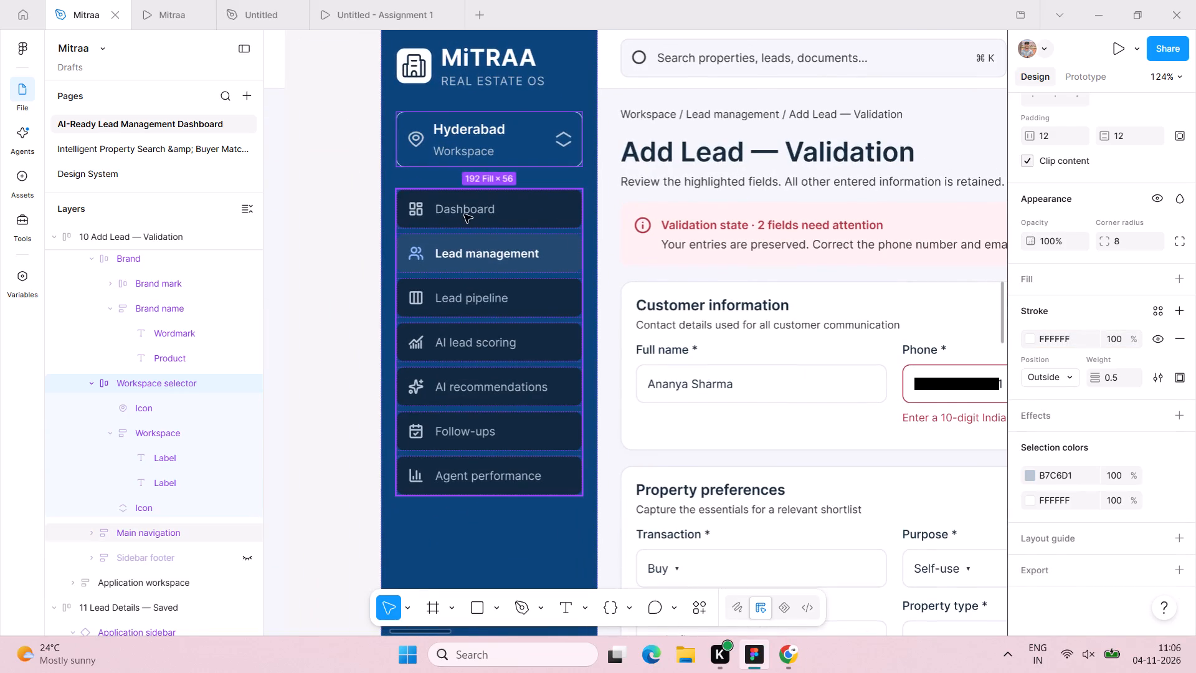
{"action": "triple_click", "coordinate": [464, 214]}
{"action": "triple_click", "coordinate": [464, 214]}
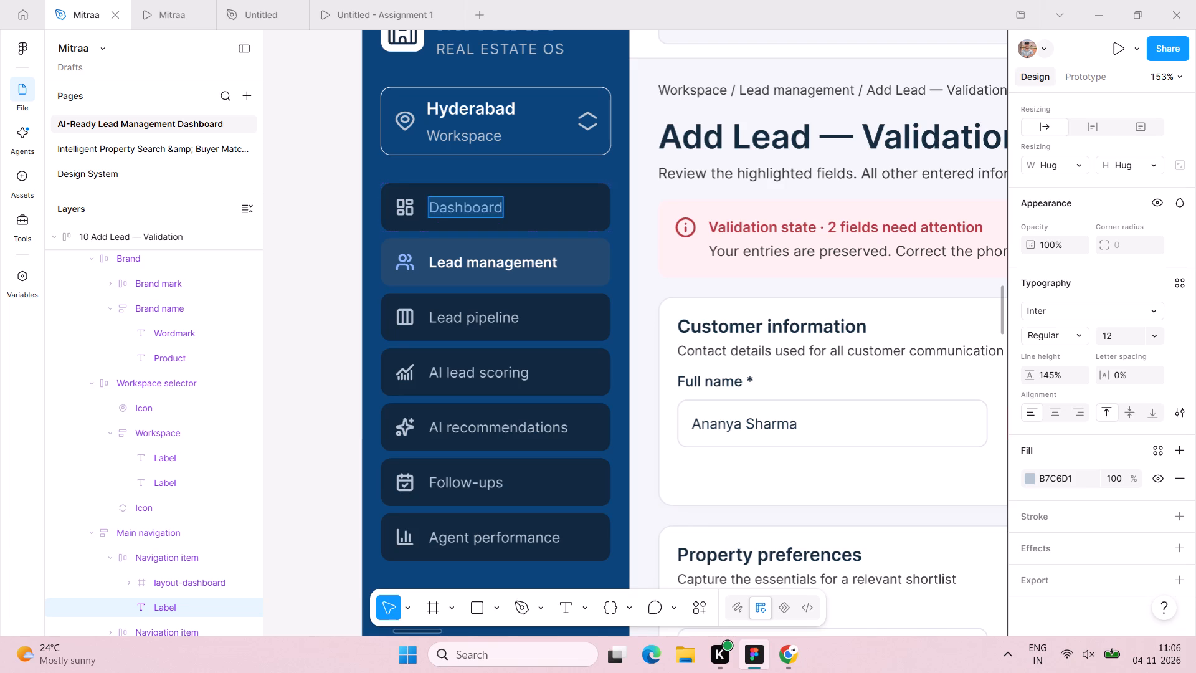
{"action": "left_click", "coordinate": [540, 224]}
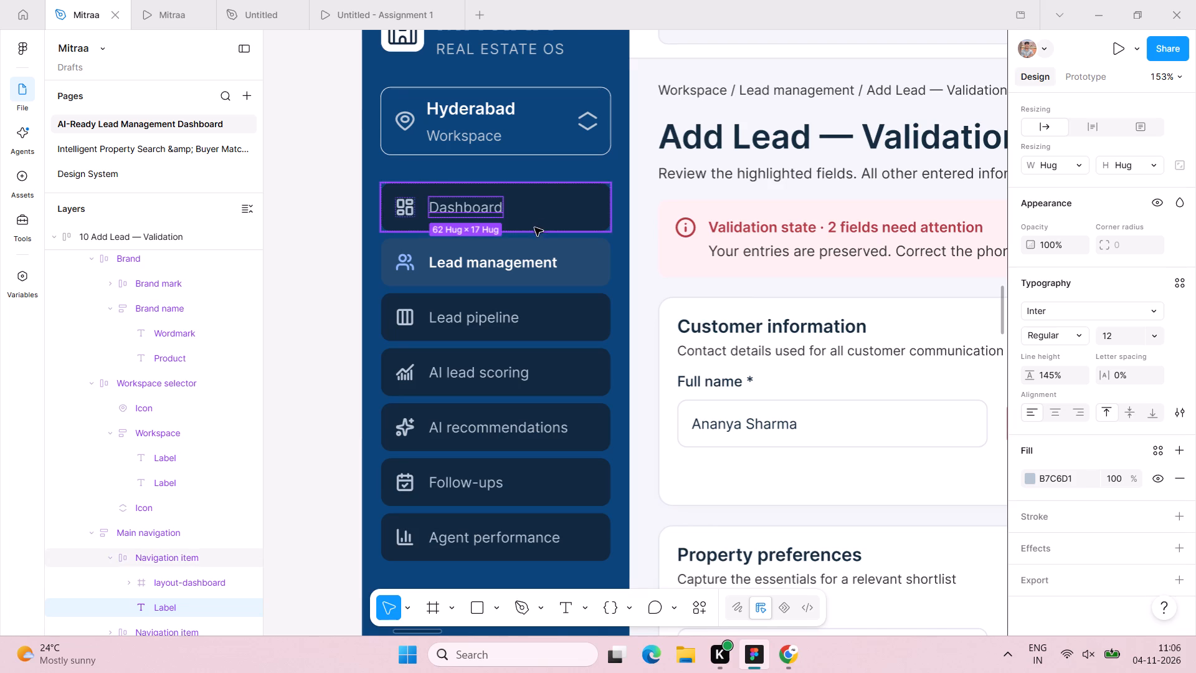
{"action": "double_click", "coordinate": [526, 268], "text": "shift"}
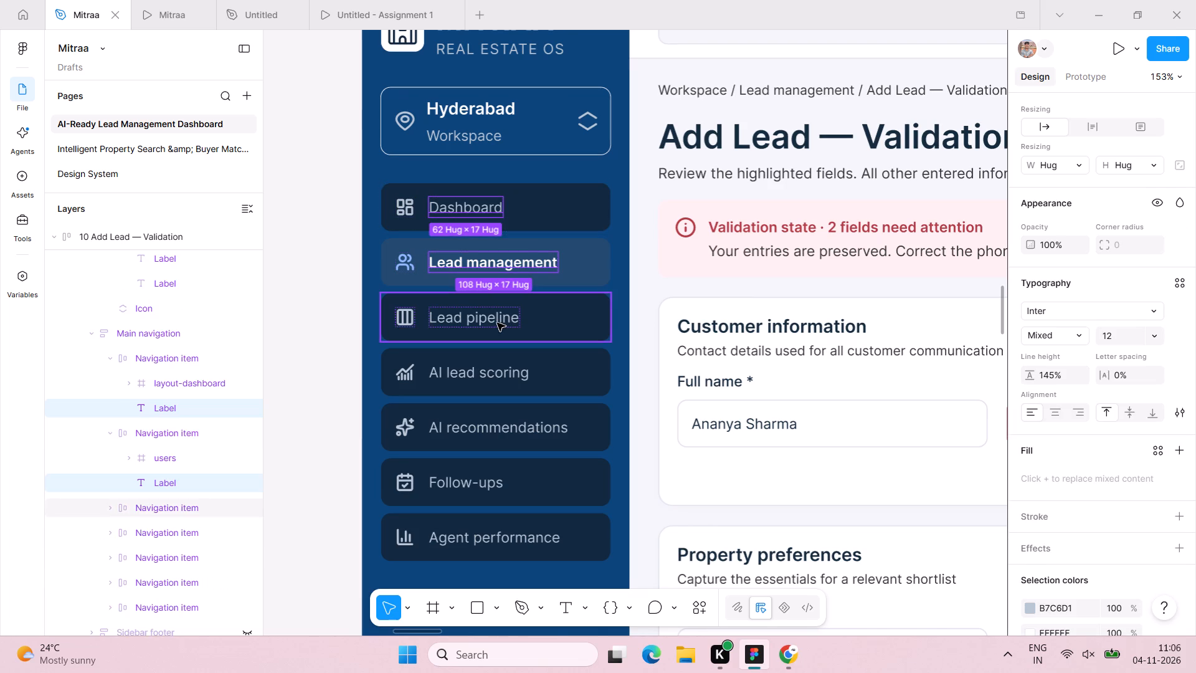
{"action": "double_click", "coordinate": [497, 323], "text": "shift"}
{"action": "double_click", "coordinate": [494, 376], "text": "shift"}
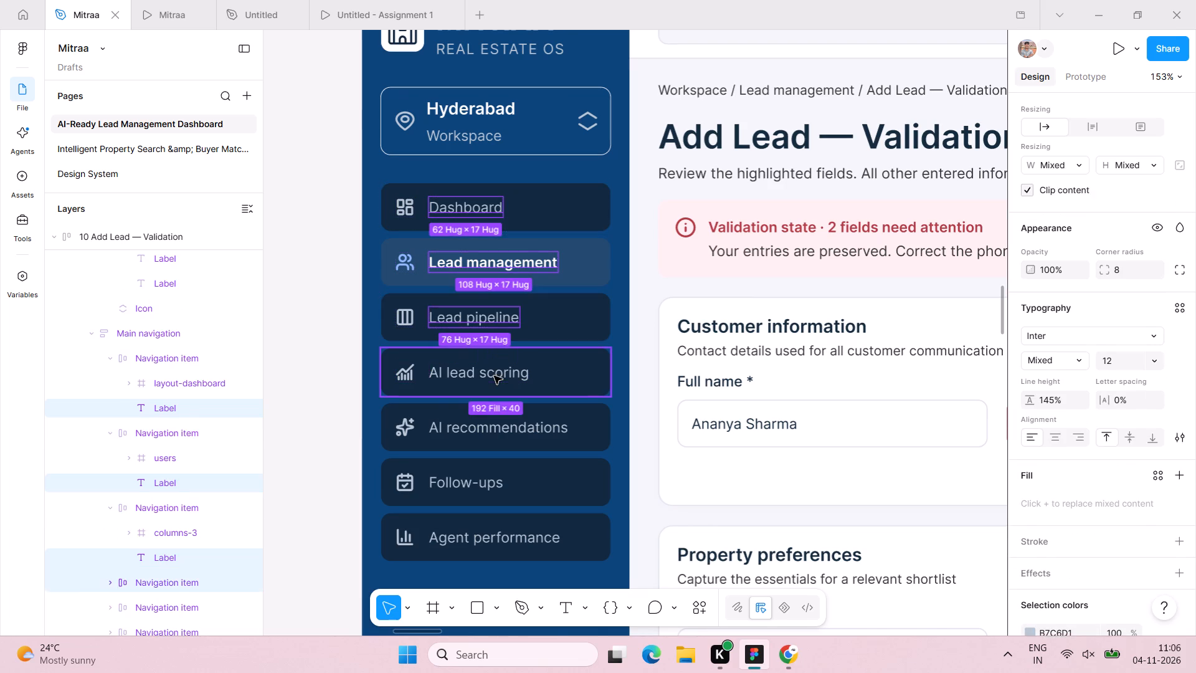
{"action": "double_click", "coordinate": [502, 436], "text": "shift"}
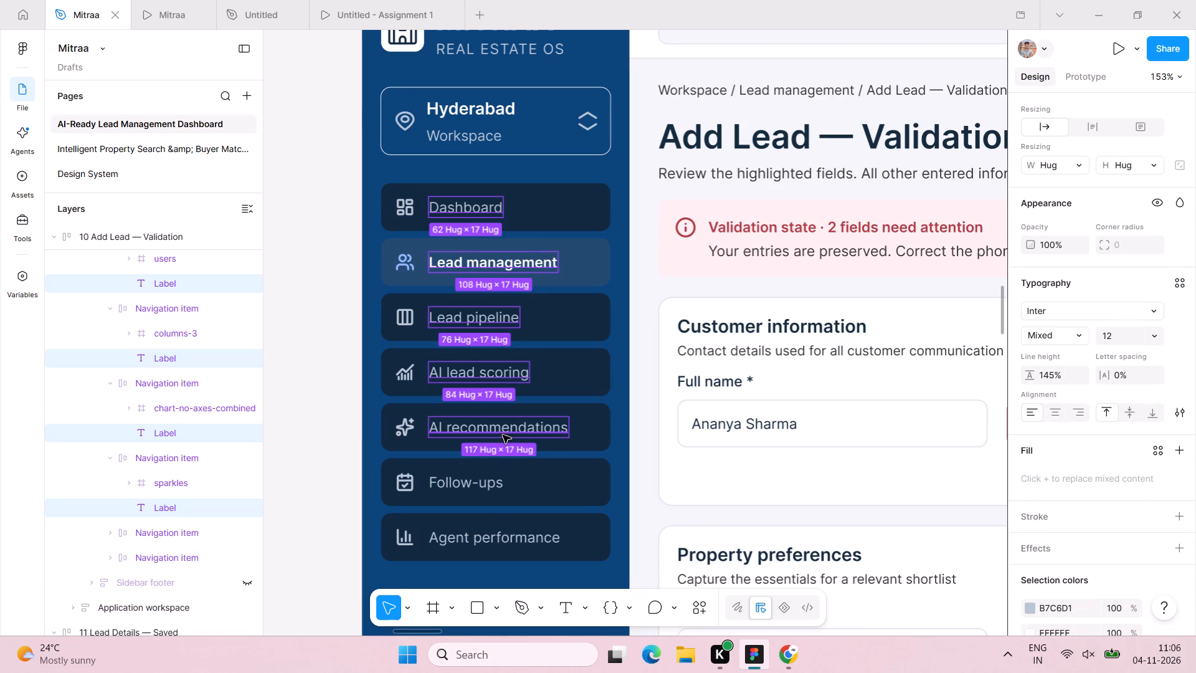
{"action": "double_click", "coordinate": [488, 480], "text": "shift"}
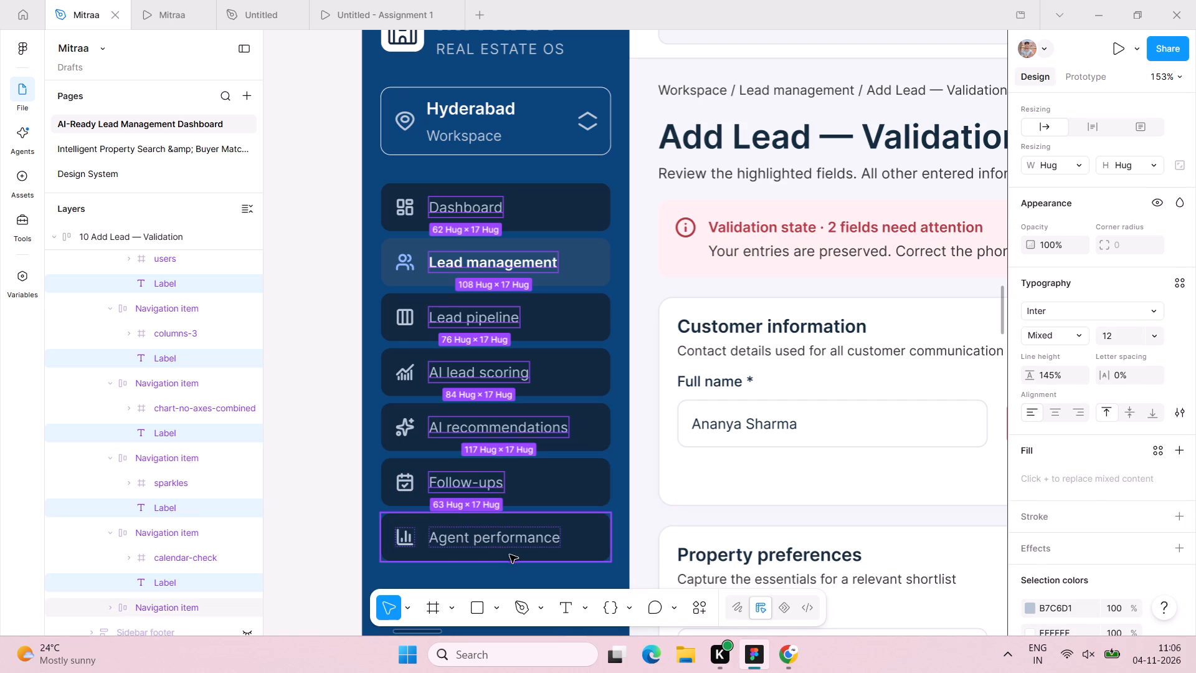
{"action": "double_click", "coordinate": [513, 543], "text": "shift"}
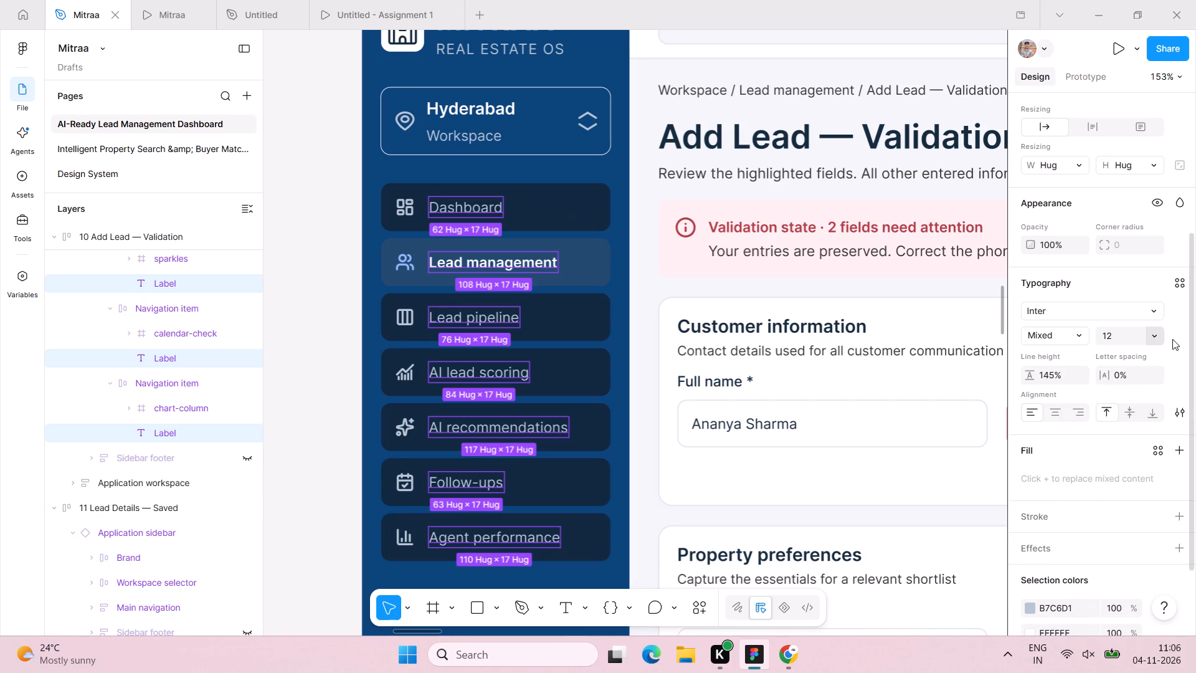
{"action": "left_click", "coordinate": [1129, 343]}
{"action": "type", "text": "14"}
{"action": "key", "text": "Return"}
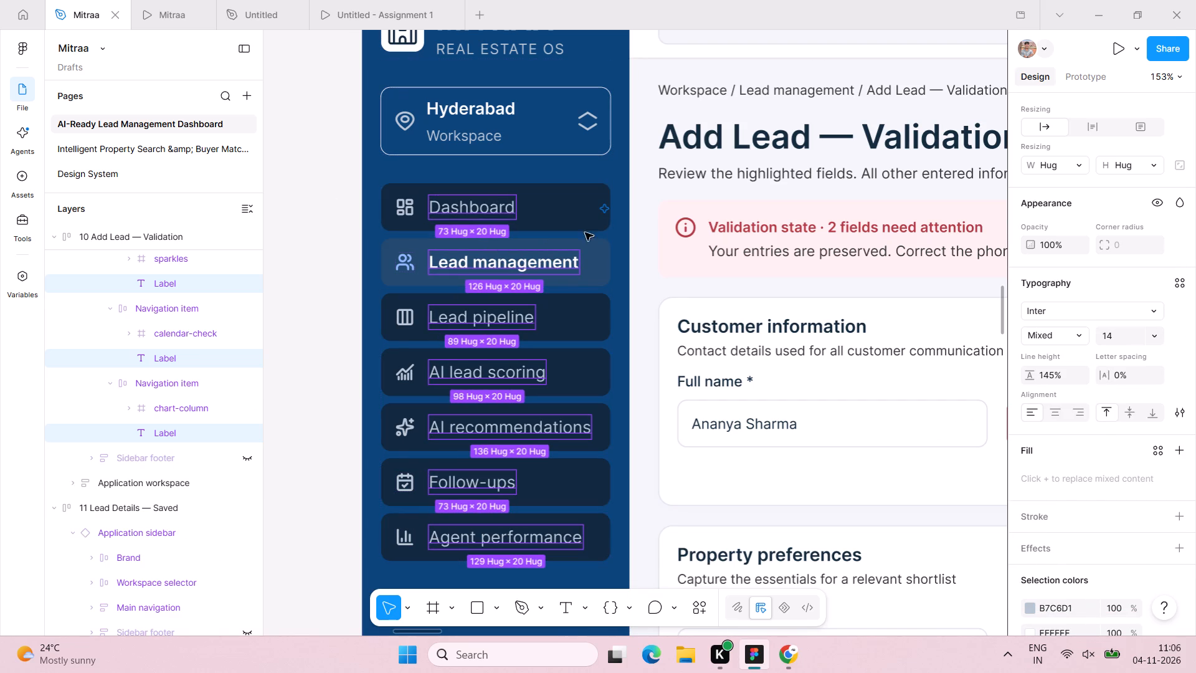
Set the fill of the Lead management navigation item in the Add Lead — Validation sidebar to FFFFFF.
{"action": "left_click", "coordinate": [602, 258]}
{"action": "left_click", "coordinate": [1083, 409]}
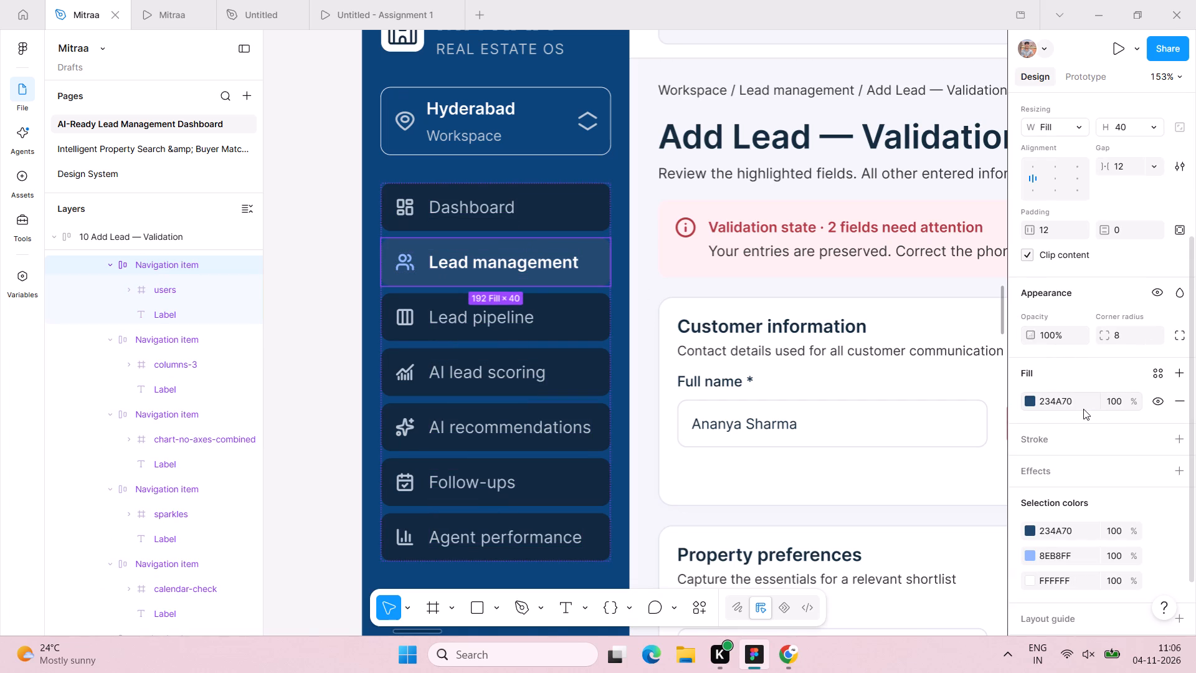
{"action": "left_click", "coordinate": [1080, 403]}
{"action": "type", "text": "FFFFFF"}
{"action": "key", "text": "shift+f"}
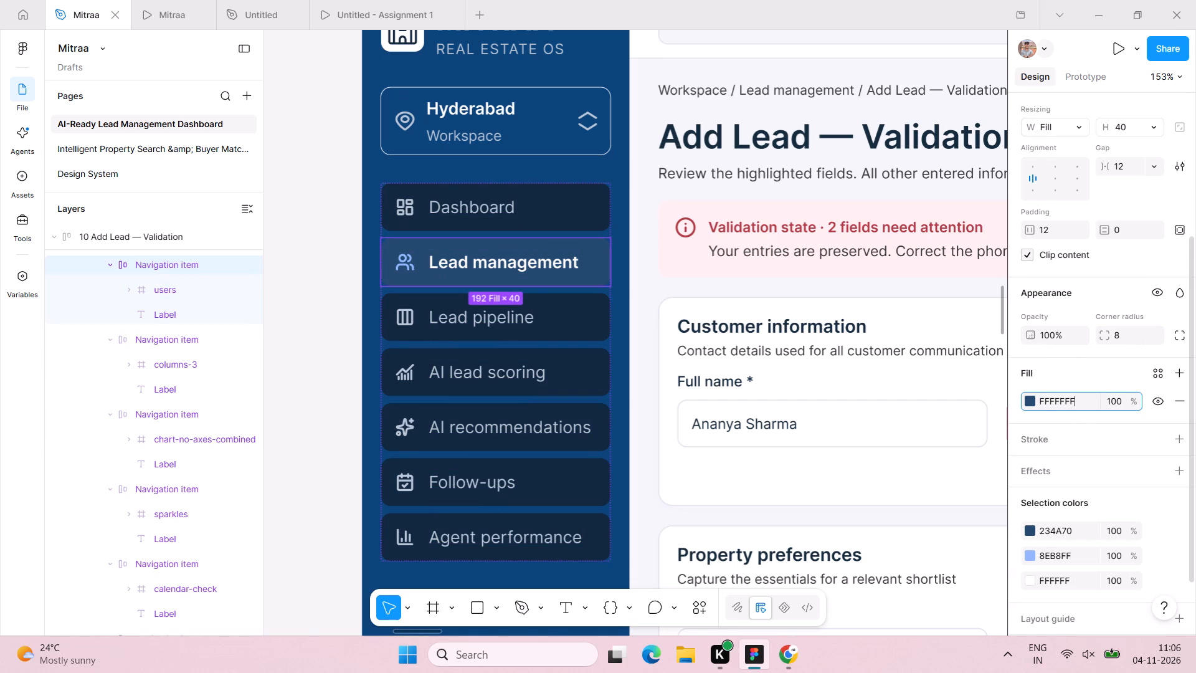
{"action": "key", "text": "BackSpace"}
{"action": "key", "text": "Return"}
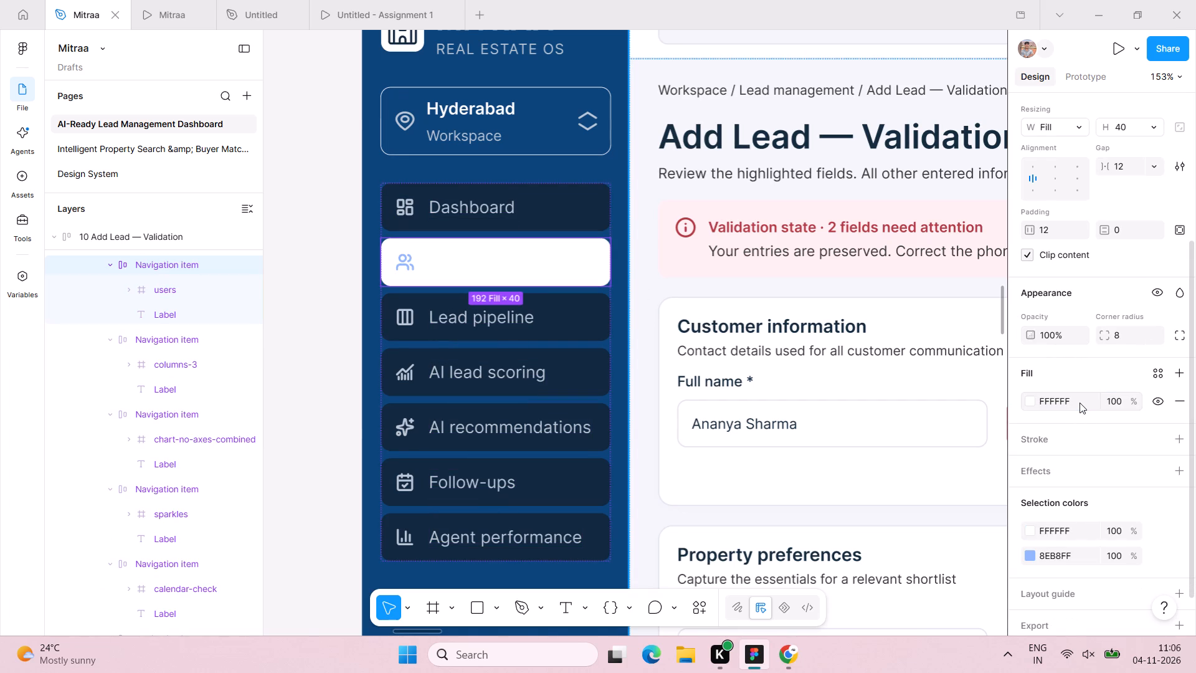
Set the text colour of the Lead management label in the Add Lead — Validation sidebar to 000000.
{"action": "double_click", "coordinate": [509, 258]}
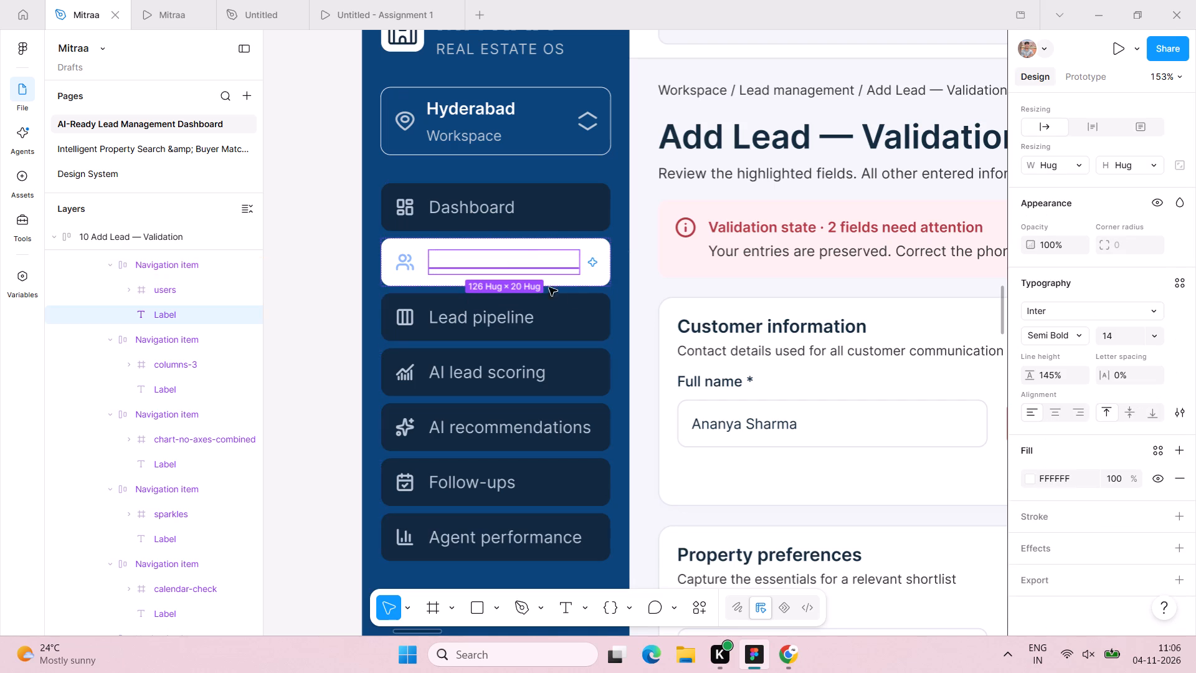
{"action": "left_click", "coordinate": [1064, 475]}
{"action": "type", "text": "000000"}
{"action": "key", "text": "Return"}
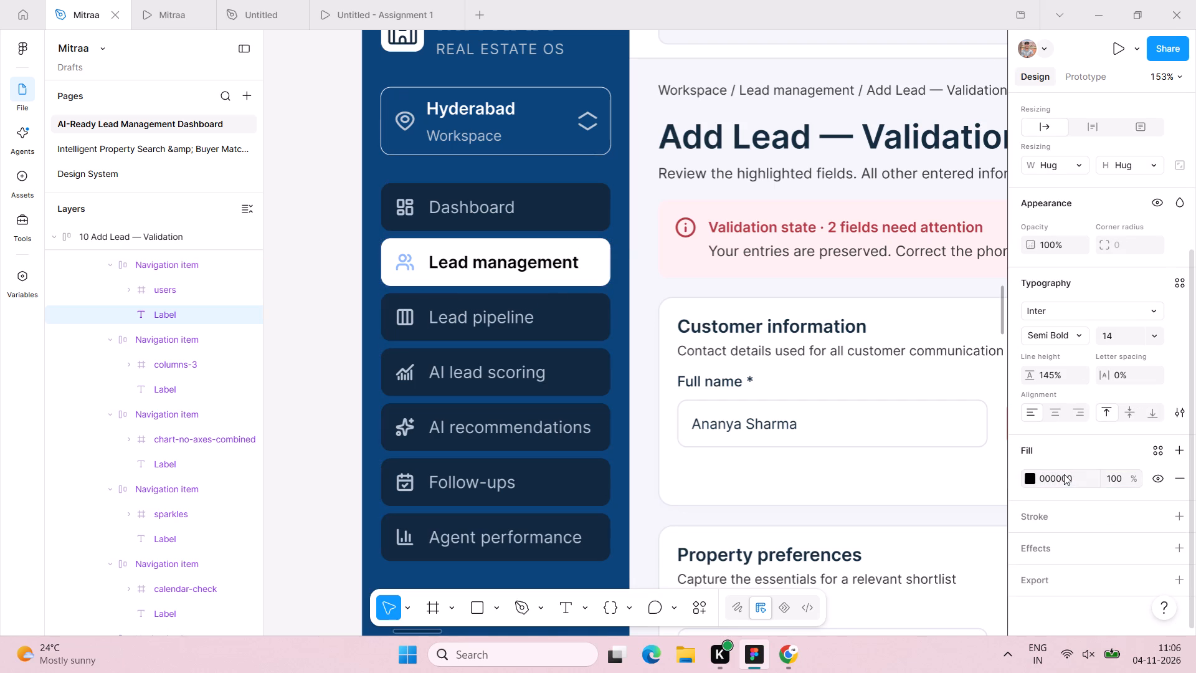
Change the colour of the users icon in the Lead management navigation item to 1C4180.
{"action": "left_click", "coordinate": [401, 269]}
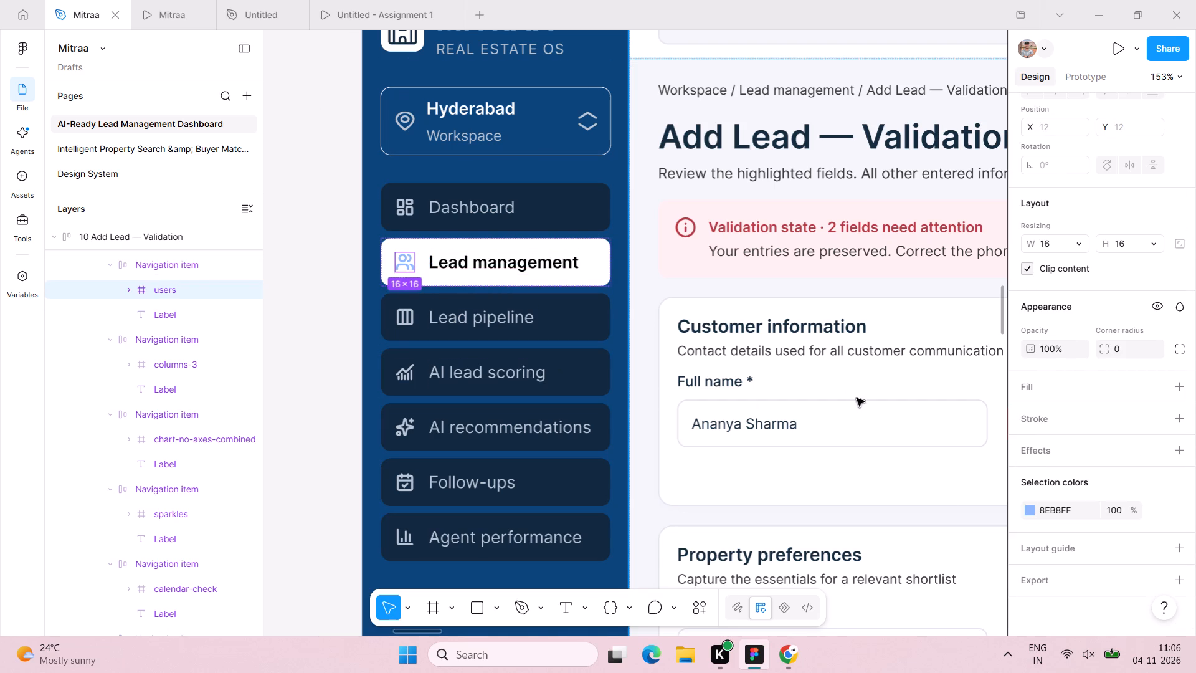
{"action": "left_click", "coordinate": [1058, 509]}
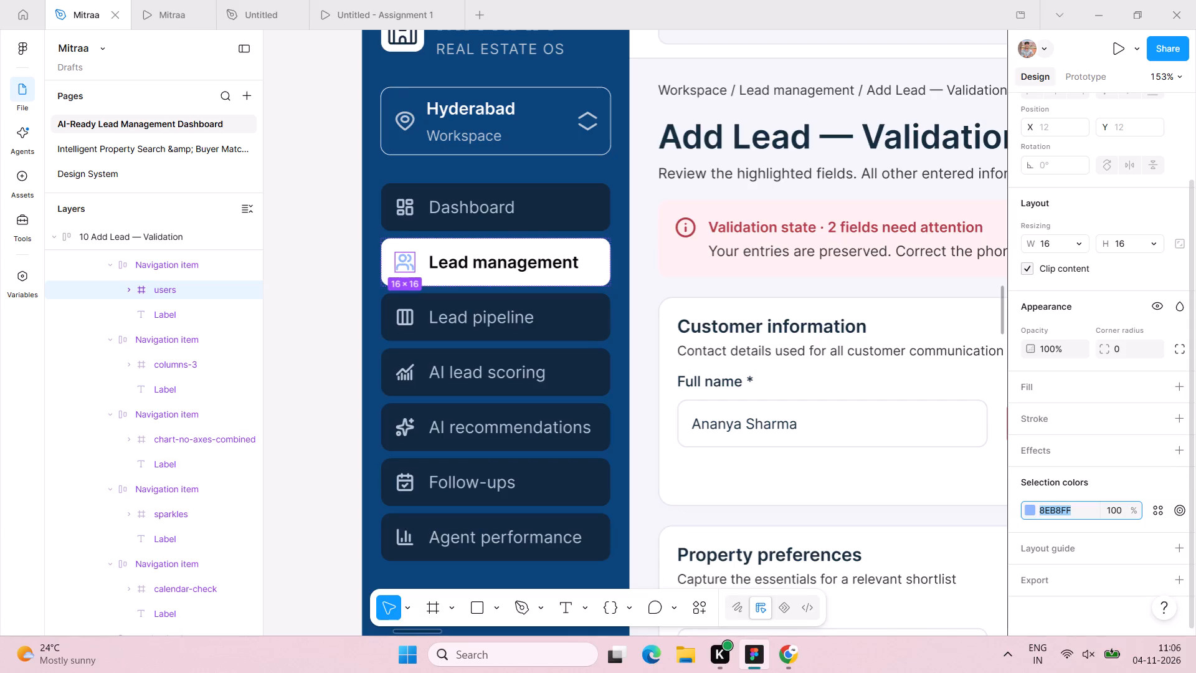
{"action": "key", "text": "ctrl+v"}
{"action": "key", "text": "Return"}
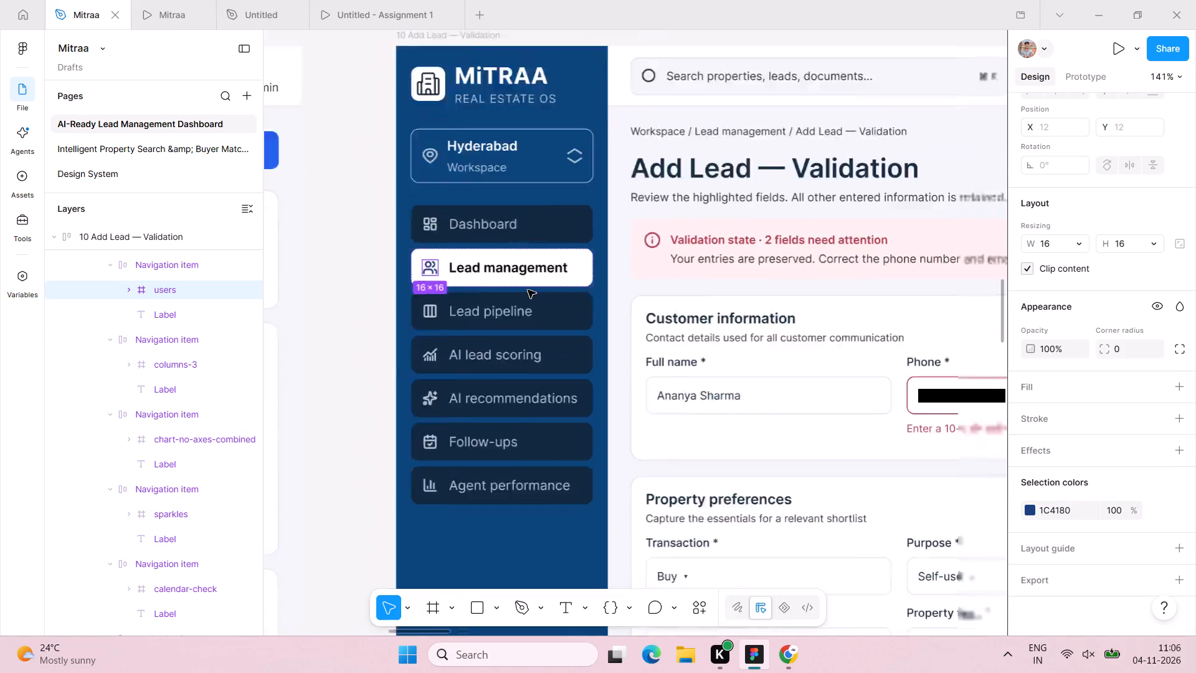
Set the text colour of the search field's placeholder in the Add Lead — Validation top bar to 424242.
{"action": "scroll", "coordinate": [528, 290], "scroll_direction": "left", "scroll_amount": 2}
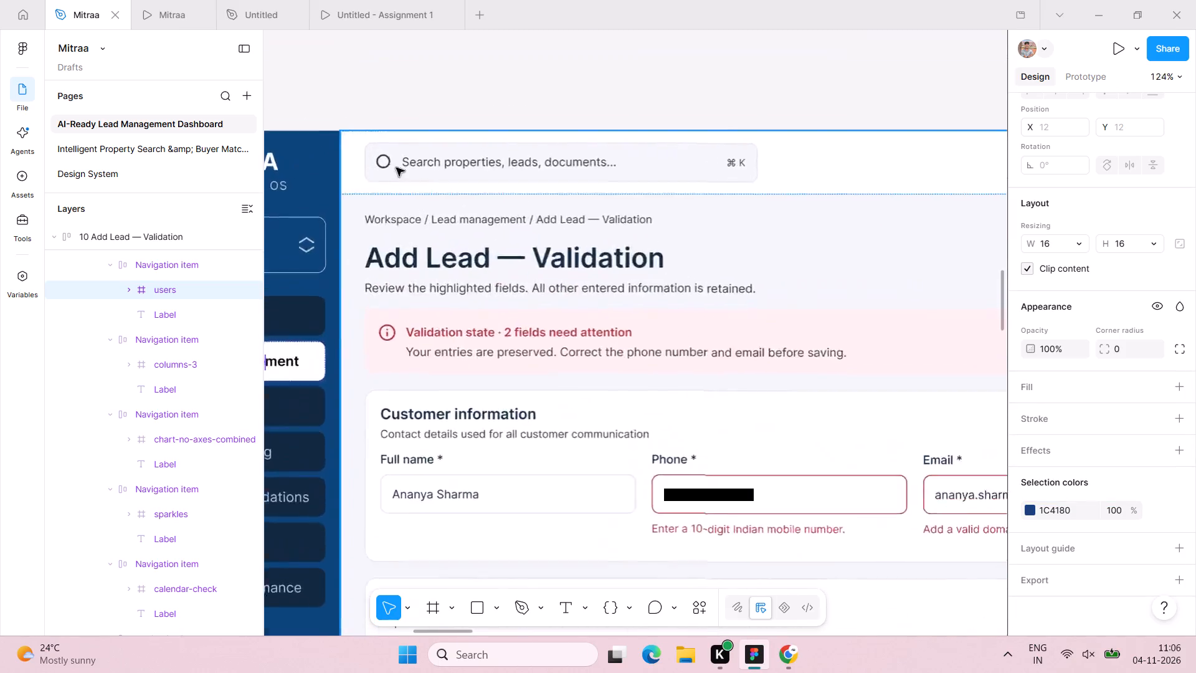
{"action": "triple_click", "coordinate": [463, 166]}
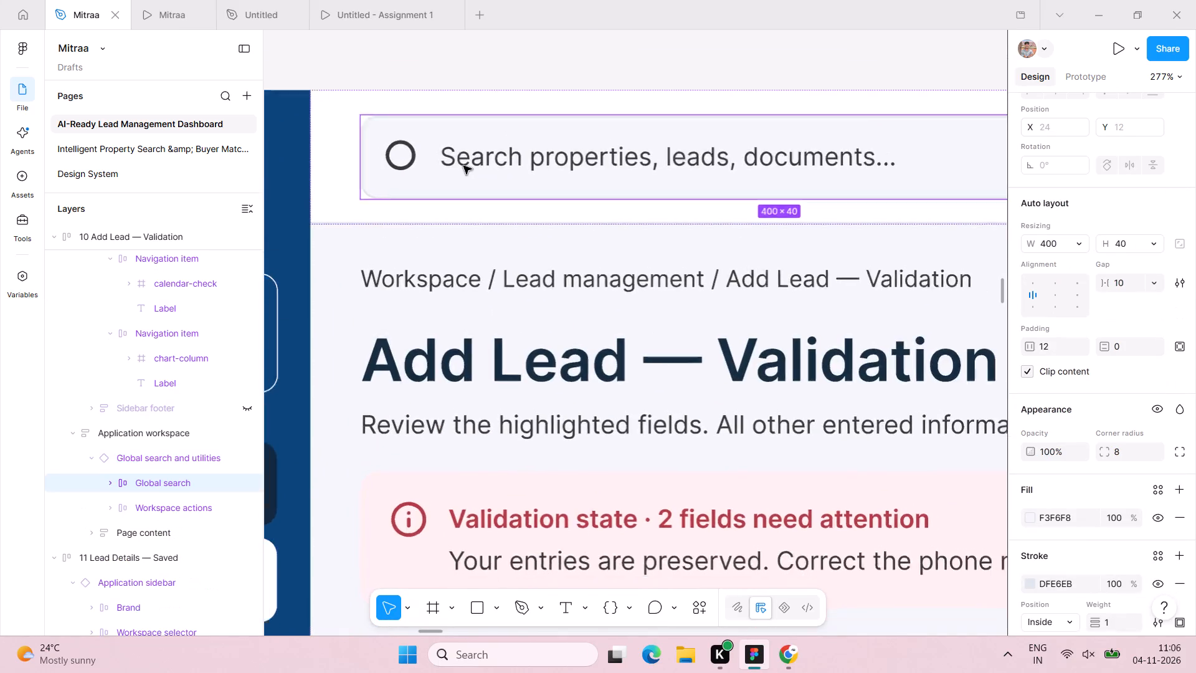
{"action": "triple_click", "coordinate": [487, 157]}
{"action": "left_click", "coordinate": [487, 157]}
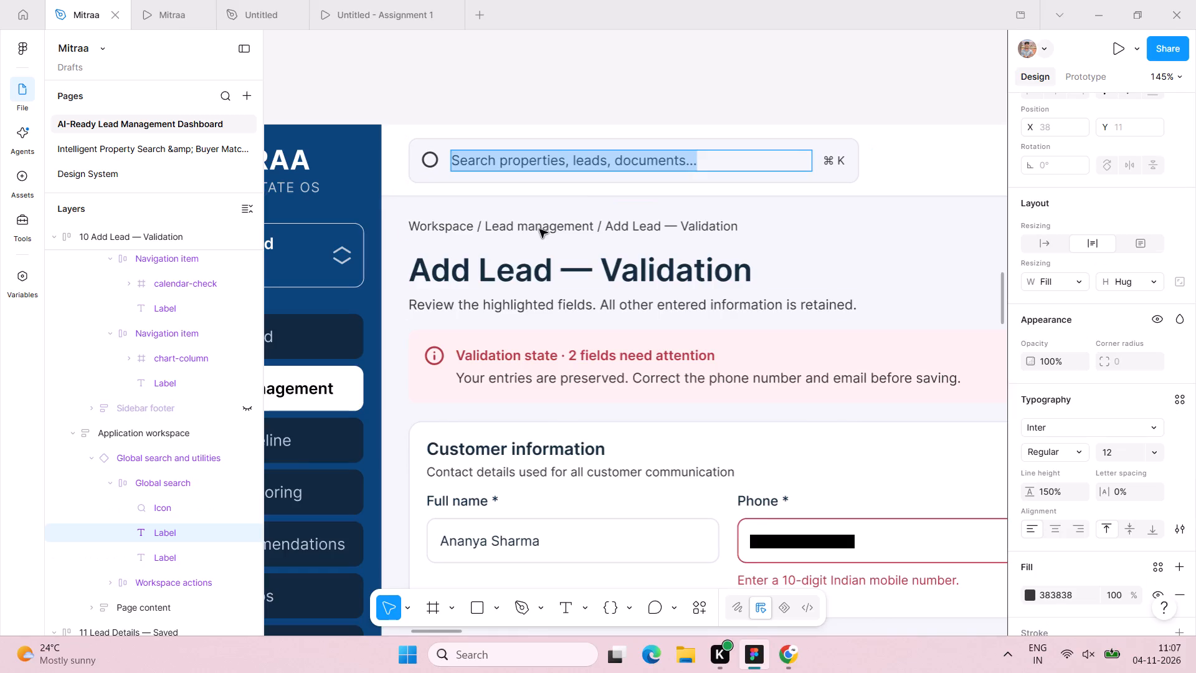
{"action": "scroll", "coordinate": [1189, 524], "scroll_direction": "down", "scroll_amount": 6}
{"action": "left_click", "coordinate": [1086, 482]}
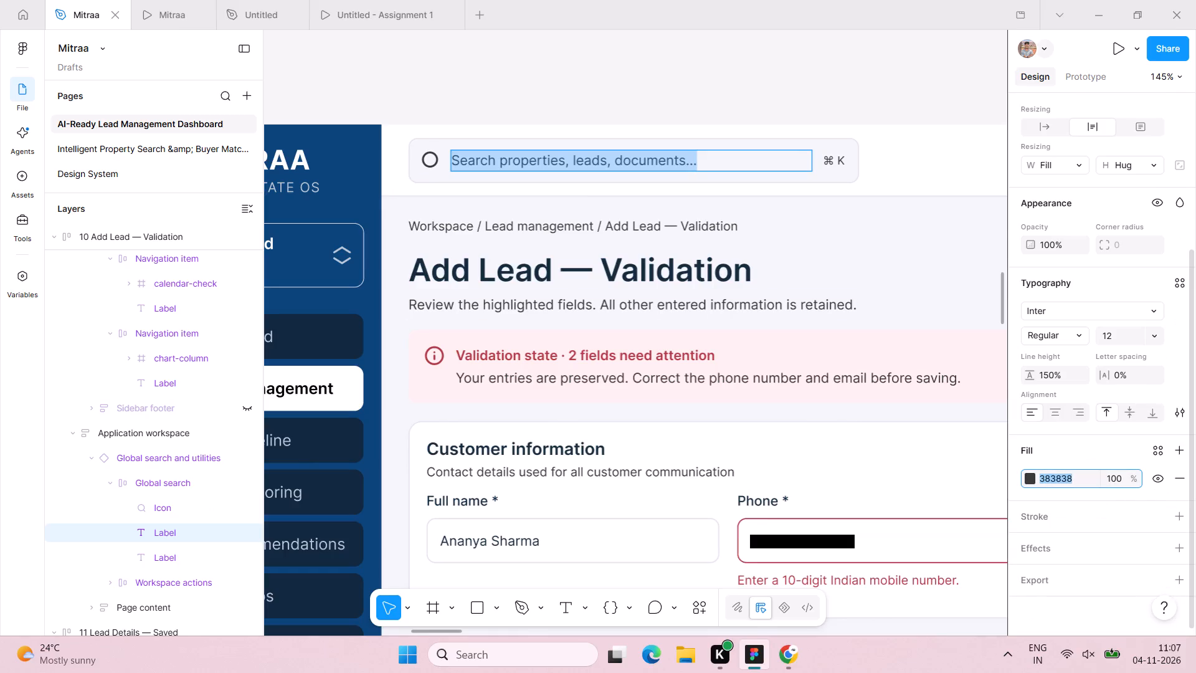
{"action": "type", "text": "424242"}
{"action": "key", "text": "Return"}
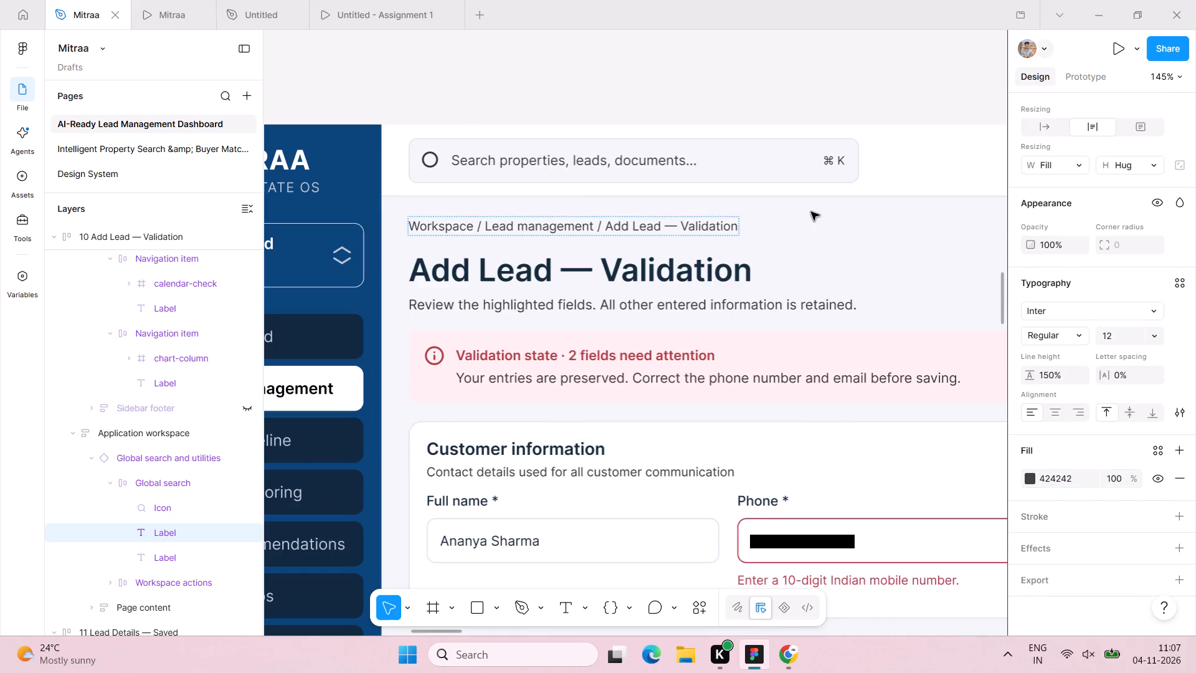
Delete the ⌘ K shortcut hint text from the search field in the Add Lead — Validation top bar.
{"action": "left_click", "coordinate": [825, 161]}
{"action": "key", "text": "BackSpace"}
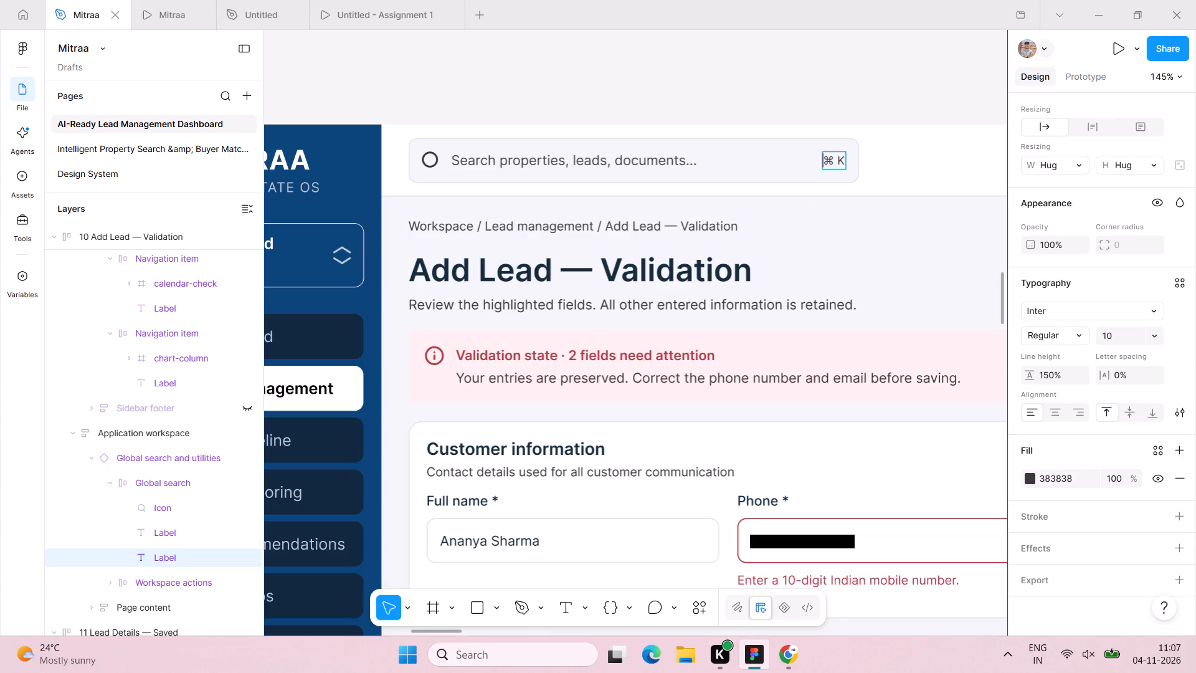
{"action": "key", "text": "Right"}
{"action": "key", "text": "Right"}
{"action": "key", "text": "Right"}
{"action": "key", "text": "BackSpace"}
{"action": "key", "text": "BackSpace"}
{"action": "key", "text": "BackSpace"}
{"action": "left_click", "coordinate": [751, 57]}
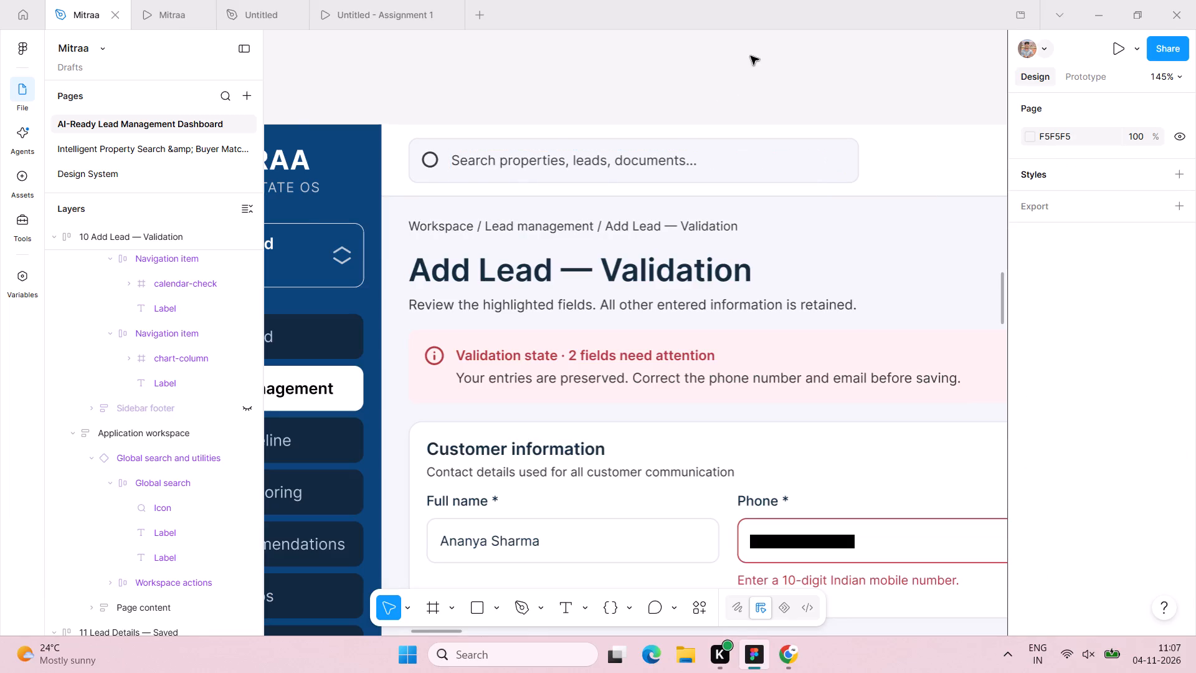
Set the stroke of the search field's circle icon in the Add Lead — Validation top bar to Outside with weight 1.
{"action": "double_click", "coordinate": [432, 166]}
{"action": "double_click", "coordinate": [432, 166]}
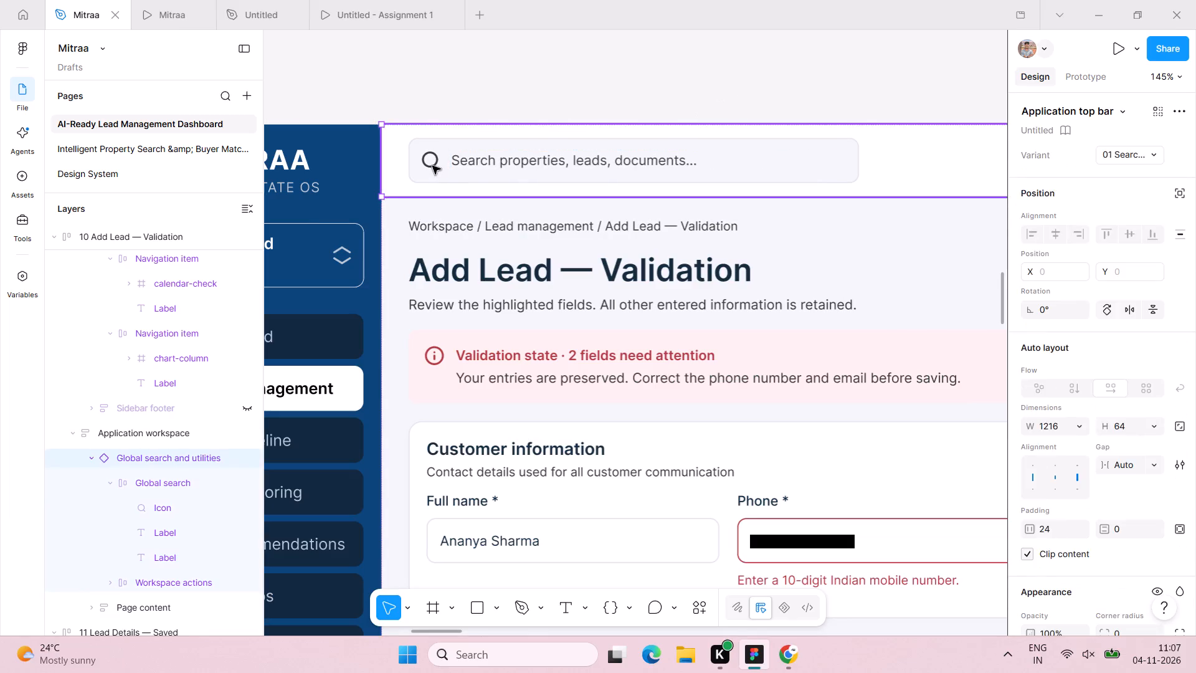
{"action": "double_click", "coordinate": [432, 166]}
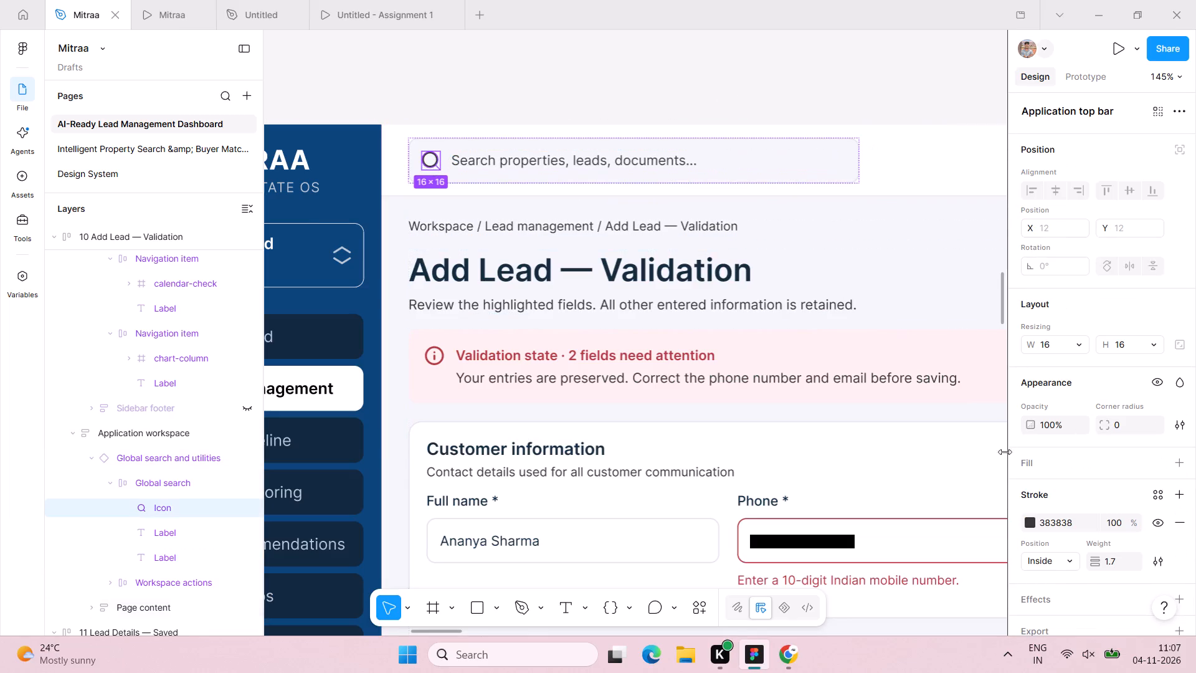
{"action": "left_click", "coordinate": [1056, 556]}
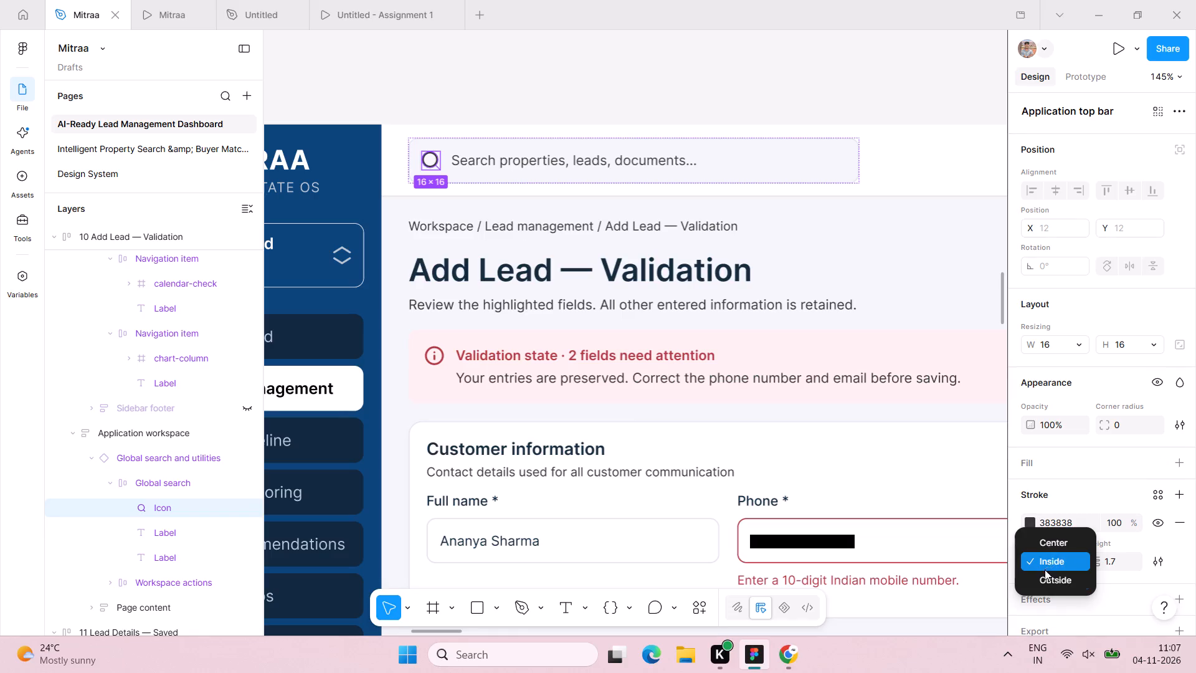
{"action": "left_click", "coordinate": [1045, 576]}
{"action": "left_click", "coordinate": [1122, 562]}
{"action": "key", "text": "1"}
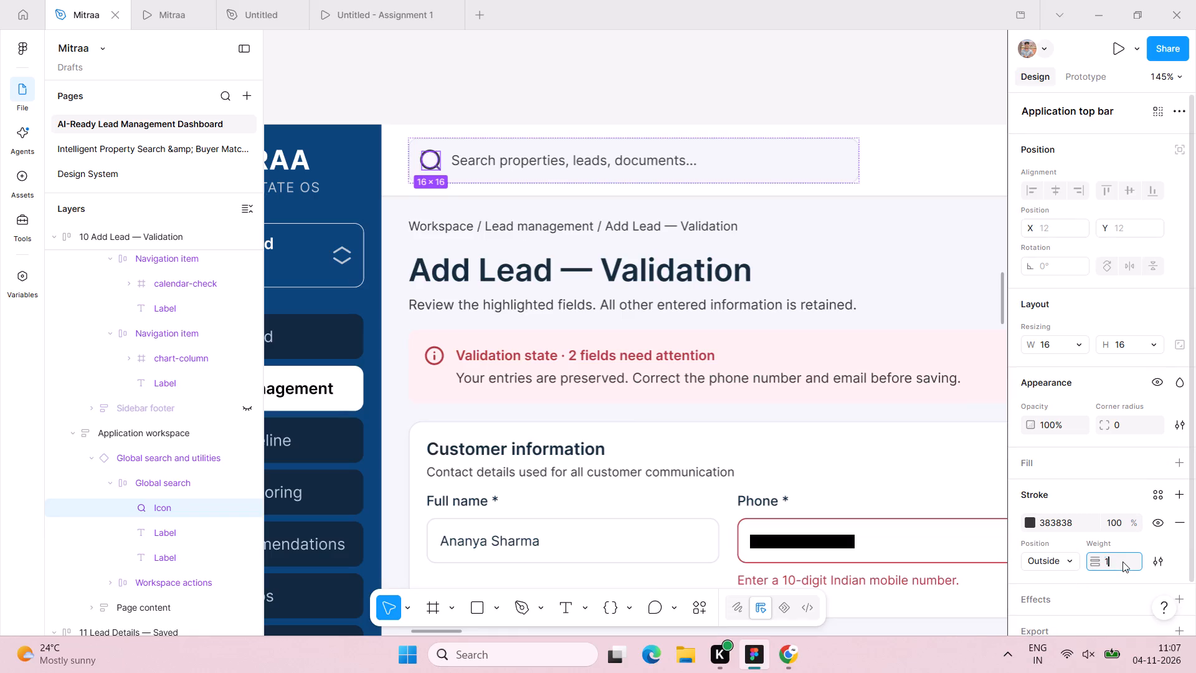
{"action": "key", "text": "Return"}
{"action": "left_click", "coordinate": [594, 62]}
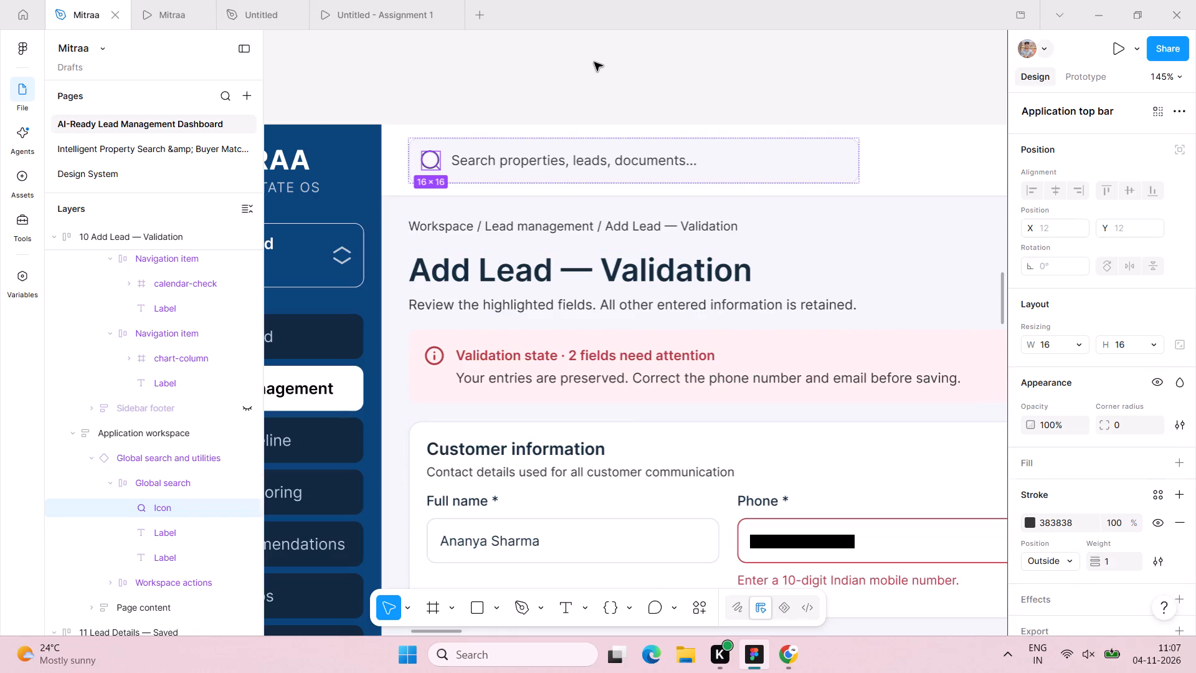
Delete the Quick add button from the Add Lead — Validation top bar.
{"action": "scroll", "coordinate": [594, 62], "scroll_direction": "left", "scroll_amount": 9}
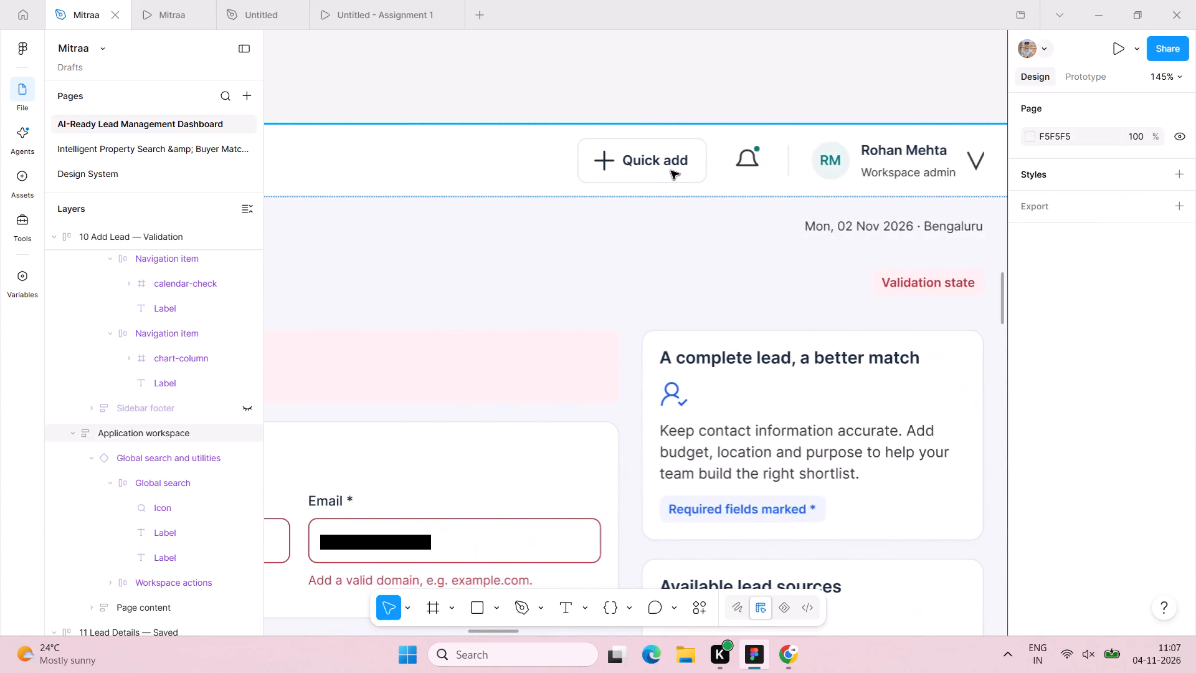
{"action": "triple_click", "coordinate": [671, 168]}
{"action": "double_click", "coordinate": [671, 168]}
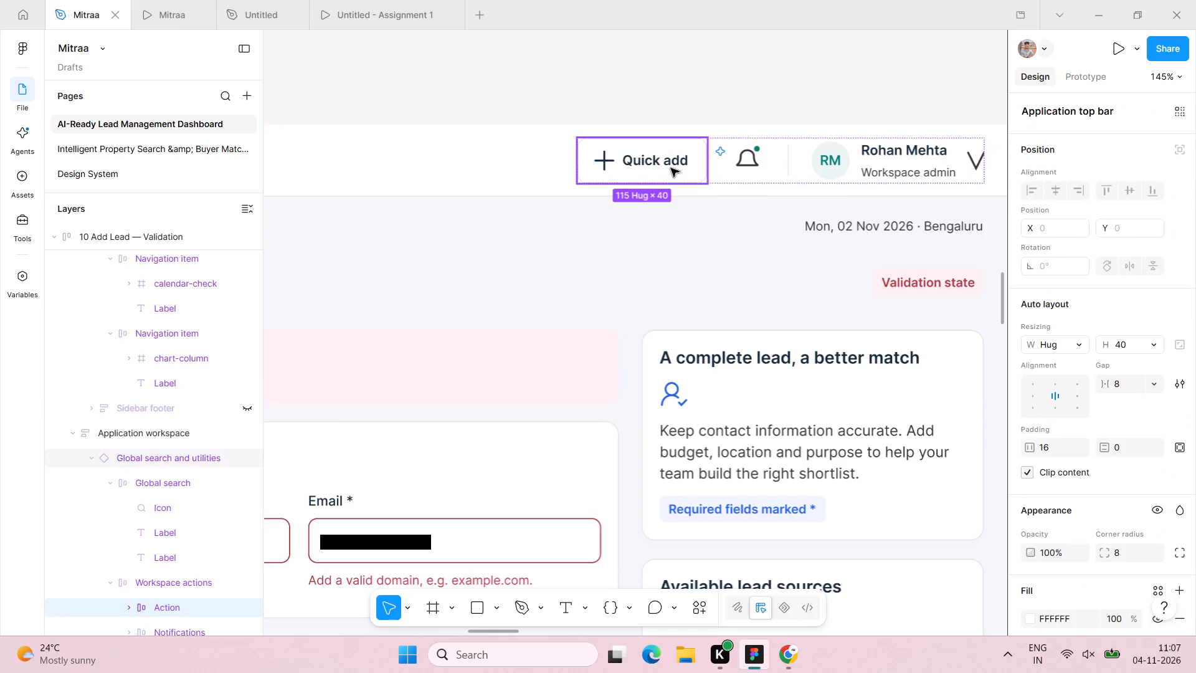
{"action": "key", "text": "BackSpace"}
Delete the dropdown chevron icon beside the profile name in the Add Lead — Validation top bar.
{"action": "scroll", "coordinate": [637, 157], "scroll_direction": "left", "scroll_amount": 3}
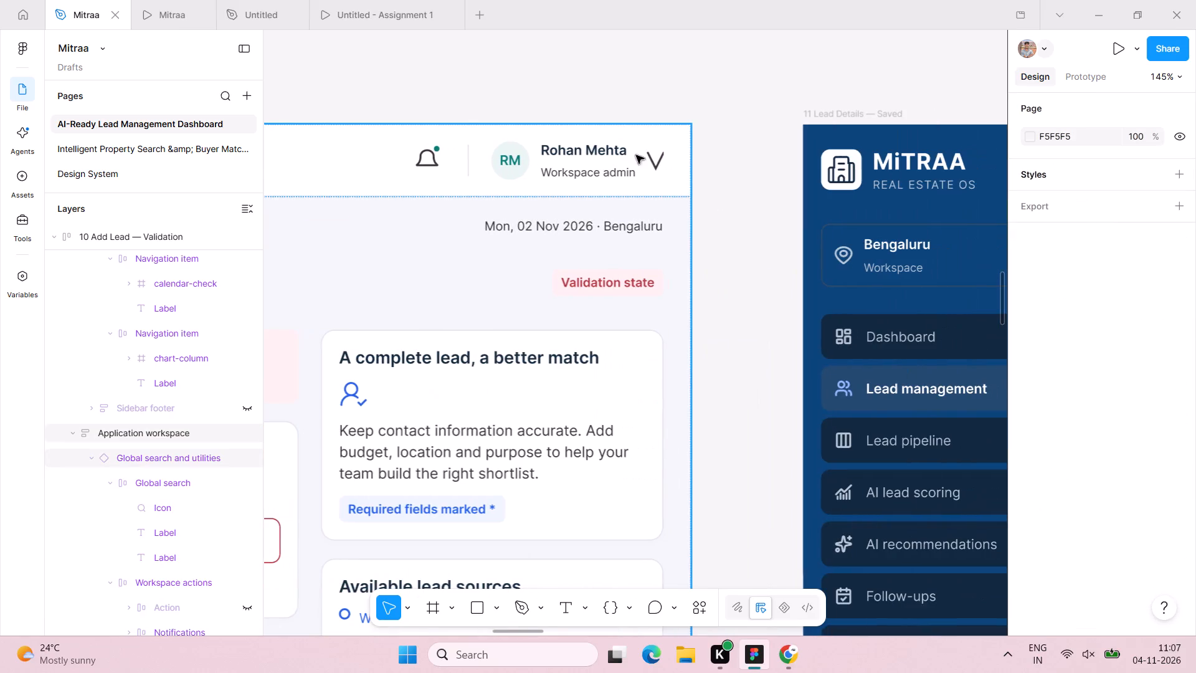
{"action": "left_click", "coordinate": [670, 164]}
{"action": "triple_click", "coordinate": [654, 158]}
{"action": "left_click", "coordinate": [654, 158]}
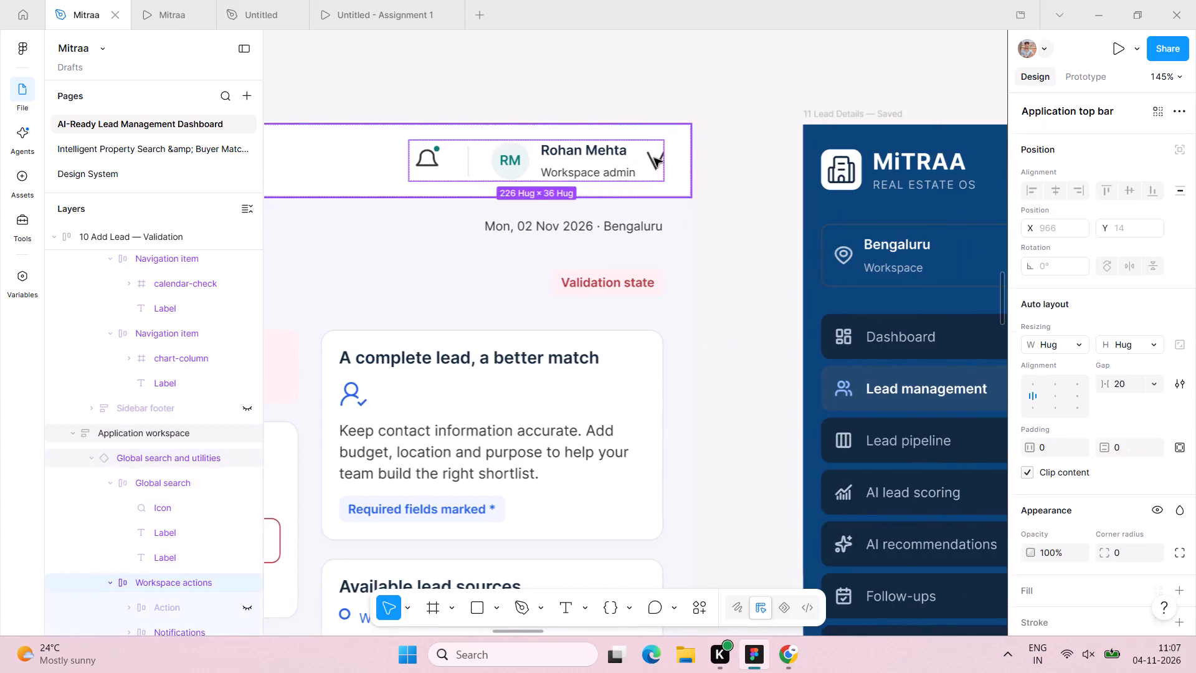
{"action": "double_click", "coordinate": [654, 158]}
{"action": "key", "text": "BackSpace"}
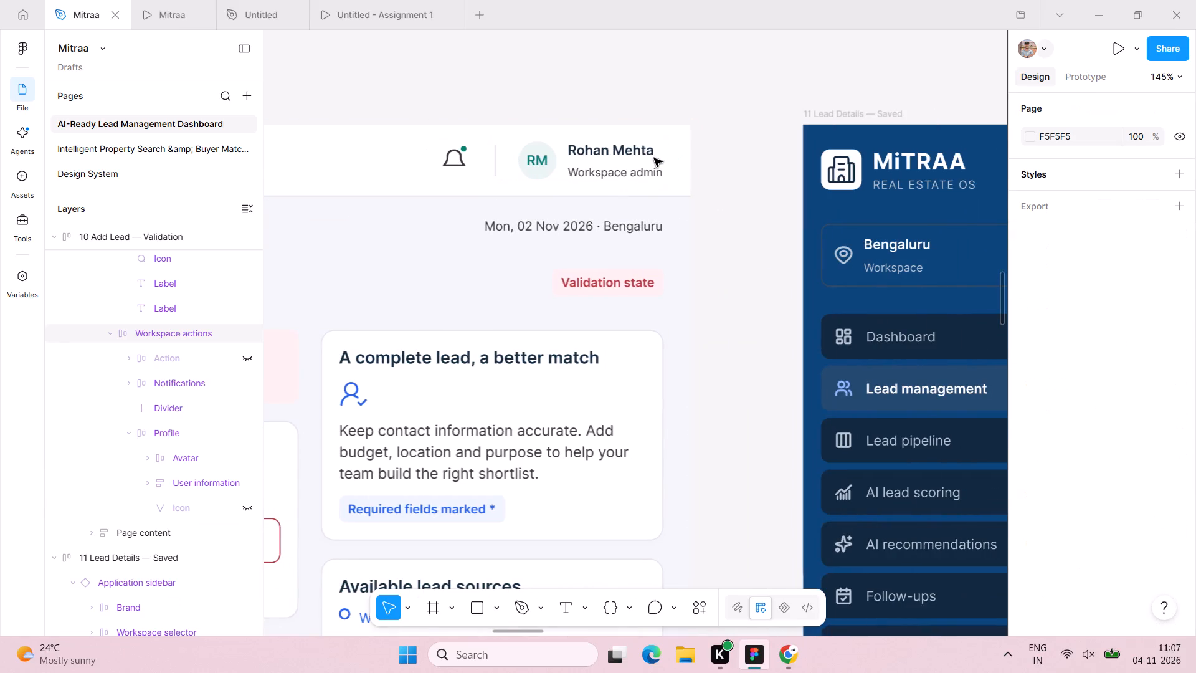
Change the profile avatar's initials in the Add Lead — Validation top bar to S.
{"action": "triple_click", "coordinate": [544, 161]}
{"action": "double_click", "coordinate": [544, 161]}
{"action": "double_click", "coordinate": [544, 161]}
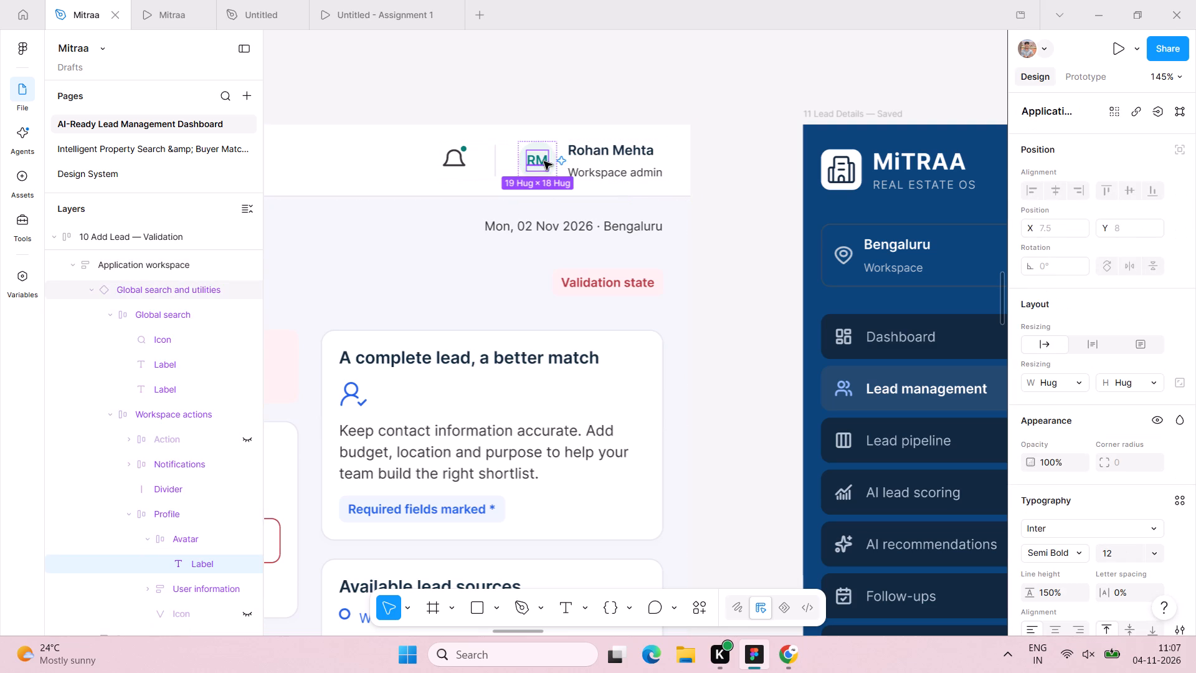
{"action": "double_click", "coordinate": [544, 161]}
{"action": "double_click", "coordinate": [544, 160]}
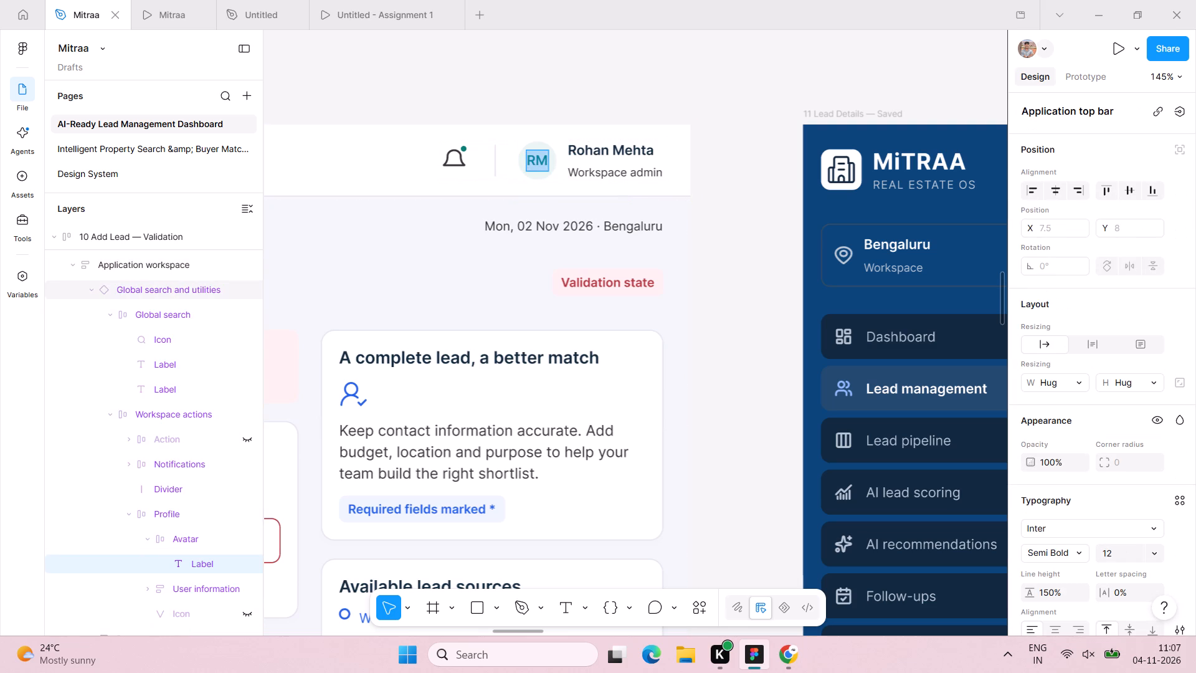
{"action": "key", "text": "shift+s"}
Change the profile name in the Add Lead — Validation top bar to Sreekanth.
{"action": "triple_click", "coordinate": [650, 143]}
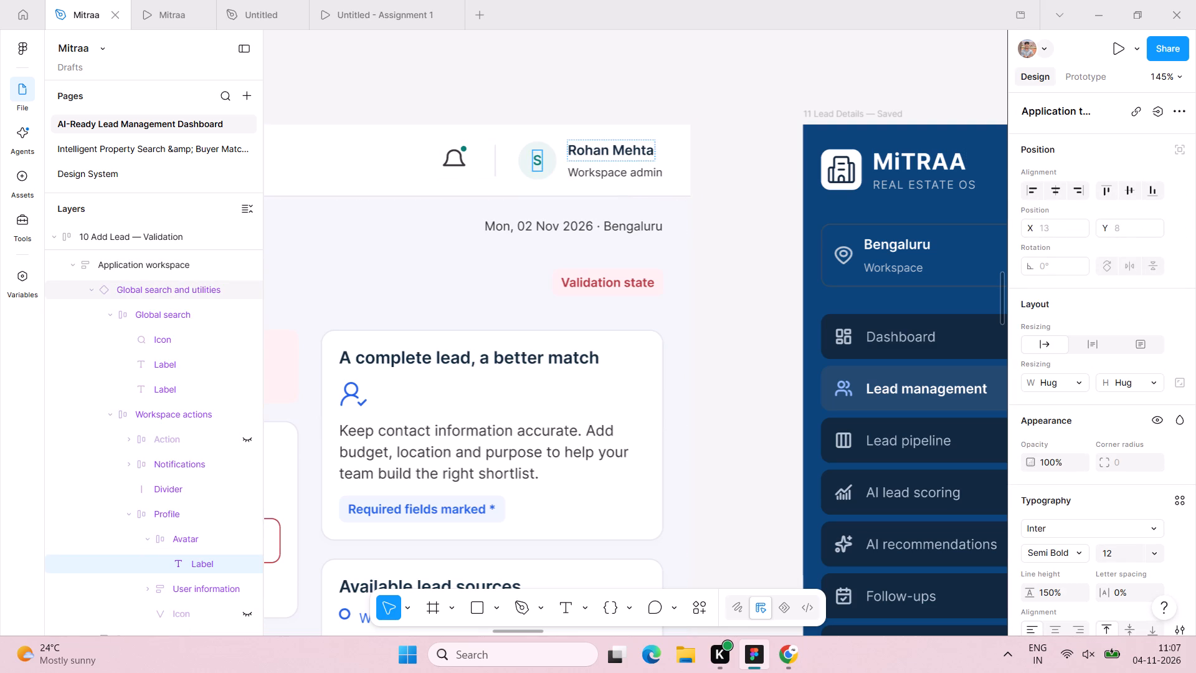
{"action": "type", "text": "Sreek"}
{"action": "type", "text": "anth"}
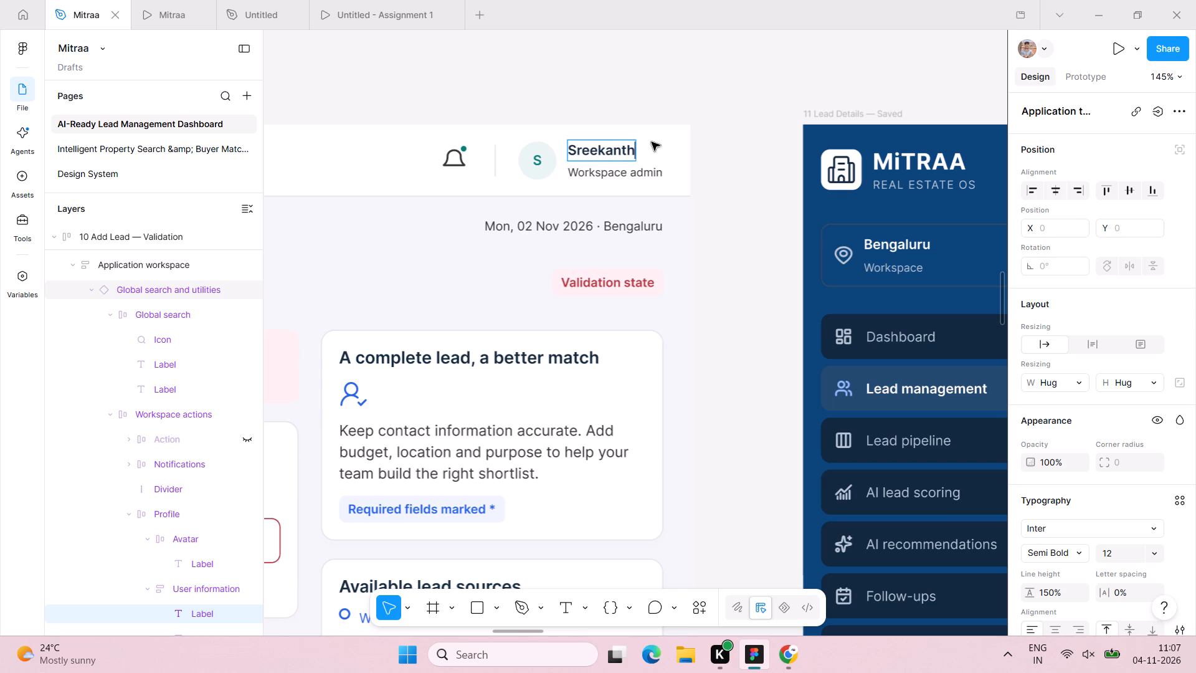
{"action": "left_click", "coordinate": [738, 128]}
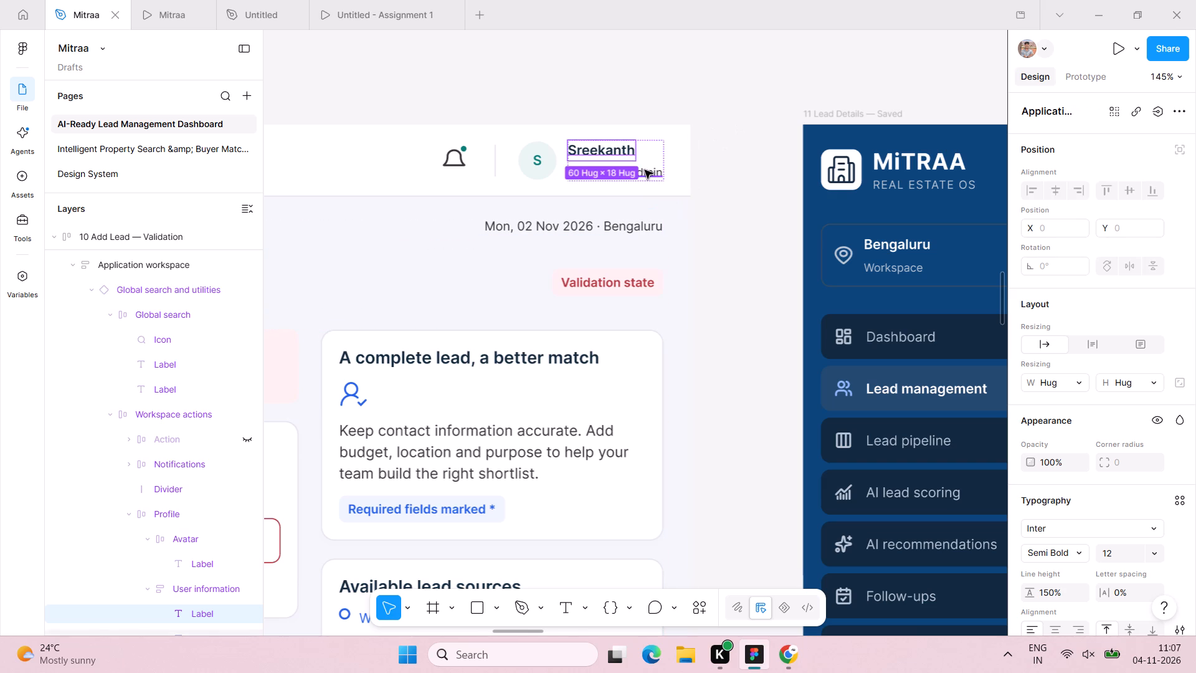
Set the font size of the Workspace admin label in the Add Lead — Validation top bar to 12.
{"action": "double_click", "coordinate": [645, 170]}
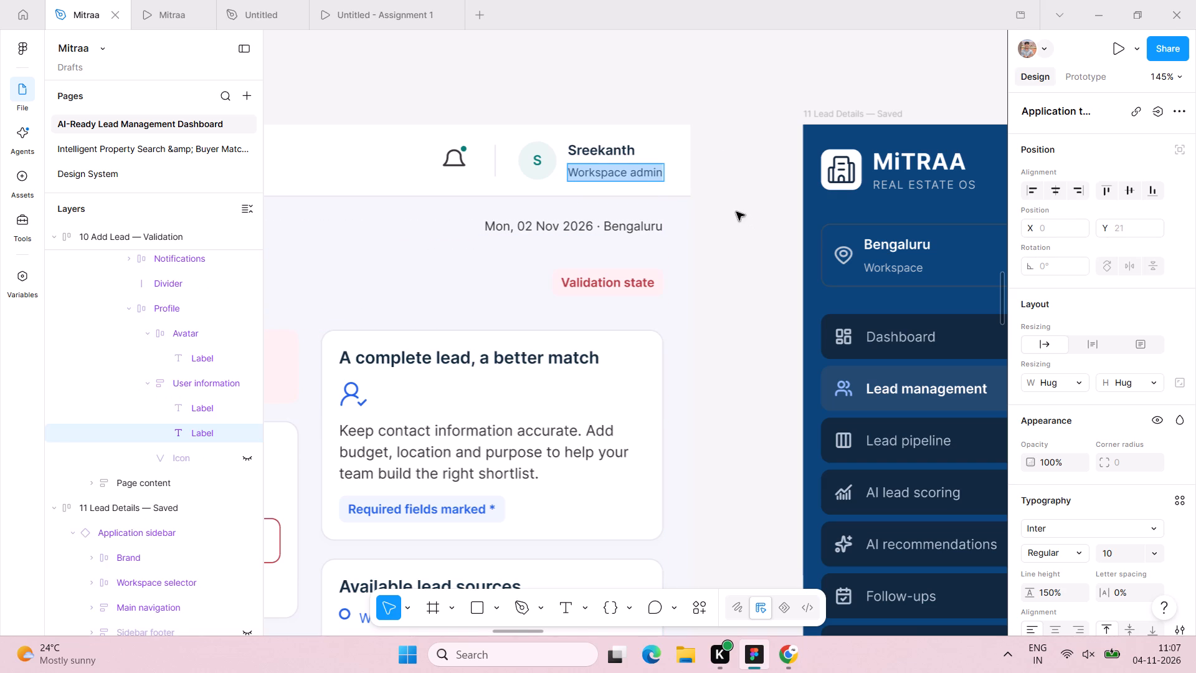
{"action": "left_click", "coordinate": [736, 212]}
{"action": "left_click", "coordinate": [1114, 547]}
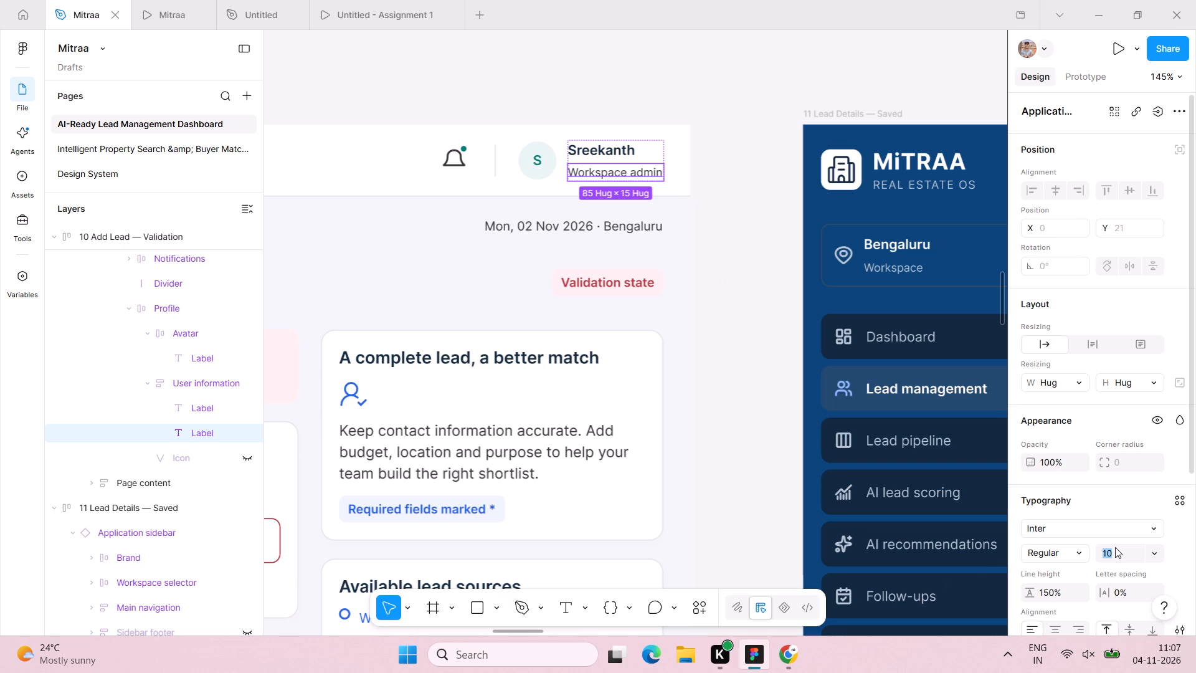
{"action": "type", "text": "12"}
{"action": "key", "text": "Return"}
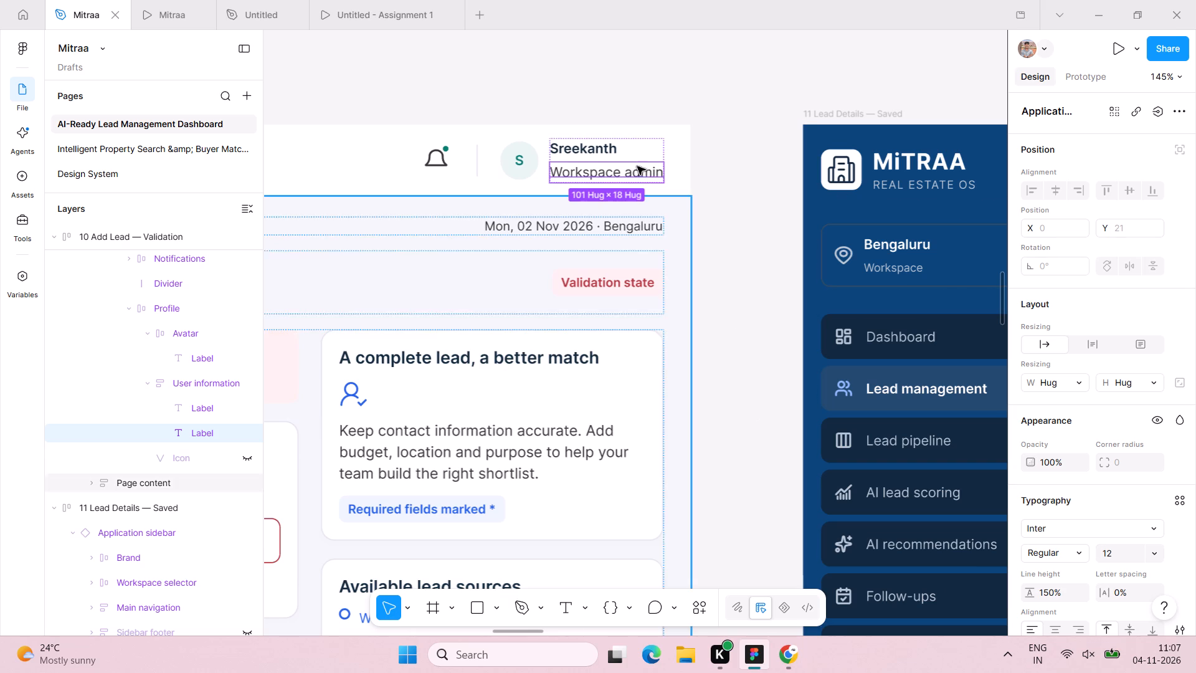
Set the font size of the profile name in the Add Lead — Validation top bar to 14.
{"action": "left_click", "coordinate": [621, 151]}
{"action": "double_click", "coordinate": [615, 150]}
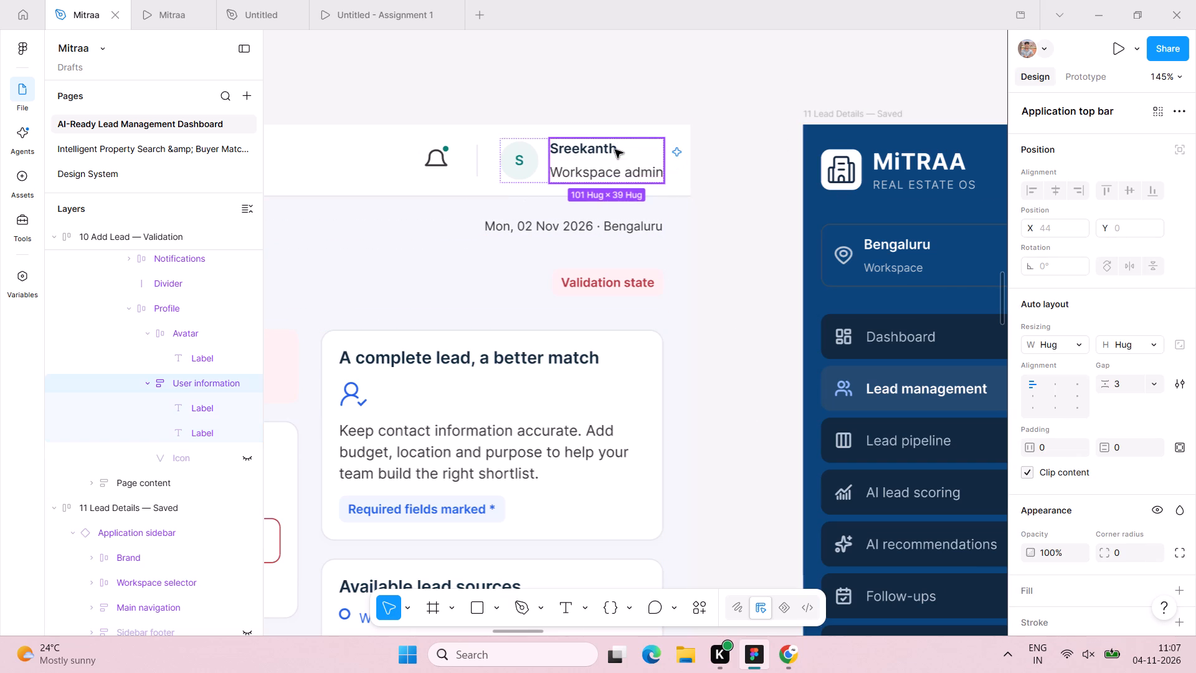
{"action": "left_click", "coordinate": [1126, 556]}
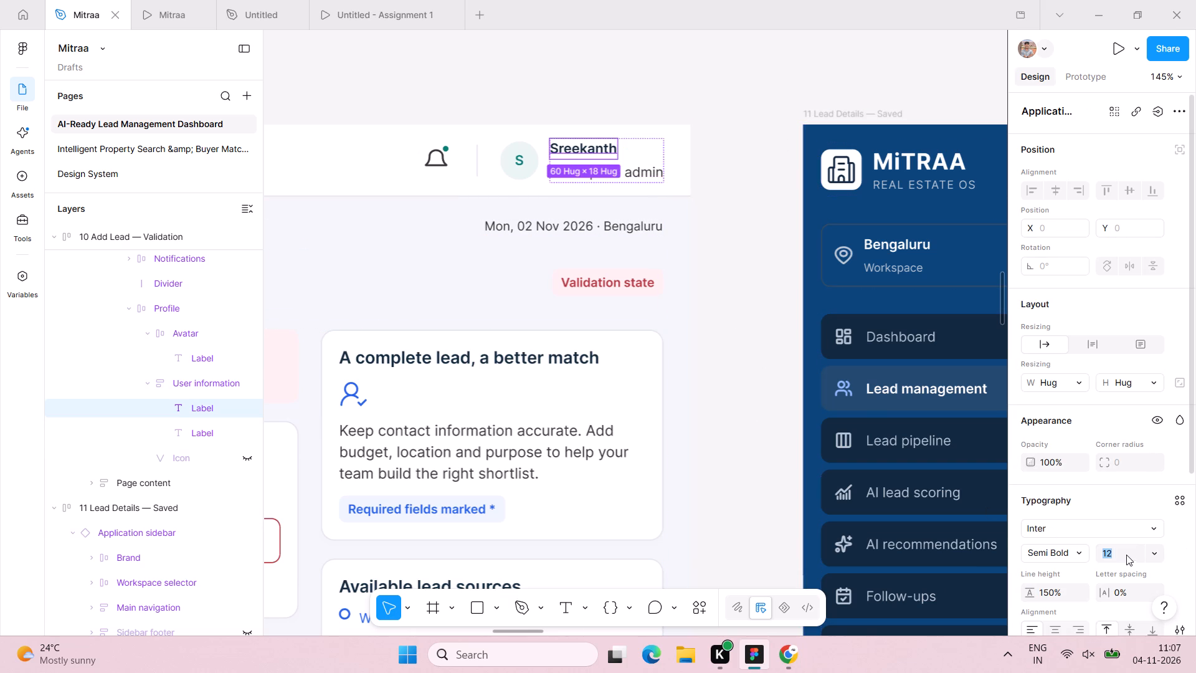
{"action": "type", "text": "14"}
{"action": "key", "text": "Return"}
{"action": "right_click_drag", "start_coordinate": [1129, 551], "coordinate": [1195, 672]}
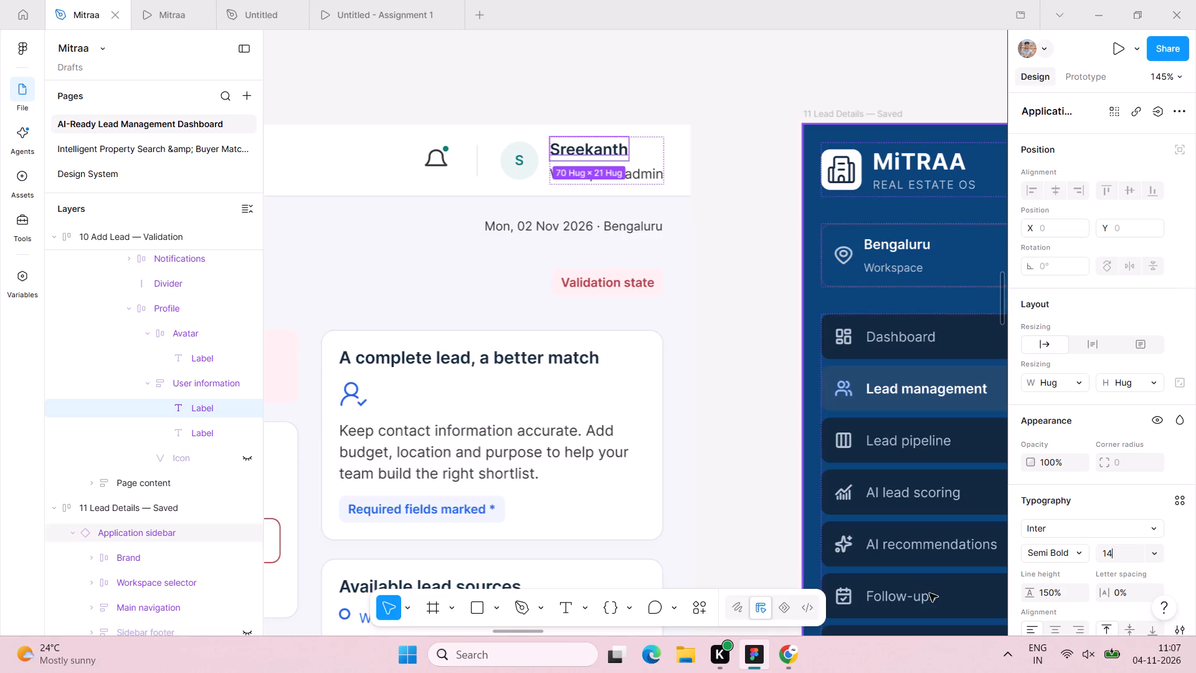
Delete the row holding the breadcrumb and date above the Add Lead — Validation page heading.
{"action": "double_click", "coordinate": [533, 217]}
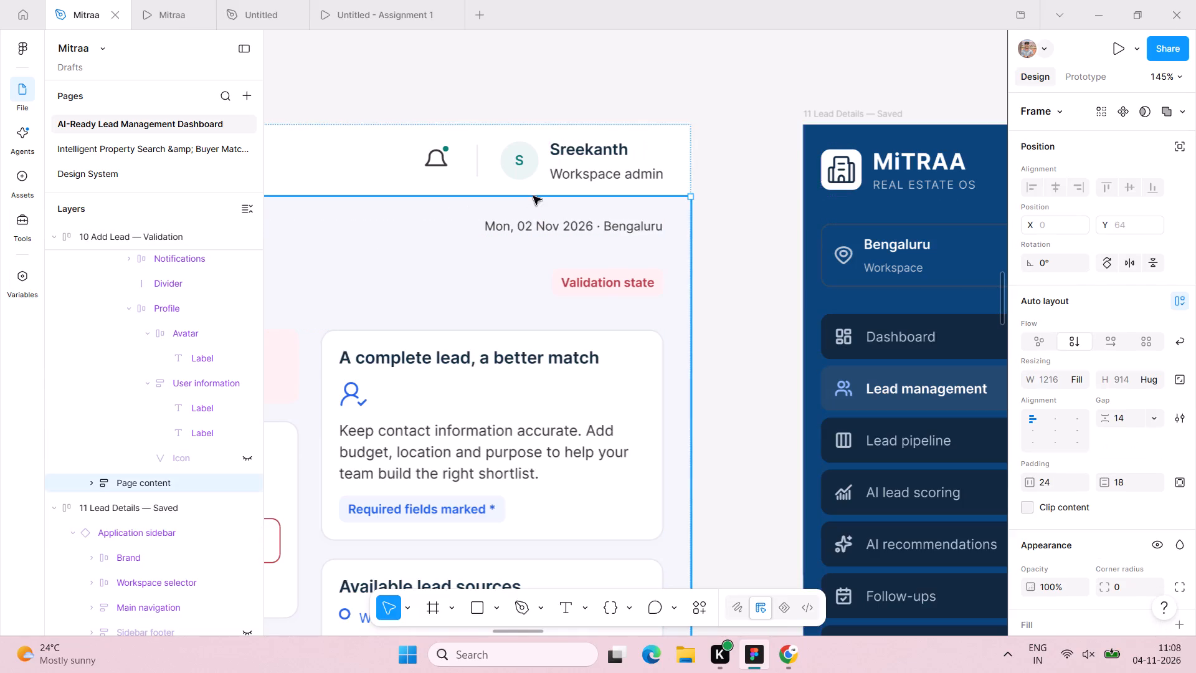
{"action": "key", "text": "BackSpace"}
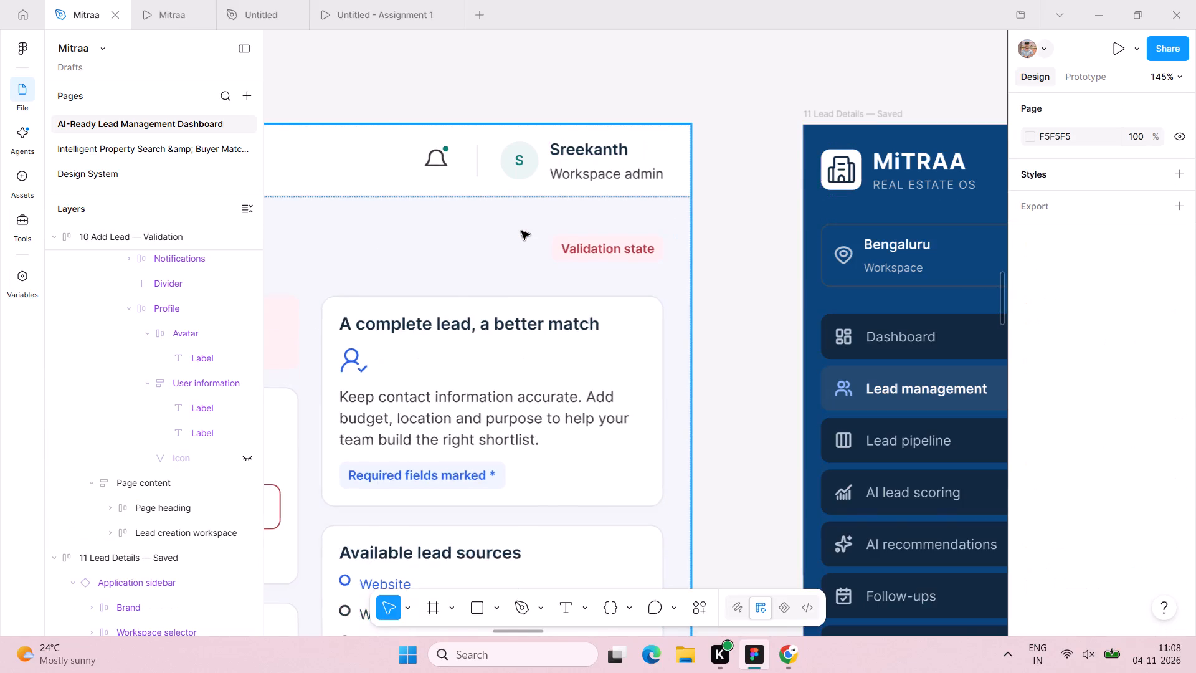
Set the font size of the MiTRAA wordmark in the 11 Lead Details — Saved sidebar to 24.
{"action": "scroll", "coordinate": [521, 231], "scroll_direction": "right", "scroll_amount": 4}
{"action": "scroll", "coordinate": [521, 231], "scroll_direction": "left", "scroll_amount": 2}
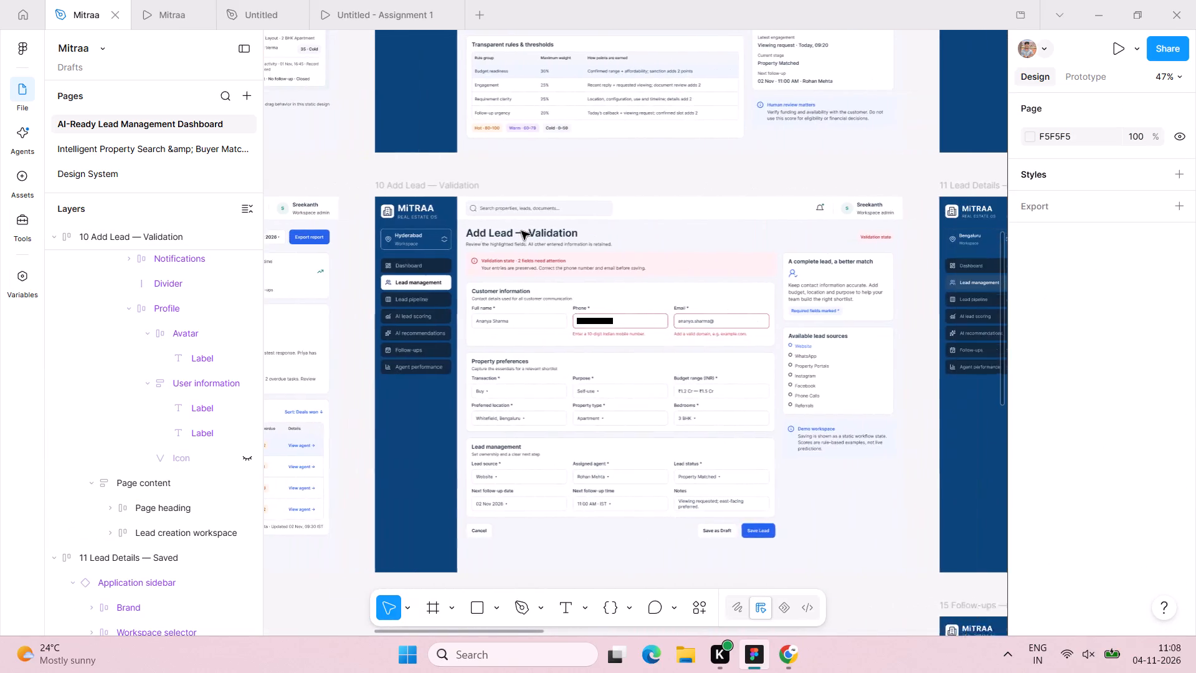
{"action": "scroll", "coordinate": [521, 231], "scroll_direction": "left", "scroll_amount": 2}
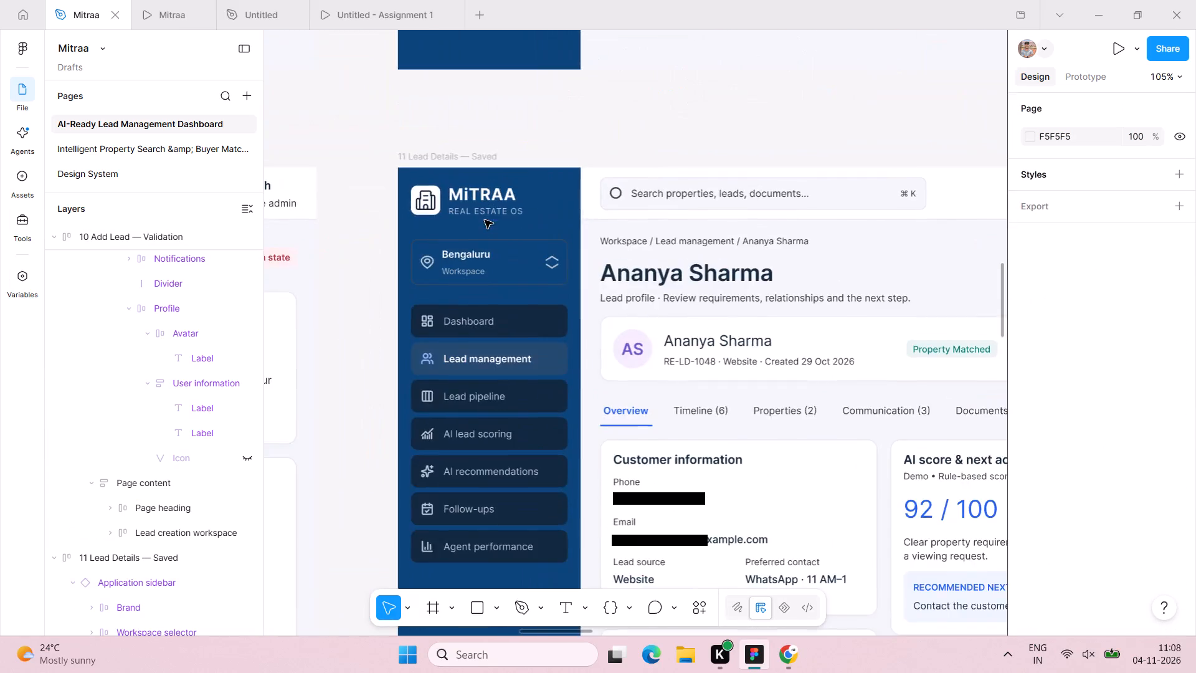
{"action": "double_click", "coordinate": [500, 200]}
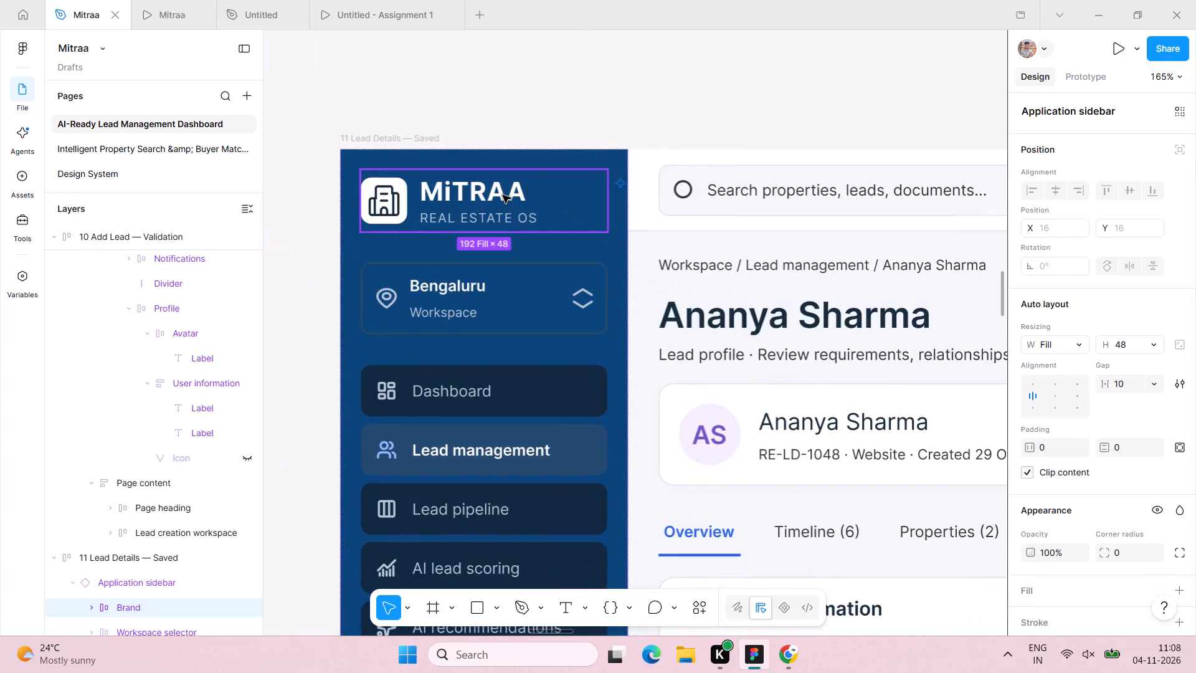
{"action": "triple_click", "coordinate": [503, 195]}
{"action": "double_click", "coordinate": [503, 195]}
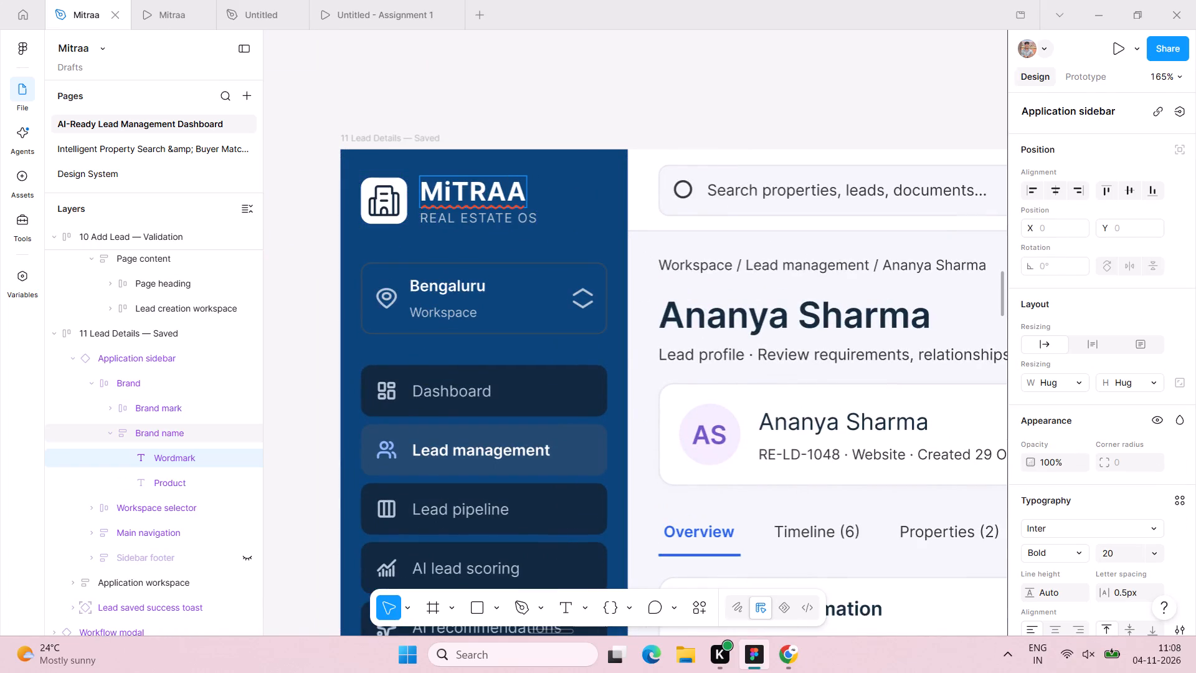
{"action": "double_click", "coordinate": [498, 193]}
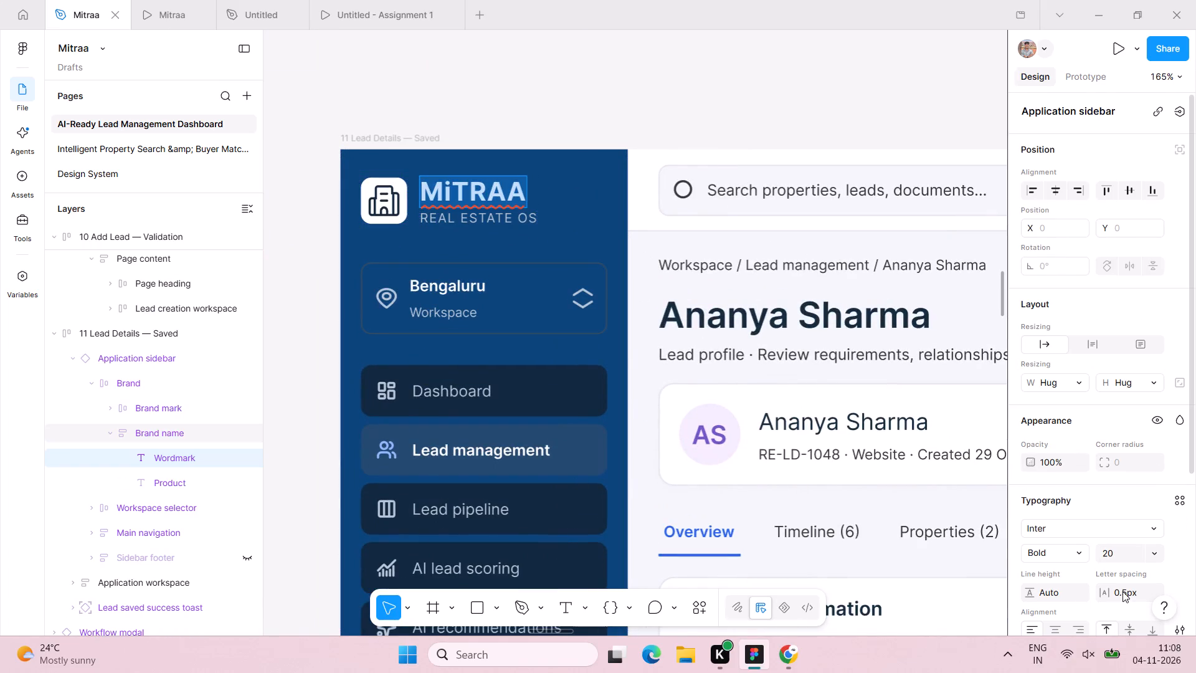
{"action": "left_click", "coordinate": [1119, 549]}
{"action": "type", "text": "24"}
{"action": "key", "text": "Return"}
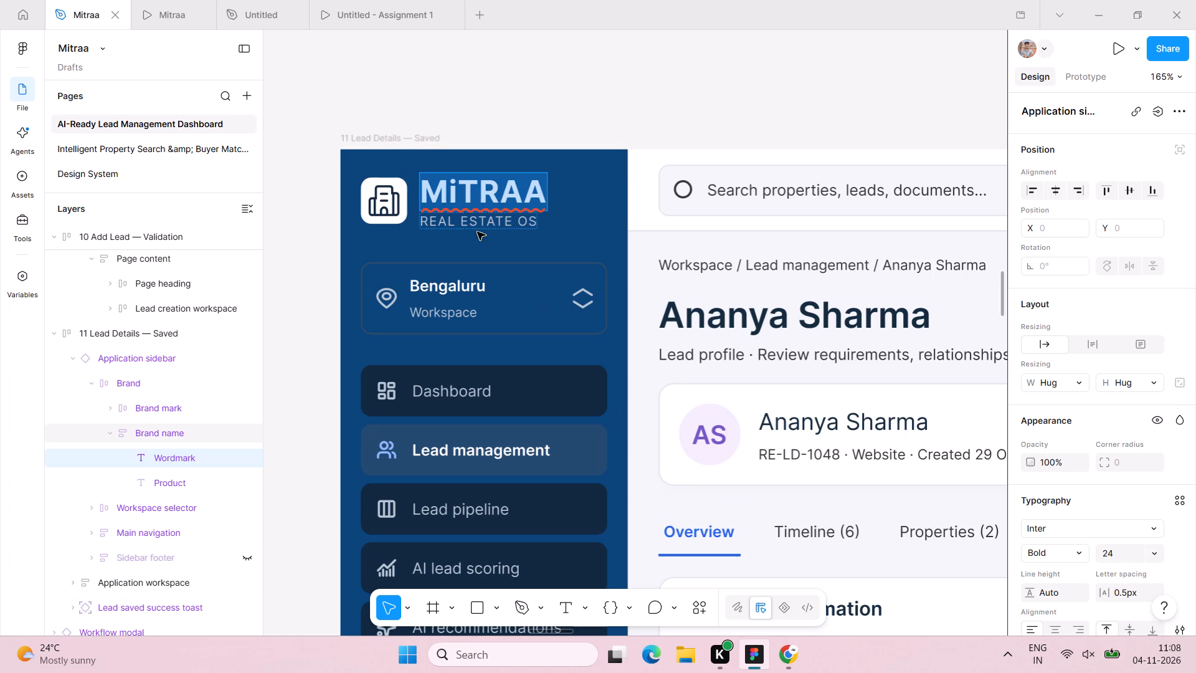
Set the font size of the REAL ESTATE OS text under the wordmark in the Lead Details — Saved sidebar to 12.
{"action": "left_click", "coordinate": [480, 219]}
{"action": "double_click", "coordinate": [520, 229]}
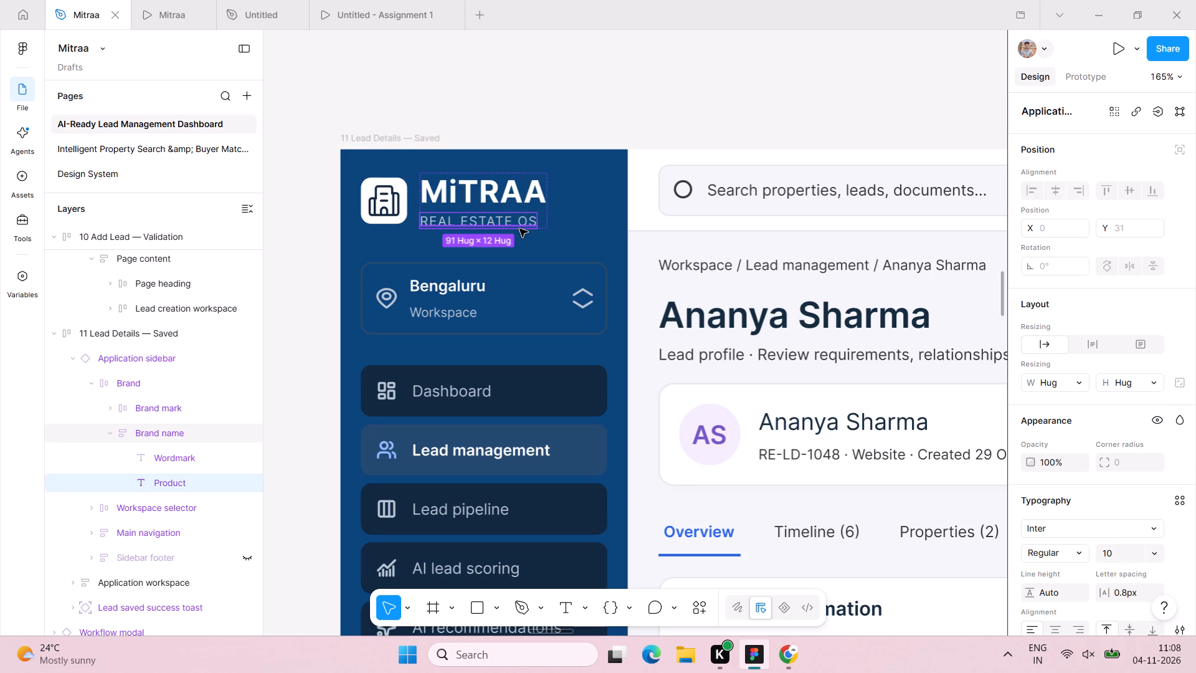
{"action": "left_click", "coordinate": [1122, 542]}
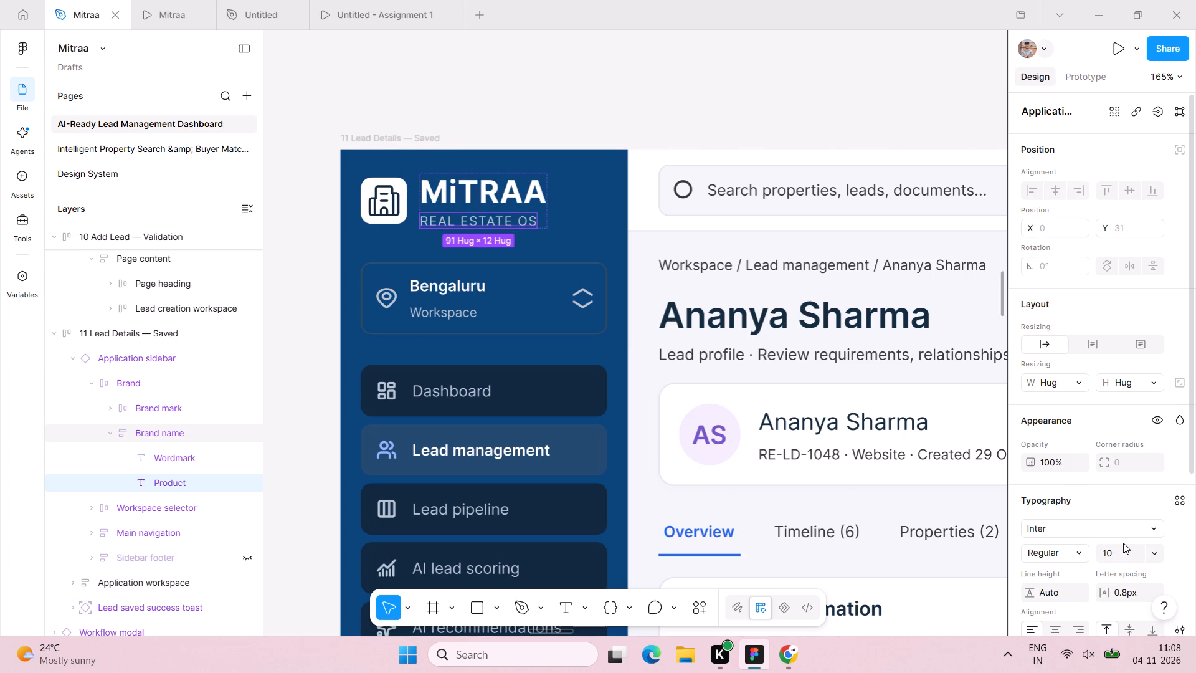
{"action": "left_click", "coordinate": [1124, 553]}
{"action": "type", "text": "12"}
{"action": "key", "text": "Return"}
Give the workspace selector in the Lead Details — Saved sidebar an outside stroke in FFFFFF with weight 0.5.
{"action": "left_click", "coordinate": [490, 309]}
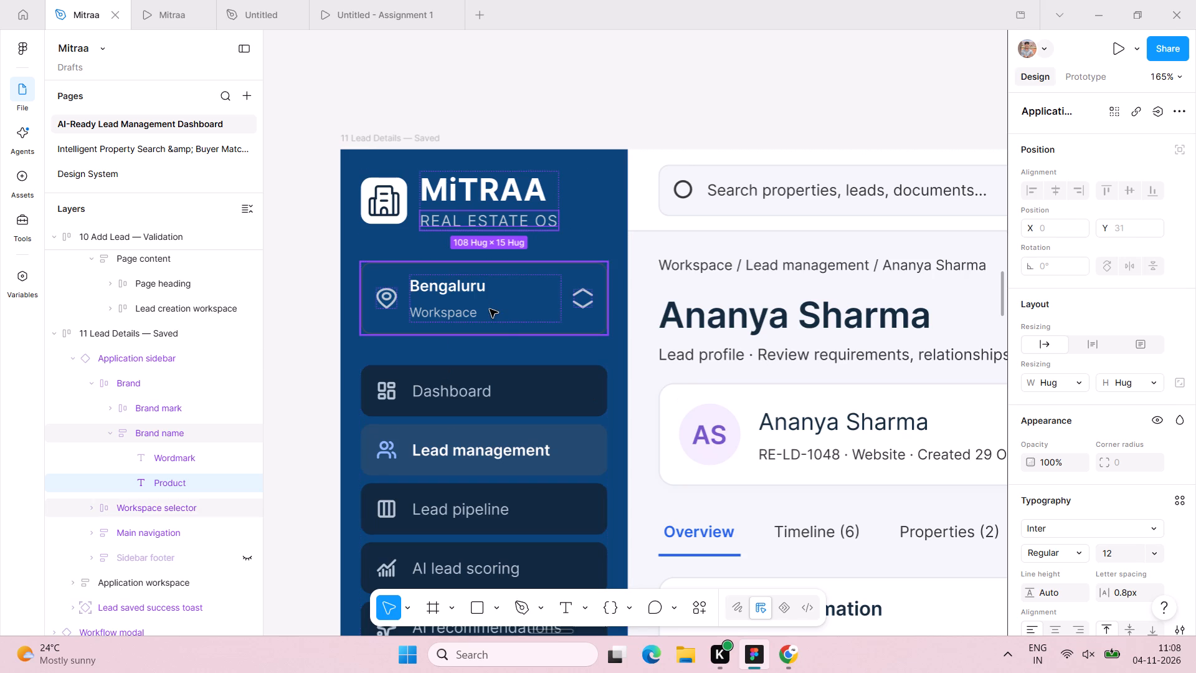
{"action": "scroll", "coordinate": [1032, 375], "scroll_direction": "down", "scroll_amount": 4}
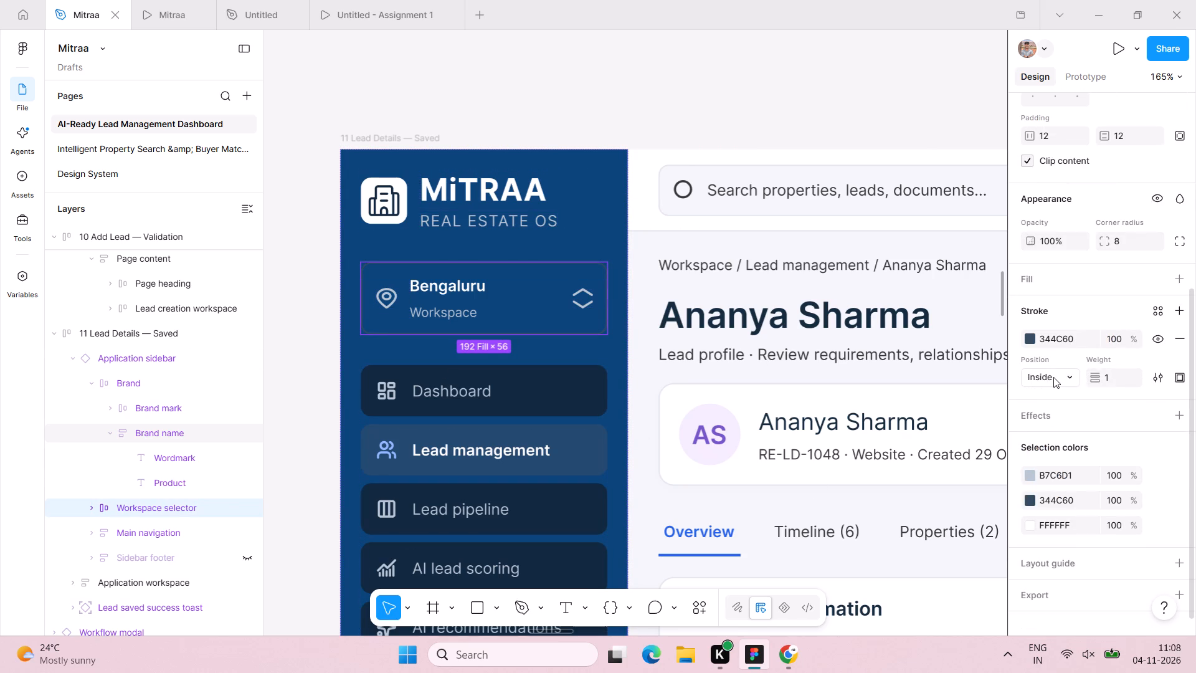
{"action": "left_click", "coordinate": [1053, 377]}
{"action": "left_click", "coordinate": [1050, 391]}
{"action": "left_click", "coordinate": [1113, 379]}
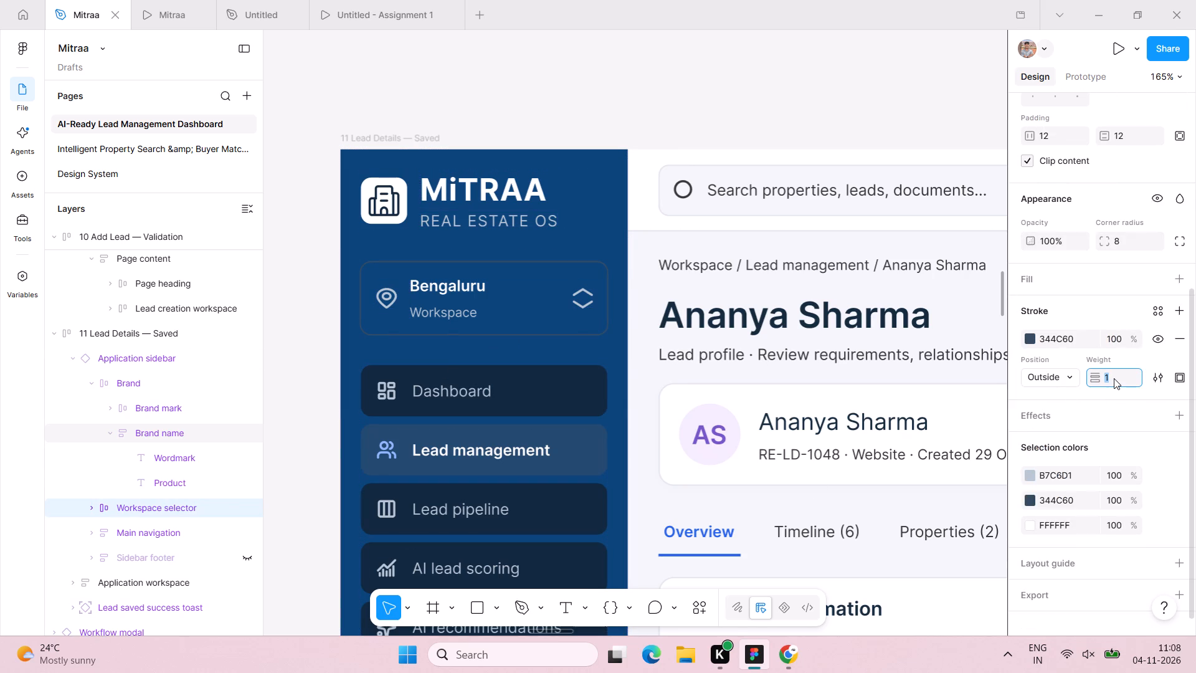
{"action": "left_click", "coordinate": [1062, 338]}
{"action": "type", "text": "FFFFF"}
{"action": "key", "text": "shift+f"}
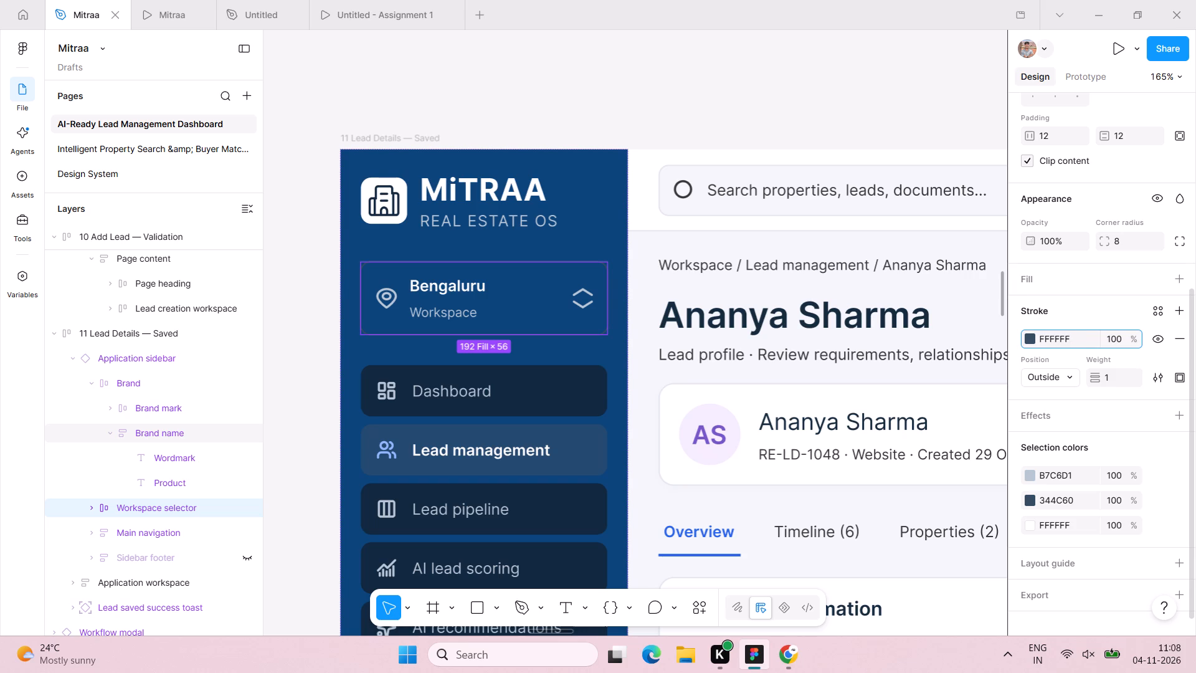
{"action": "key", "text": "Return"}
{"action": "left_click", "coordinate": [1119, 381]}
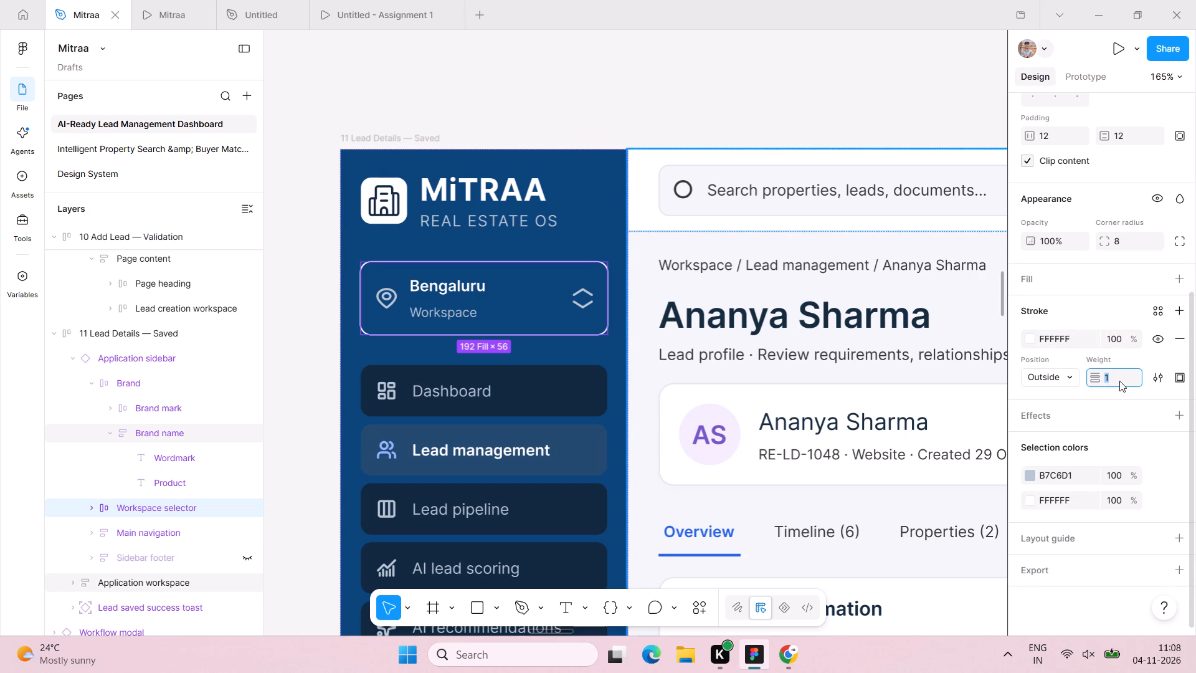
{"action": "type", "text": "0.5"}
{"action": "key", "text": "Return"}
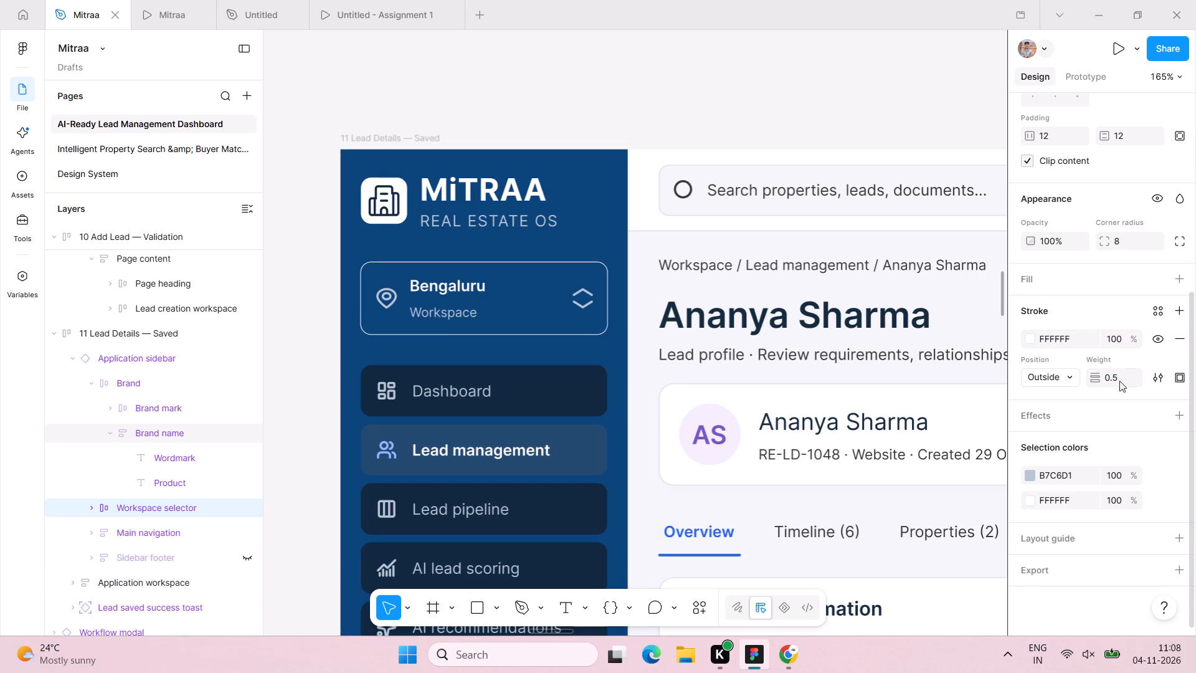
Replace the city name in the sidebar's workspace selector with Hyderabad.
{"action": "triple_click", "coordinate": [468, 290]}
{"action": "left_click", "coordinate": [468, 289]}
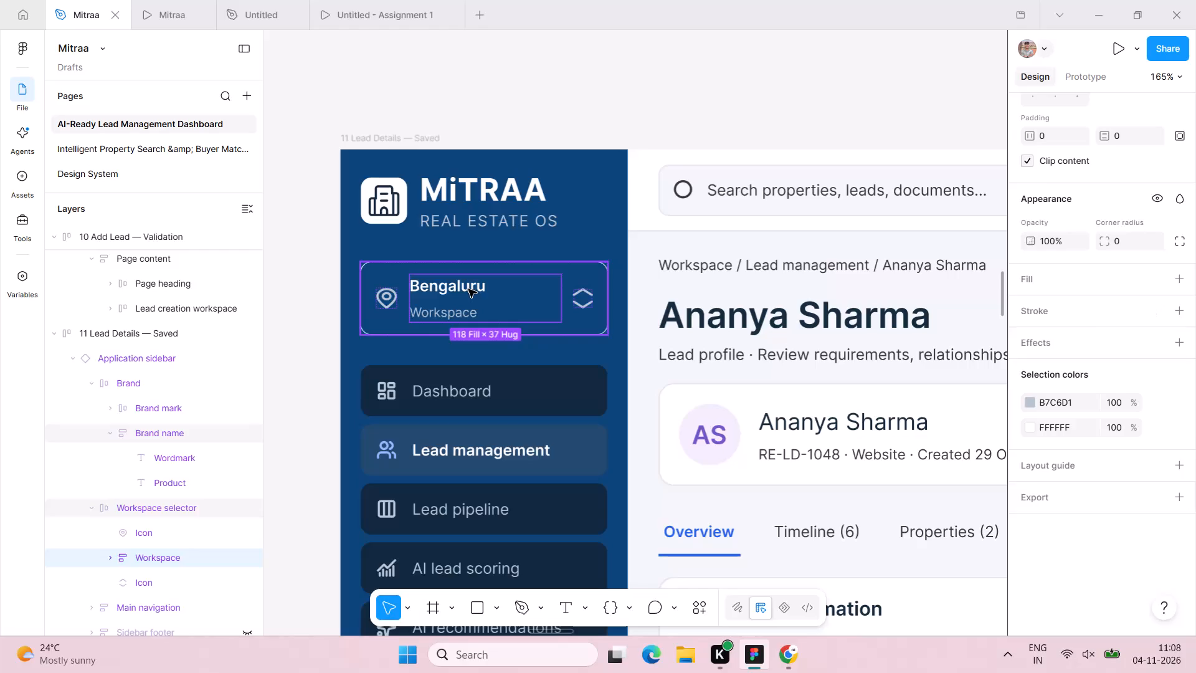
{"action": "double_click", "coordinate": [468, 289]}
{"action": "type", "text": "Hyderabad"}
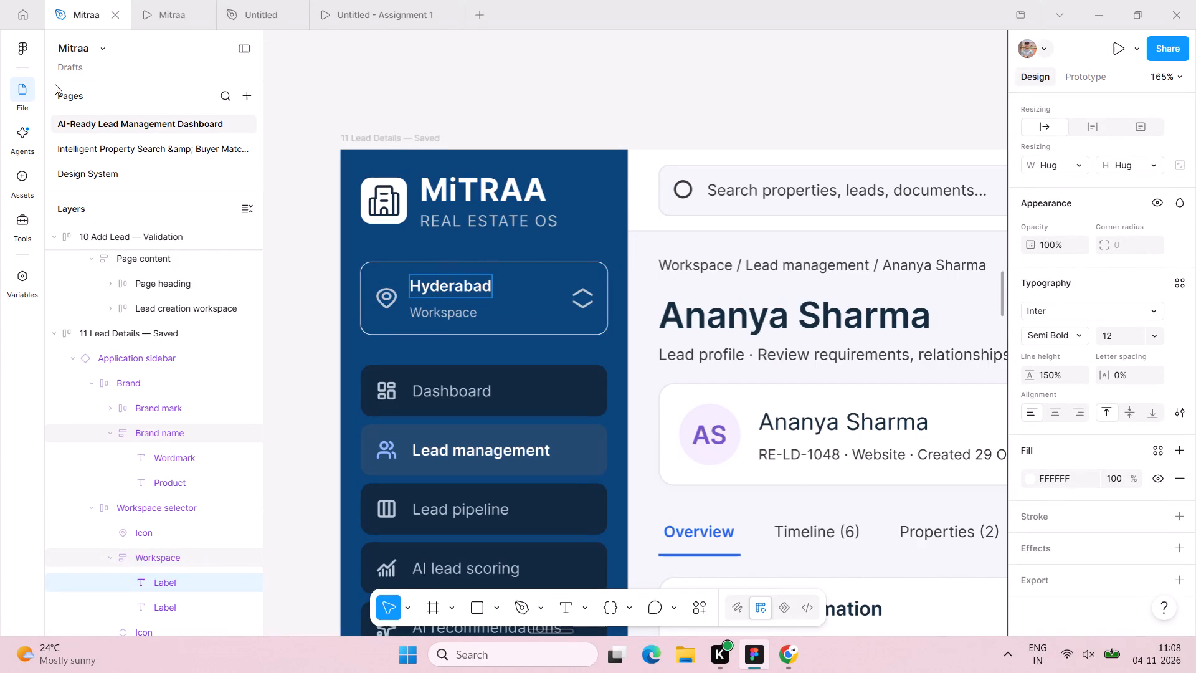
{"action": "left_click", "coordinate": [548, 331]}
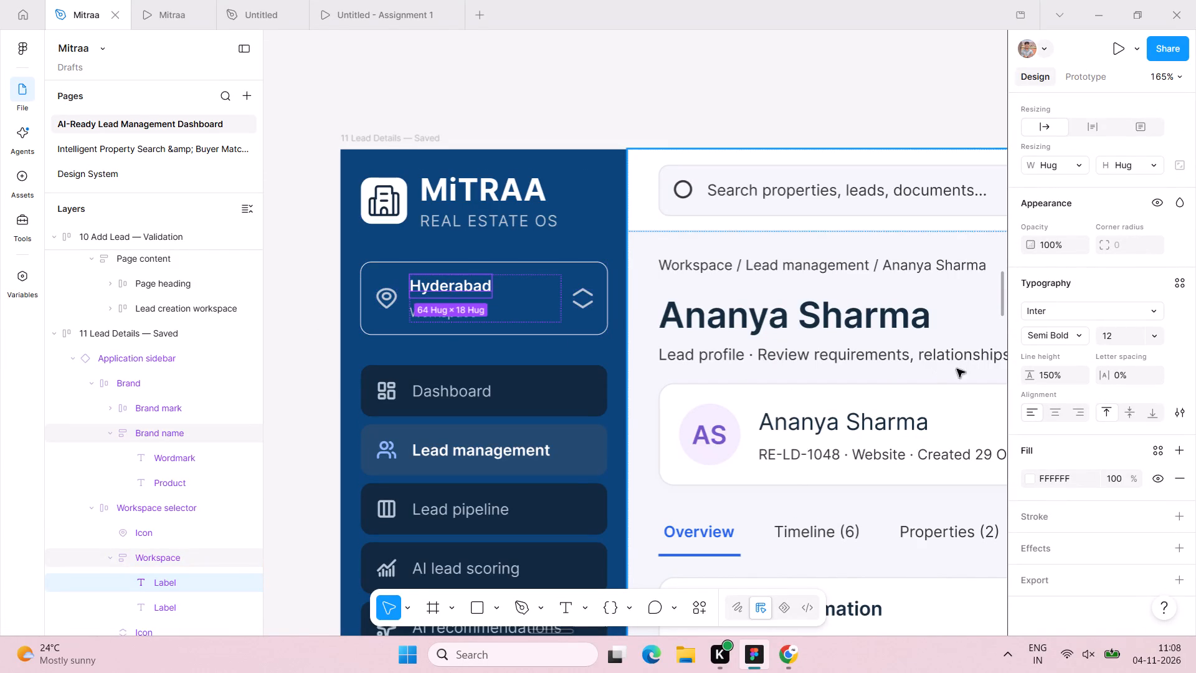
Set the font size of the city name in the workspace selector to 14.
{"action": "left_click", "coordinate": [1119, 335]}
{"action": "type", "text": "14"}
{"action": "key", "text": "Return"}
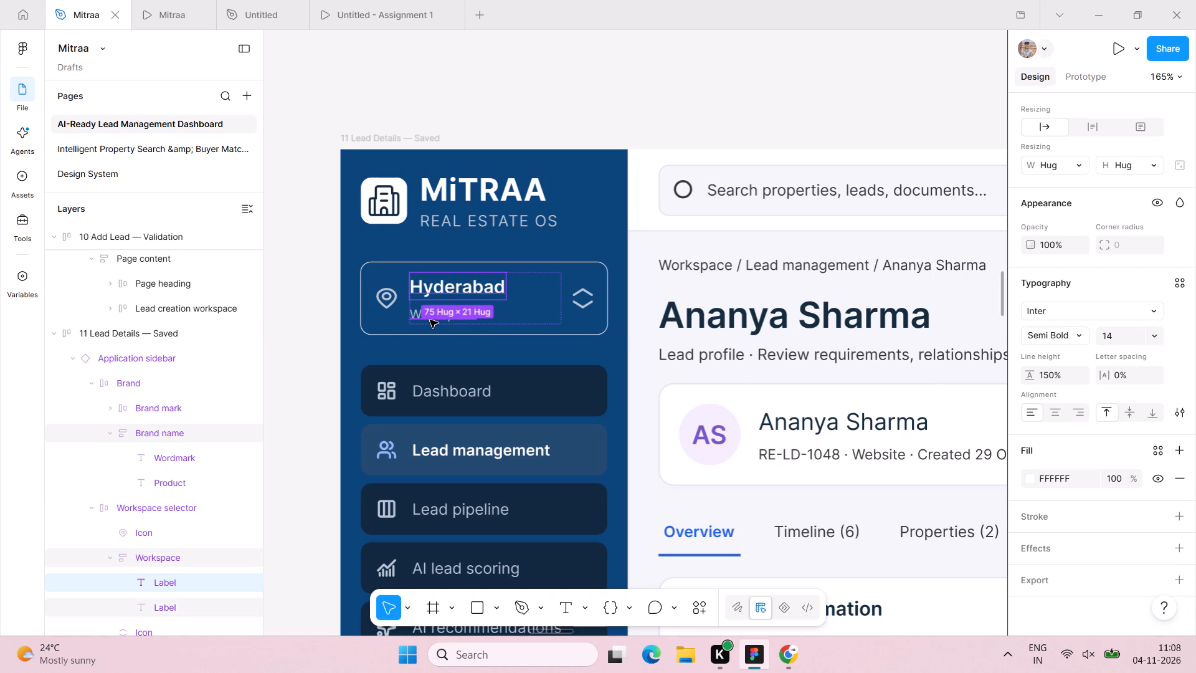
Set the font size of the Workspace label under the city name to 12.
{"action": "left_click", "coordinate": [430, 319]}
{"action": "left_click", "coordinate": [1129, 336]}
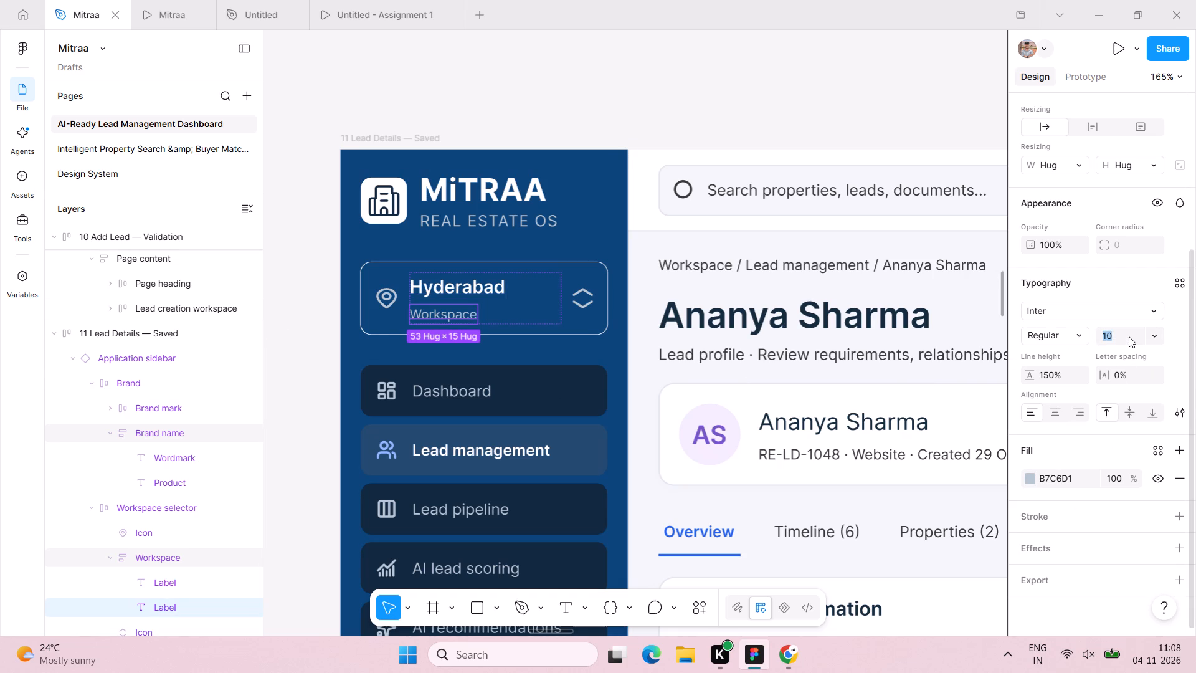
{"action": "type", "text": "12"}
{"action": "key", "text": "Return"}
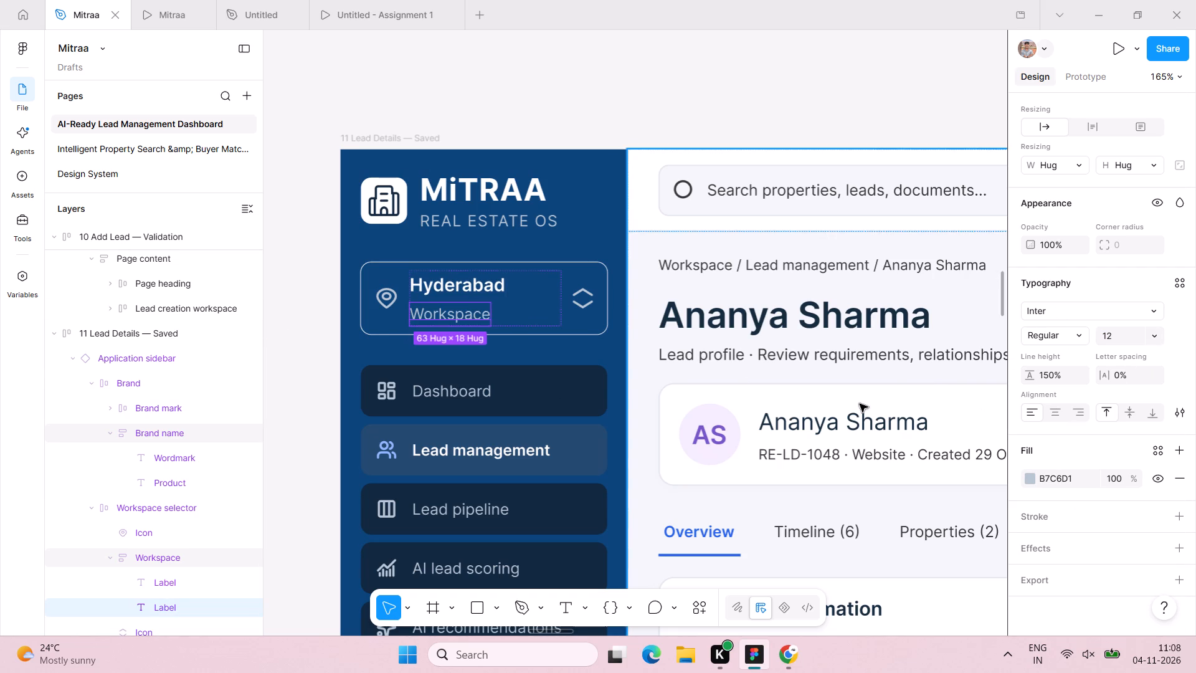
Set the font size of all seven navigation labels, from Dashboard to Agent performance, in the Lead Details — Saved sidebar to 14.
{"action": "scroll", "coordinate": [444, 312], "scroll_direction": "down", "scroll_amount": 2}
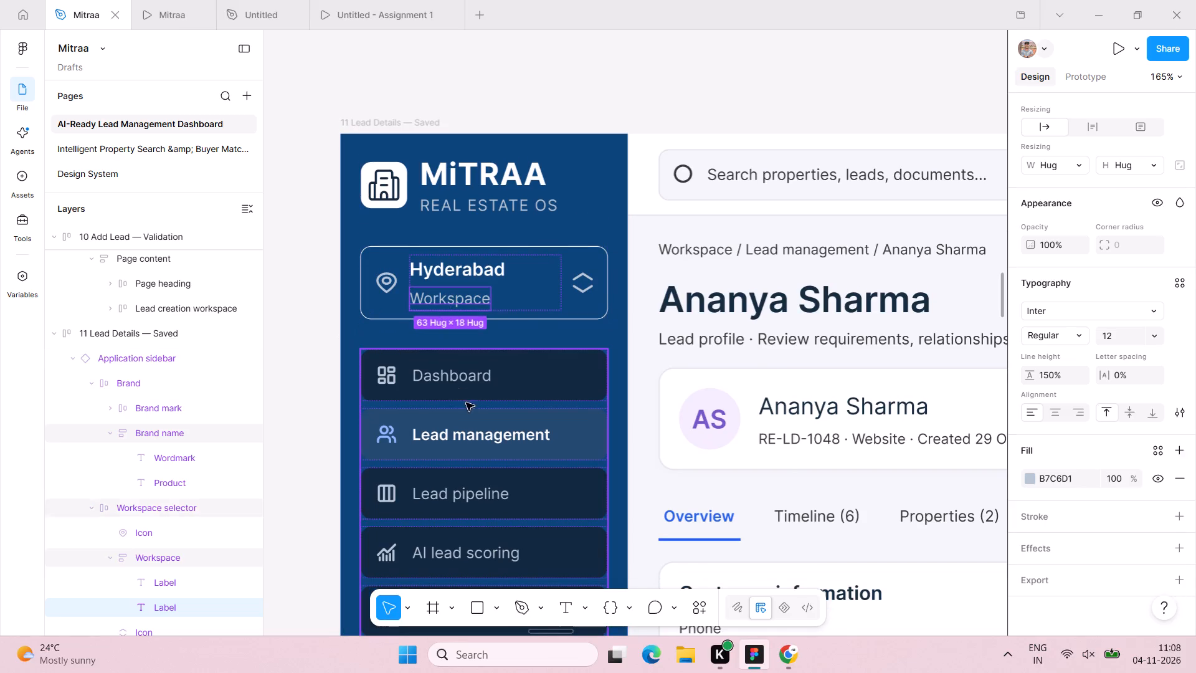
{"action": "scroll", "coordinate": [467, 384], "scroll_direction": "down", "scroll_amount": 3}
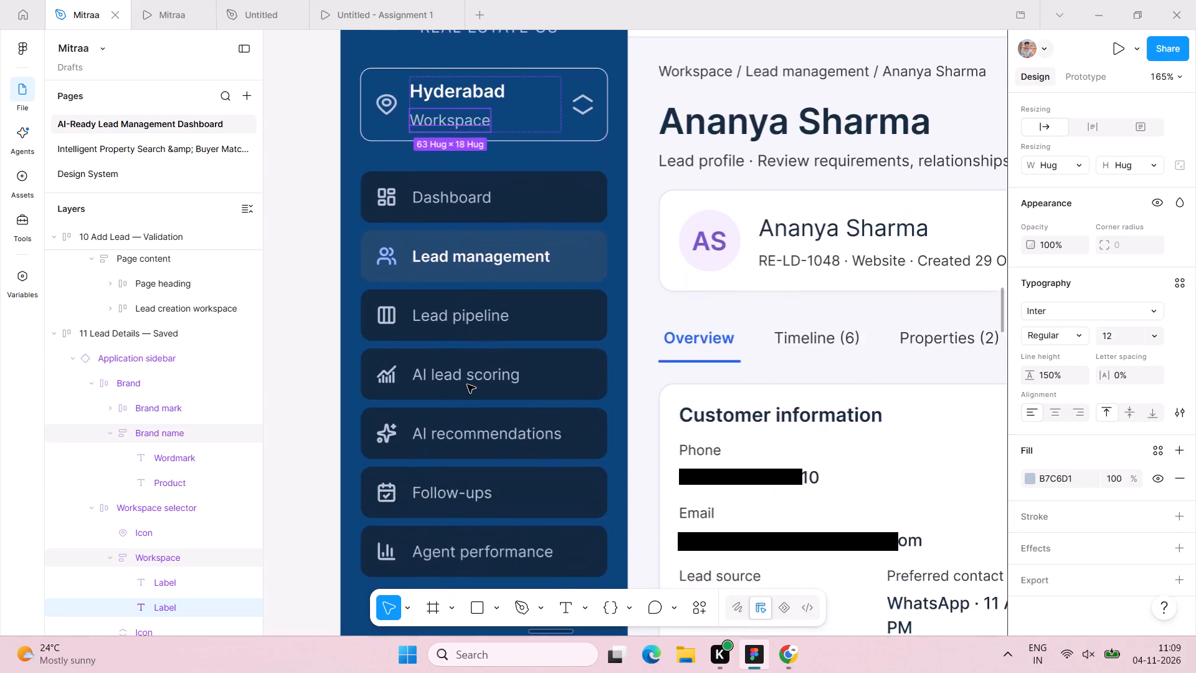
{"action": "scroll", "coordinate": [467, 384], "scroll_direction": "down", "scroll_amount": 1}
{"action": "triple_click", "coordinate": [452, 257]}
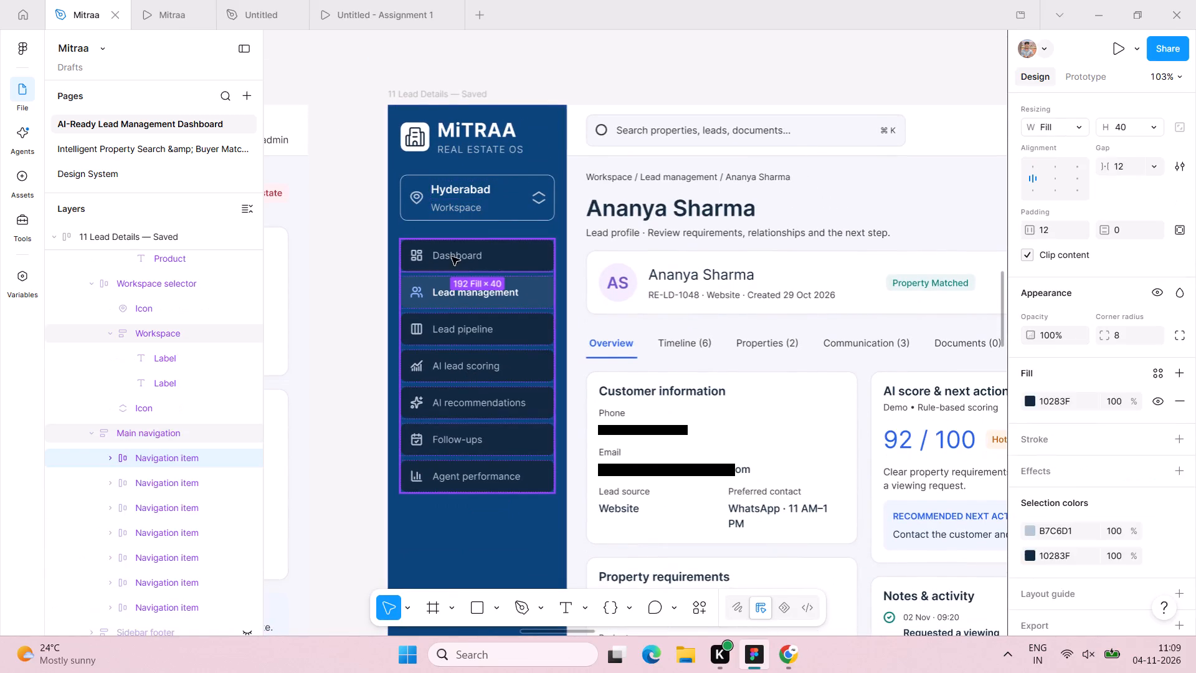
{"action": "double_click", "coordinate": [482, 295], "text": "shift"}
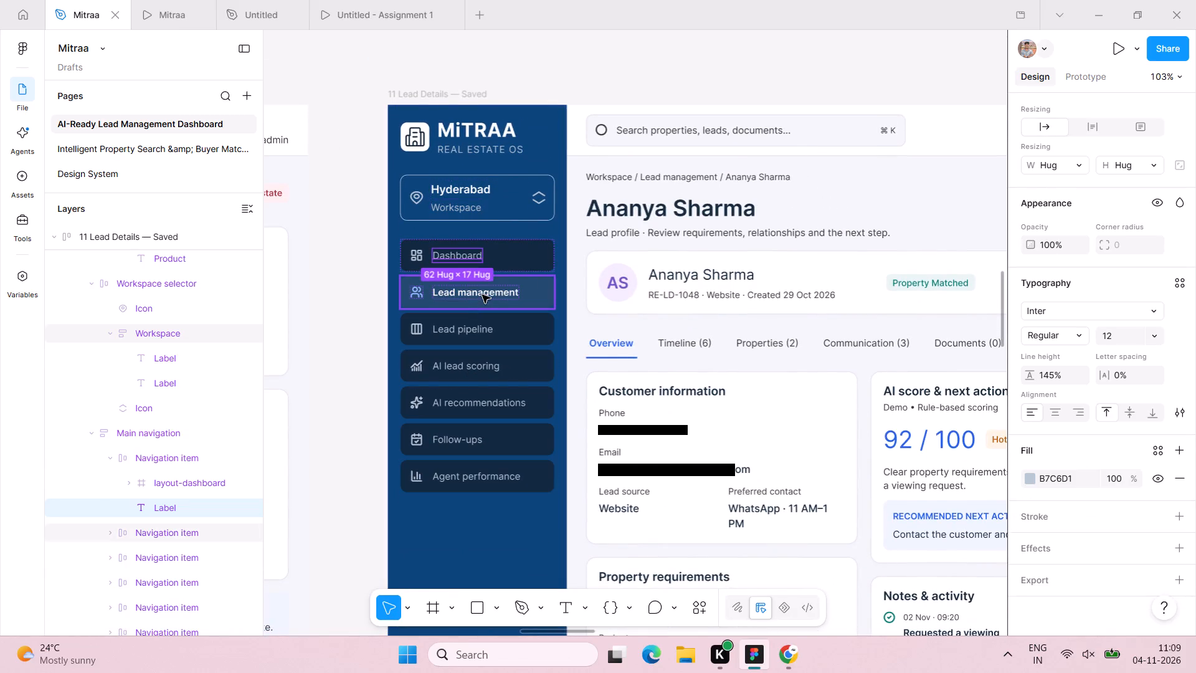
{"action": "double_click", "coordinate": [466, 333], "text": "shift"}
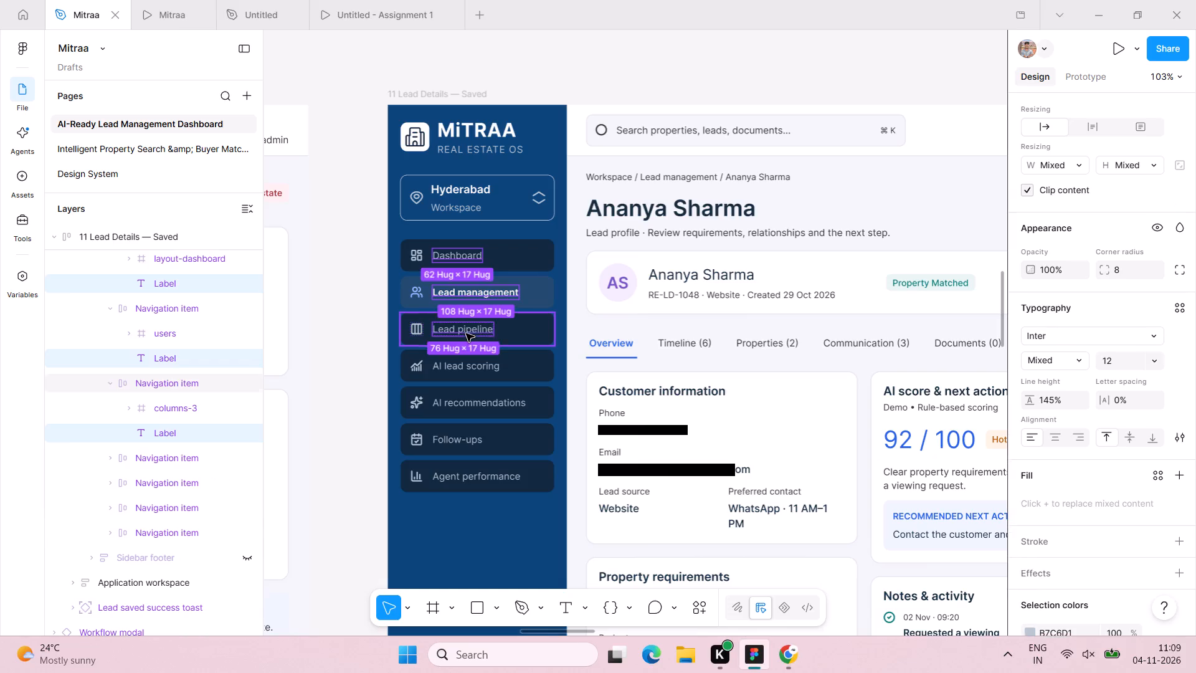
{"action": "double_click", "coordinate": [466, 366], "text": "shift"}
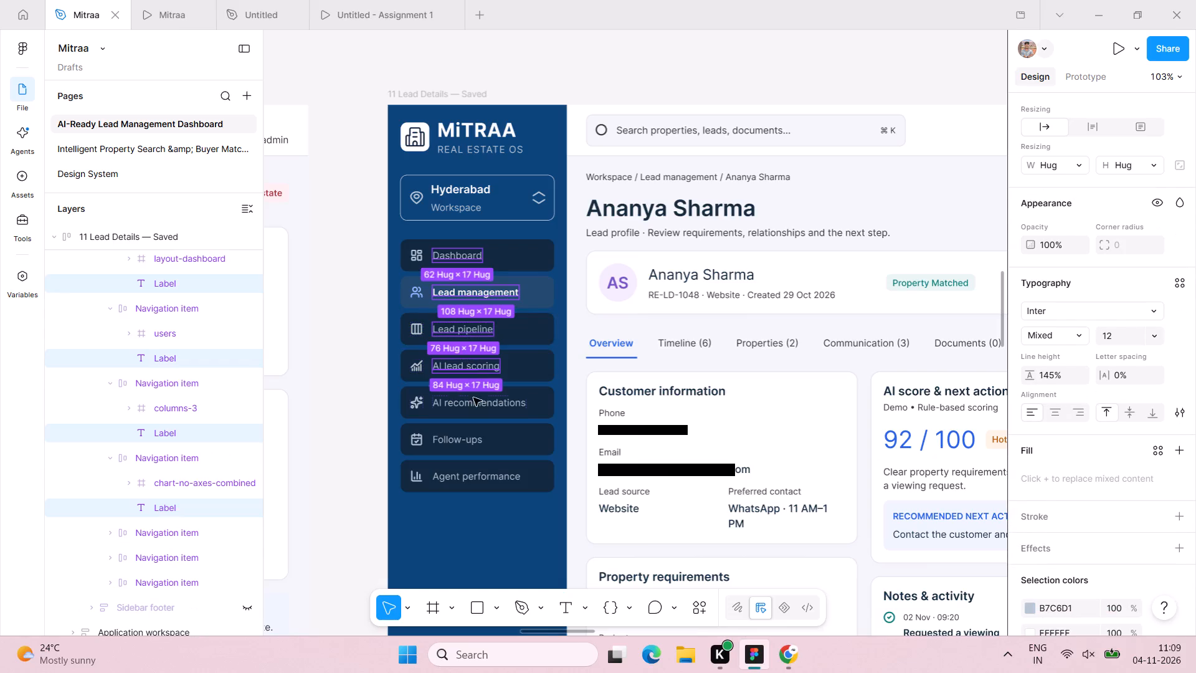
{"action": "double_click", "coordinate": [478, 402], "text": "shift"}
{"action": "double_click", "coordinate": [470, 442], "text": "shift"}
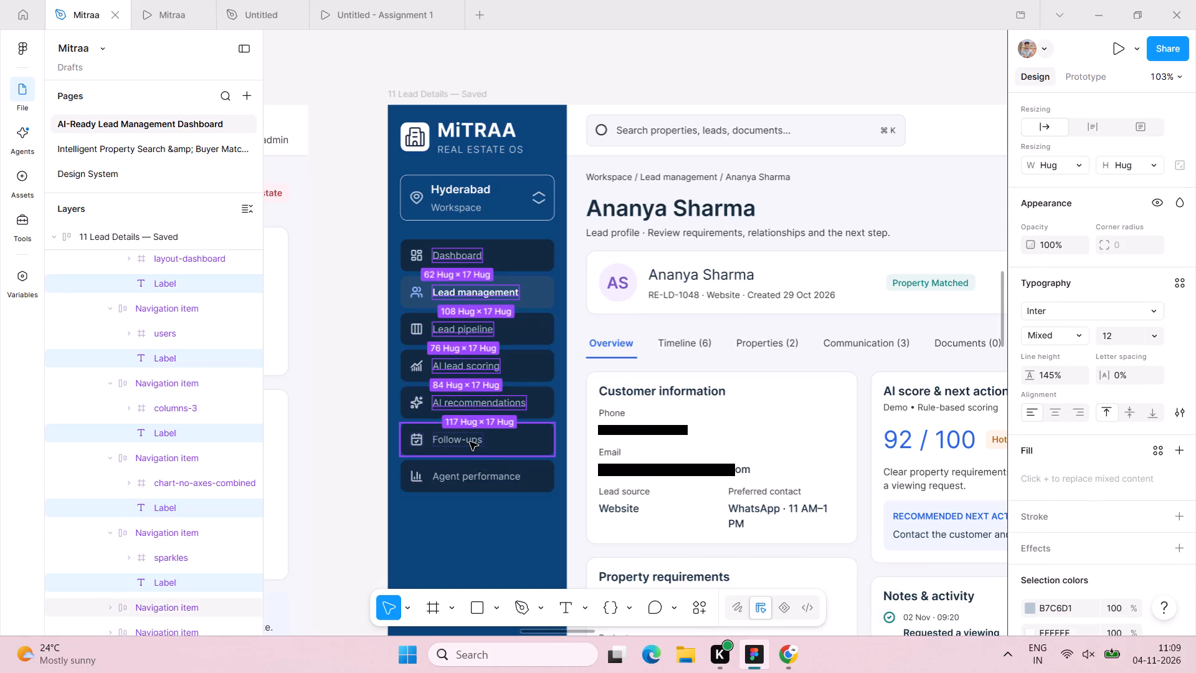
{"action": "double_click", "coordinate": [478, 472], "text": "shift"}
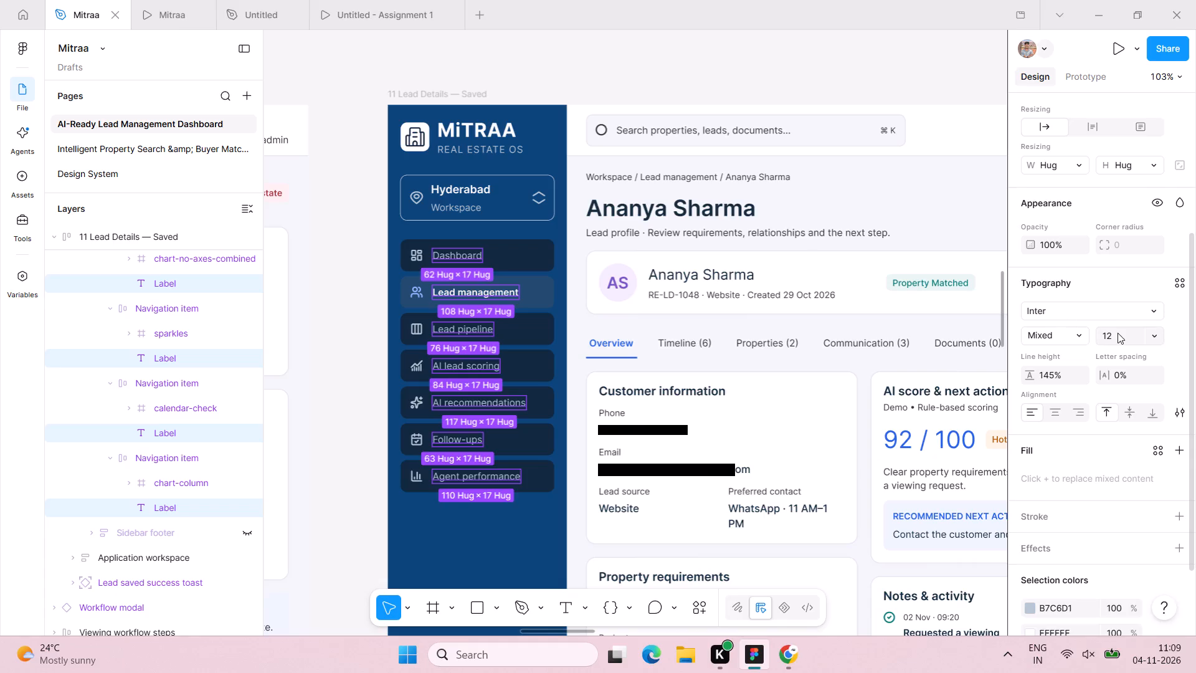
{"action": "left_click", "coordinate": [1118, 333]}
{"action": "type", "text": "14"}
{"action": "key", "text": "Return"}
Set the fill of the Lead management navigation item in the Lead Details — Saved sidebar to FFFFFF.
{"action": "left_click", "coordinate": [554, 284]}
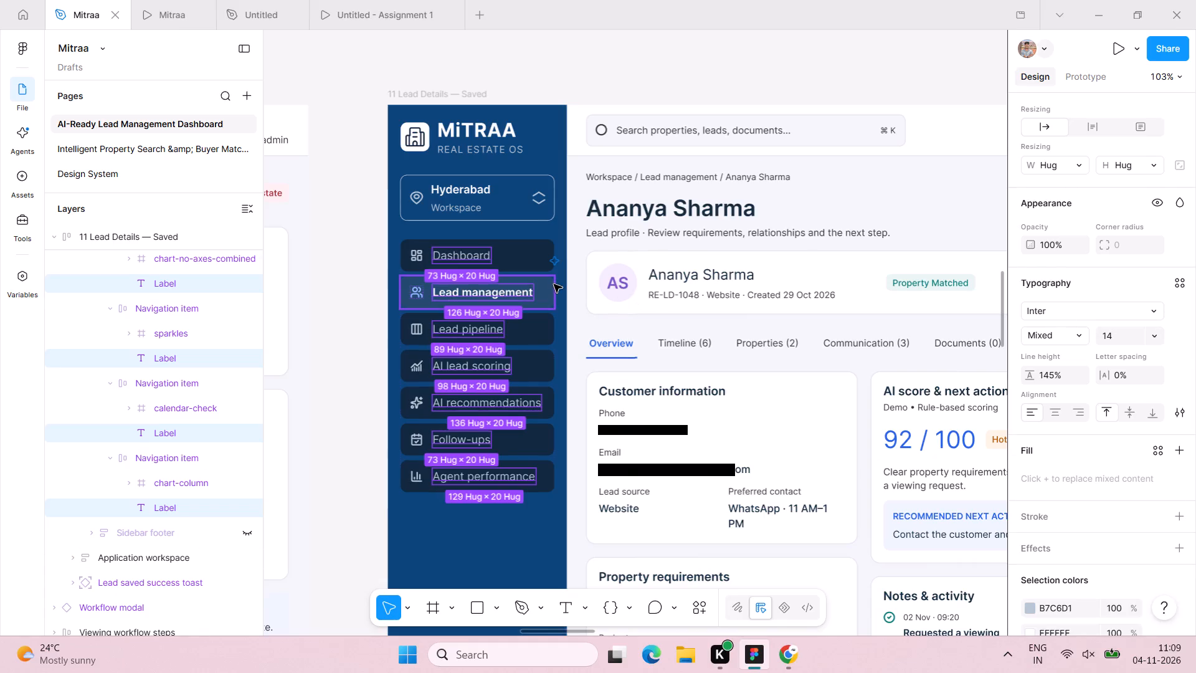
{"action": "left_click", "coordinate": [1073, 408]}
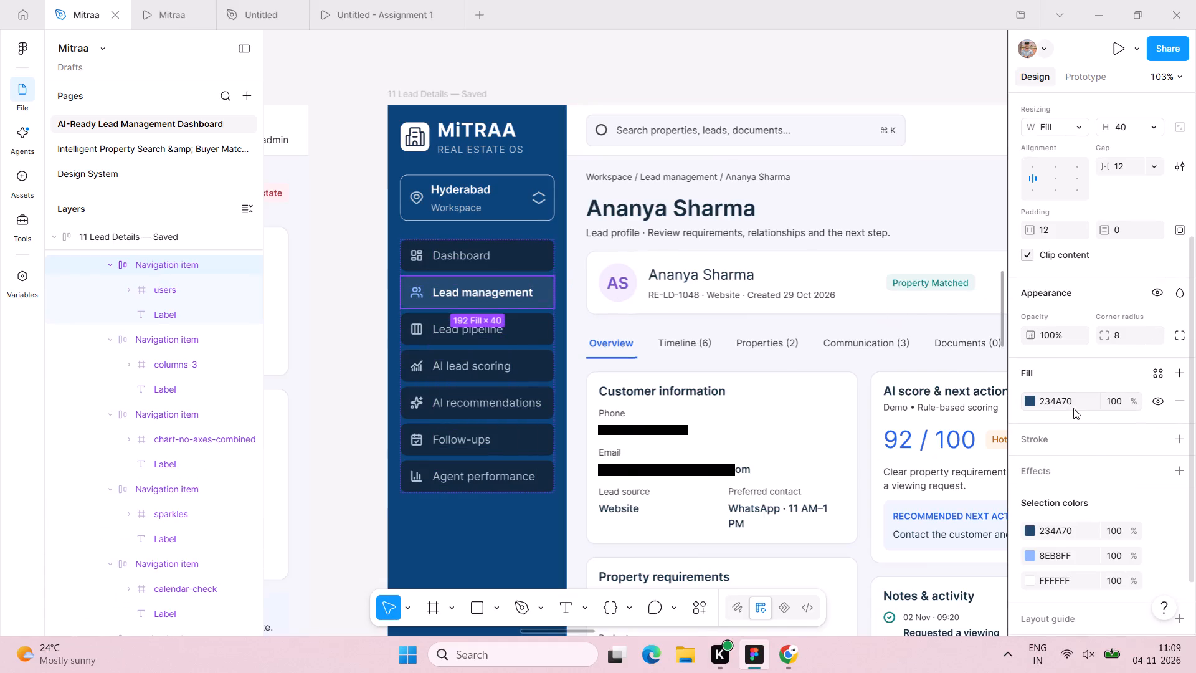
{"action": "left_click", "coordinate": [1073, 408]}
{"action": "left_click", "coordinate": [1076, 397]}
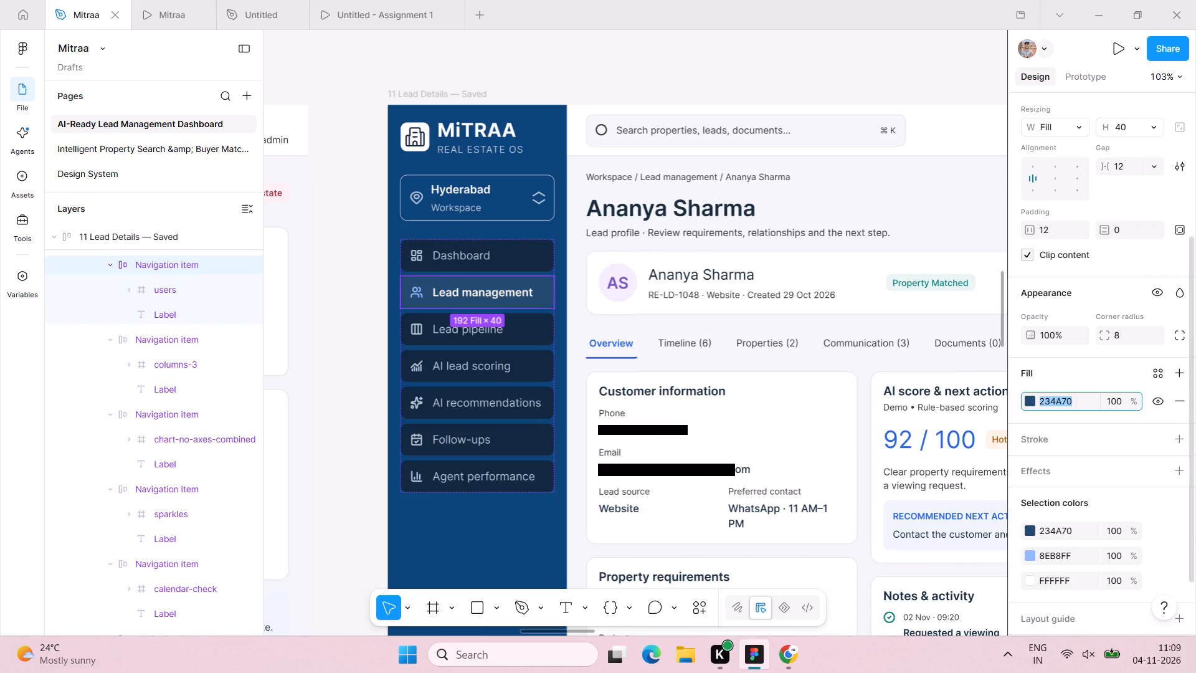
{"action": "type", "text": "FFFFFF"}
{"action": "key", "text": "Return"}
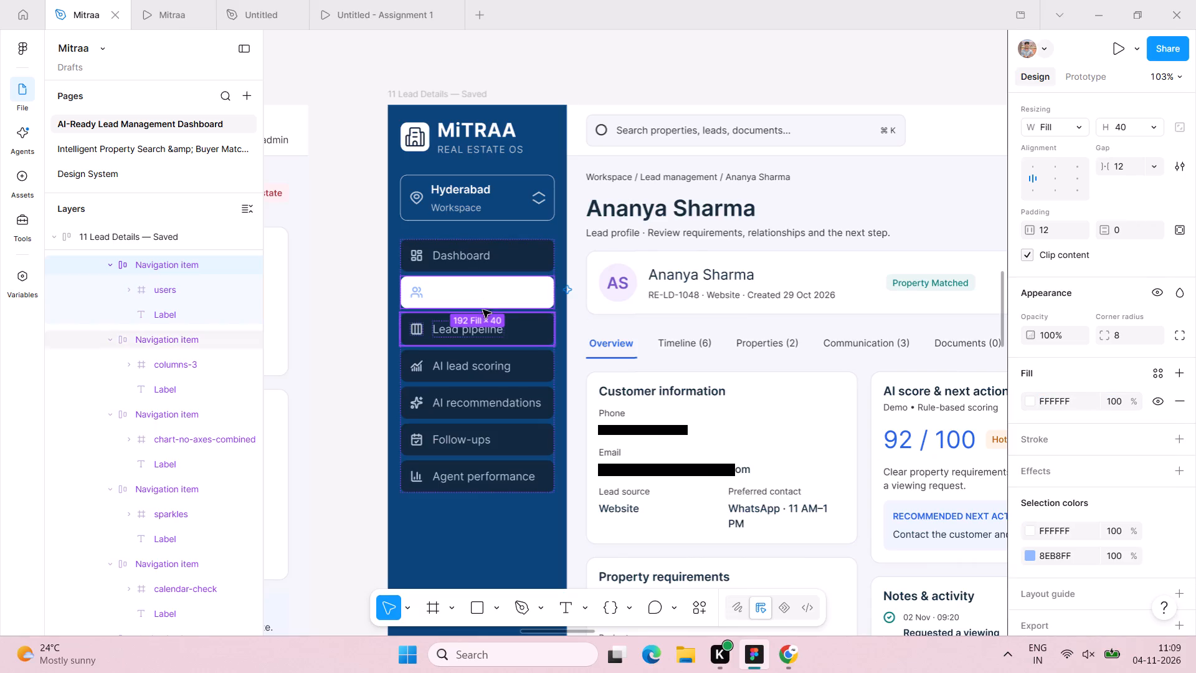
Set the text colour of the Lead management navigation label to 000000.
{"action": "triple_click", "coordinate": [497, 289]}
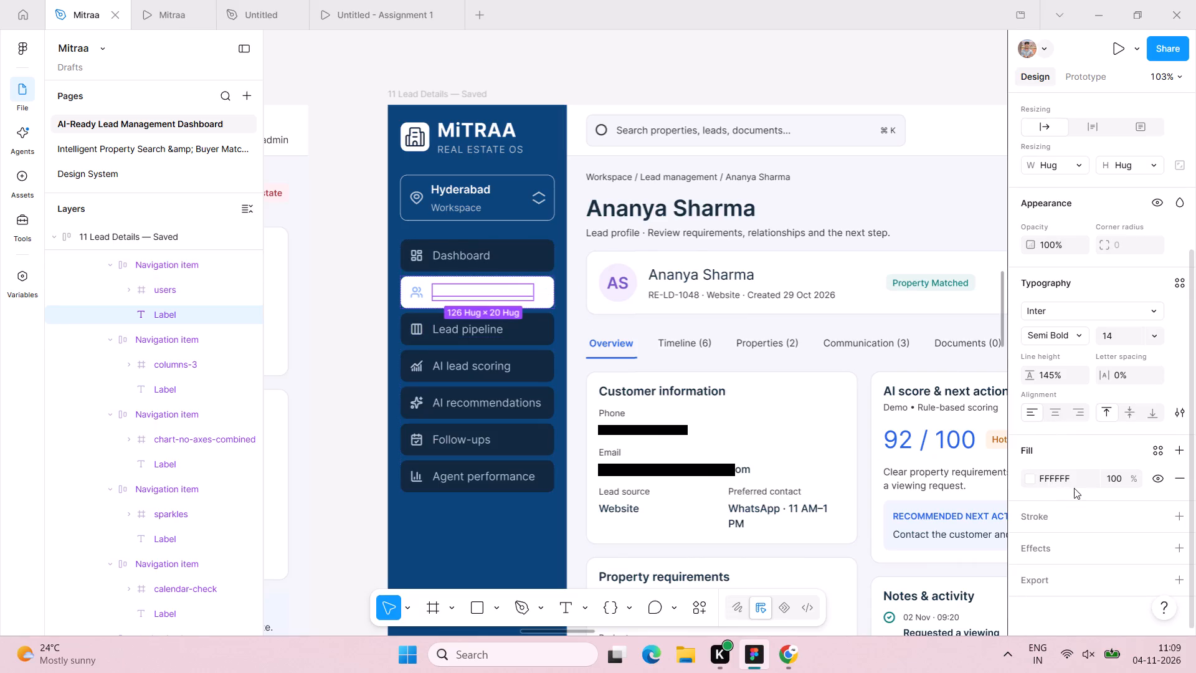
{"action": "left_click", "coordinate": [1074, 488]}
{"action": "left_click", "coordinate": [1077, 477]}
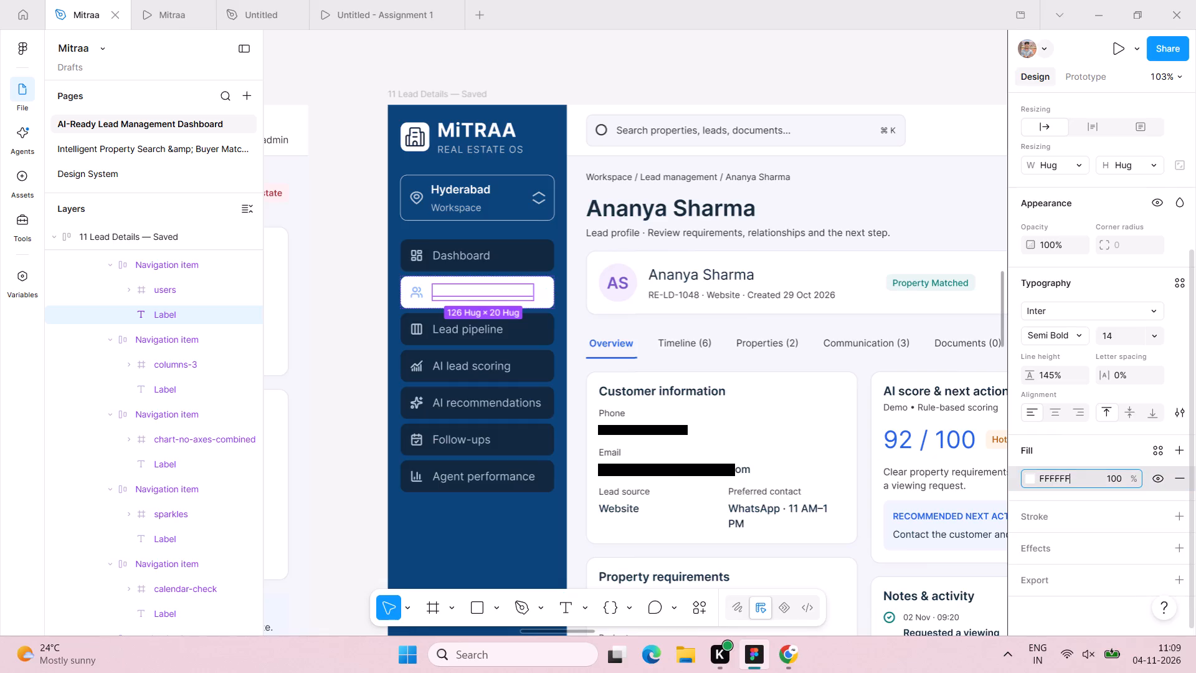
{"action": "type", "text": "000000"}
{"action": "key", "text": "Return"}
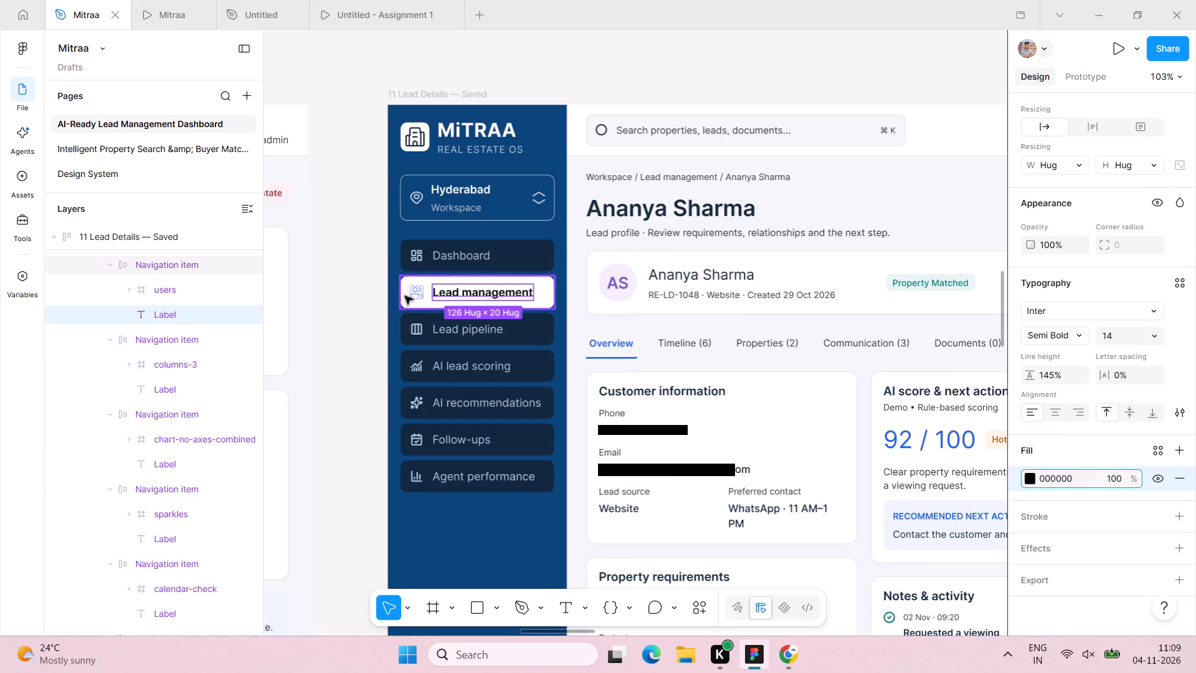
Recolour the users icon in the Lead management navigation item to 1C4180.
{"action": "left_click", "coordinate": [411, 294]}
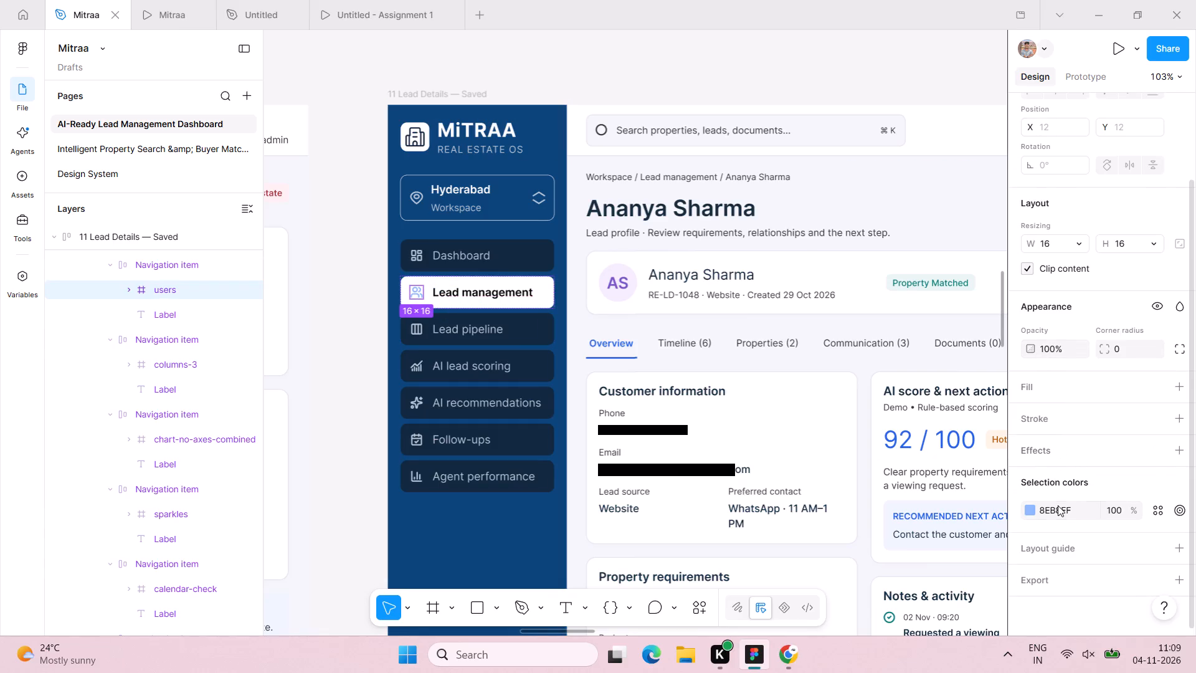
{"action": "left_click", "coordinate": [1069, 508]}
{"action": "key", "text": "ctrl+v"}
{"action": "key", "text": "Return"}
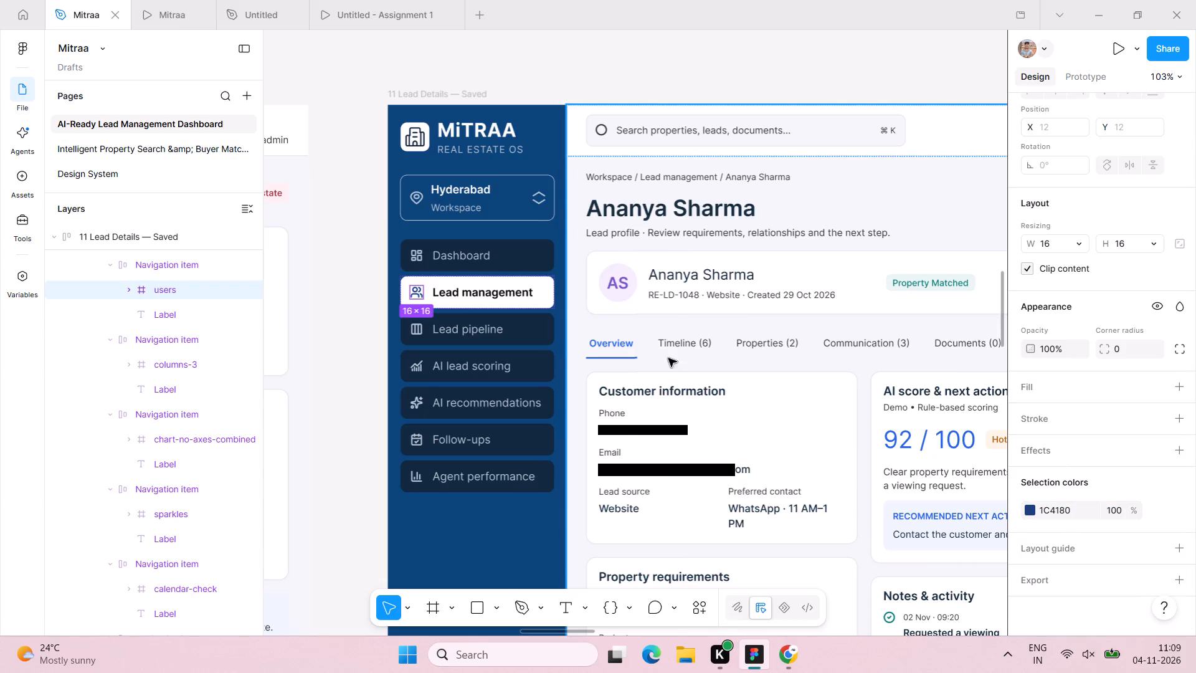
Set the text colour of the search placeholder in the Lead Details — Saved top bar to 424242.
{"action": "scroll", "coordinate": [668, 313], "scroll_direction": "left", "scroll_amount": 2}
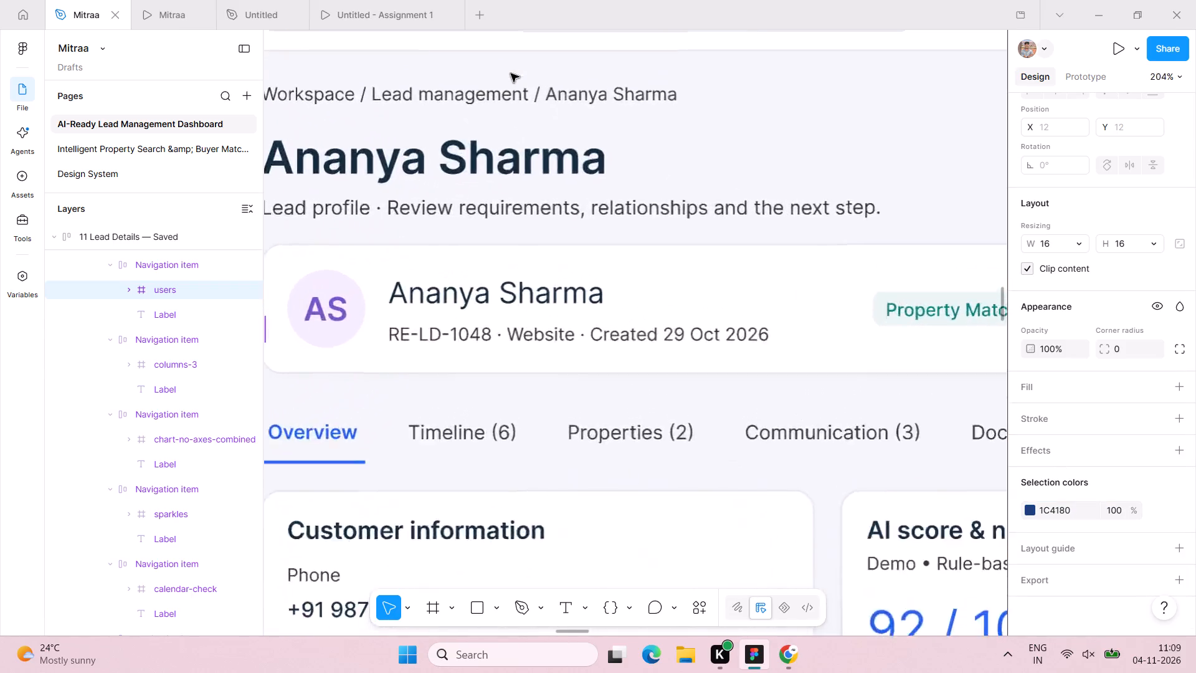
{"action": "scroll", "coordinate": [511, 74], "scroll_direction": "up", "scroll_amount": 2}
{"action": "triple_click", "coordinate": [516, 90]}
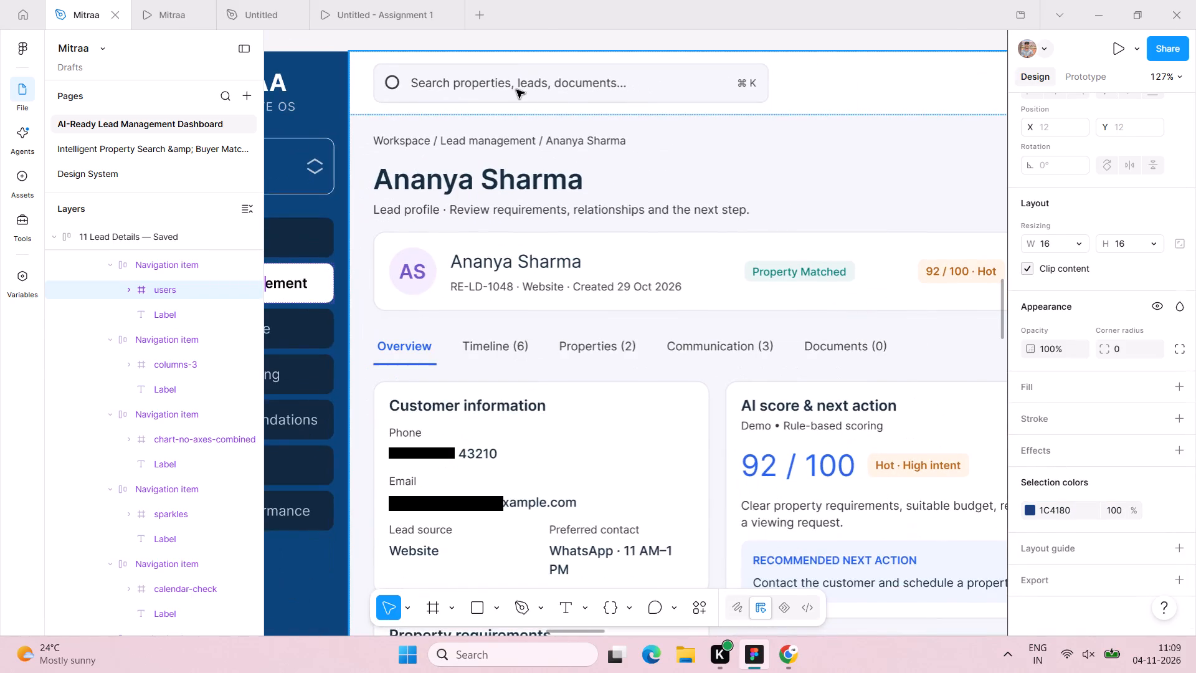
{"action": "left_click", "coordinate": [516, 90]}
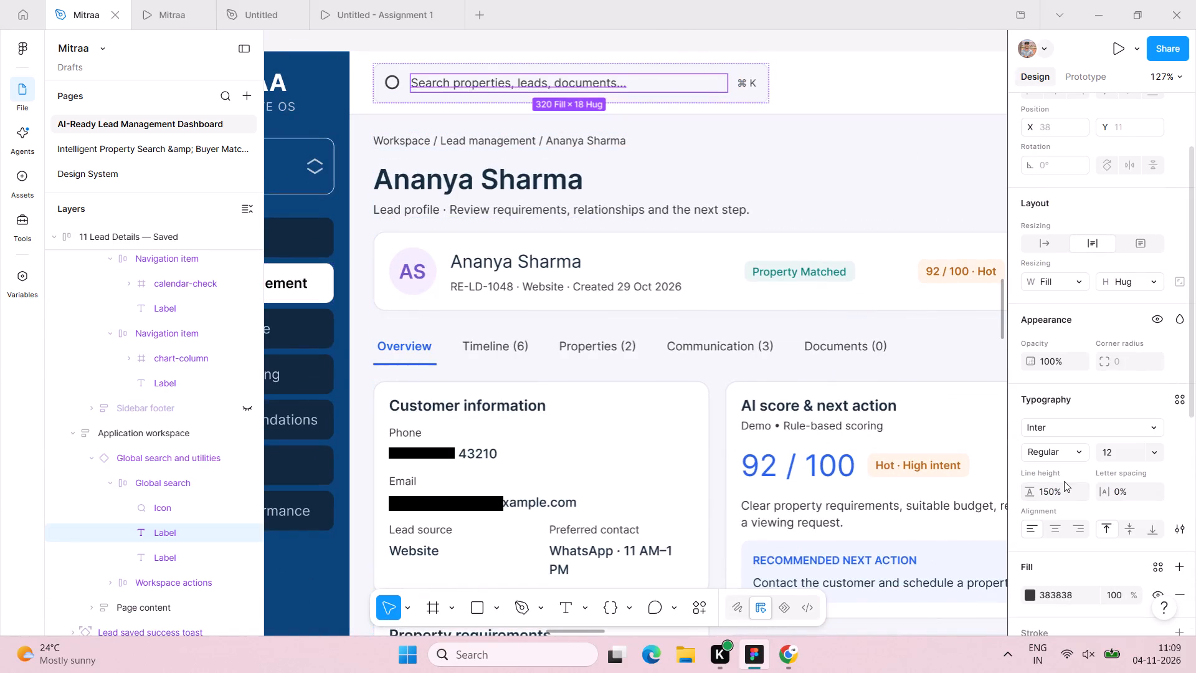
{"action": "scroll", "coordinate": [1064, 481], "scroll_direction": "down", "scroll_amount": 5}
{"action": "left_click", "coordinate": [1066, 472]}
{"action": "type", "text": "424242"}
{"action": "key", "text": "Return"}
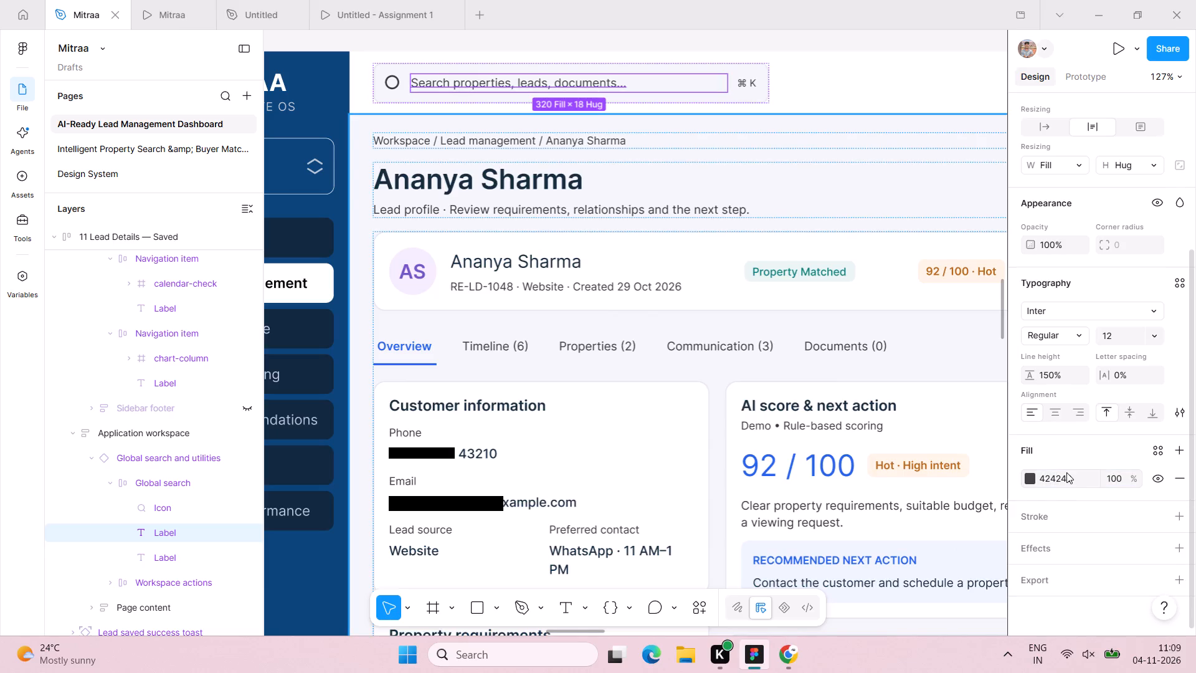
Delete the ⌘ K shortcut label from the Lead Details — Saved search field.
{"action": "left_click", "coordinate": [739, 79]}
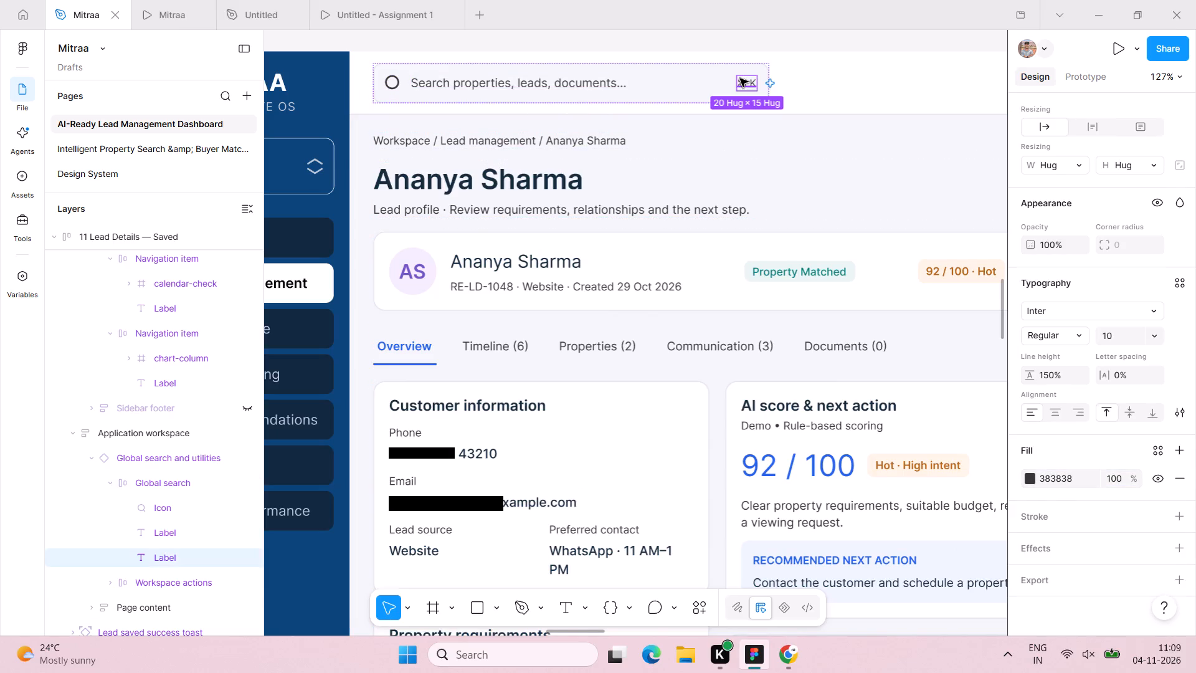
{"action": "key", "text": "BackSpace"}
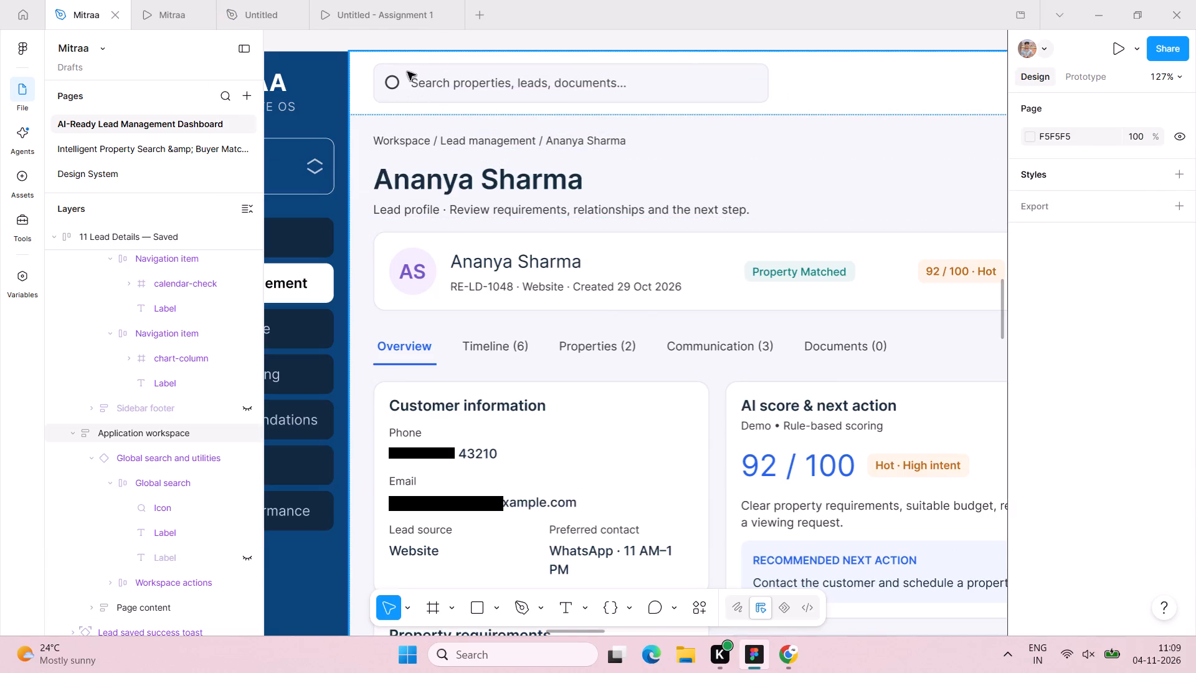
Set the stroke of the search field's icon in Lead Details — Saved to Outside position with a weight of 1.
{"action": "double_click", "coordinate": [391, 82]}
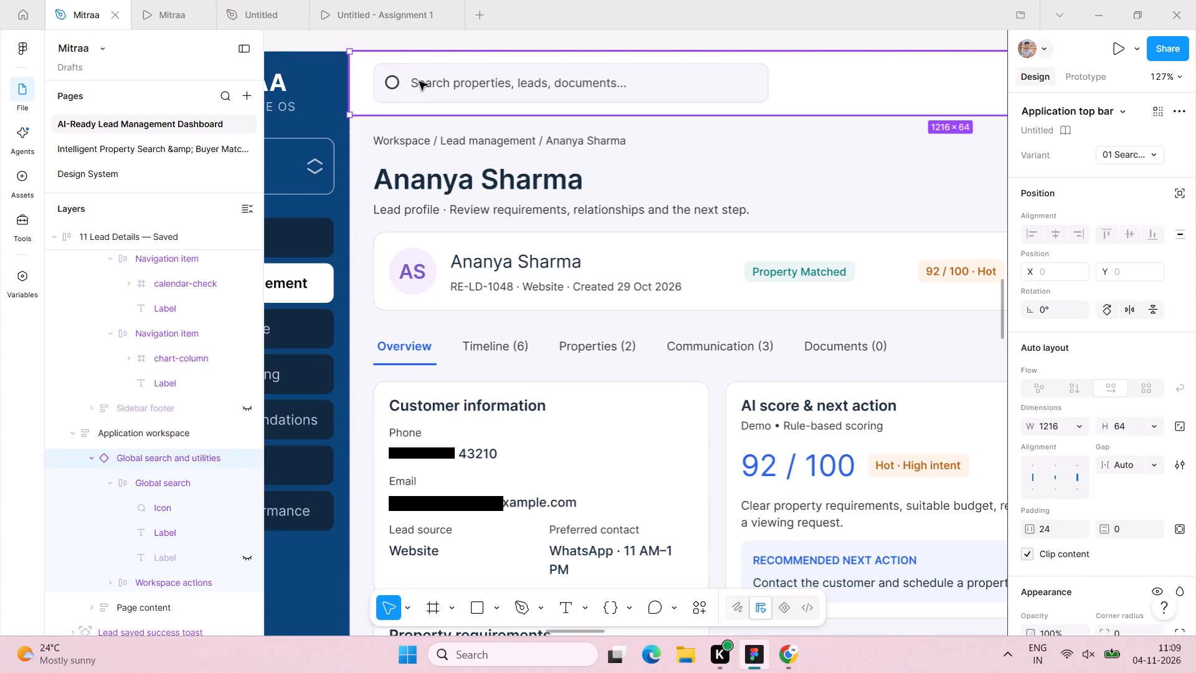
{"action": "triple_click", "coordinate": [419, 82]}
{"action": "left_click", "coordinate": [393, 79]}
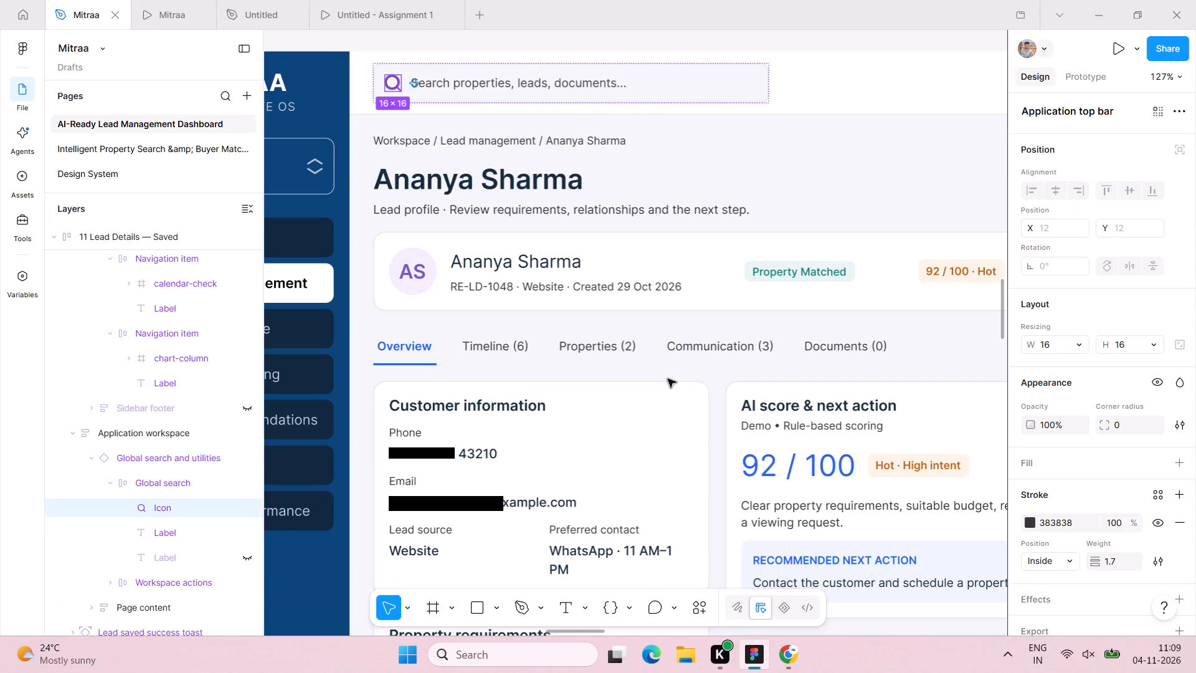
{"action": "left_click", "coordinate": [1063, 559]}
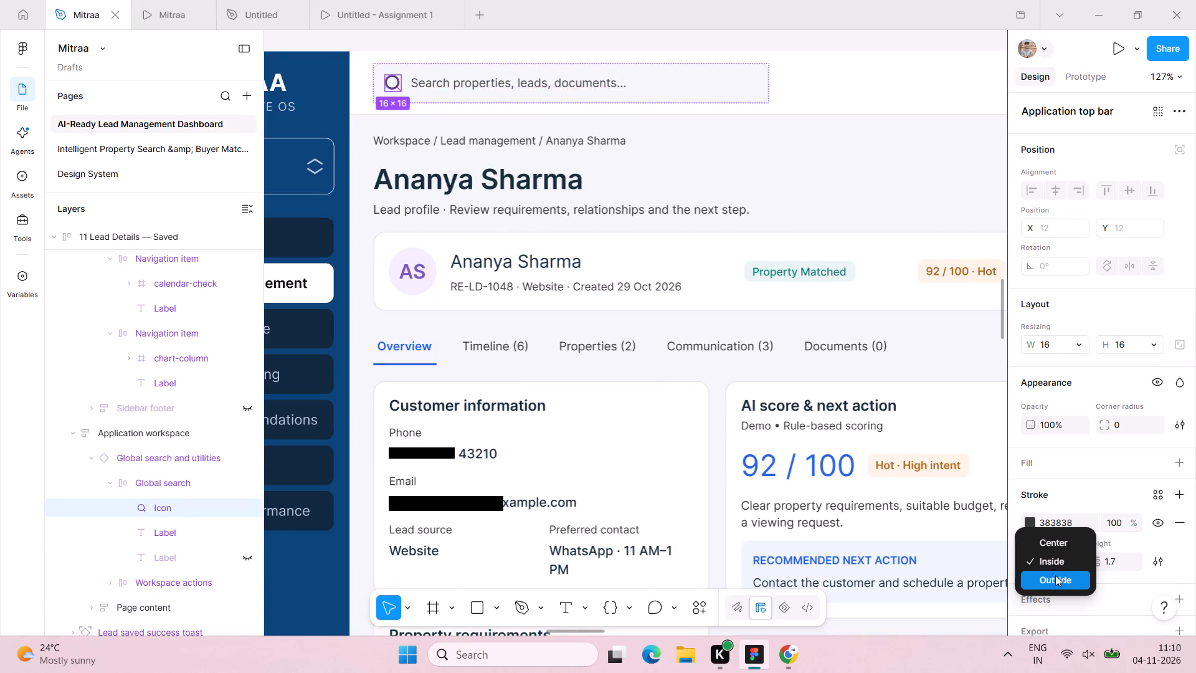
{"action": "left_click", "coordinate": [1055, 579]}
{"action": "left_click", "coordinate": [1116, 560]}
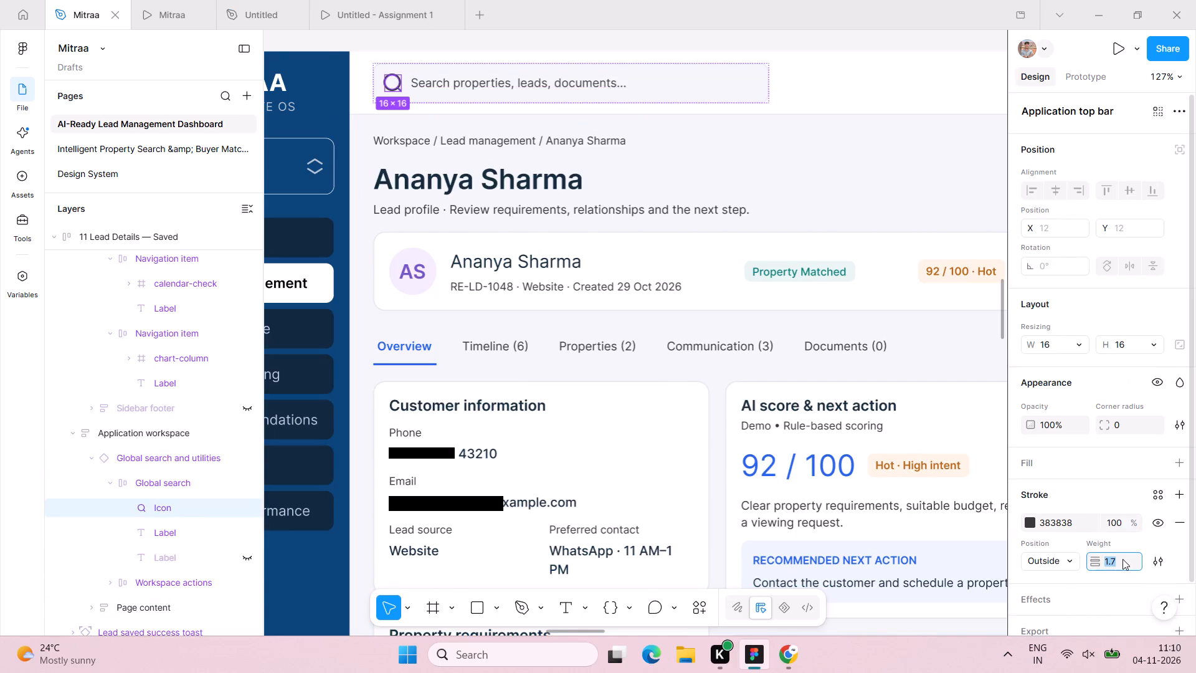
{"action": "key", "text": "0"}
{"action": "key", "text": "End"}
{"action": "key", "text": "1"}
{"action": "key", "text": "BackSpace"}
{"action": "key", "text": "BackSpace"}
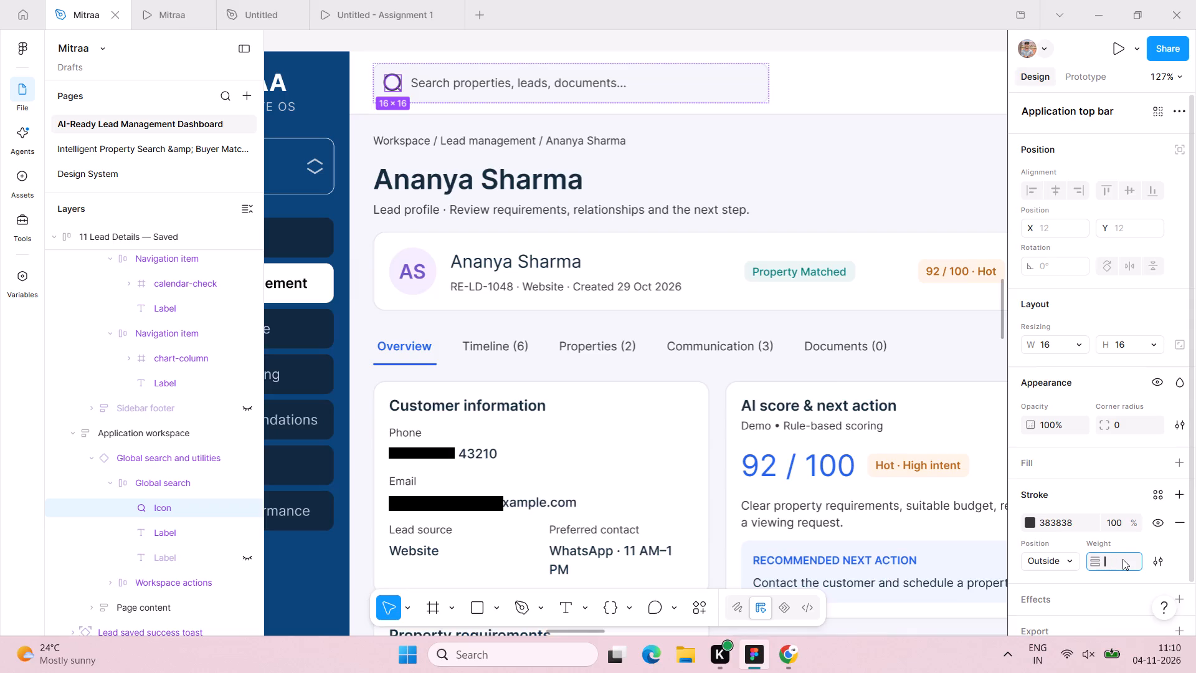
{"action": "key", "text": "1"}
{"action": "key", "text": "Return"}
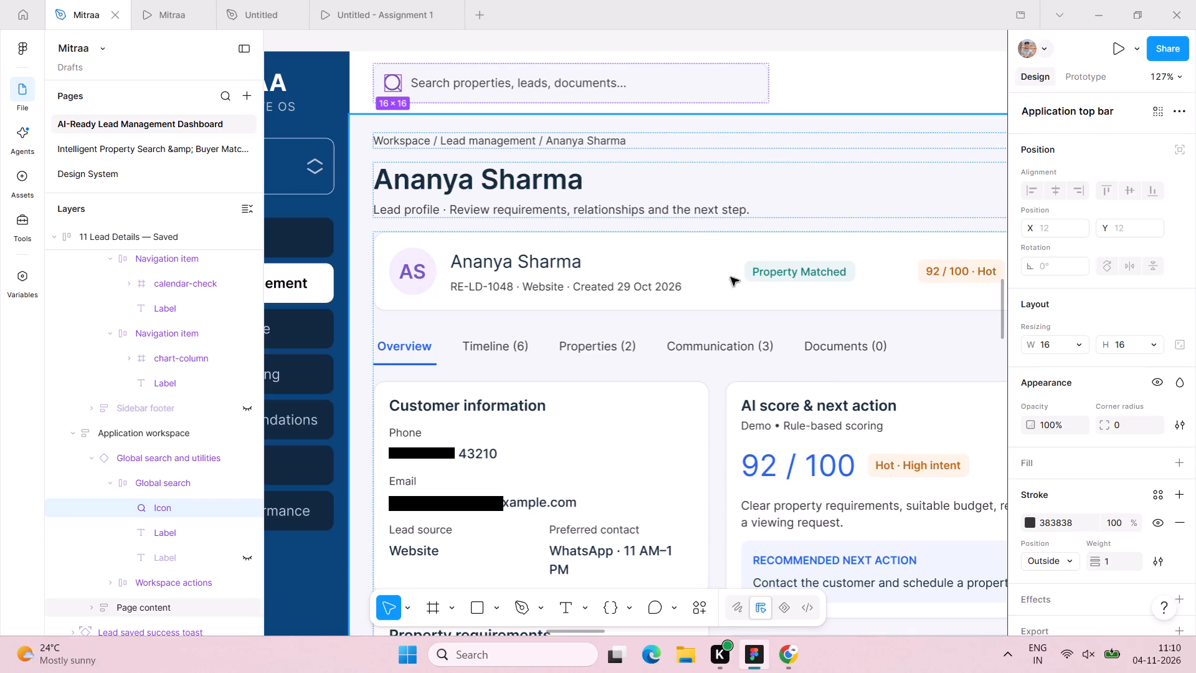
Remove the Quick add button from the Lead Details — Saved top bar.
{"action": "scroll", "coordinate": [721, 121], "scroll_direction": "left", "scroll_amount": 1}
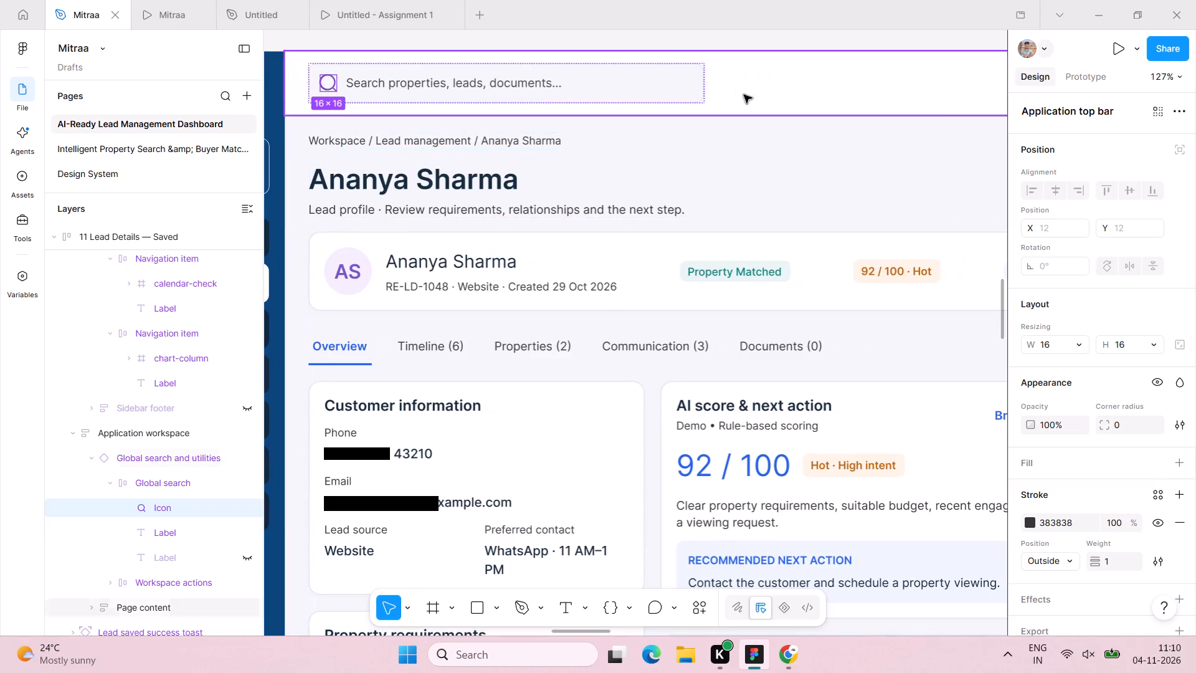
{"action": "left_click", "coordinate": [770, 67]}
{"action": "scroll", "coordinate": [770, 67], "scroll_direction": "left", "scroll_amount": 4}
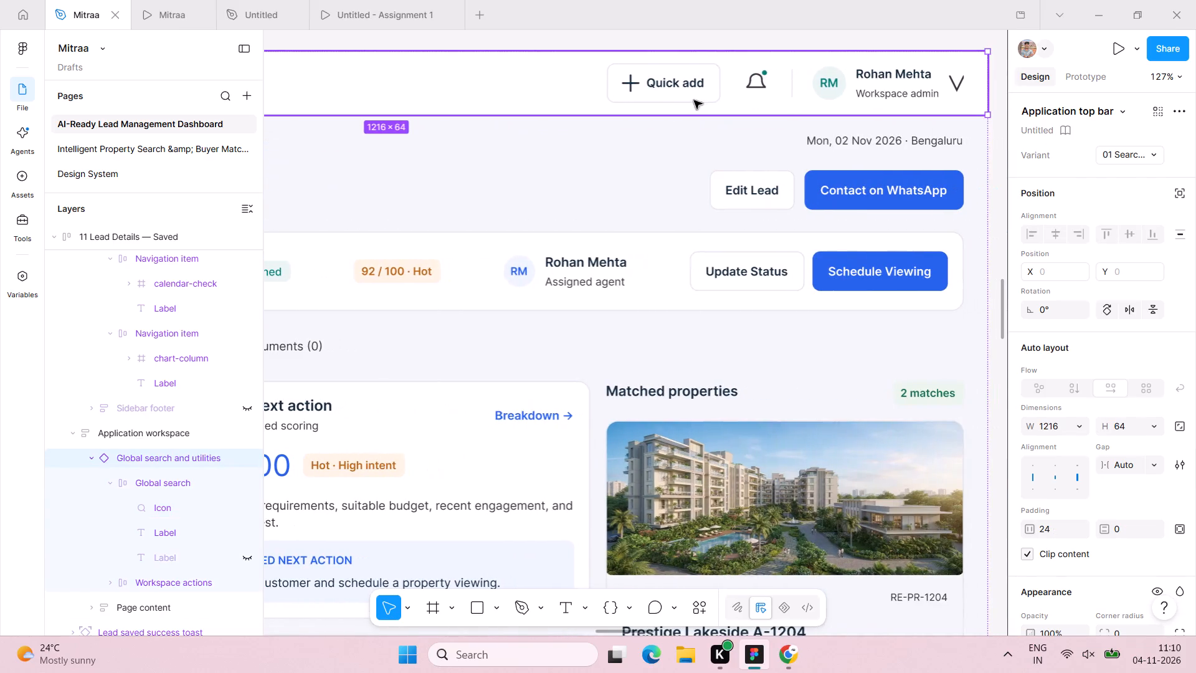
{"action": "triple_click", "coordinate": [671, 85]}
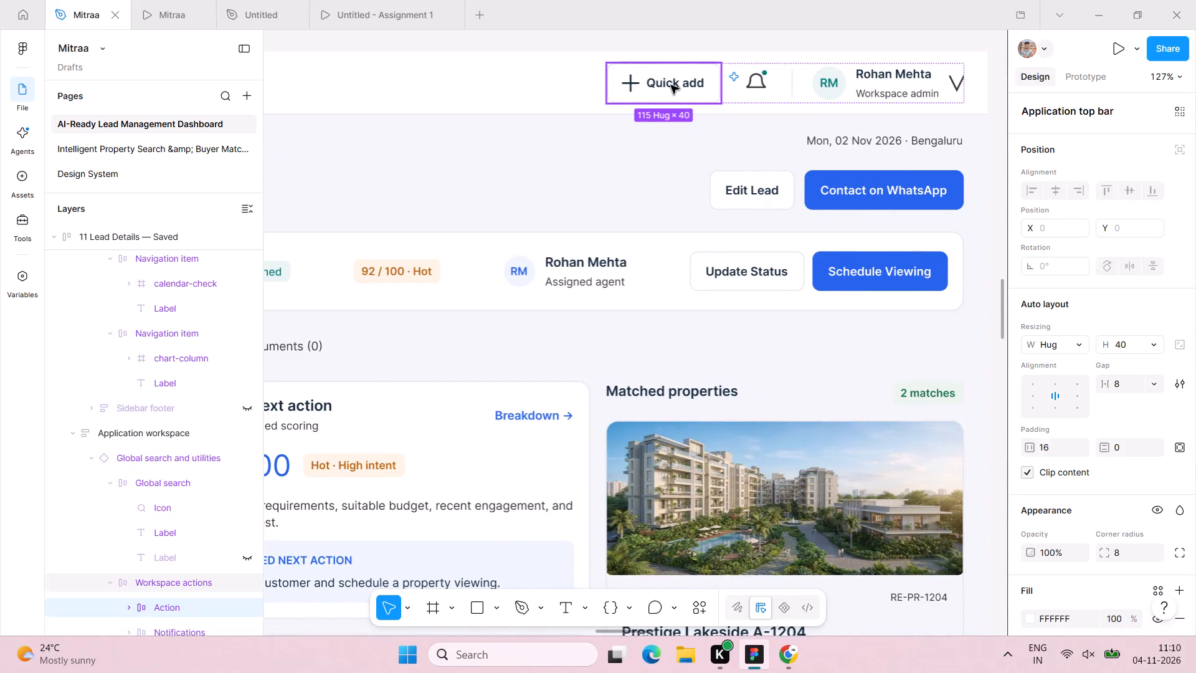
{"action": "key", "text": "BackSpace"}
Delete the breadcrumb and date row above the page heading in Lead Details — Saved.
{"action": "triple_click", "coordinate": [796, 145]}
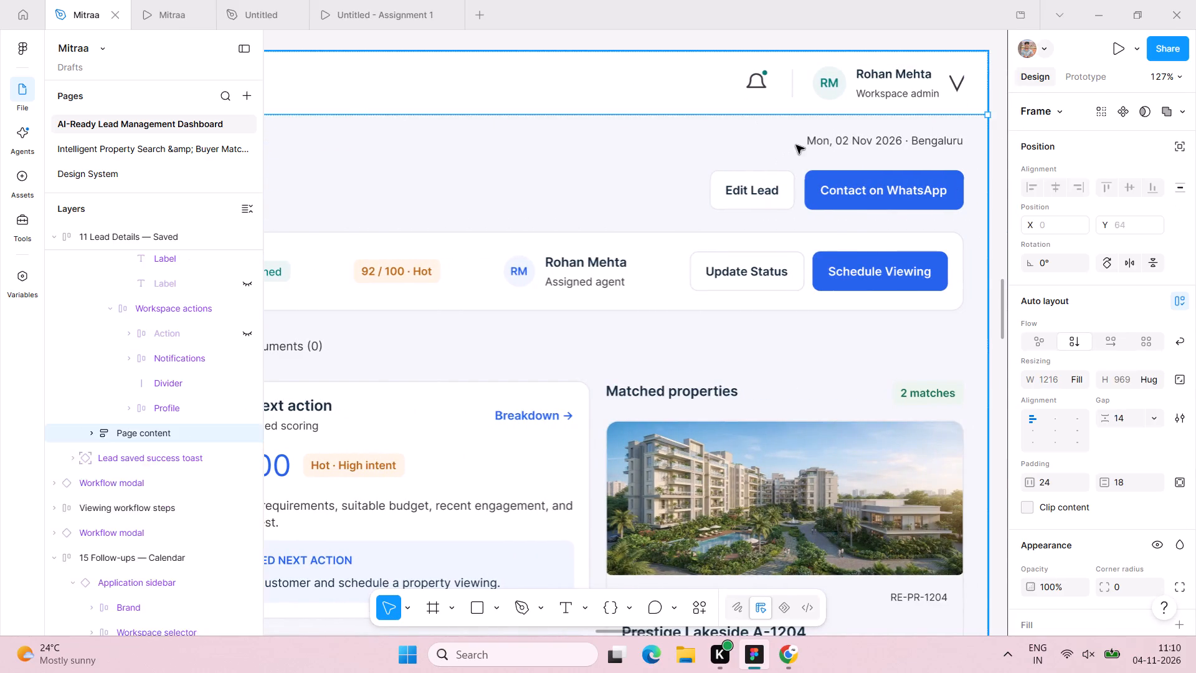
{"action": "key", "text": "BackSpace"}
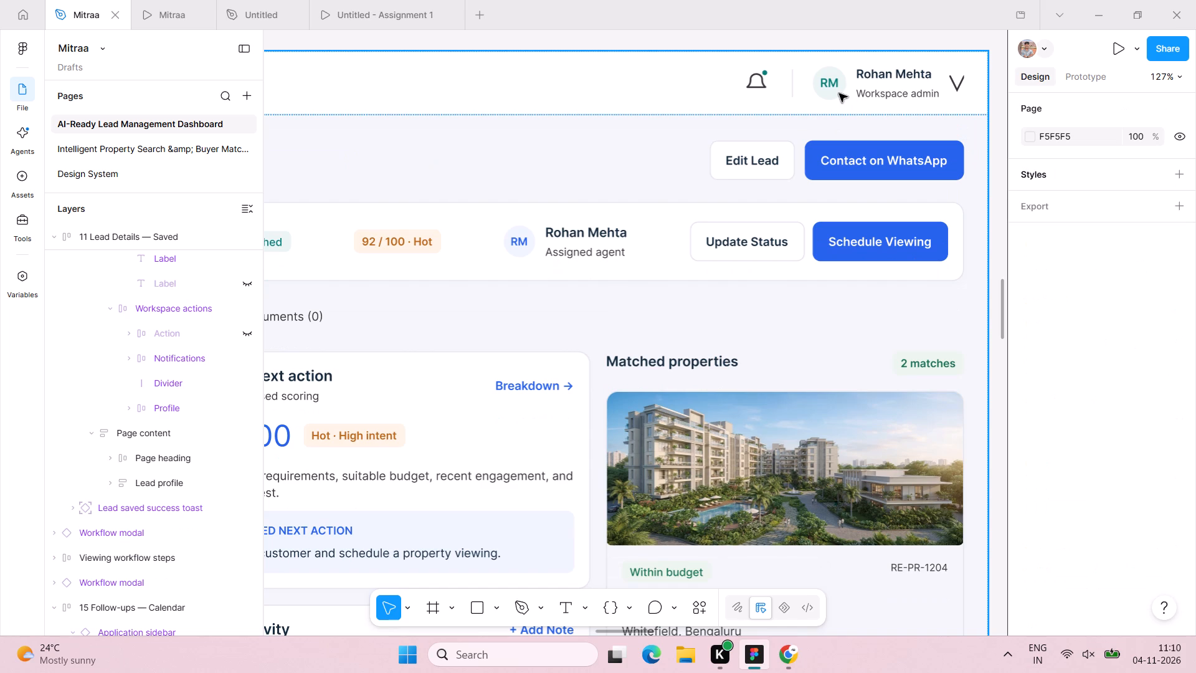
Replace the initials in the Lead Details — Saved top bar's profile avatar with S.
{"action": "double_click", "coordinate": [830, 85]}
{"action": "left_click", "coordinate": [831, 80]}
{"action": "double_click", "coordinate": [832, 79]}
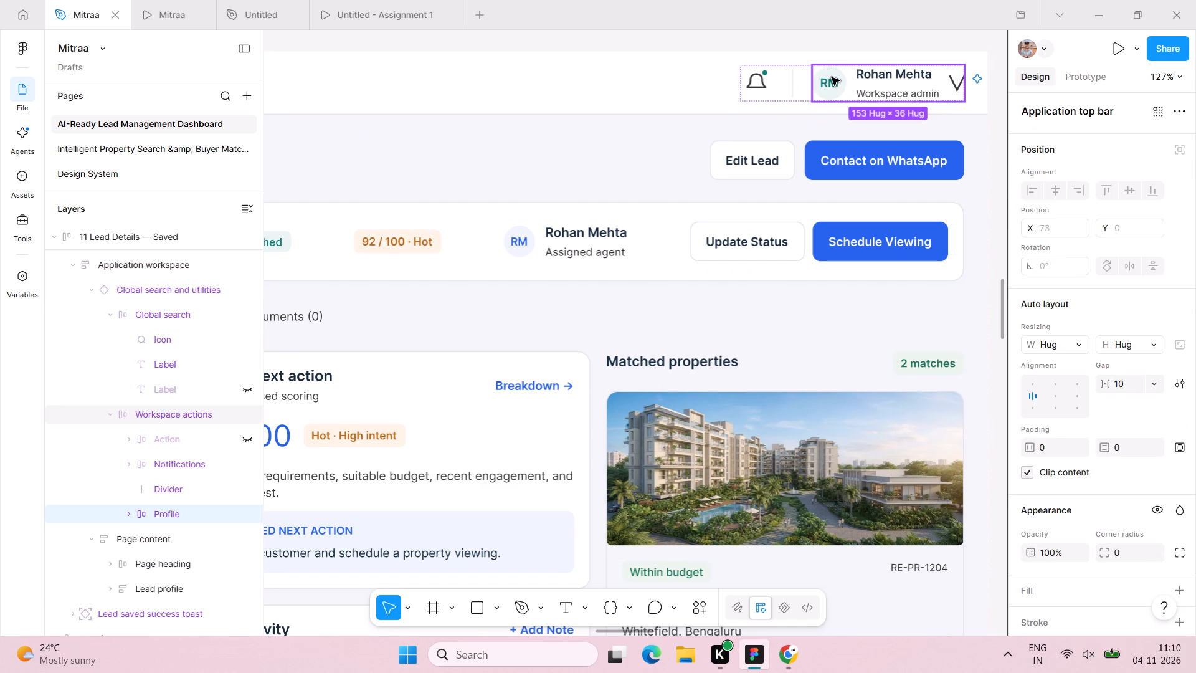
{"action": "double_click", "coordinate": [832, 77]}
{"action": "left_click", "coordinate": [830, 77]}
{"action": "left_click_drag", "start_coordinate": [829, 79], "coordinate": [805, 108]}
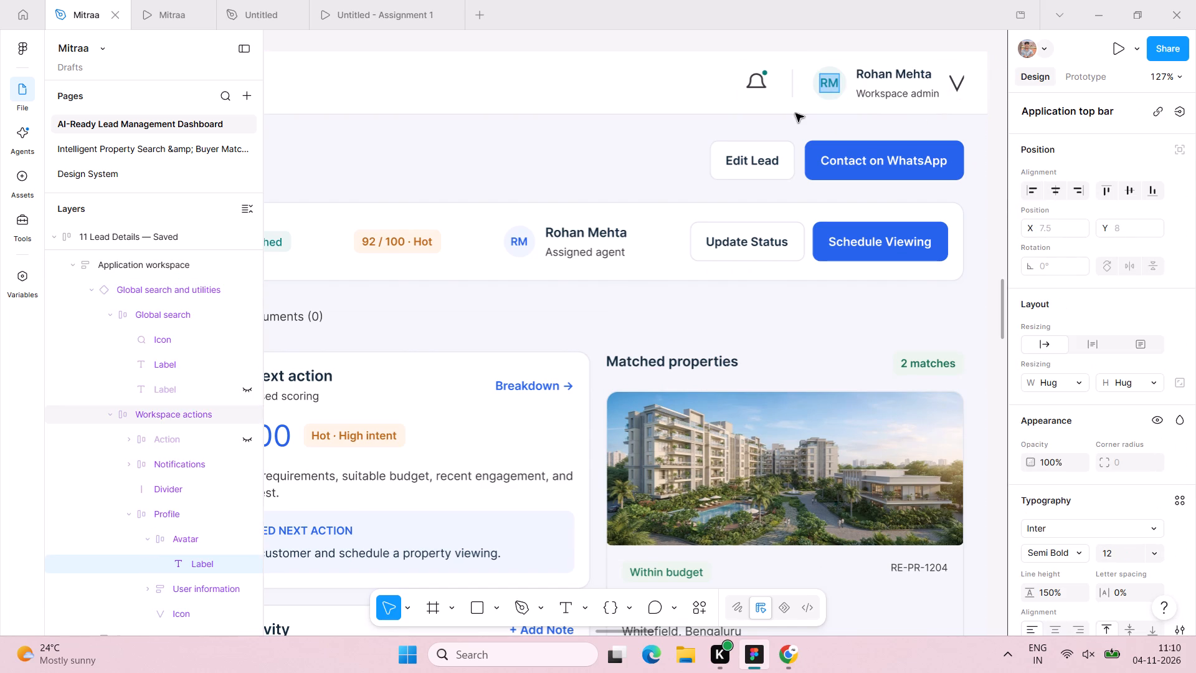
{"action": "key", "text": "shift+s"}
Change the profile name in the Lead Details — Saved top bar to Sreekanth and set its font size to 14.
{"action": "triple_click", "coordinate": [875, 72]}
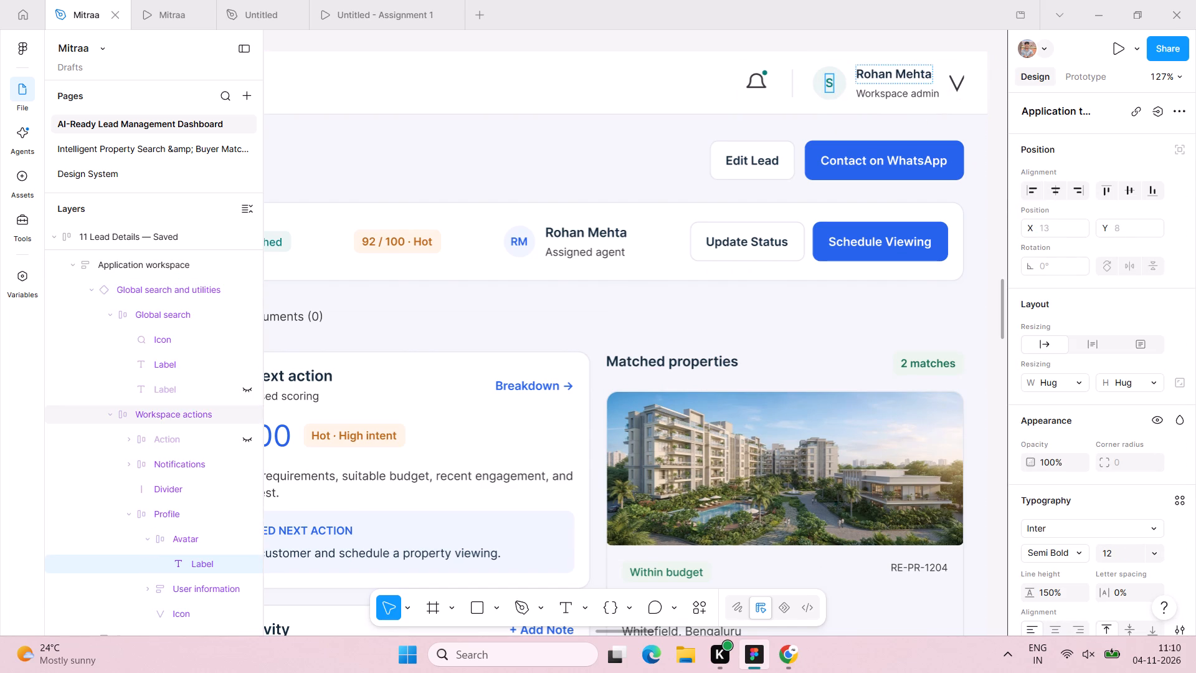
{"action": "type", "text": "Sreekanth"}
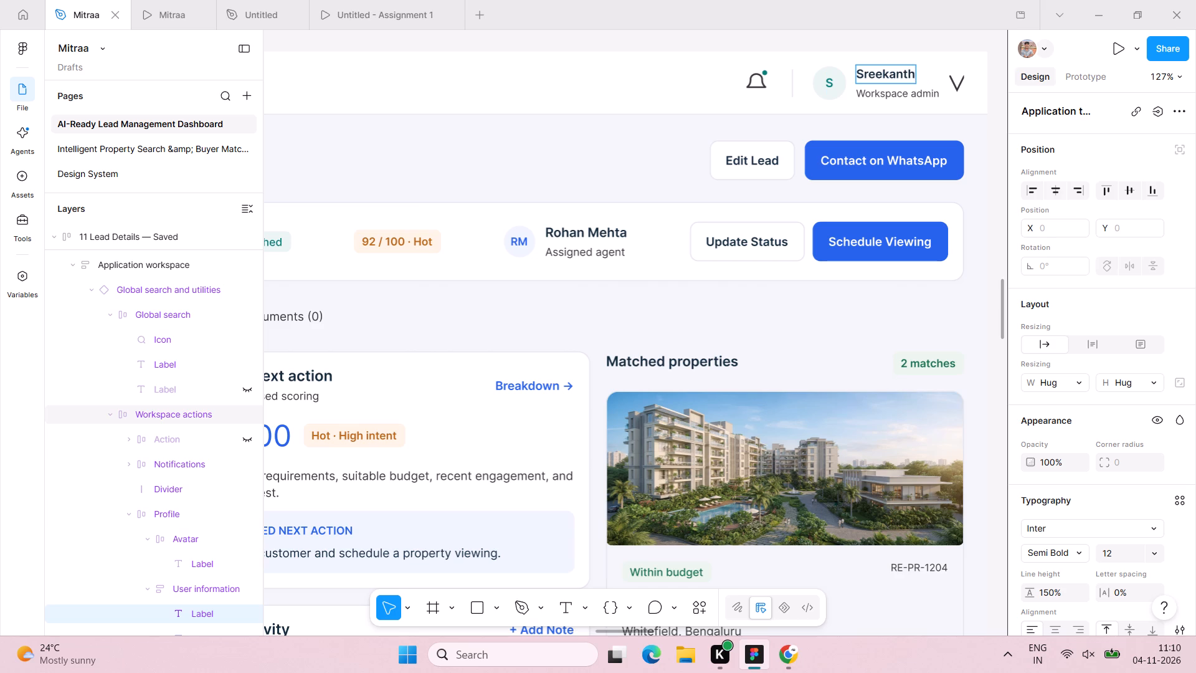
{"action": "left_click", "coordinate": [833, 116]}
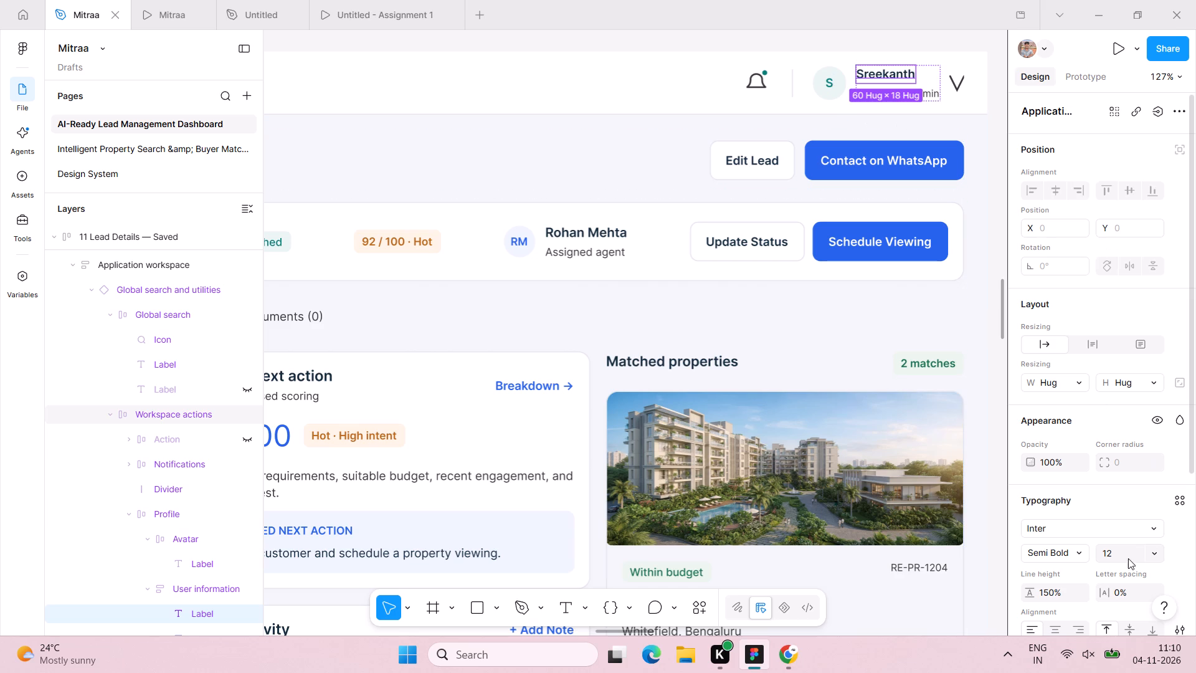
{"action": "left_click", "coordinate": [1131, 547]}
{"action": "type", "text": "14"}
{"action": "key", "text": "Return"}
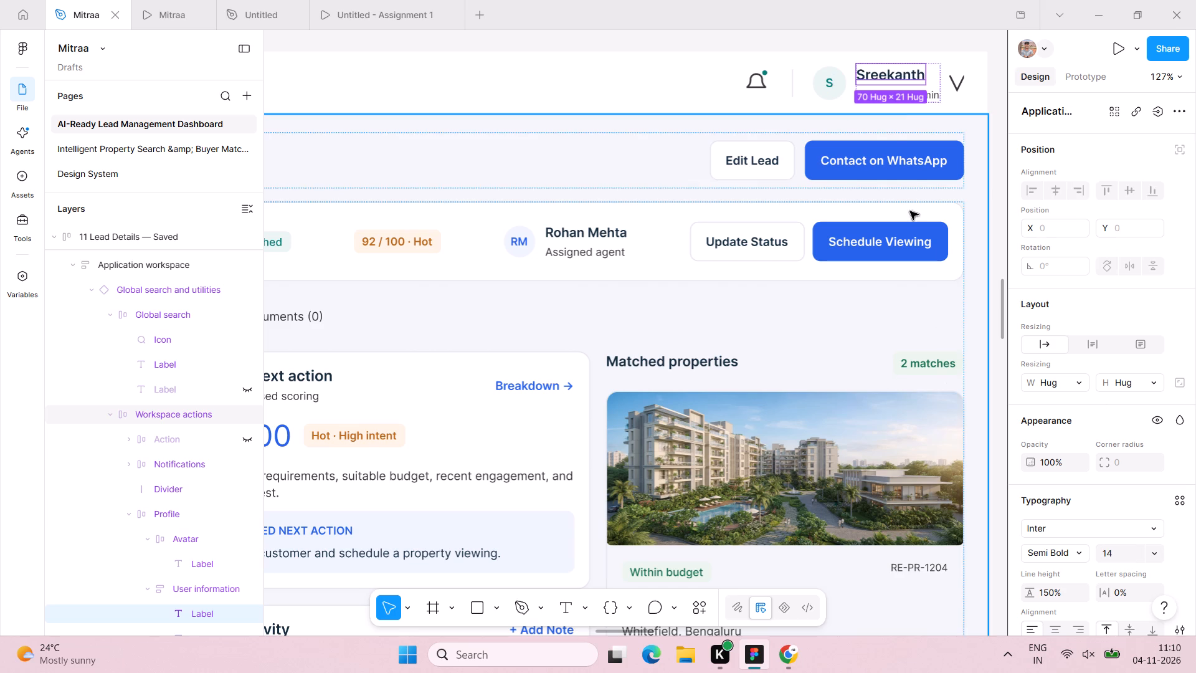
Set the font size of the Workspace admin label in the Lead Details — Saved top bar to 12.
{"action": "left_click", "coordinate": [913, 100]}
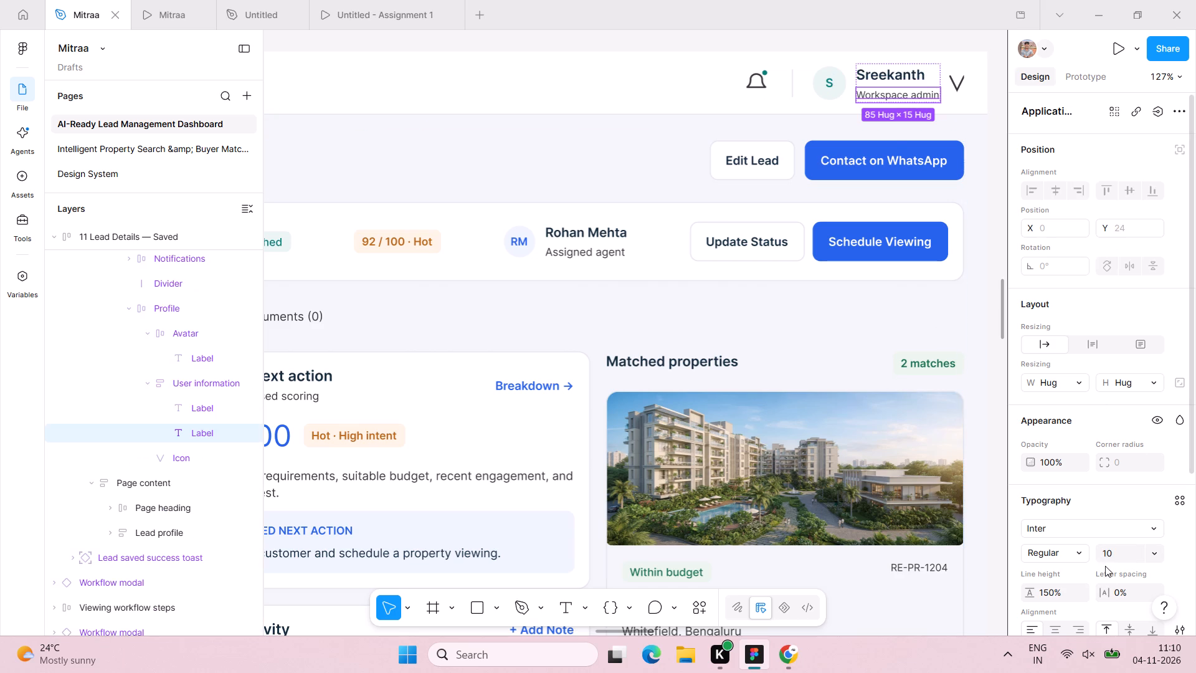
{"action": "left_click", "coordinate": [1126, 543]}
{"action": "left_click", "coordinate": [1124, 545]}
{"action": "type", "text": "12"}
{"action": "key", "text": "Return"}
Remove the chevron icon beside the profile in the Lead Details — Saved top bar.
{"action": "double_click", "coordinate": [956, 86]}
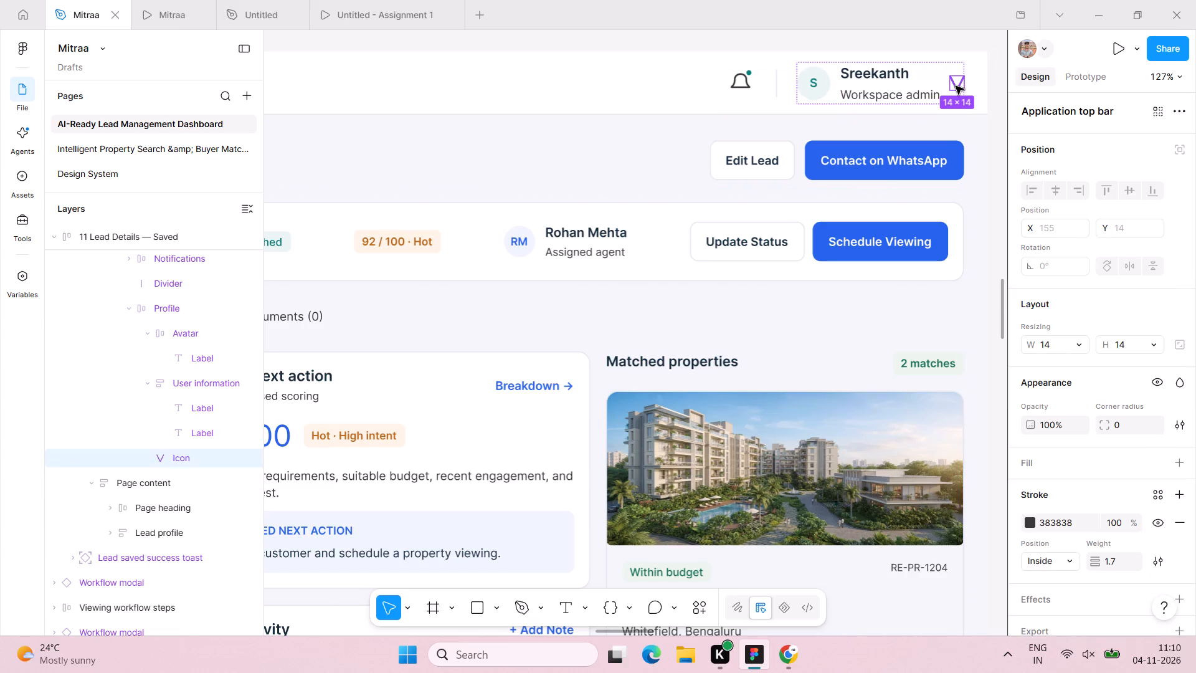
{"action": "key", "text": "BackSpace"}
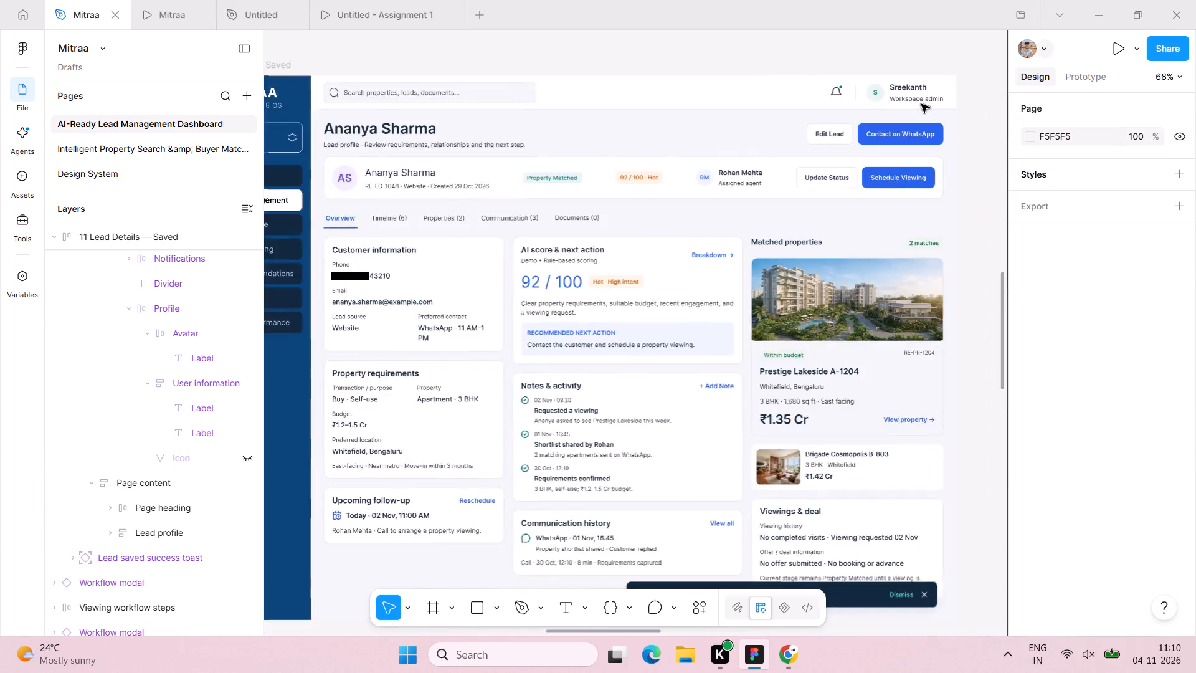
Set the font size of the MiTRAA wordmark in the 15 Follow-ups — Calendar sidebar to 24.
{"action": "scroll", "coordinate": [921, 104], "scroll_direction": "left", "scroll_amount": 2}
{"action": "scroll", "coordinate": [921, 104], "scroll_direction": "down", "scroll_amount": 1}
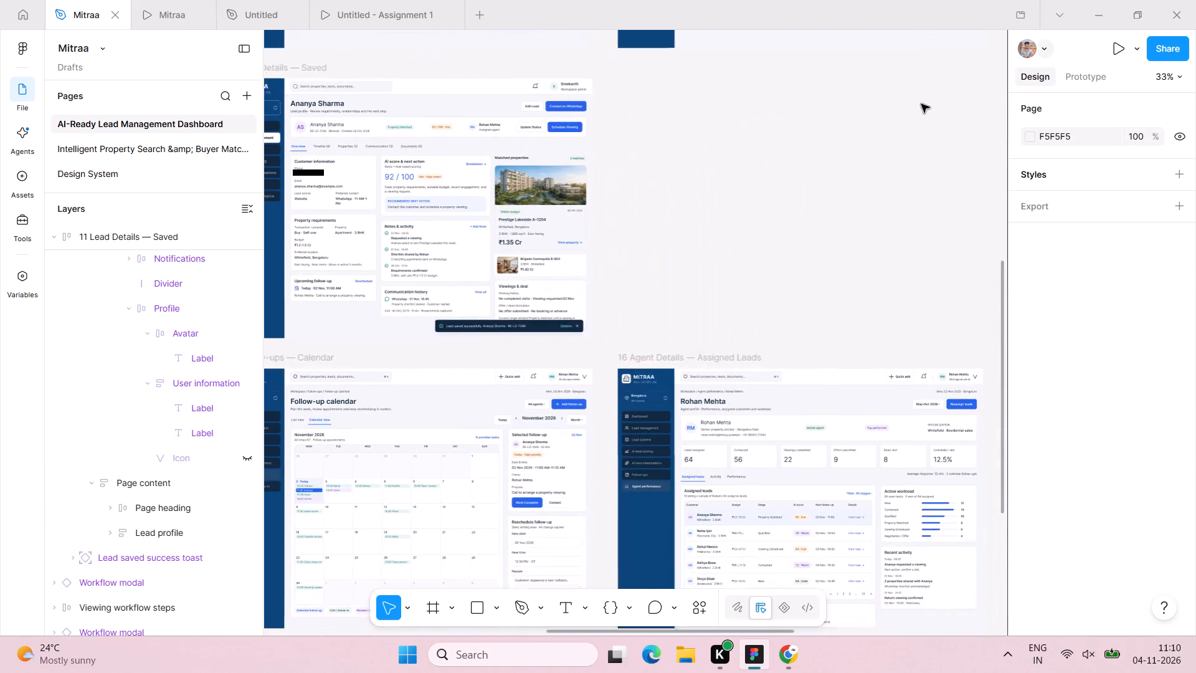
{"action": "scroll", "coordinate": [921, 104], "scroll_direction": "down", "scroll_amount": 2}
{"action": "scroll", "coordinate": [921, 104], "scroll_direction": "right", "scroll_amount": 4}
{"action": "scroll", "coordinate": [921, 104], "scroll_direction": "left", "scroll_amount": 1}
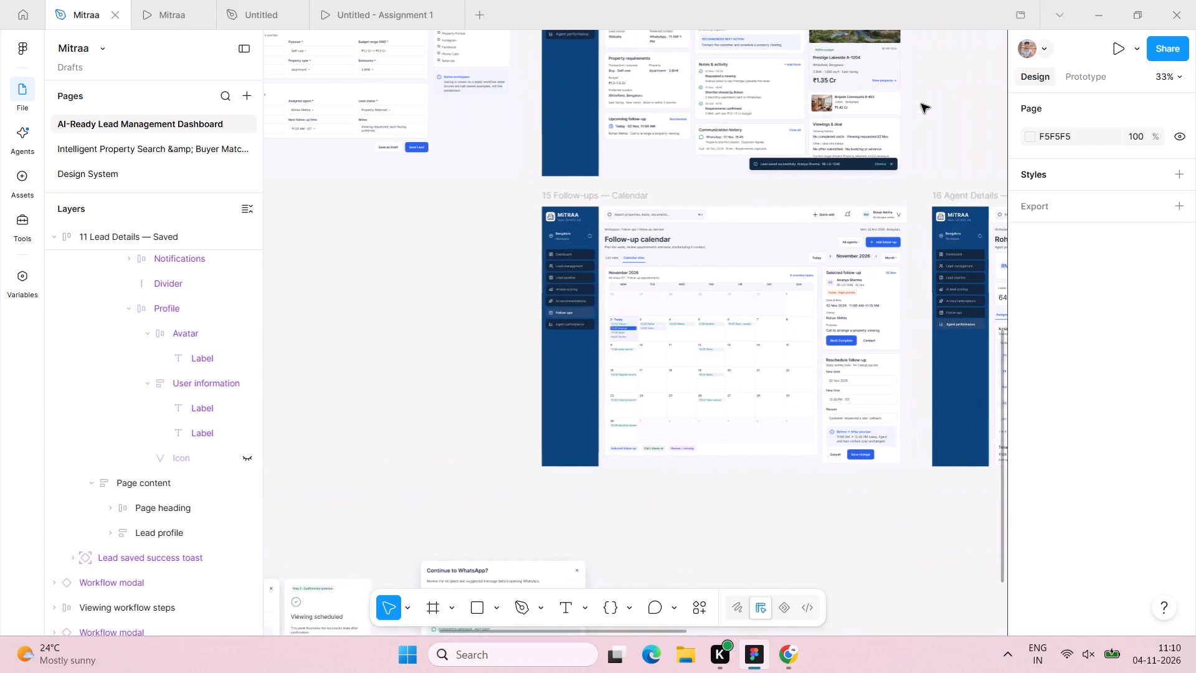
{"action": "scroll", "coordinate": [921, 104], "scroll_direction": "left", "scroll_amount": 1}
{"action": "scroll", "coordinate": [776, 376], "scroll_direction": "left", "scroll_amount": 1}
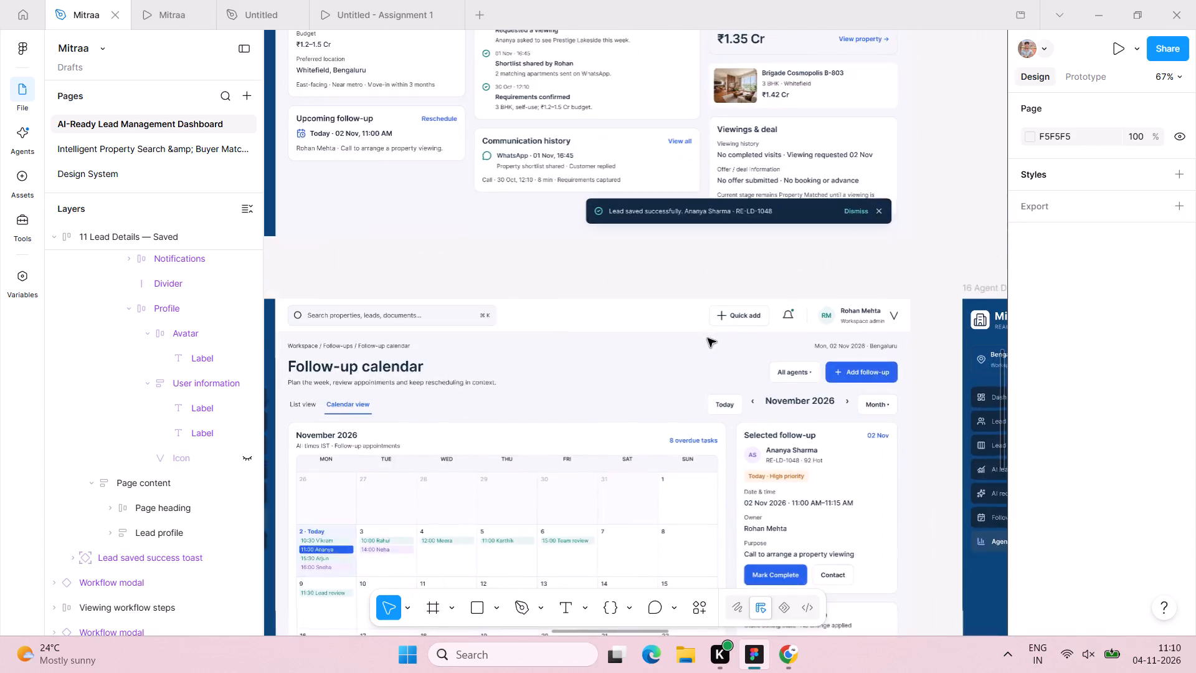
{"action": "scroll", "coordinate": [685, 336], "scroll_direction": "right", "scroll_amount": 6}
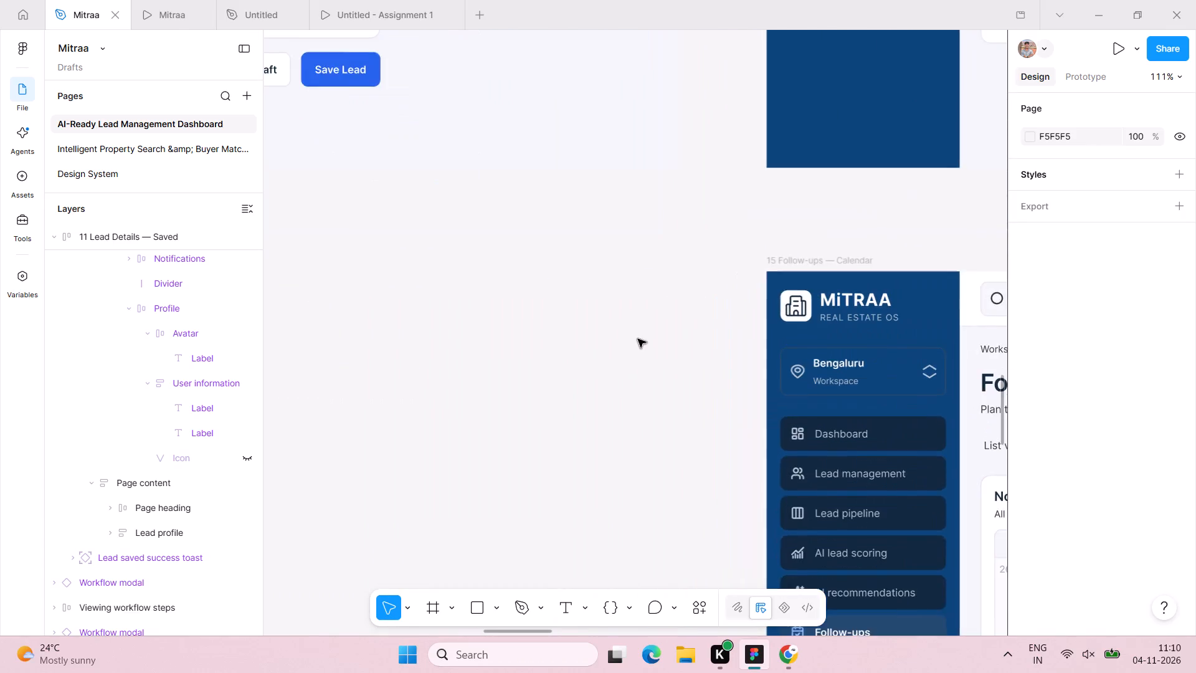
{"action": "scroll", "coordinate": [638, 339], "scroll_direction": "left", "scroll_amount": 2}
{"action": "triple_click", "coordinate": [647, 264]}
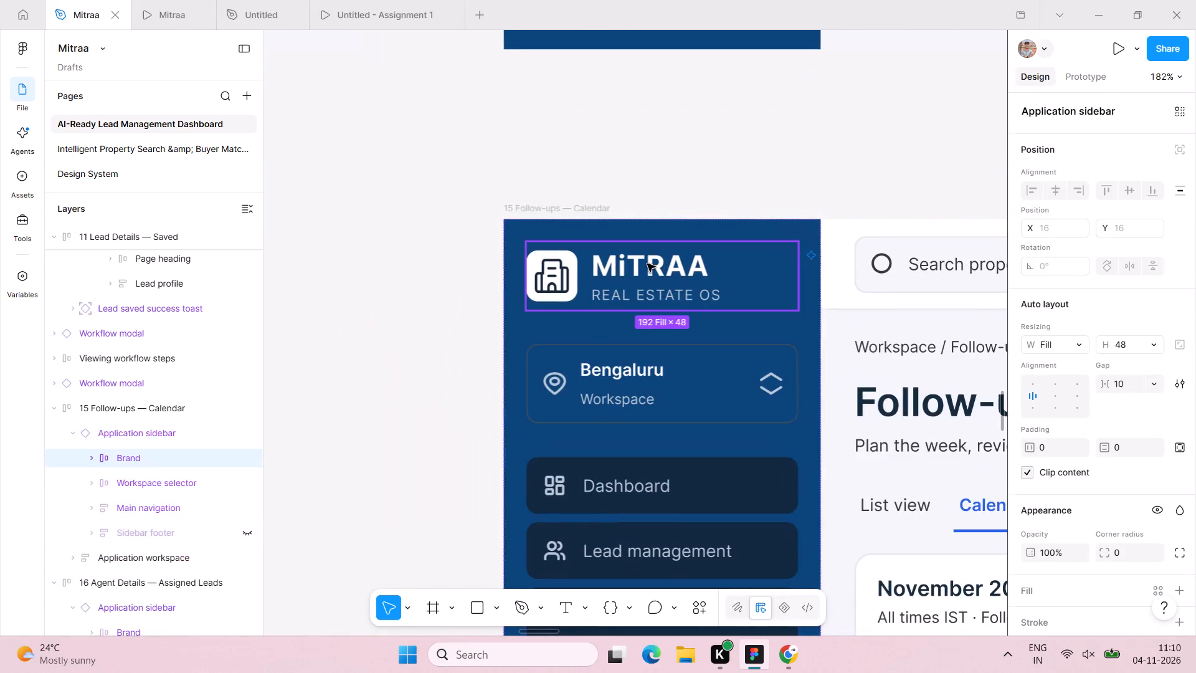
{"action": "double_click", "coordinate": [647, 264]}
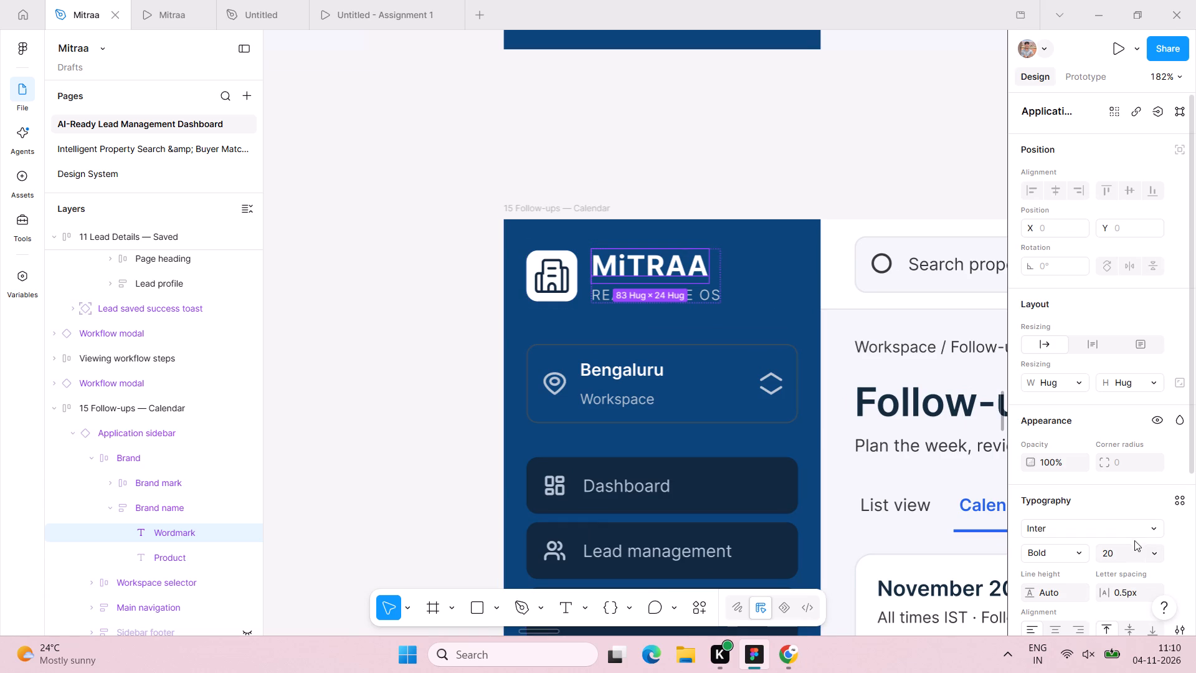
{"action": "left_click", "coordinate": [1130, 547]}
{"action": "type", "text": "24"}
{"action": "key", "text": "Return"}
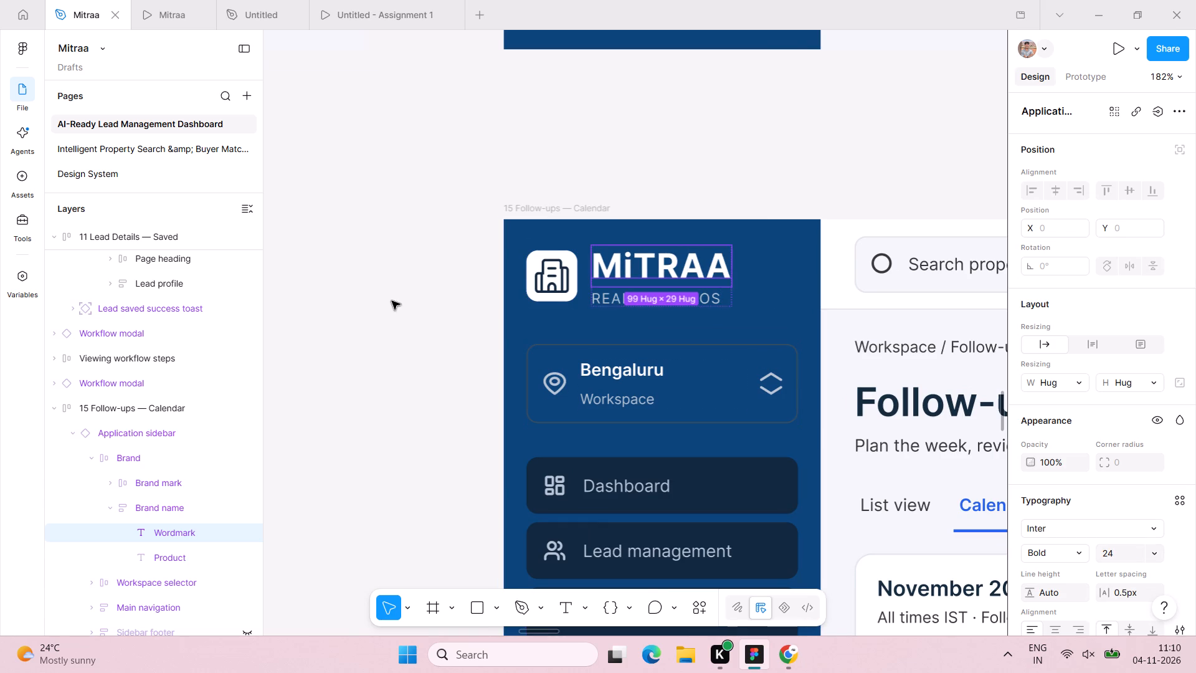
Set the font size of the REAL ESTATE OS label in the Follow-ups — Calendar sidebar to 12.
{"action": "left_click", "coordinate": [620, 298]}
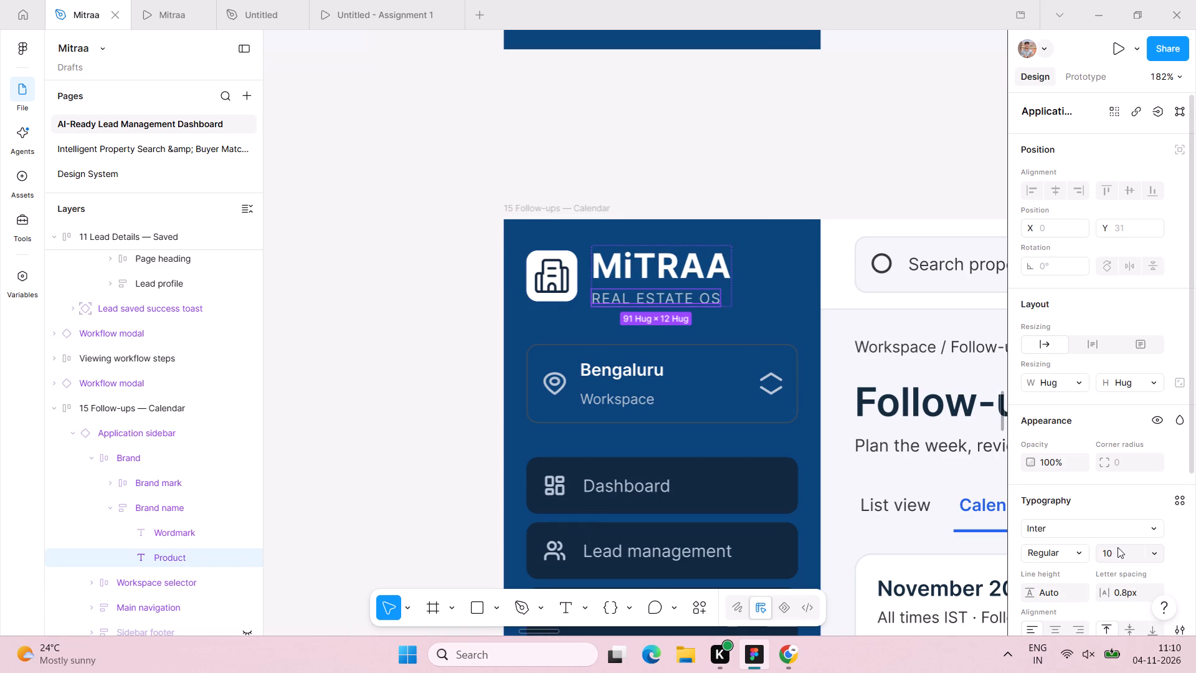
{"action": "left_click", "coordinate": [1118, 547]}
{"action": "type", "text": "12"}
{"action": "key", "text": "Return"}
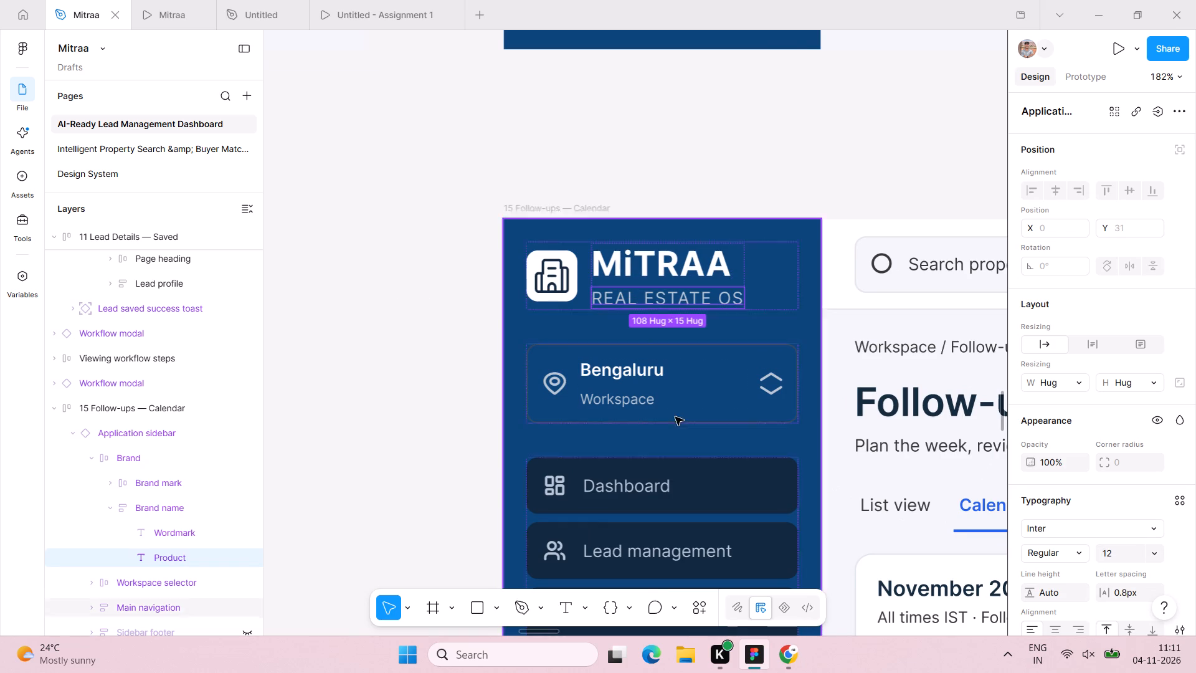
Change the workspace name in the Follow-ups — Calendar sidebar's workspace selector to Hyderabad and set its font size to 14.
{"action": "double_click", "coordinate": [622, 379]}
{"action": "triple_click", "coordinate": [622, 372]}
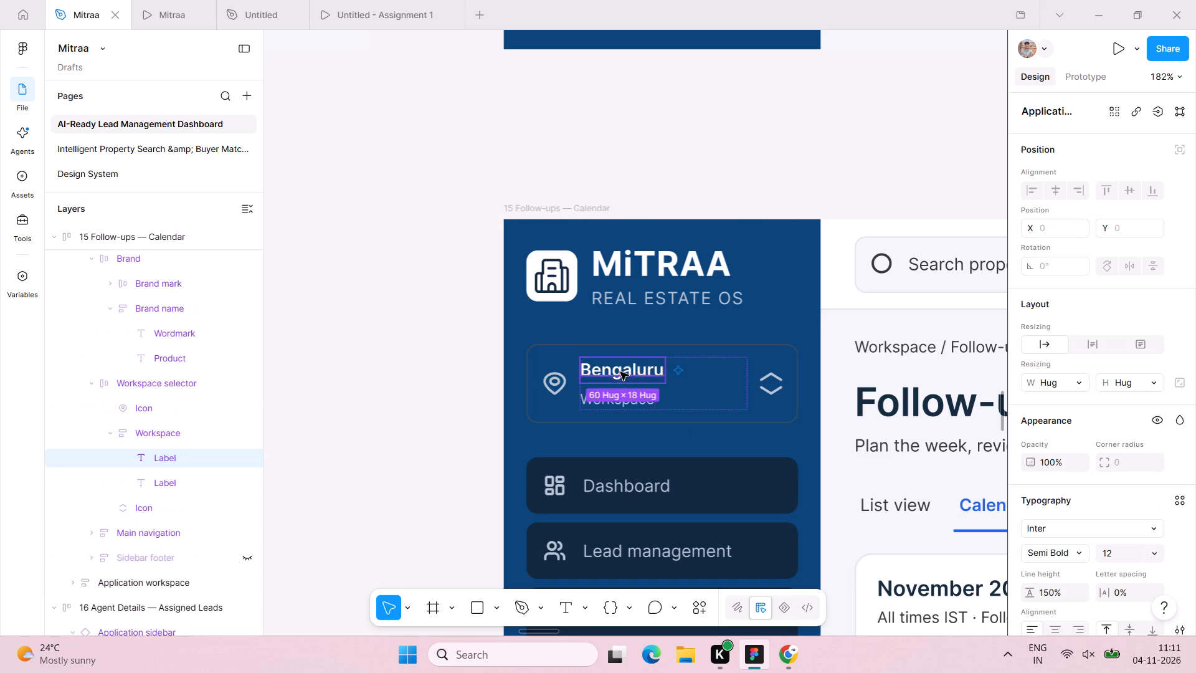
{"action": "double_click", "coordinate": [620, 372]}
{"action": "double_click", "coordinate": [620, 371]}
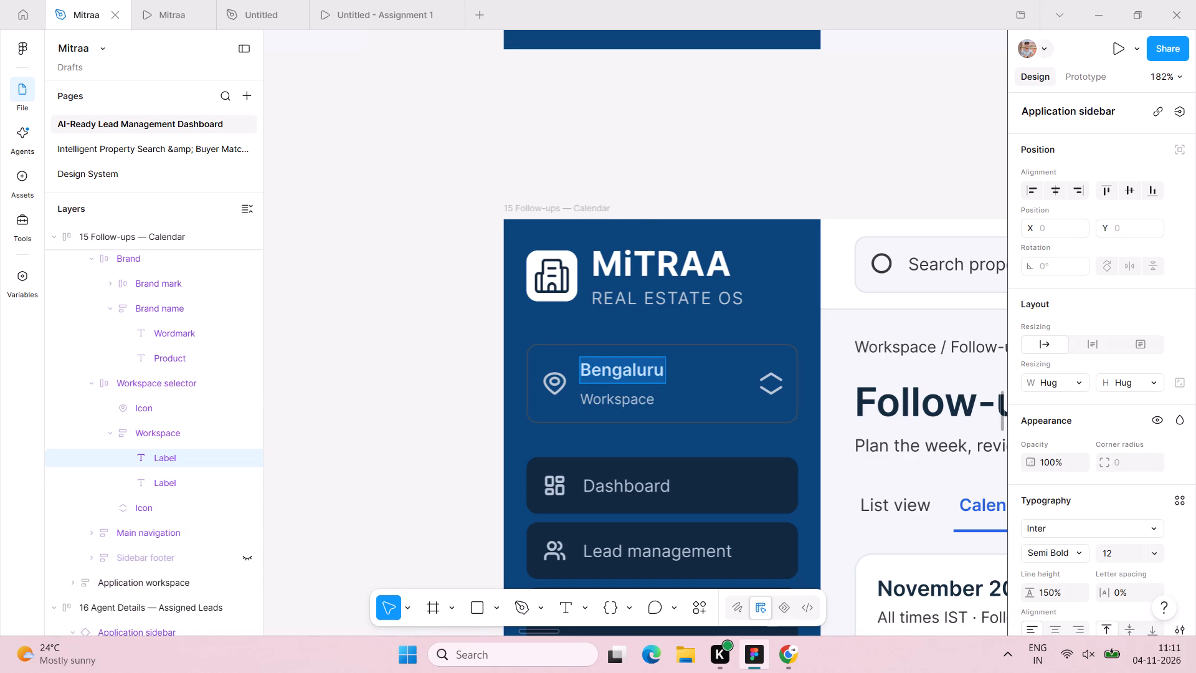
{"action": "type", "text": "Hyderabad"}
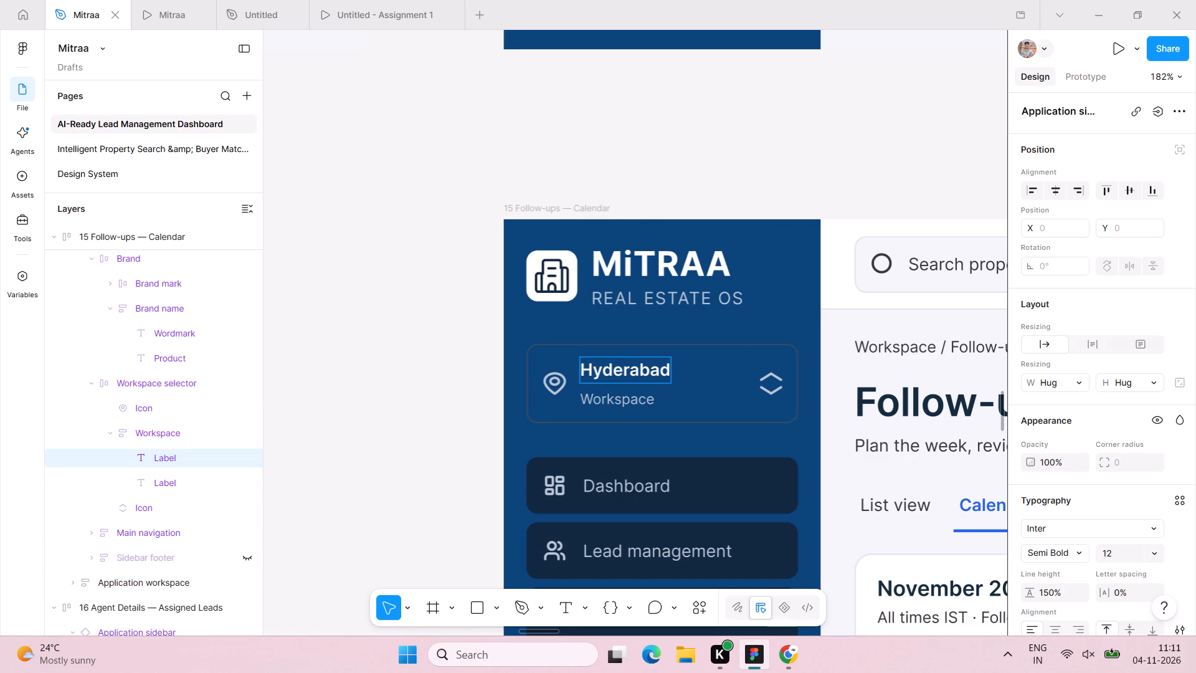
{"action": "left_click", "coordinate": [394, 373]}
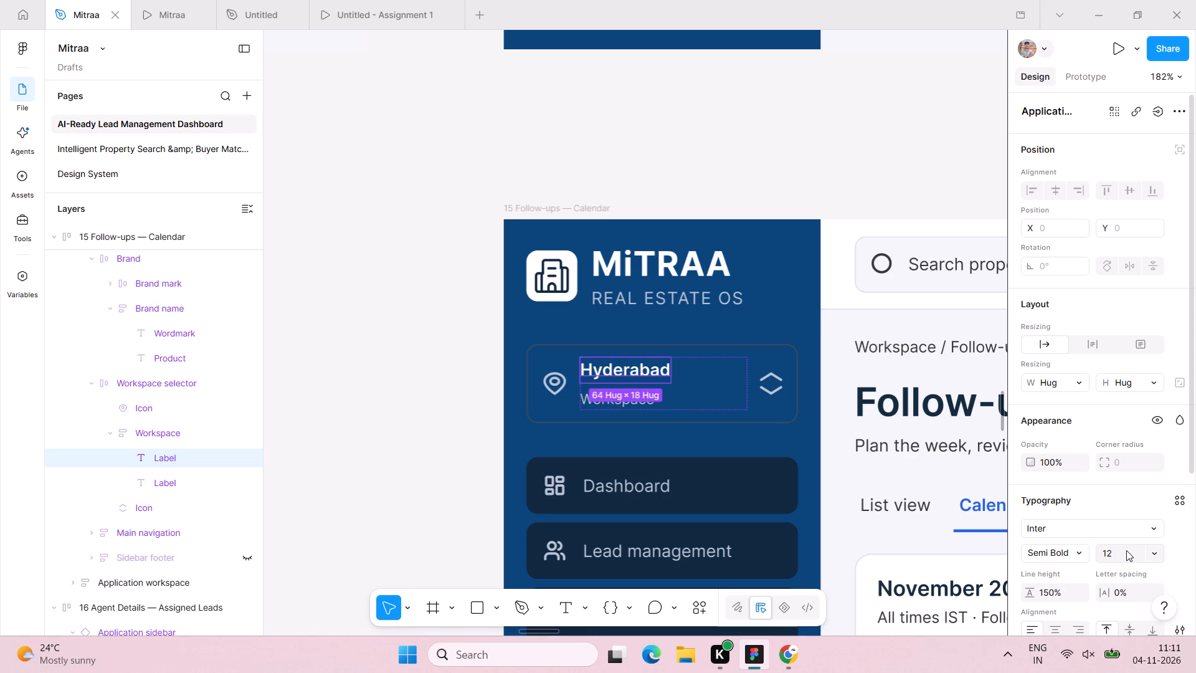
{"action": "left_click", "coordinate": [1126, 550]}
{"action": "type", "text": "14"}
{"action": "key", "text": "Return"}
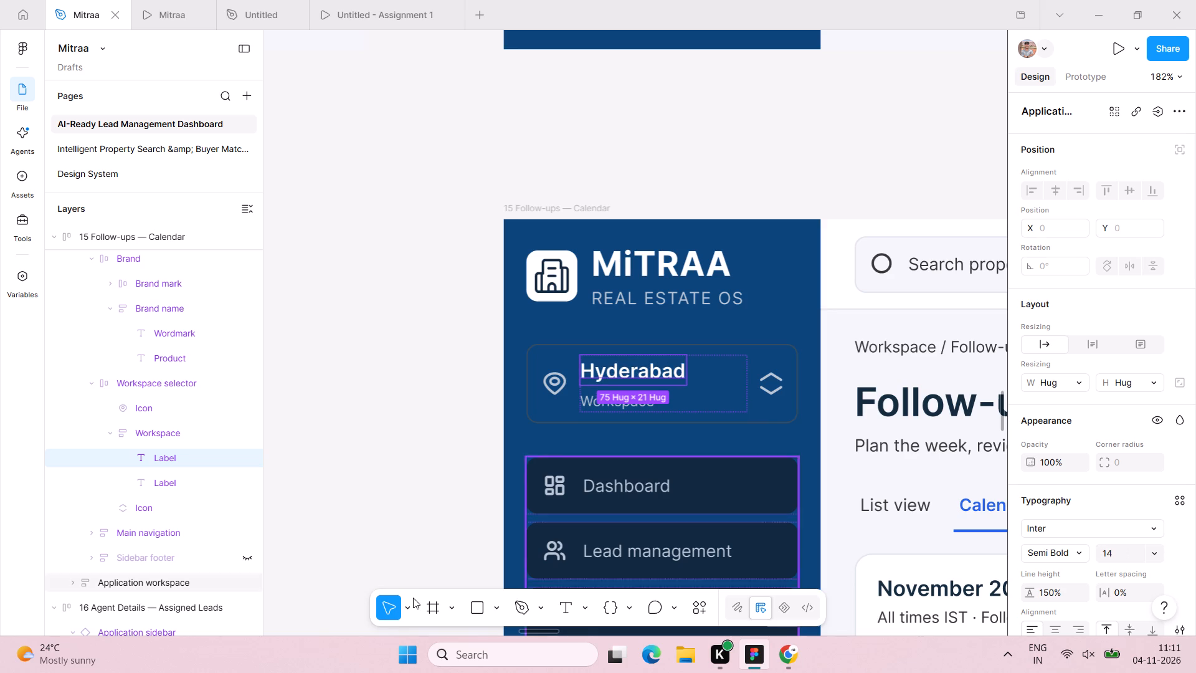
Set the font size of the Workspace label under Hyderabad in the workspace selector to 12.
{"action": "left_click", "coordinate": [628, 408]}
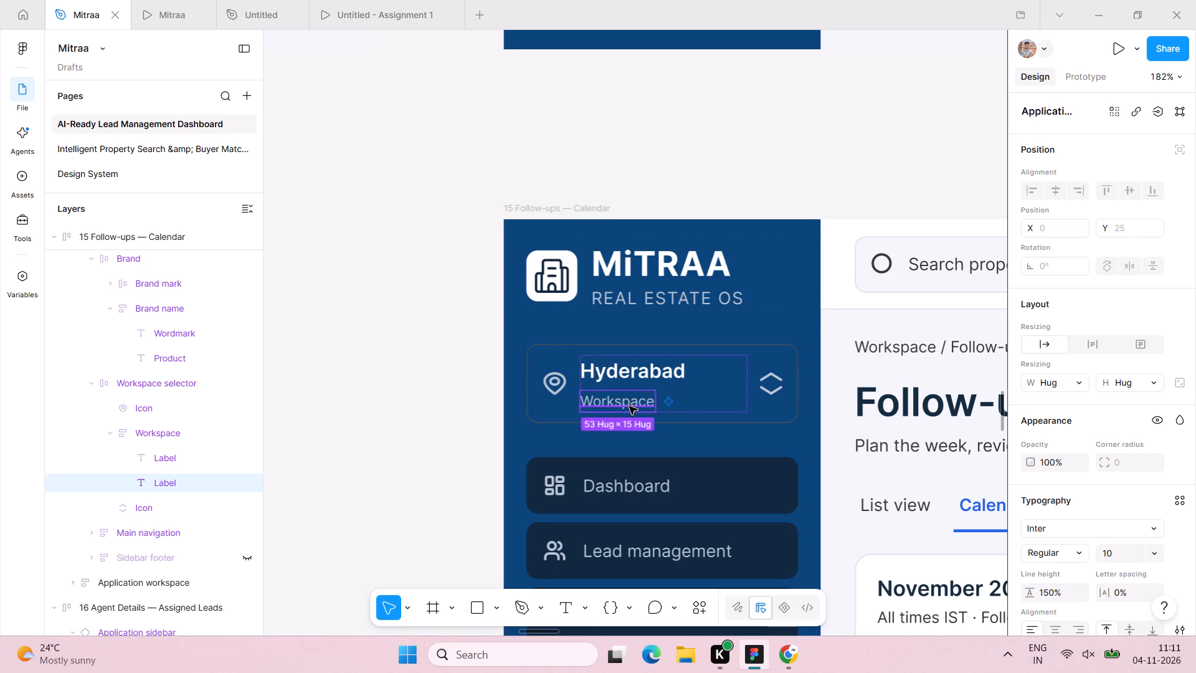
{"action": "left_click", "coordinate": [1124, 550]}
{"action": "type", "text": "12"}
{"action": "key", "text": "Return"}
Give the sidebar's workspace selector an FFFFFF stroke positioned outside with a weight of 0.5.
{"action": "left_click", "coordinate": [752, 356]}
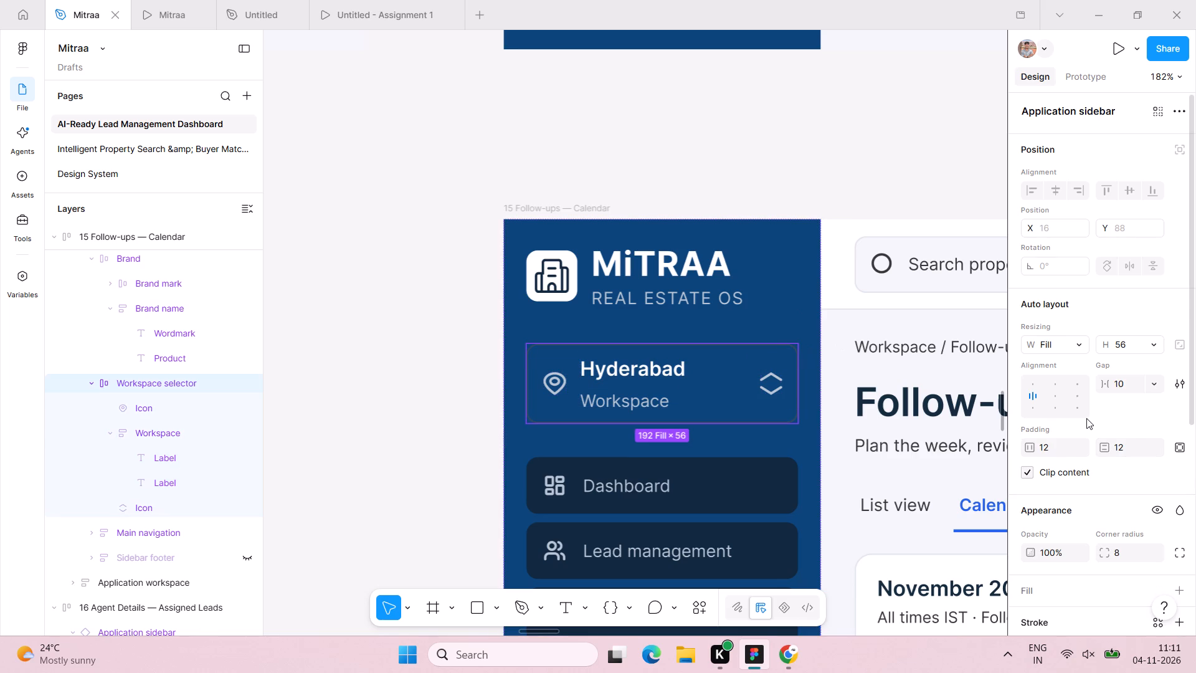
{"action": "scroll", "coordinate": [1086, 418], "scroll_direction": "down", "scroll_amount": 4}
{"action": "left_click", "coordinate": [1076, 342]}
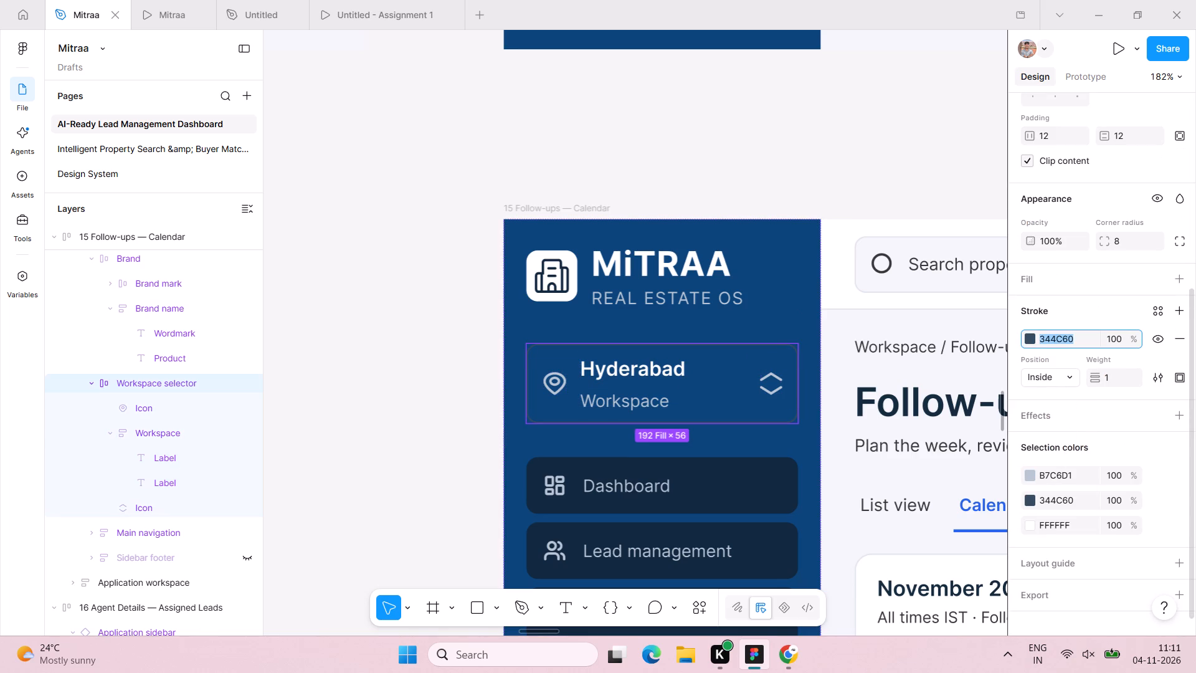
{"action": "type", "text": "FFFFFF"}
{"action": "key", "text": "Return"}
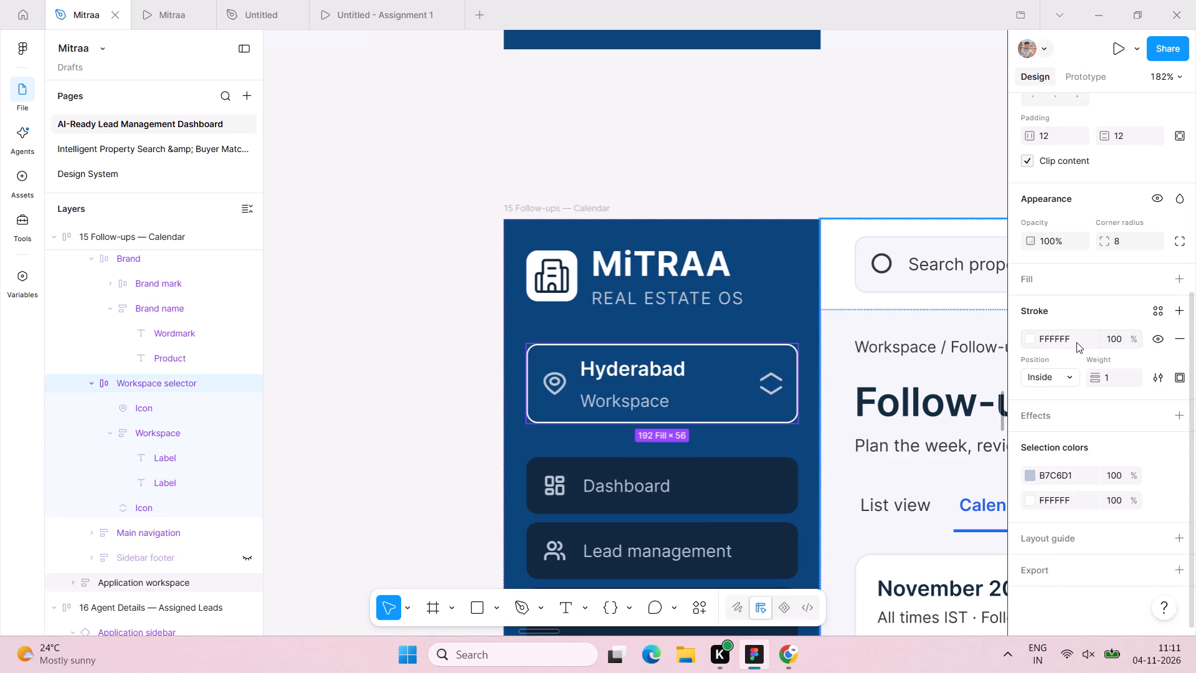
{"action": "left_click", "coordinate": [1060, 382]}
{"action": "left_click", "coordinate": [1060, 388]}
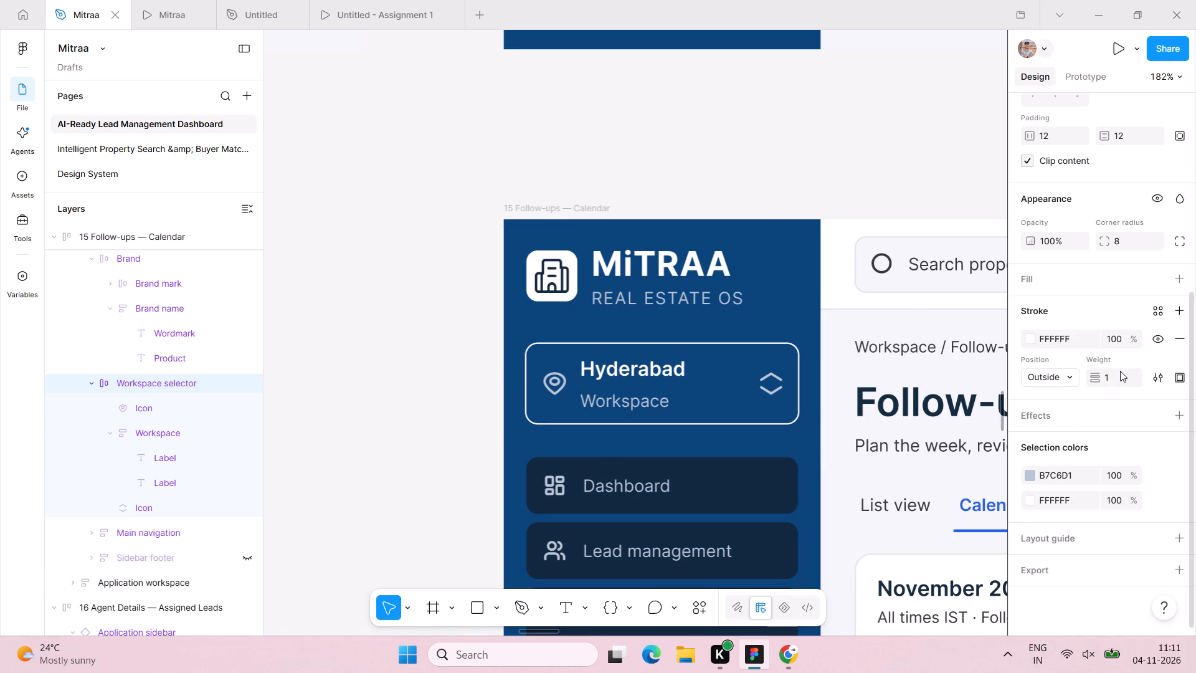
{"action": "left_click", "coordinate": [1120, 371]}
{"action": "type", "text": "0.5"}
{"action": "key", "text": "Return"}
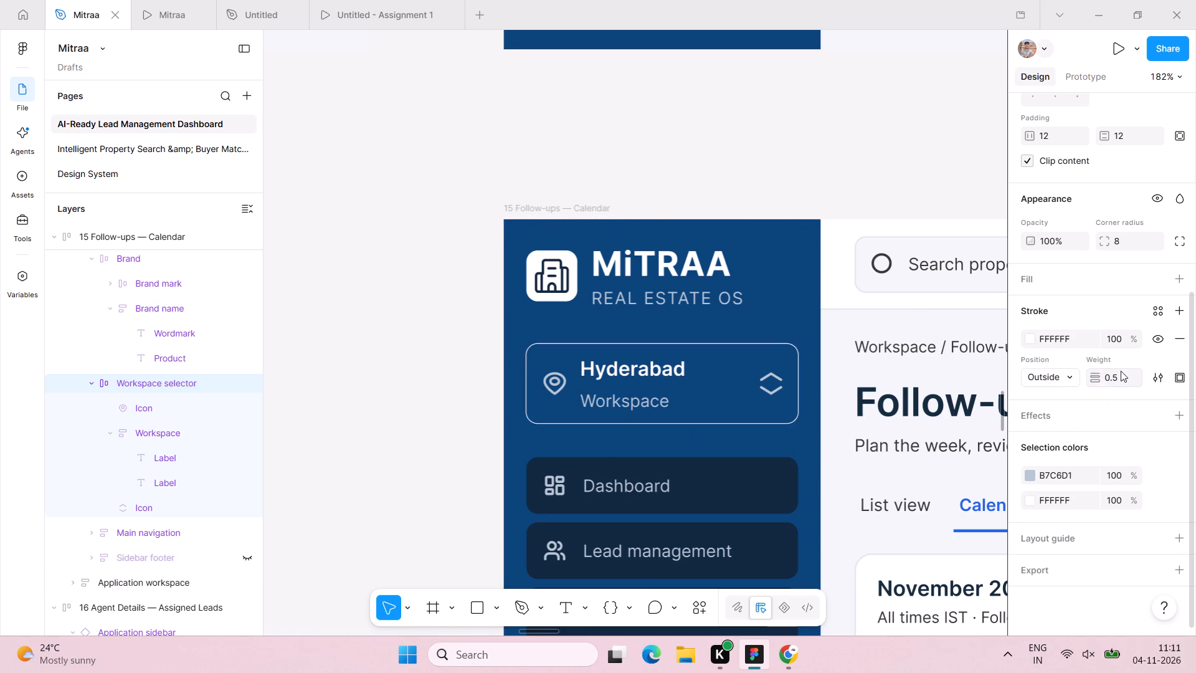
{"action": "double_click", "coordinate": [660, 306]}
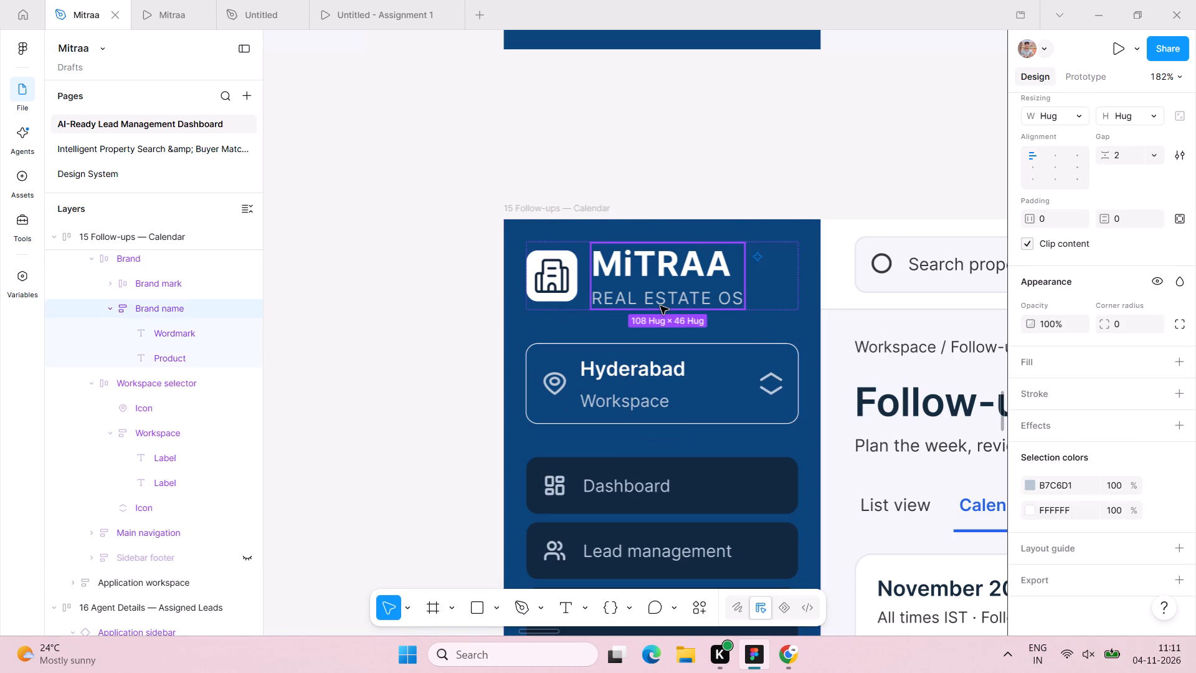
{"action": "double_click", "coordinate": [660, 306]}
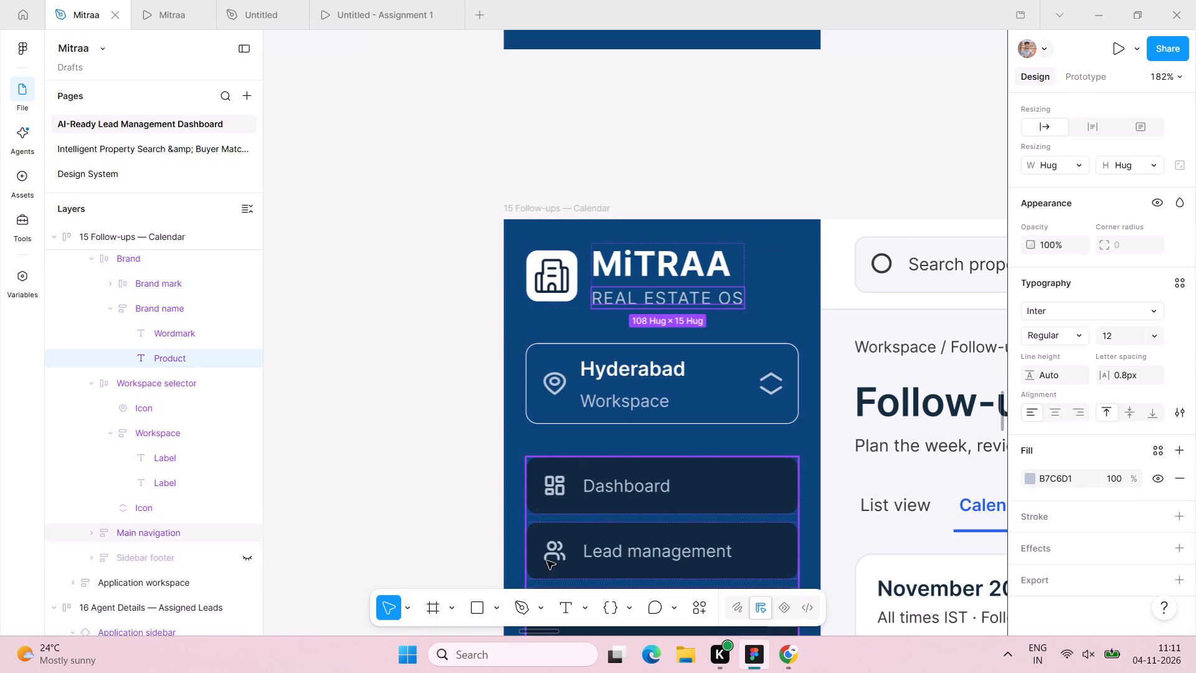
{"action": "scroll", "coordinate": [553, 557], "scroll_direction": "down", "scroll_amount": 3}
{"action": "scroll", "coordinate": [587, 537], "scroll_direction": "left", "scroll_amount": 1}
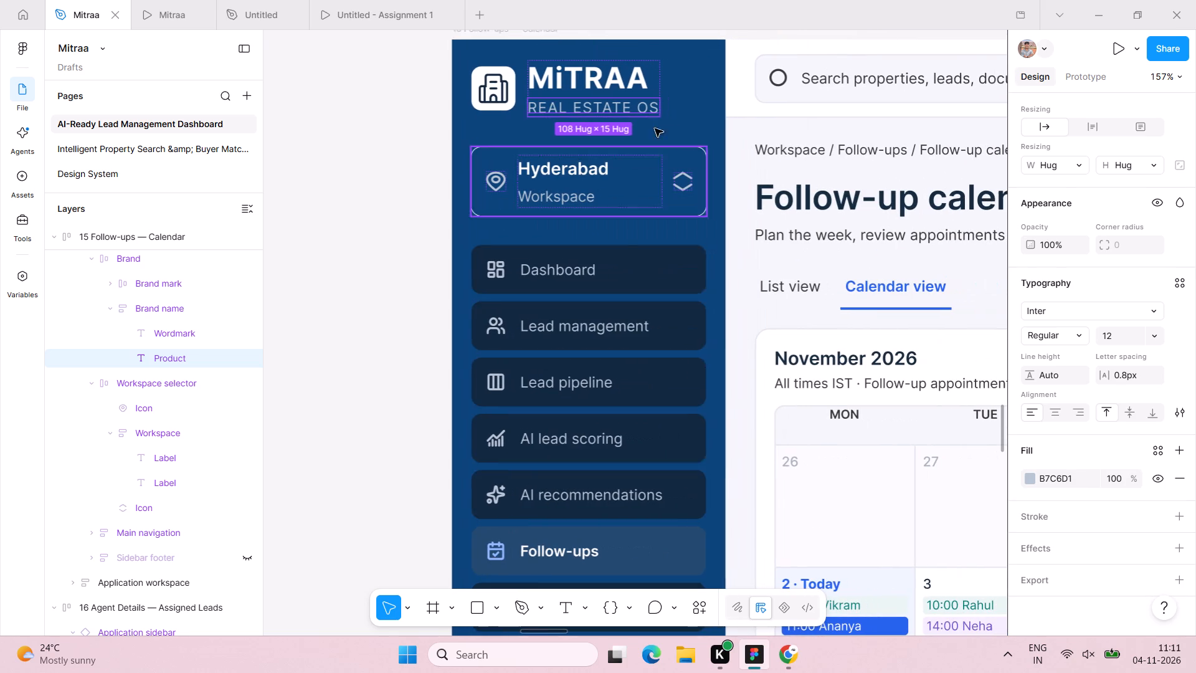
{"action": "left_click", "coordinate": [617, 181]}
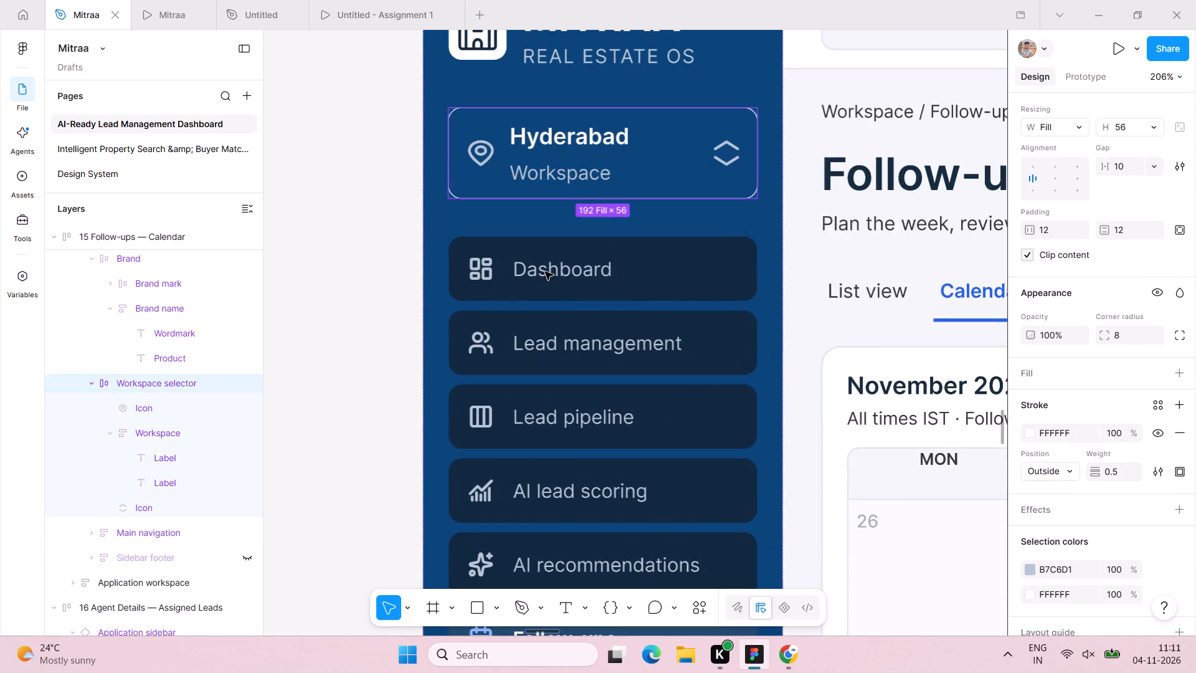
Set the font size of all seven navigation labels in the Follow-ups — Calendar sidebar, from Dashboard to Agent performance, to 14.
{"action": "triple_click", "coordinate": [546, 271]}
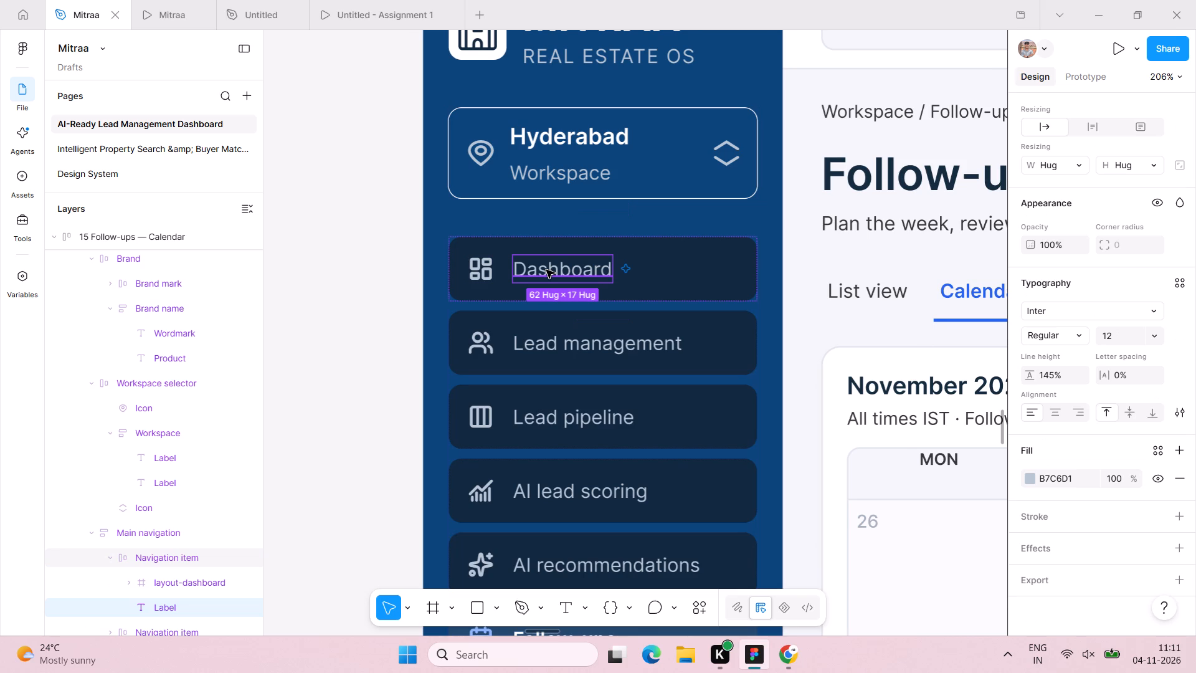
{"action": "scroll", "coordinate": [546, 270], "scroll_direction": "left", "scroll_amount": 1}
{"action": "scroll", "coordinate": [546, 270], "scroll_direction": "down", "scroll_amount": 1}
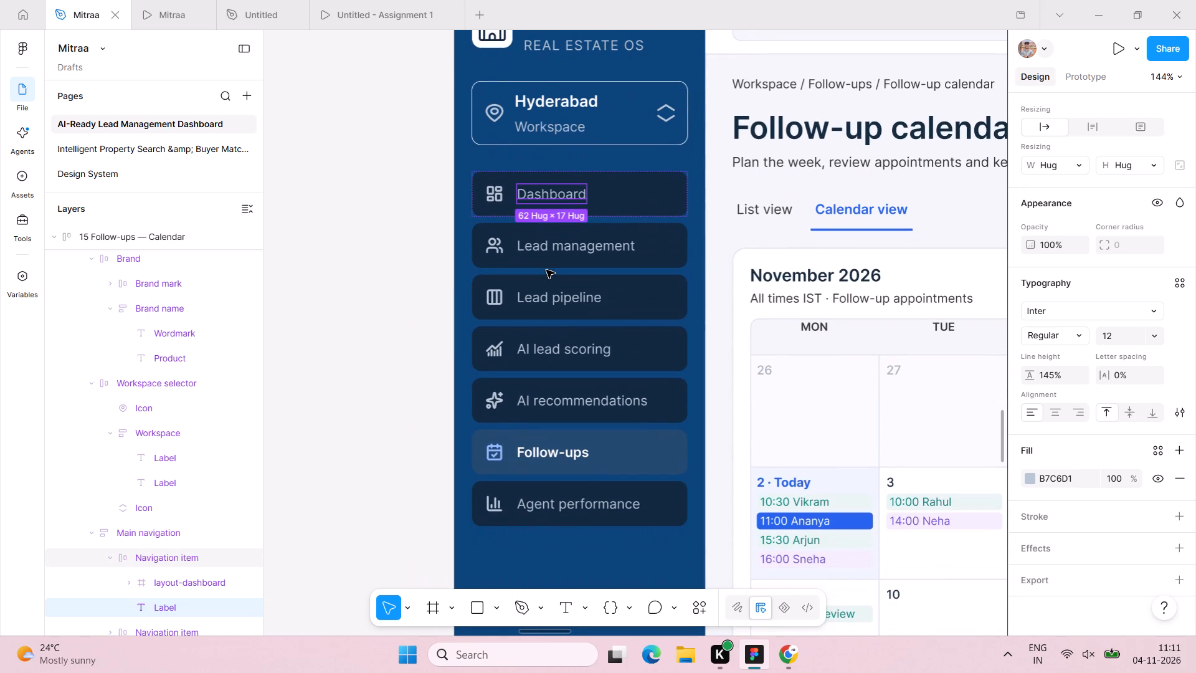
{"action": "double_click", "coordinate": [563, 253], "text": "shift"}
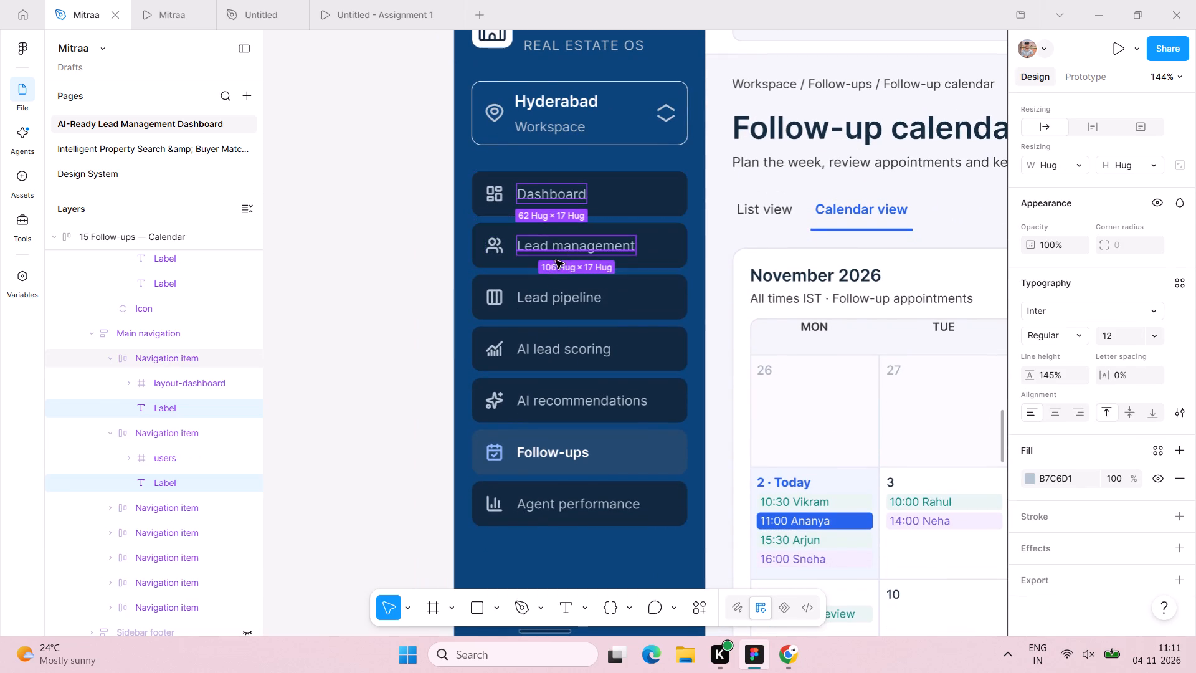
{"action": "double_click", "coordinate": [544, 294], "text": "shift"}
{"action": "double_click", "coordinate": [555, 341], "text": "shift"}
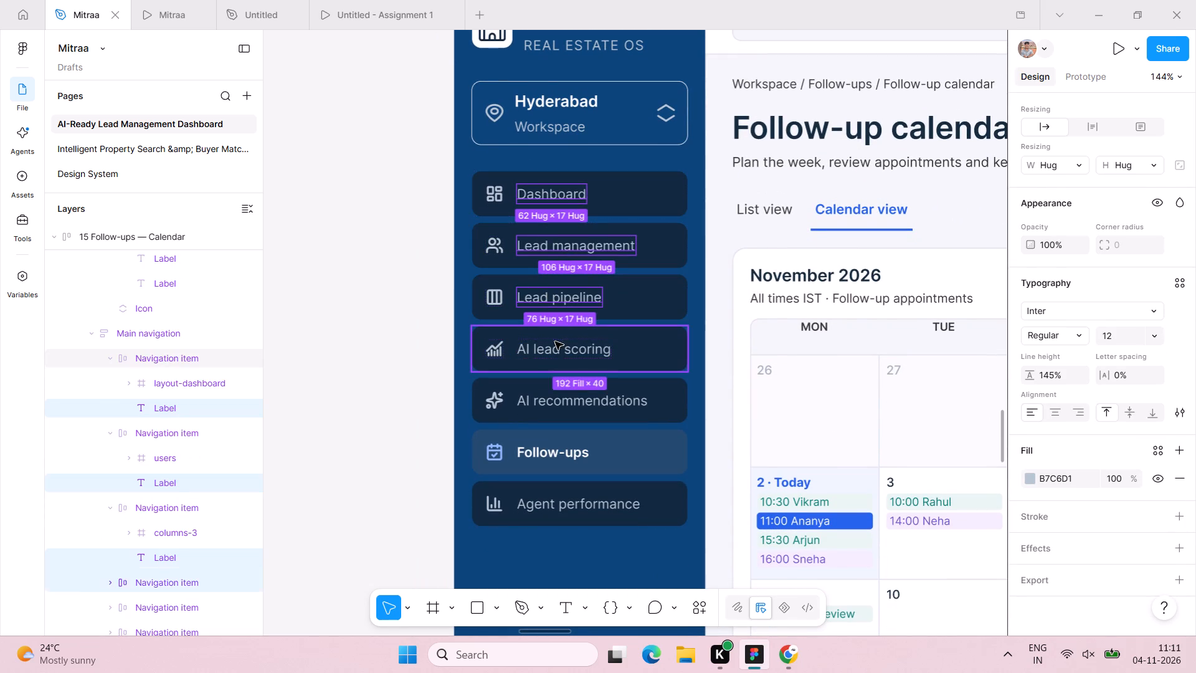
{"action": "double_click", "coordinate": [554, 398], "text": "shift"}
{"action": "double_click", "coordinate": [556, 454], "text": "shift"}
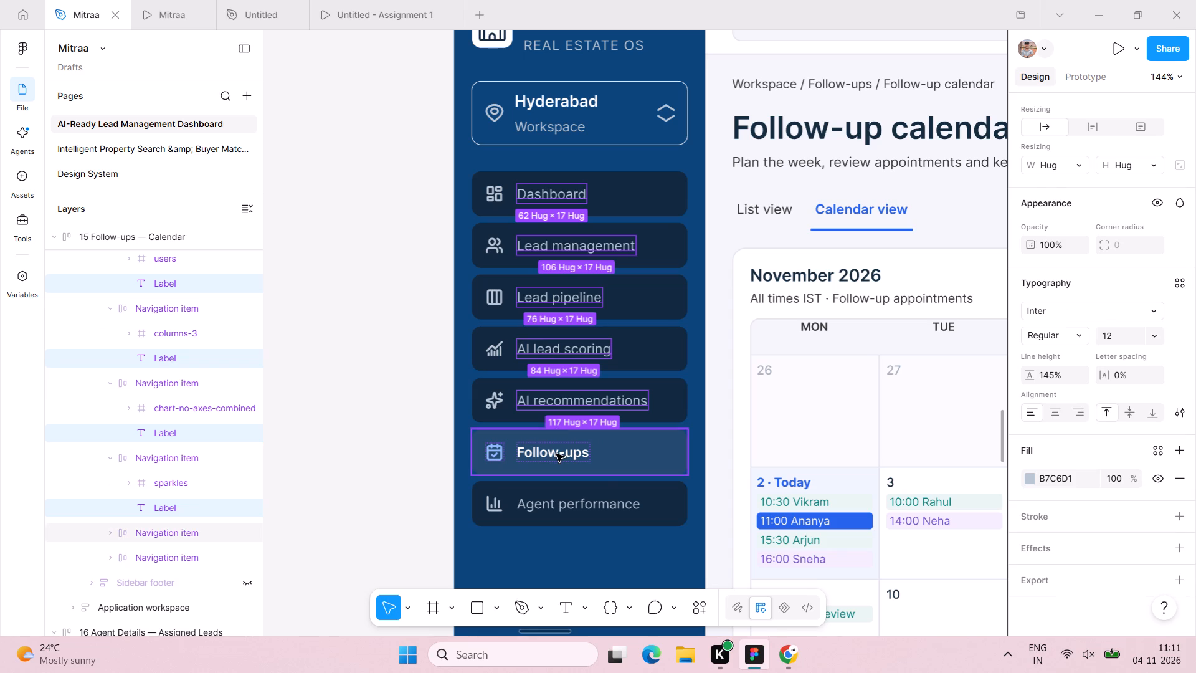
{"action": "double_click", "coordinate": [569, 496], "text": "shift"}
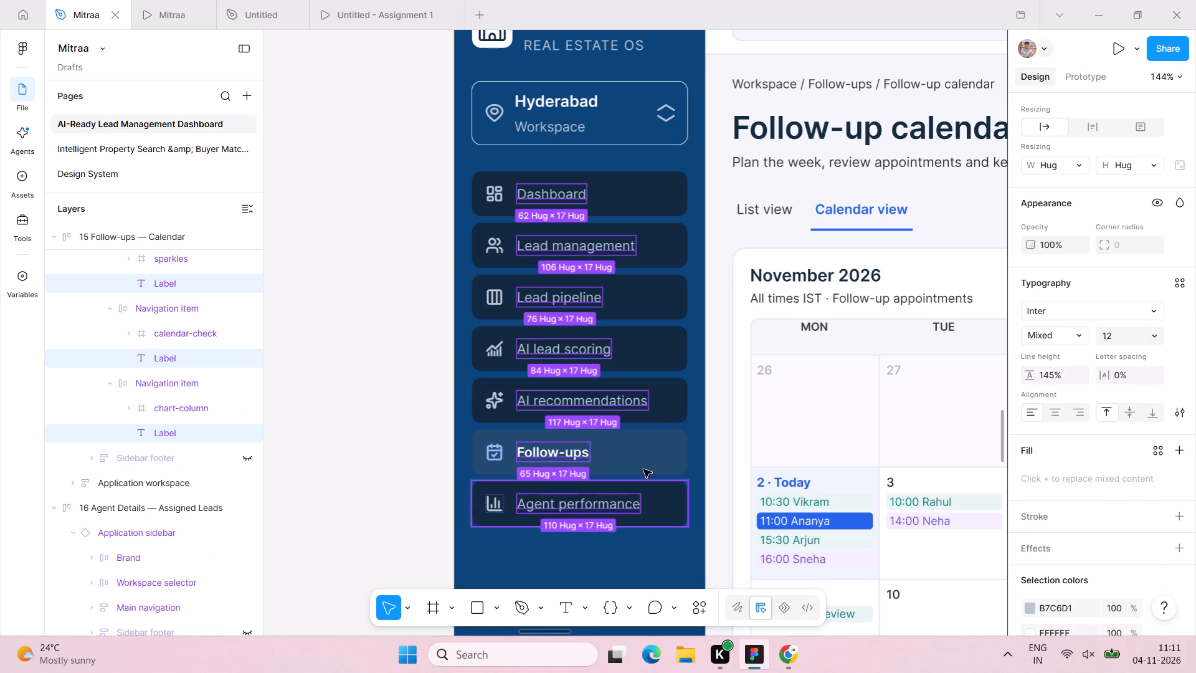
{"action": "left_click", "coordinate": [1119, 333]}
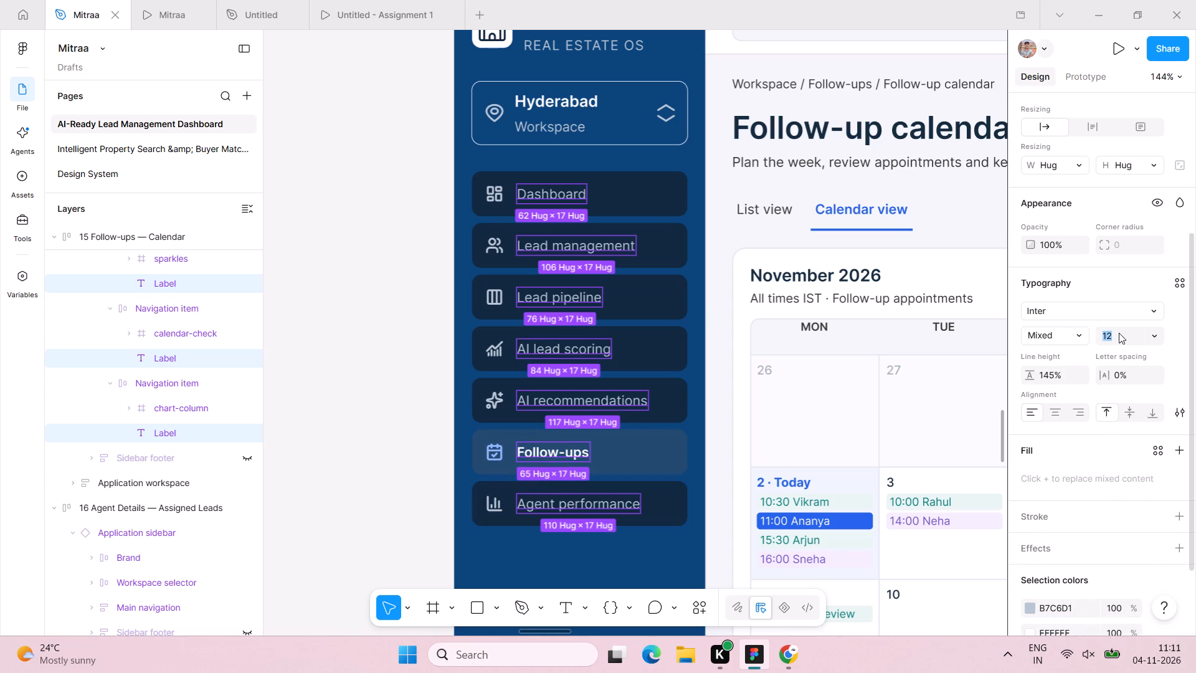
{"action": "type", "text": "14"}
{"action": "key", "text": "Return"}
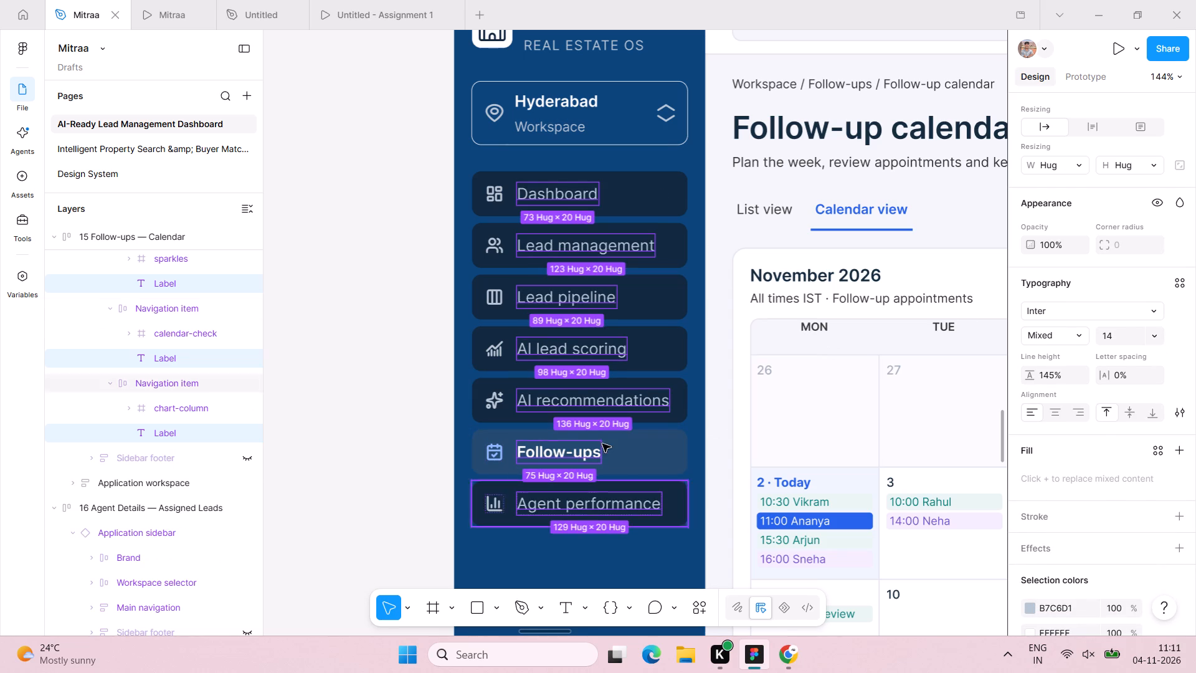
Change the fill of the Follow-ups navigation item in the Follow-ups — Calendar sidebar to FFFFFF.
{"action": "left_click", "coordinate": [649, 449]}
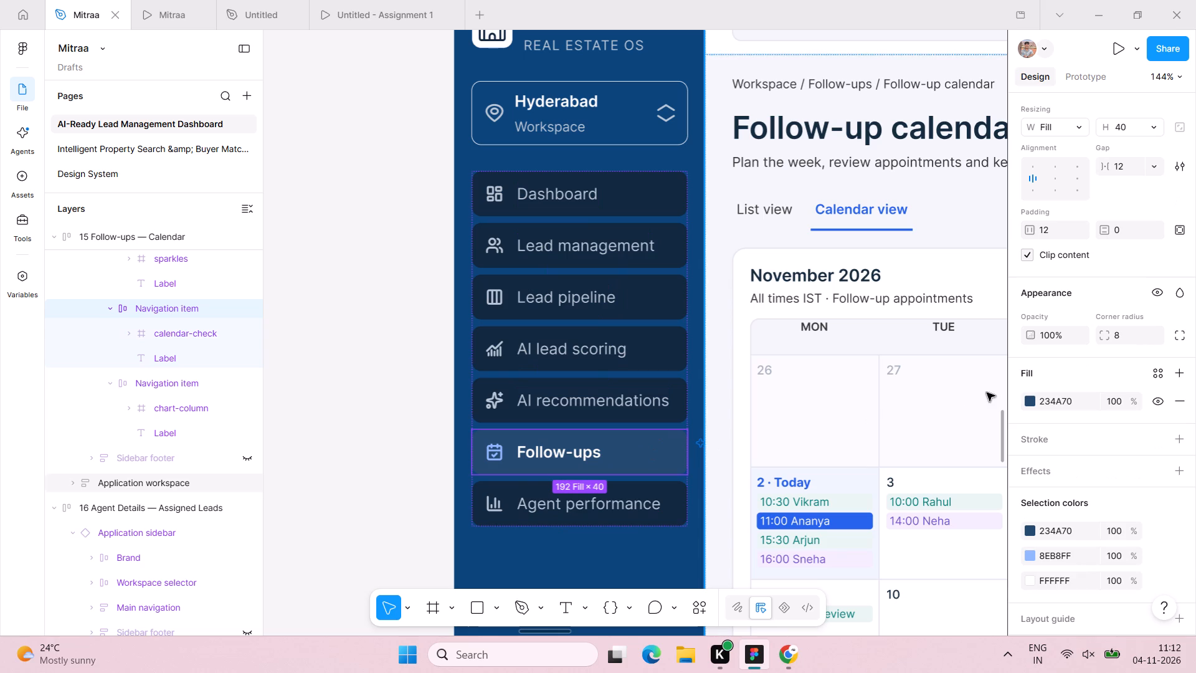
{"action": "left_click", "coordinate": [1083, 401]}
{"action": "type", "text": "FFFFFF"}
{"action": "key", "text": "Return"}
{"action": "key", "text": "backslash"}
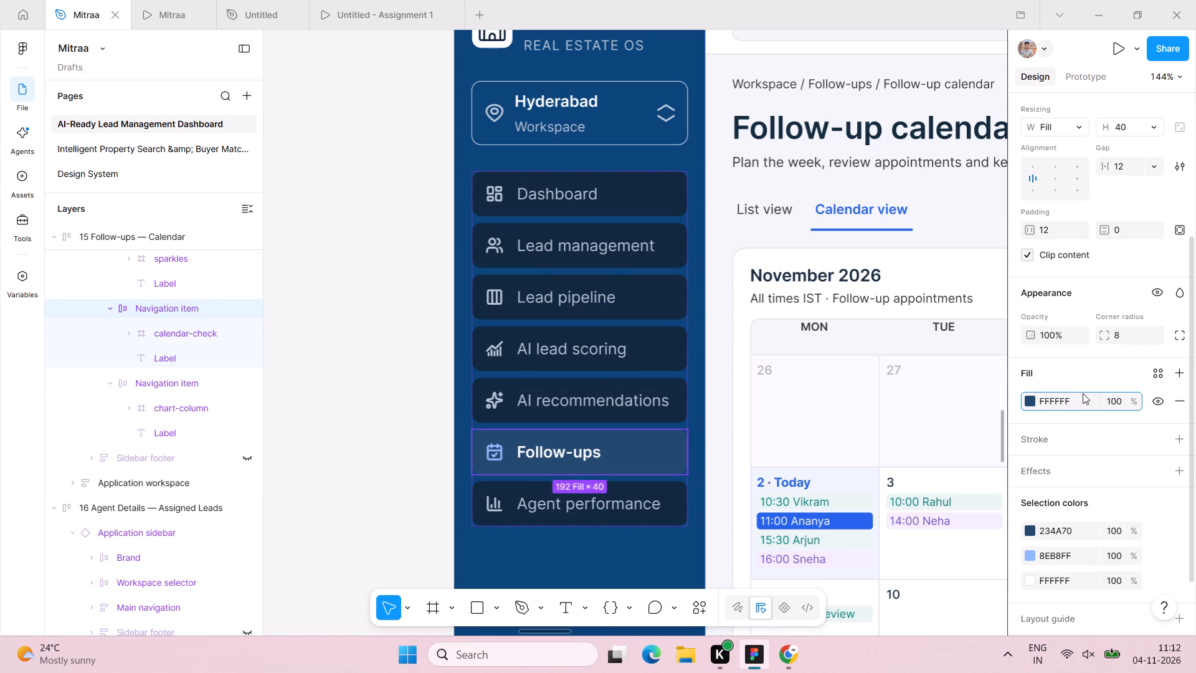
Change the text fill of the Follow-ups navigation label to 000000.
{"action": "double_click", "coordinate": [589, 467]}
{"action": "double_click", "coordinate": [587, 462]}
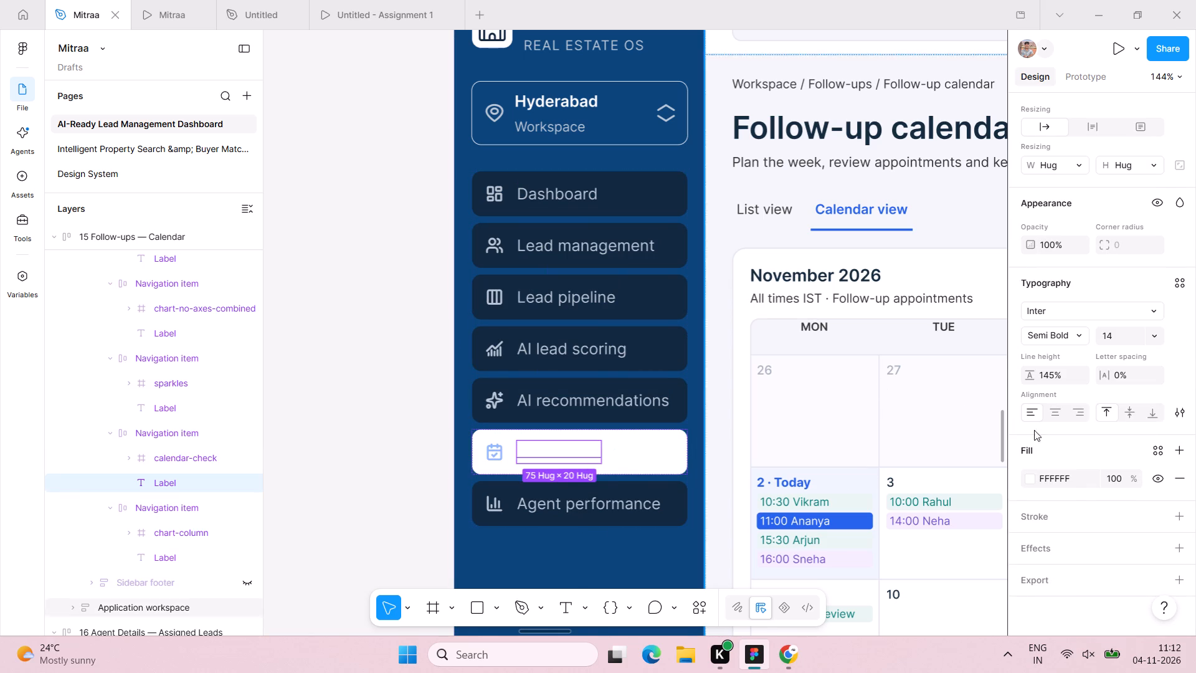
{"action": "left_click", "coordinate": [1067, 482]}
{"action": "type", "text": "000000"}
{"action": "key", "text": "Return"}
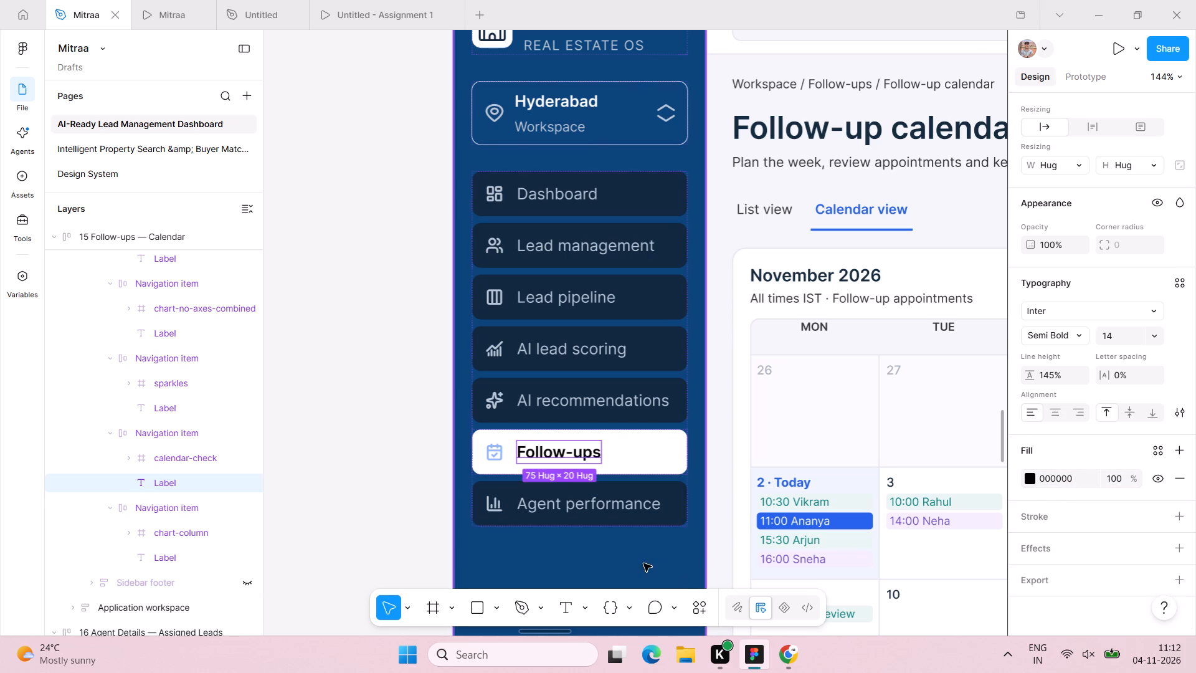
Paste the colour 1C4180 onto the calendar-check icon of the Follow-ups navigation item.
{"action": "left_click", "coordinate": [499, 455]}
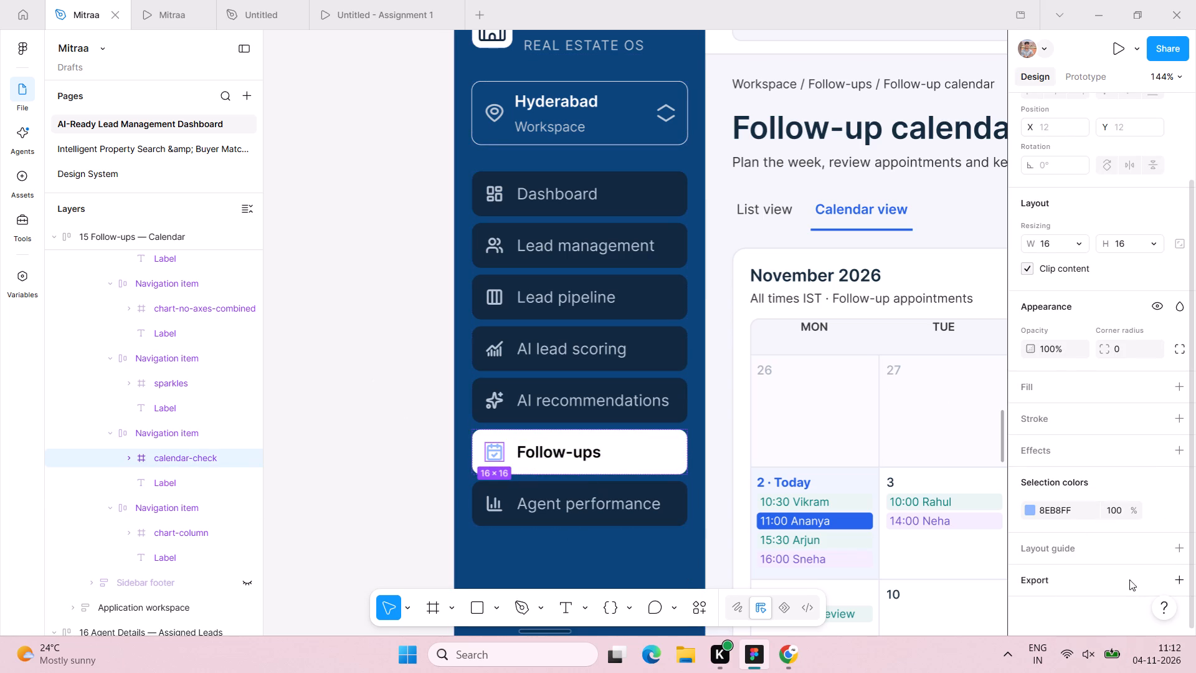
{"action": "left_click", "coordinate": [1073, 515]}
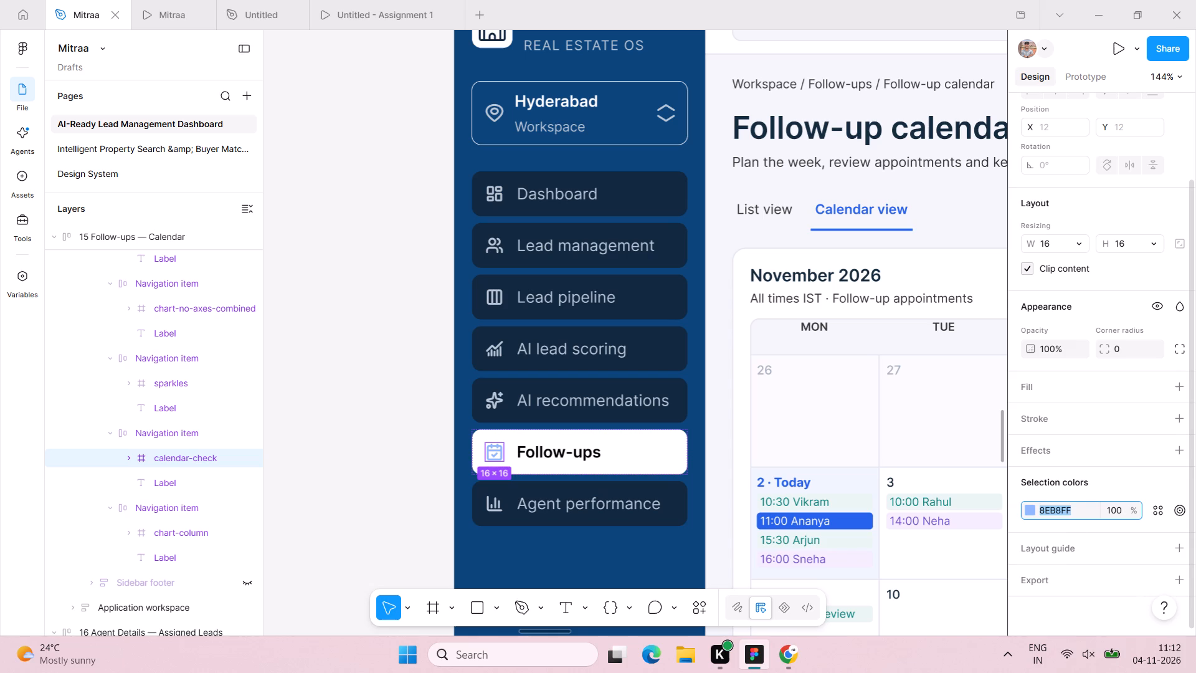
{"action": "key", "text": "ctrl+v"}
{"action": "key", "text": "Return"}
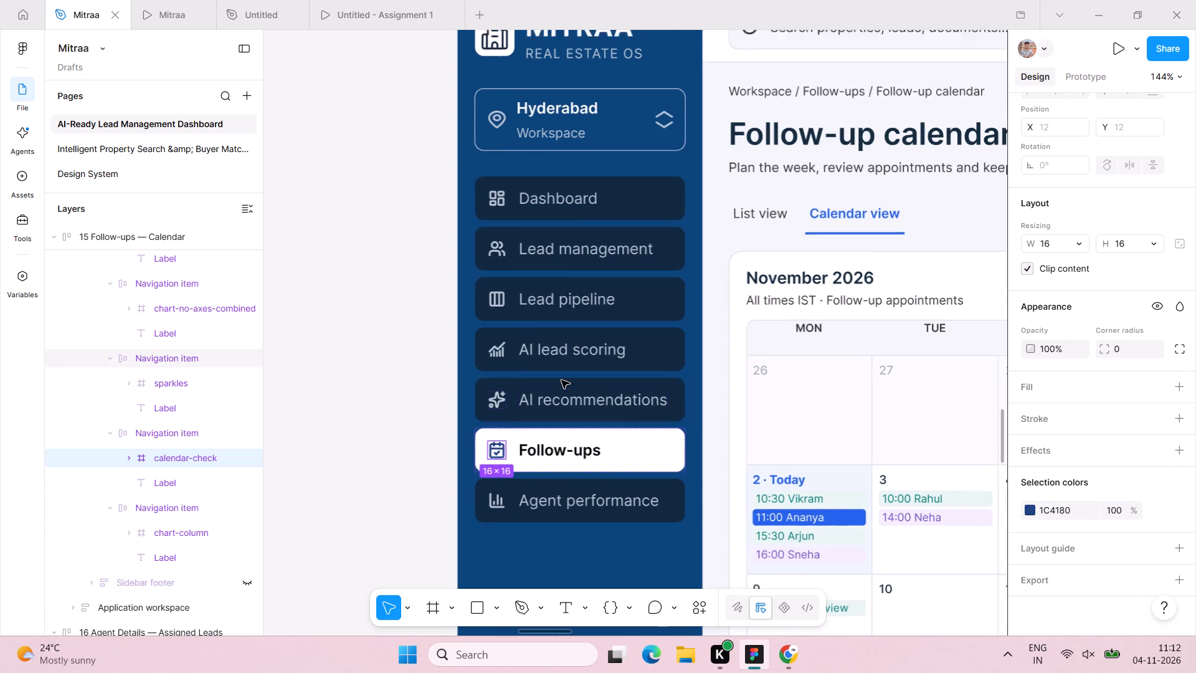
Remove the ⌘ K shortcut label from the search field in the Follow-ups — Calendar top bar.
{"action": "scroll", "coordinate": [561, 380], "scroll_direction": "left", "scroll_amount": 2}
{"action": "scroll", "coordinate": [414, 218], "scroll_direction": "right", "scroll_amount": 1}
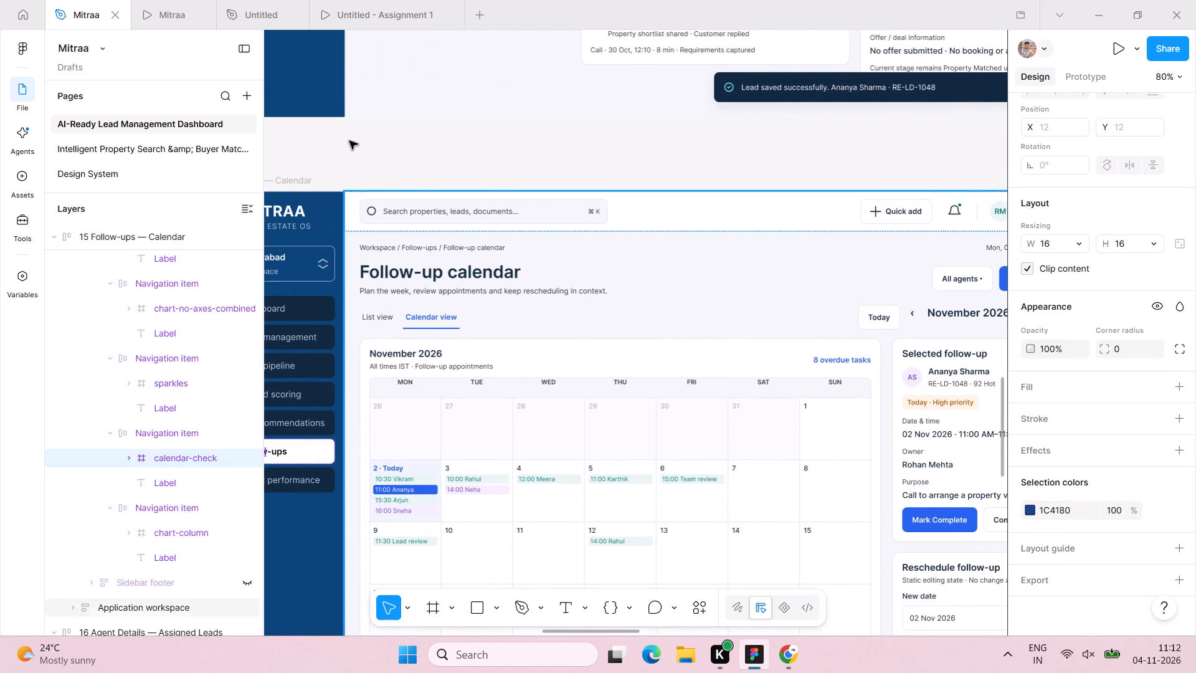
{"action": "scroll", "coordinate": [349, 141], "scroll_direction": "right", "scroll_amount": 1}
{"action": "scroll", "coordinate": [716, 168], "scroll_direction": "right", "scroll_amount": 3}
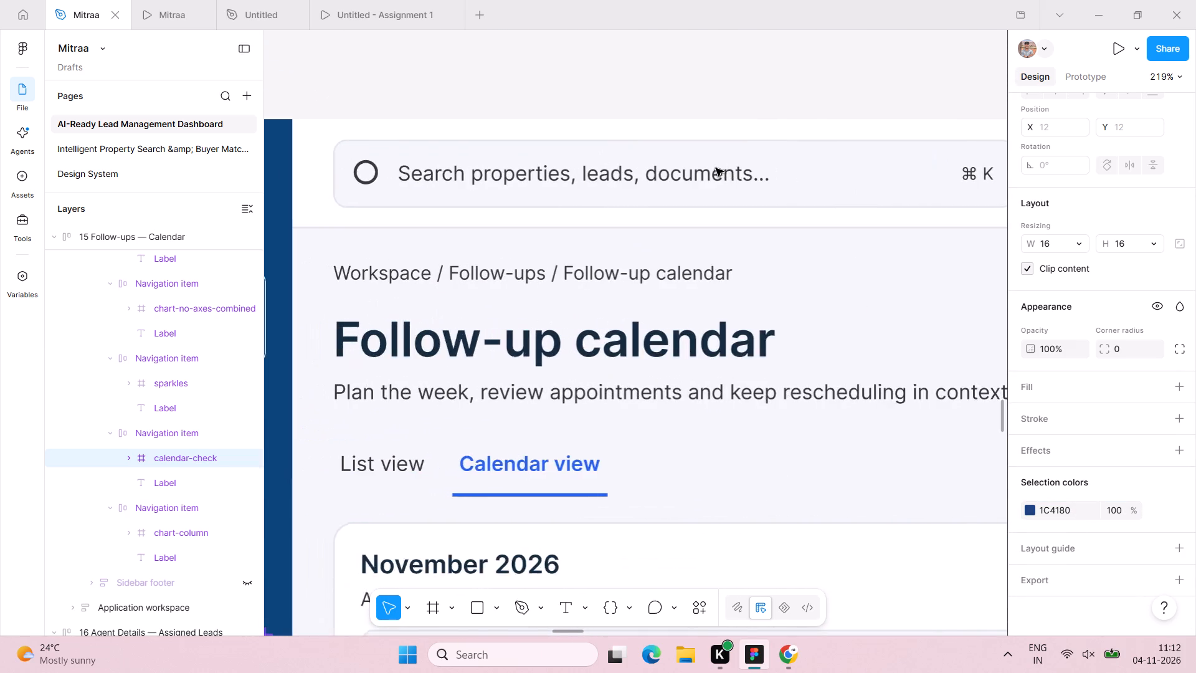
{"action": "triple_click", "coordinate": [895, 173]}
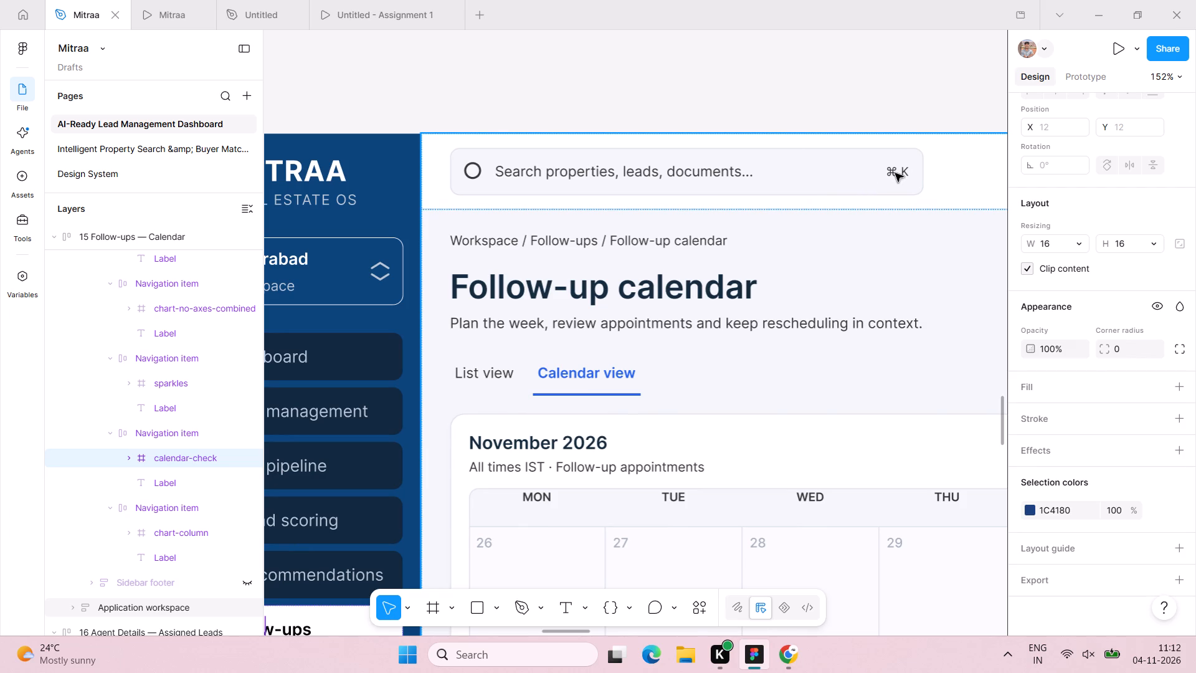
{"action": "double_click", "coordinate": [895, 173]}
{"action": "key", "text": "BackSpace"}
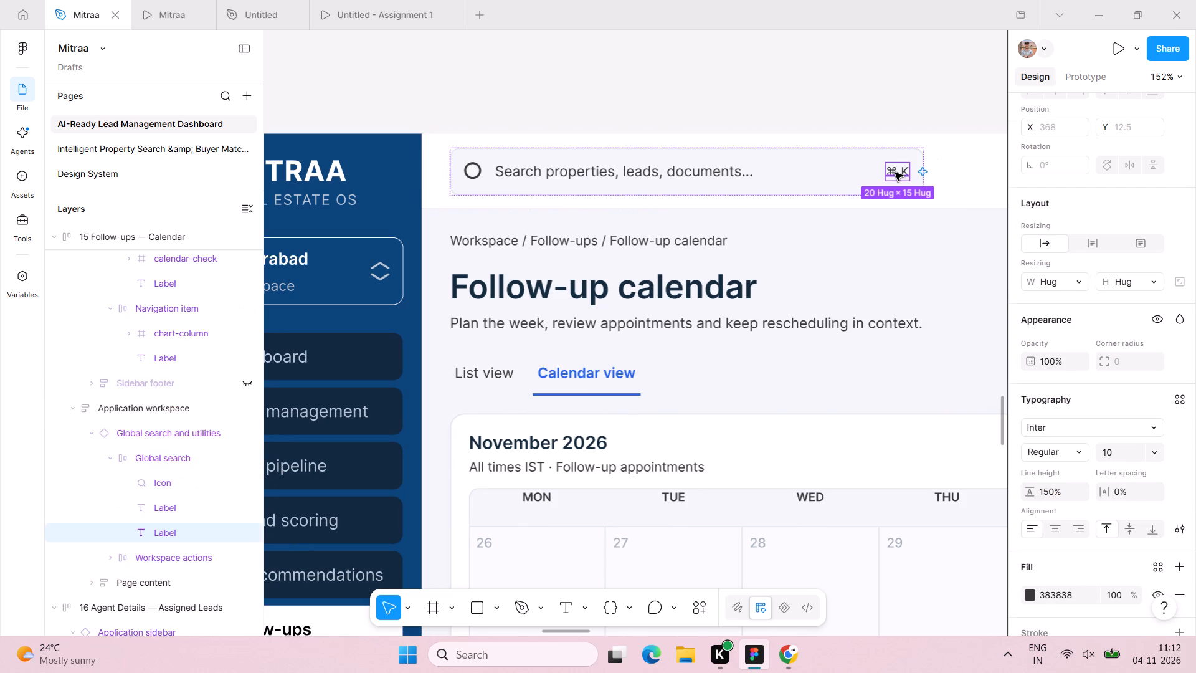
Set the fill of the search field's placeholder text in the Follow-ups — Calendar top bar to 424242.
{"action": "triple_click", "coordinate": [690, 174]}
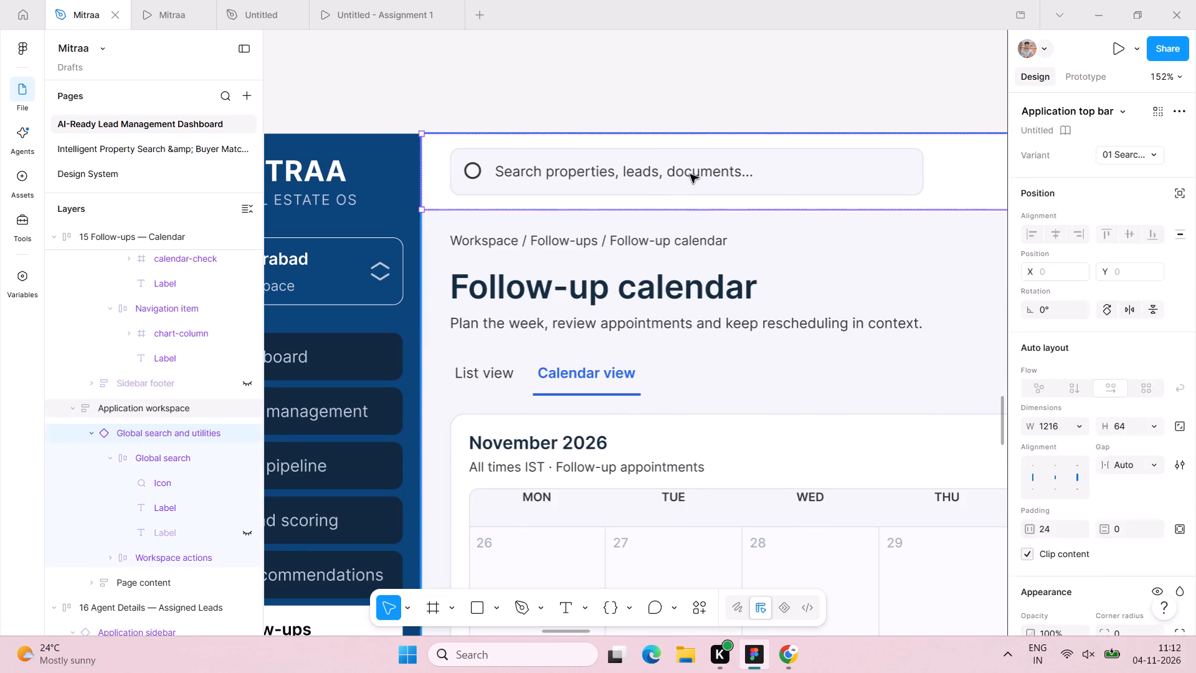
{"action": "double_click", "coordinate": [690, 174]}
{"action": "scroll", "coordinate": [1091, 466], "scroll_direction": "down", "scroll_amount": 6}
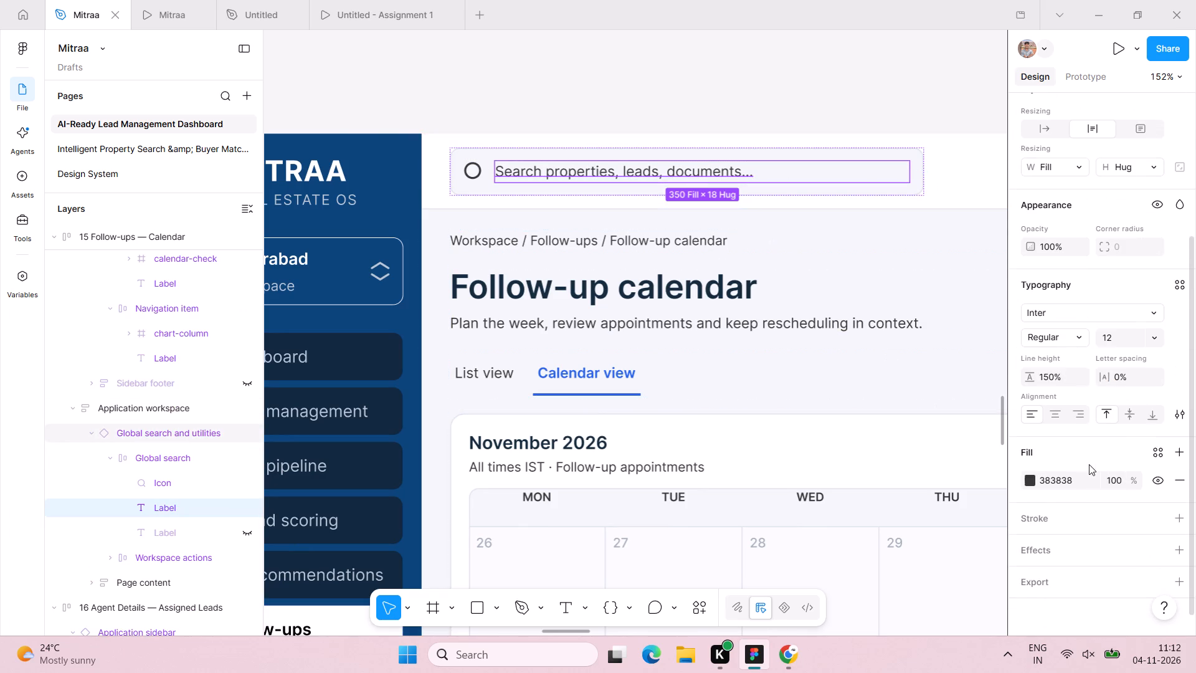
{"action": "left_click", "coordinate": [1068, 477]}
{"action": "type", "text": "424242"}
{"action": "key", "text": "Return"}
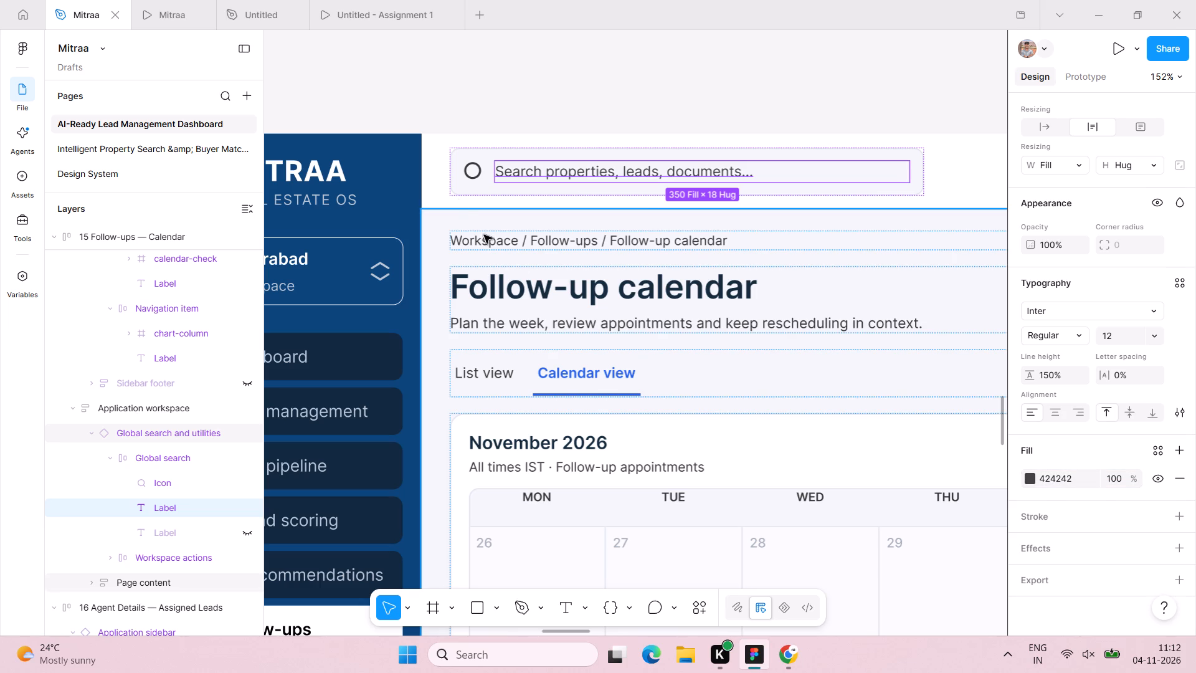
Set the search icon's stroke position to Outside and its weight to 1.
{"action": "left_click", "coordinate": [476, 178]}
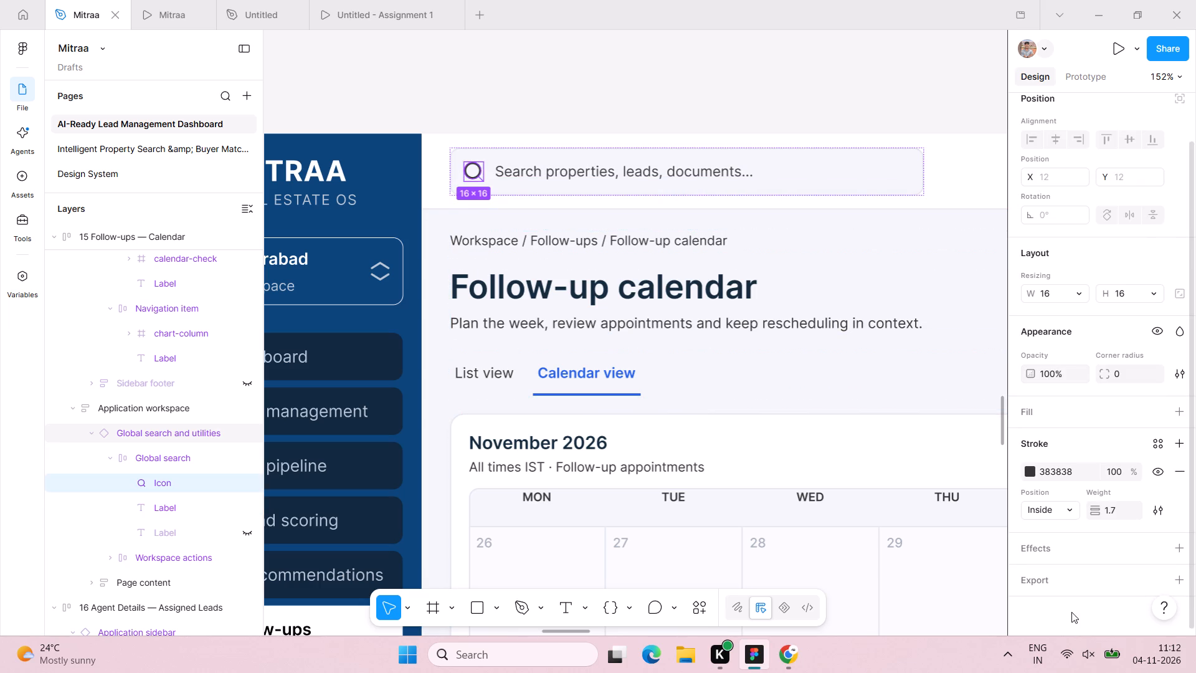
{"action": "left_click", "coordinate": [1063, 508]}
{"action": "left_click", "coordinate": [1061, 528]}
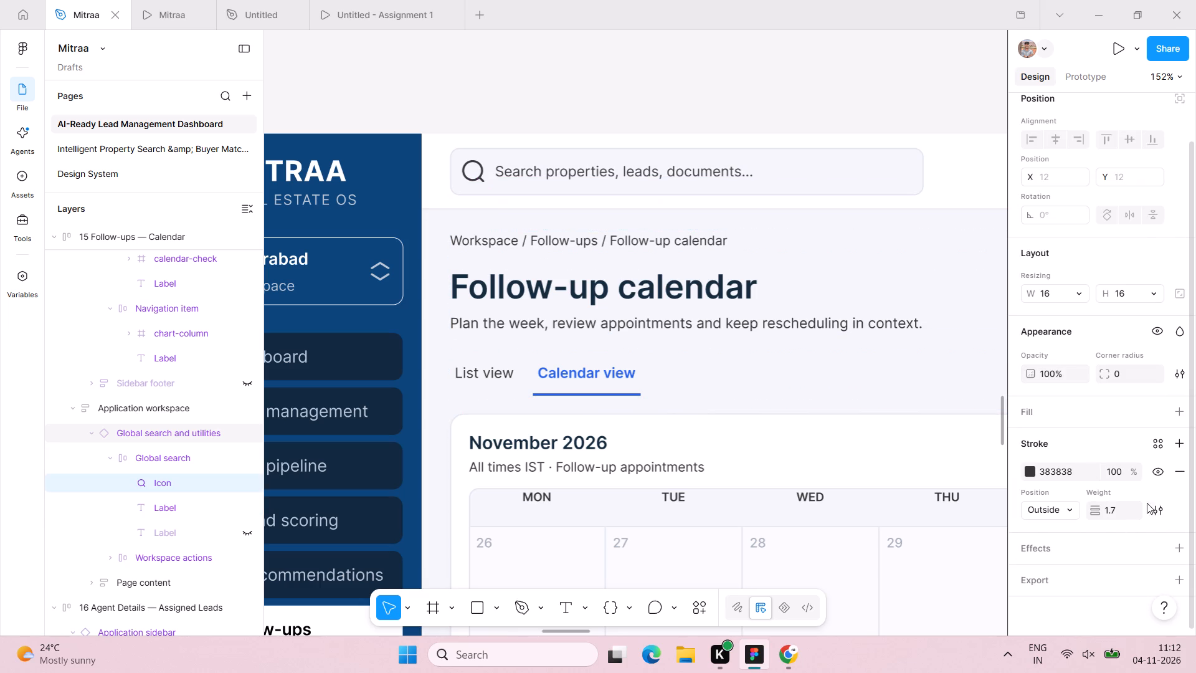
{"action": "left_click", "coordinate": [1122, 510]}
{"action": "key", "text": "1"}
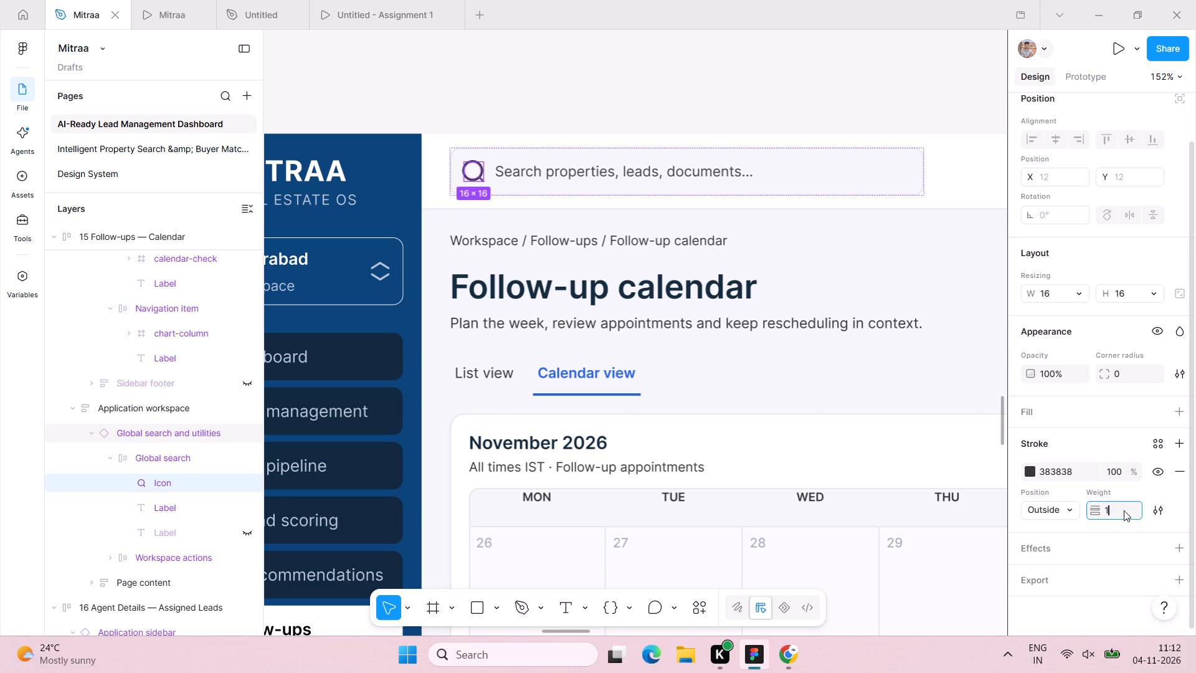
{"action": "key", "text": "Return"}
{"action": "left_click", "coordinate": [647, 118]}
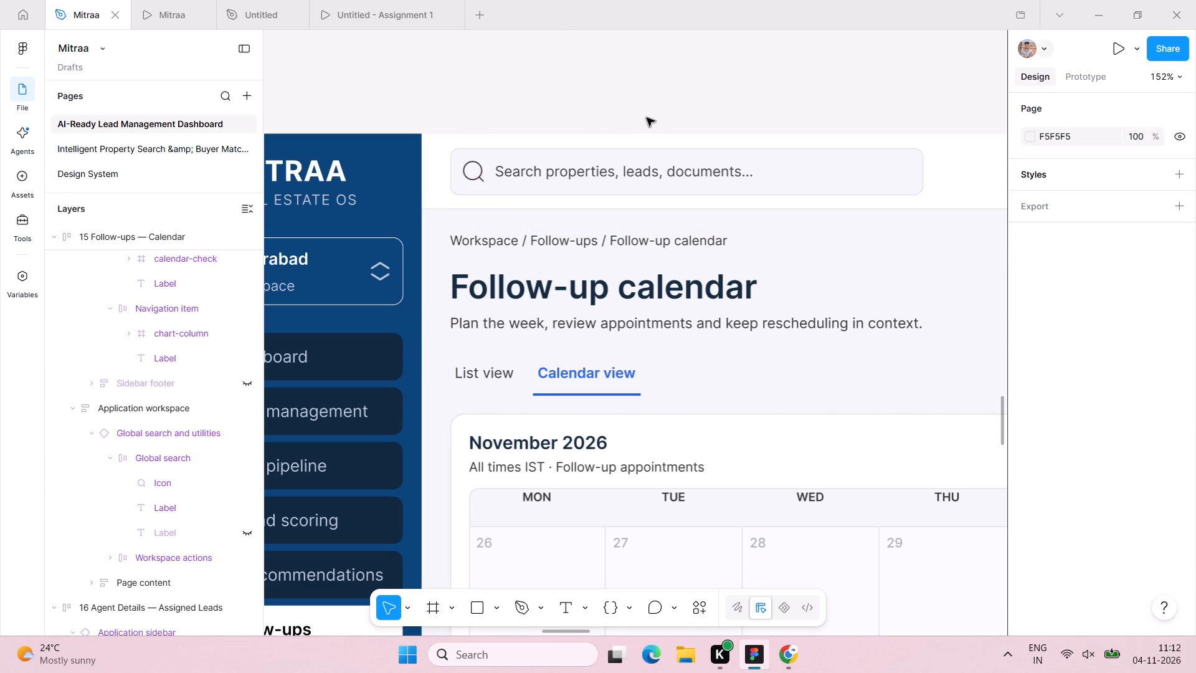
Remove the Quick add button from the Follow-ups — Calendar top bar.
{"action": "scroll", "coordinate": [647, 118], "scroll_direction": "left", "scroll_amount": 8}
{"action": "triple_click", "coordinate": [629, 169]}
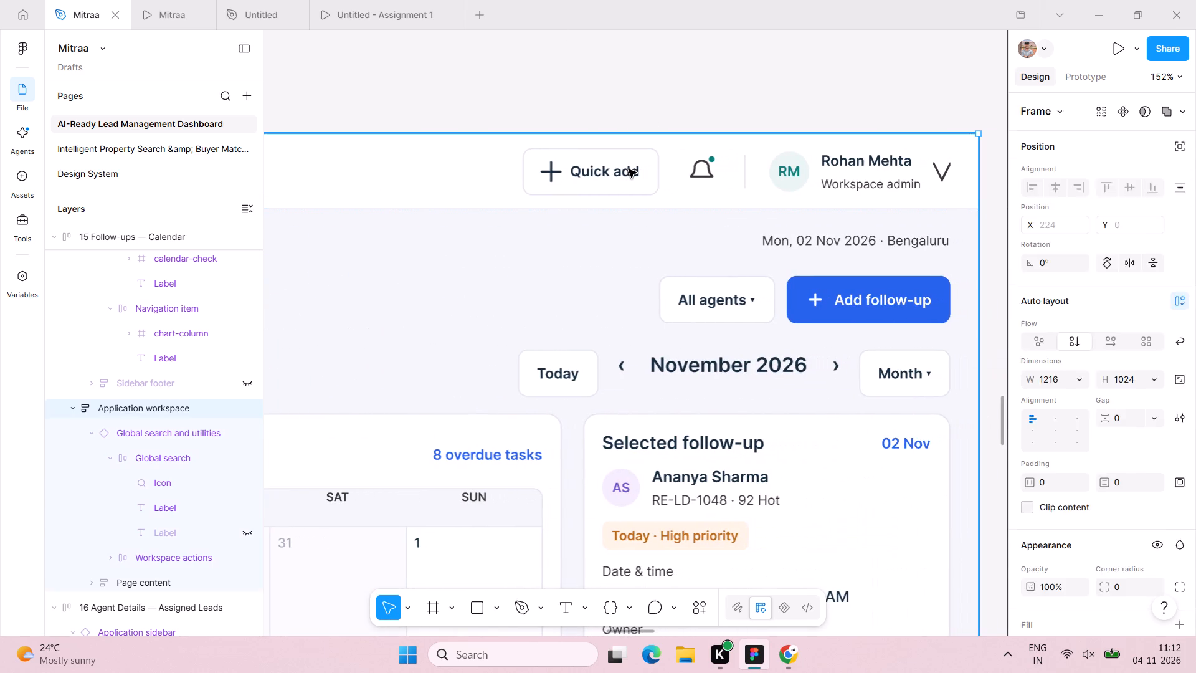
{"action": "double_click", "coordinate": [629, 174]}
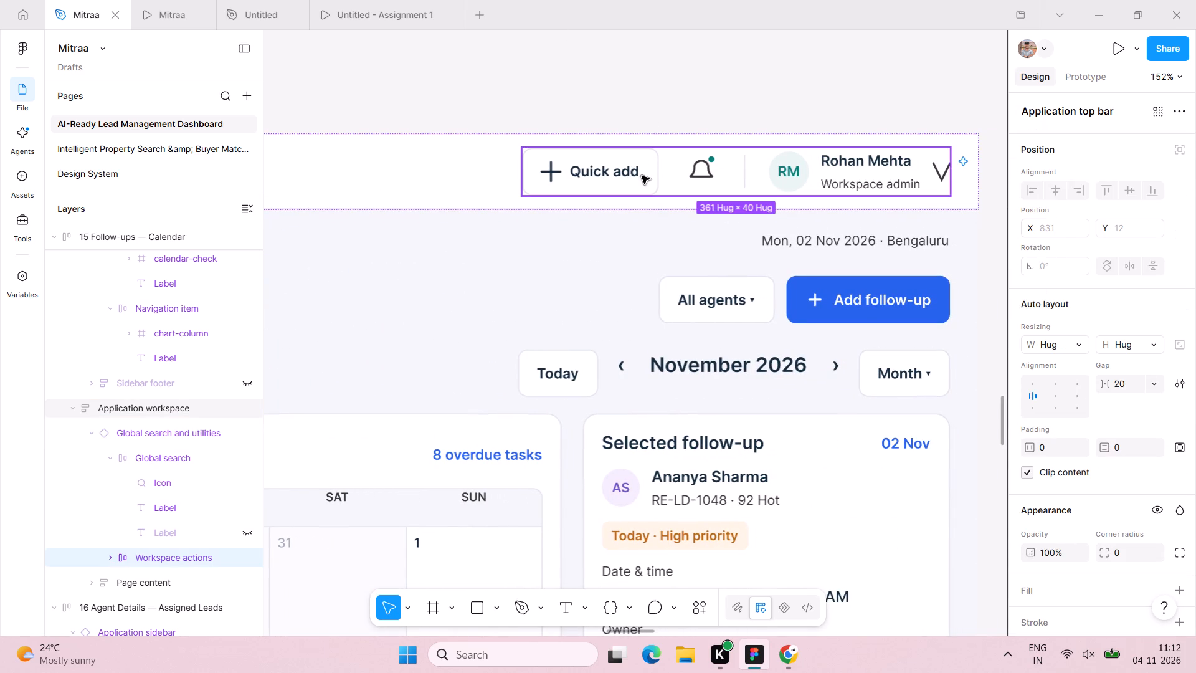
{"action": "left_click_drag", "start_coordinate": [585, 209], "coordinate": [571, 213]}
{"action": "triple_click", "coordinate": [580, 168]}
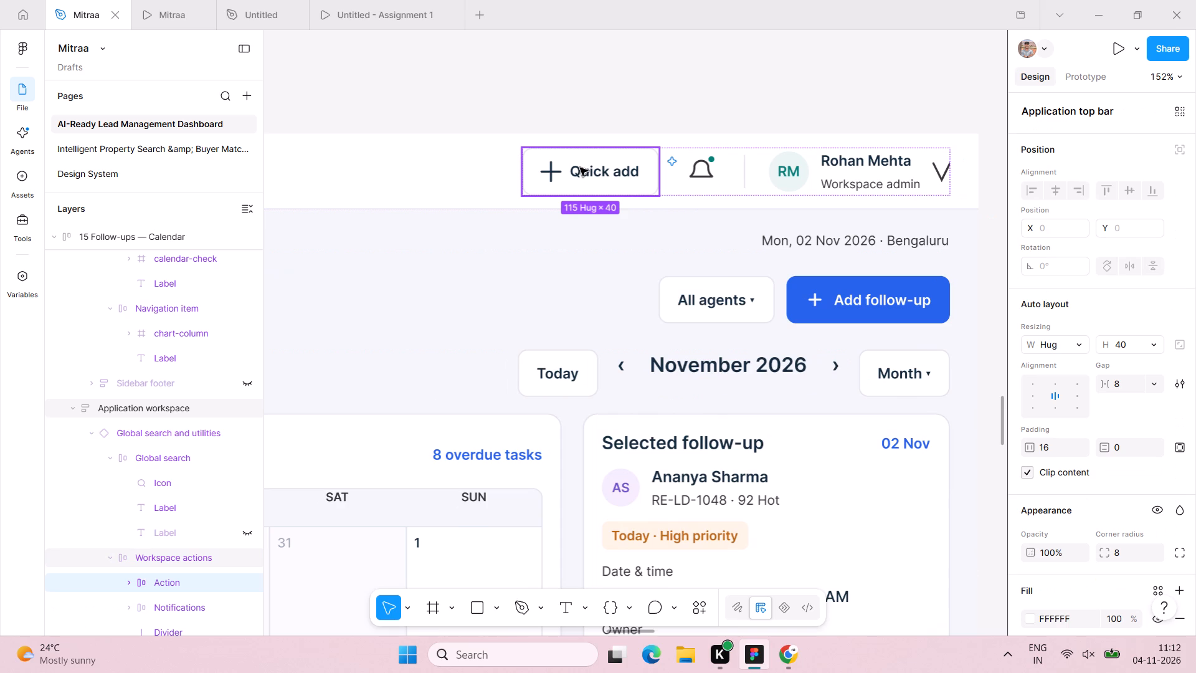
{"action": "key", "text": "BackSpace"}
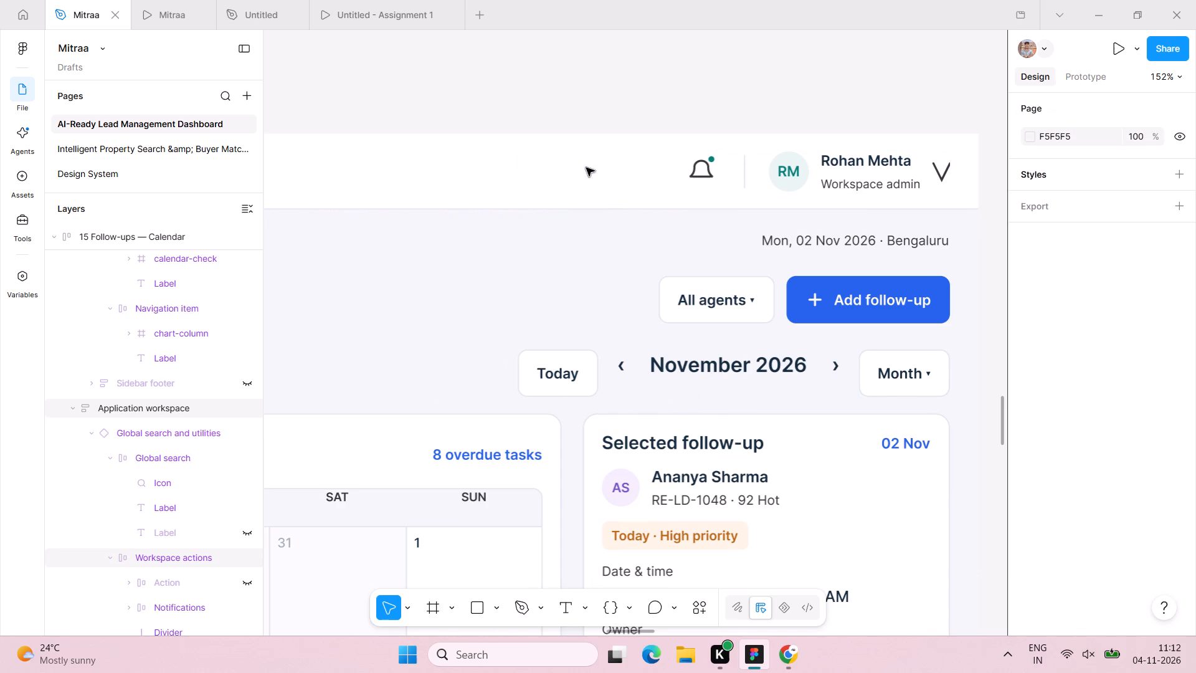
Remove the chevron icon beside the profile details in the Follow-ups — Calendar top bar.
{"action": "left_click_drag", "start_coordinate": [989, 156], "coordinate": [1050, 156]}
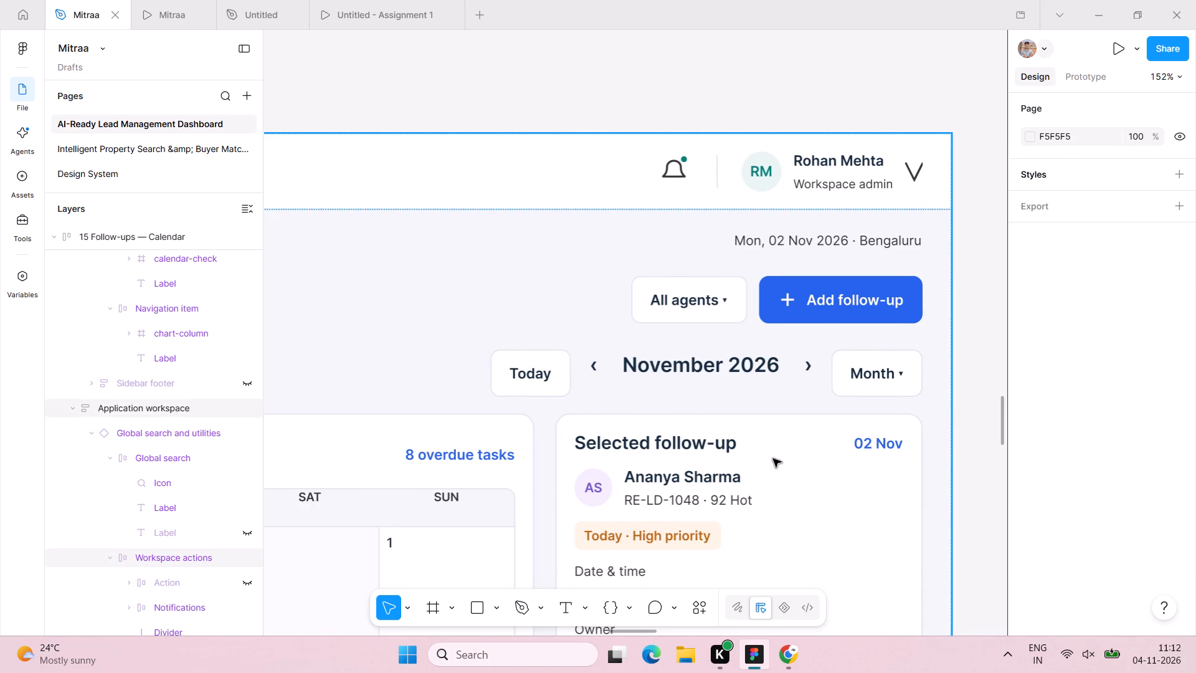
{"action": "triple_click", "coordinate": [916, 179]}
{"action": "double_click", "coordinate": [916, 179]}
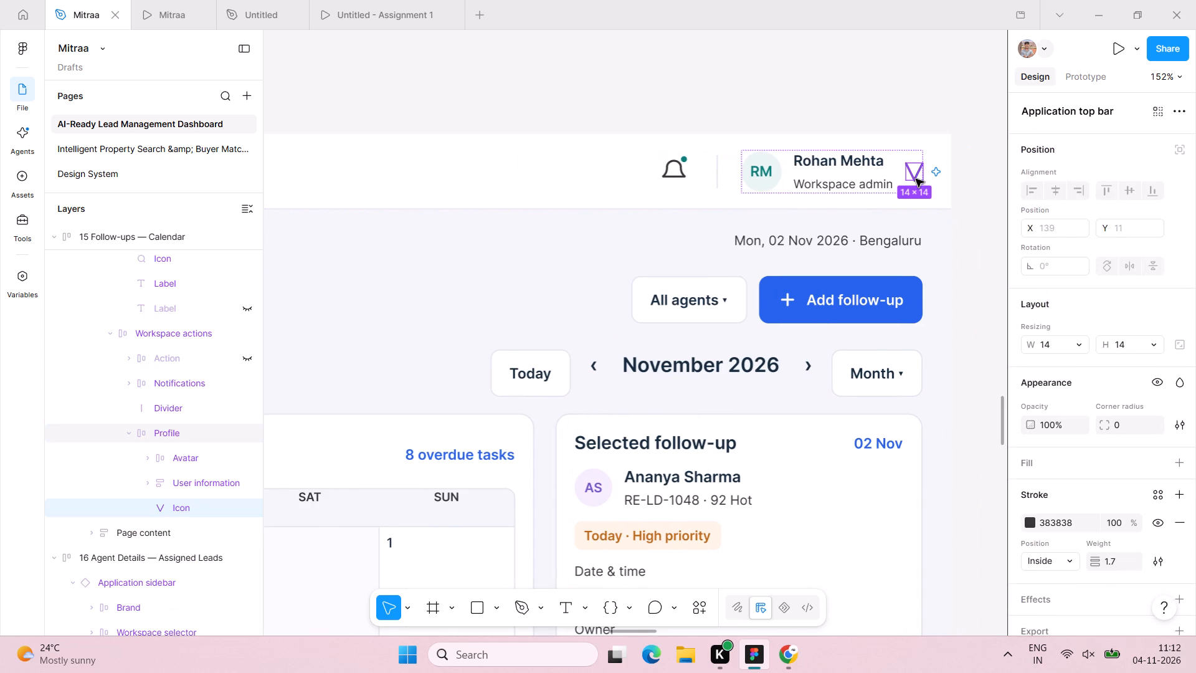
{"action": "key", "text": "BackSpace"}
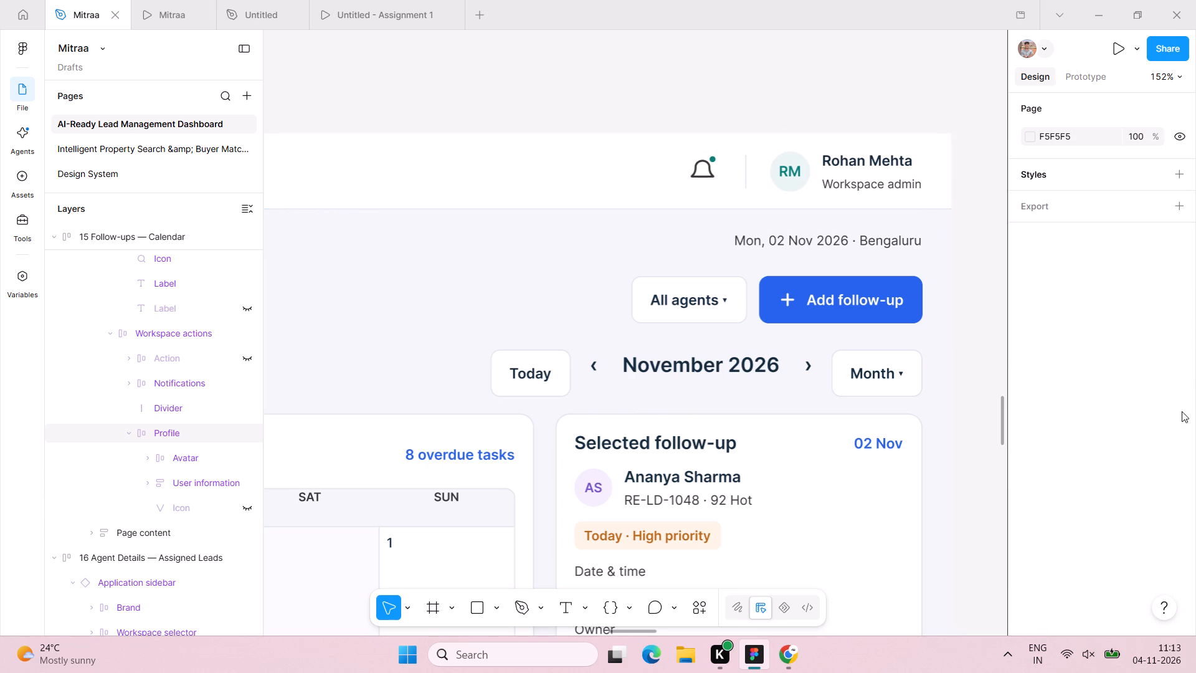
Change the profile name in the Follow-ups — Calendar top bar to Sreekanth.
{"action": "triple_click", "coordinate": [869, 164]}
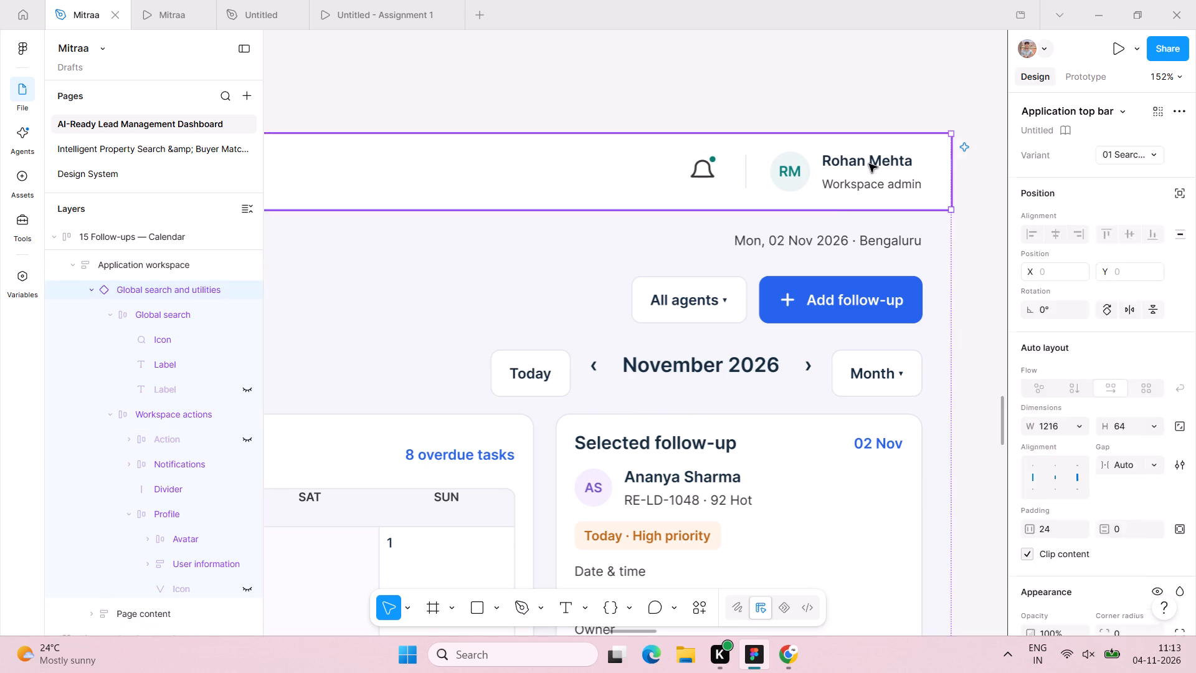
{"action": "left_click", "coordinate": [869, 164]}
{"action": "double_click", "coordinate": [869, 164]}
{"action": "double_click", "coordinate": [869, 164]}
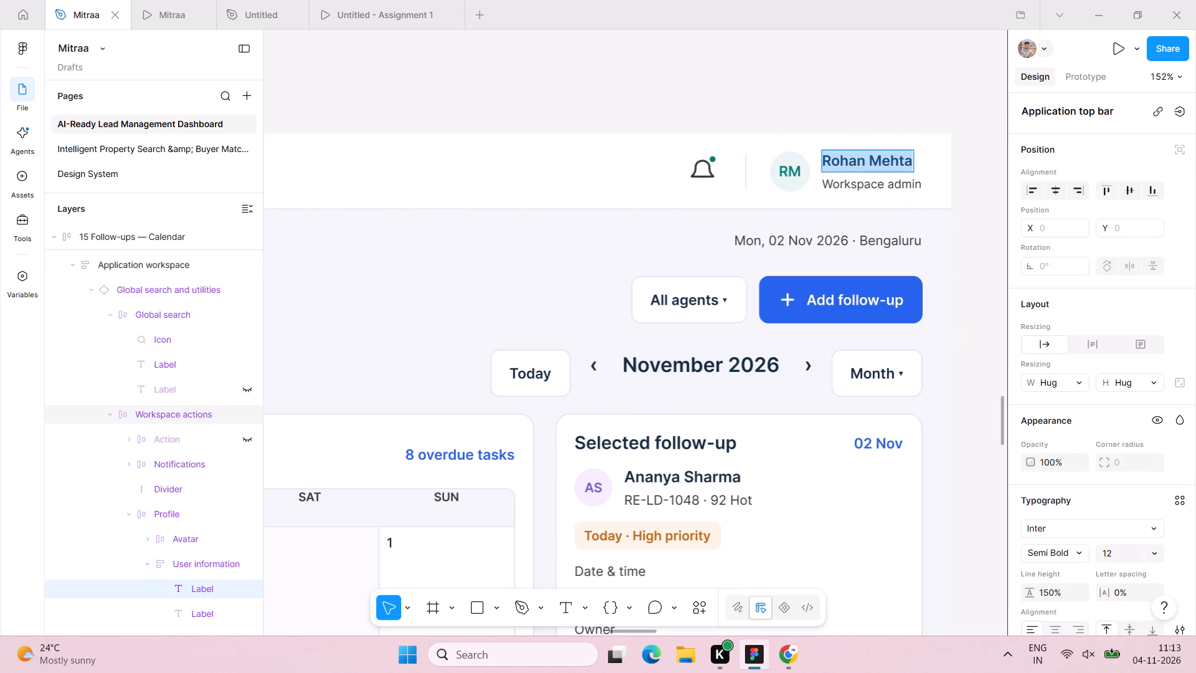
{"action": "type", "text": "Sreeka"}
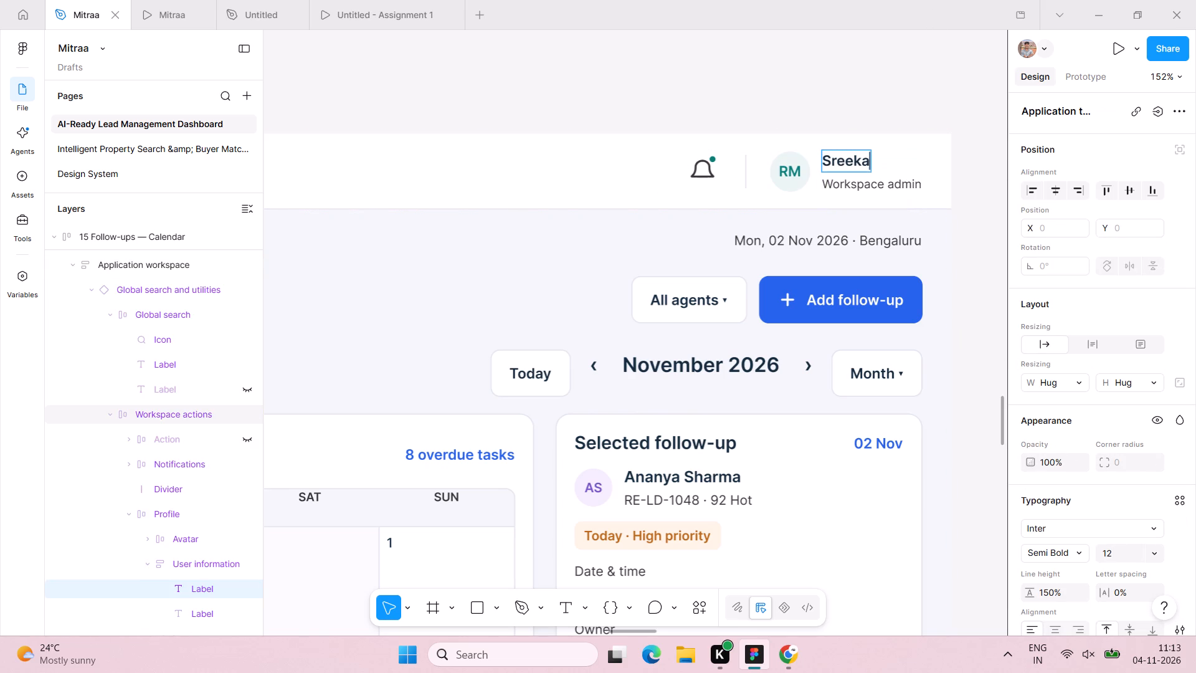
{"action": "type", "text": "ny"}
{"action": "key", "text": "BackSpace"}
{"action": "type", "text": "th"}
{"action": "left_click", "coordinate": [933, 195]}
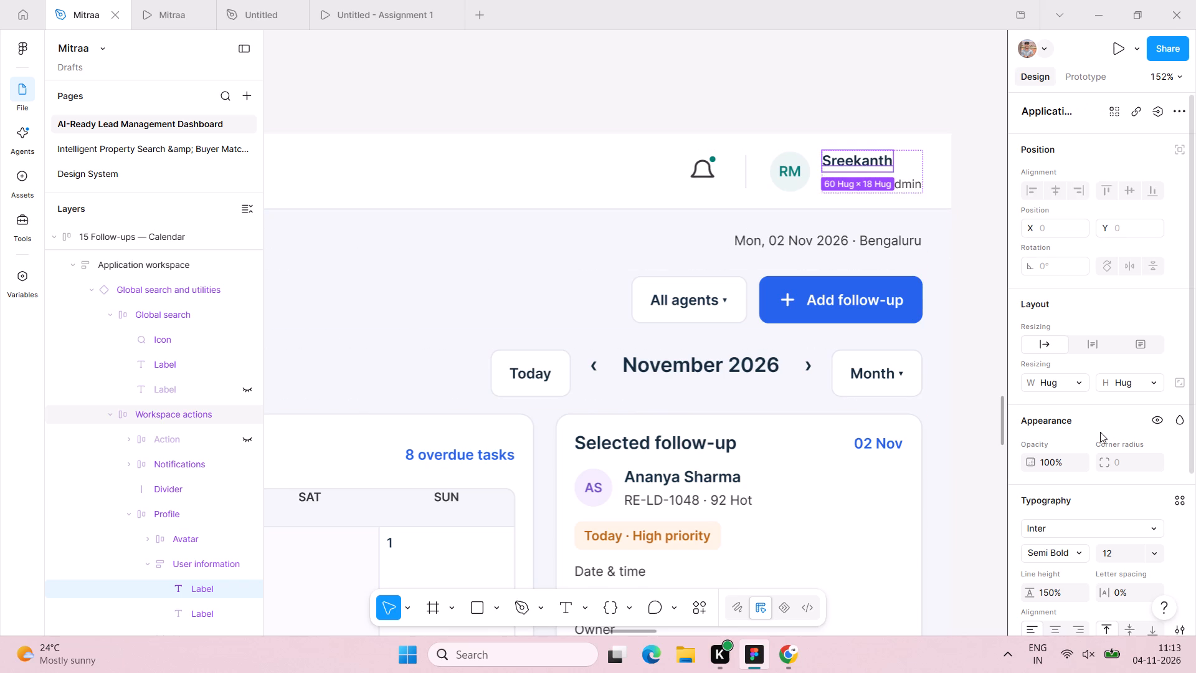
Set the font size of the profile name to 14 and of the Workspace admin label beneath it to 12.
{"action": "left_click", "coordinate": [1126, 548]}
{"action": "key", "text": "1"}
{"action": "key", "text": "4"}
{"action": "key", "text": "Return"}
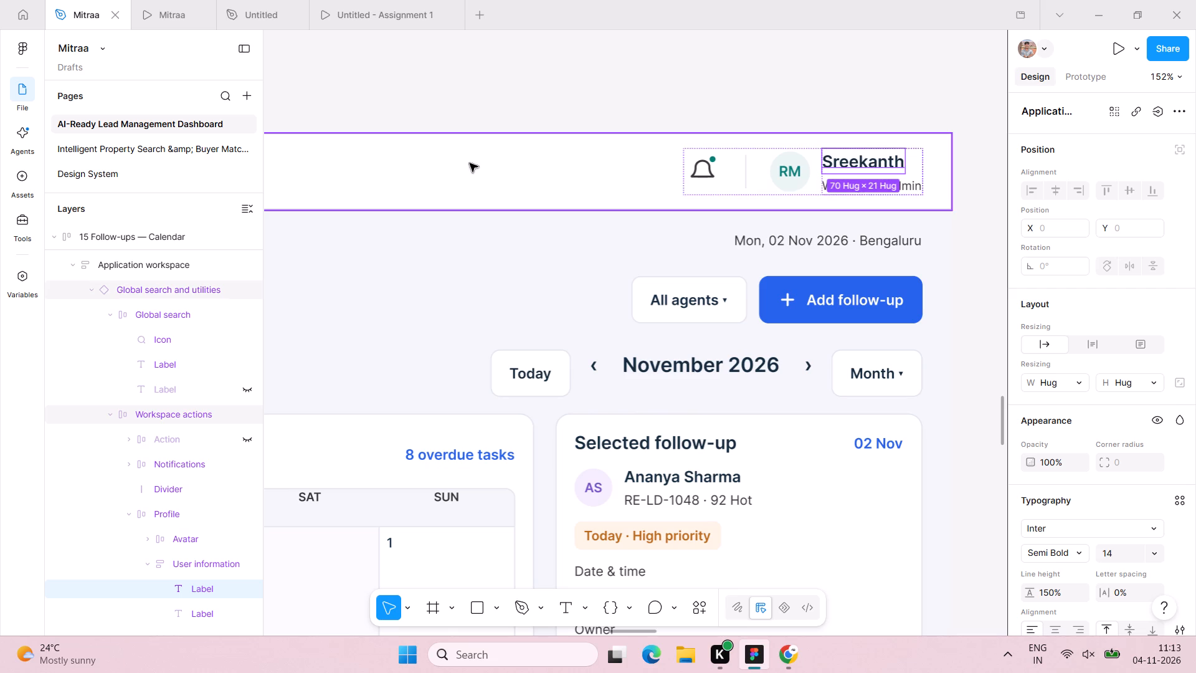
{"action": "left_click", "coordinate": [885, 180]}
{"action": "left_click", "coordinate": [1103, 511]}
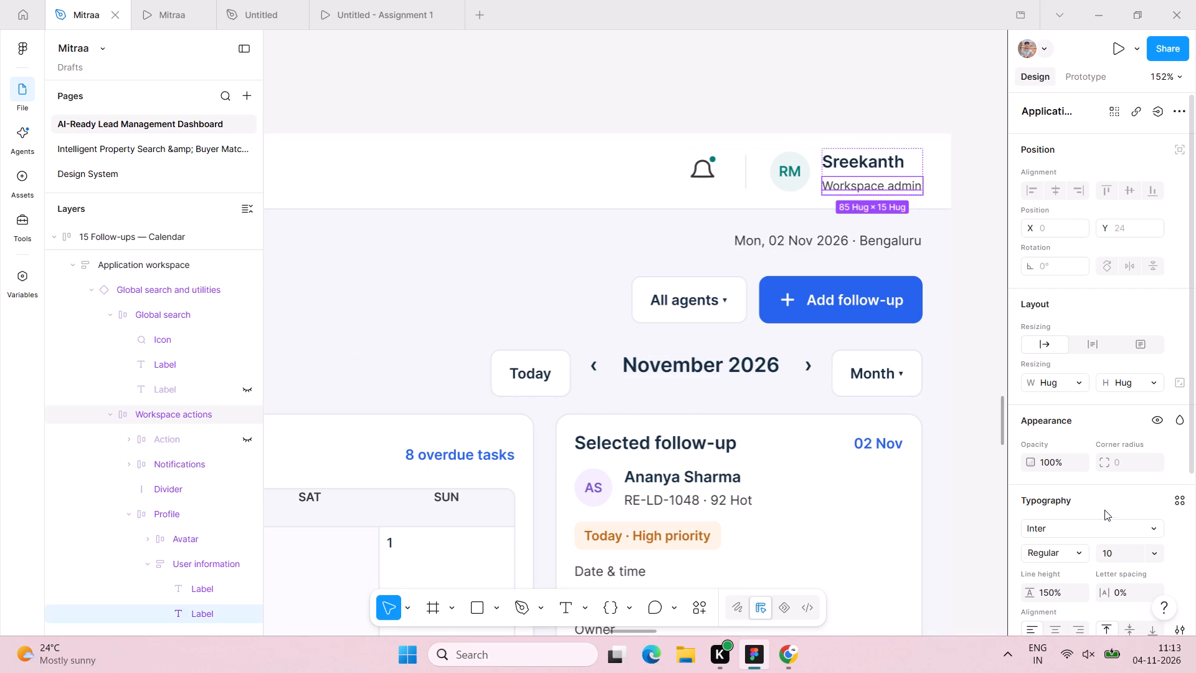
{"action": "left_click", "coordinate": [1122, 562]}
{"action": "type", "text": "12"}
{"action": "key", "text": "Return"}
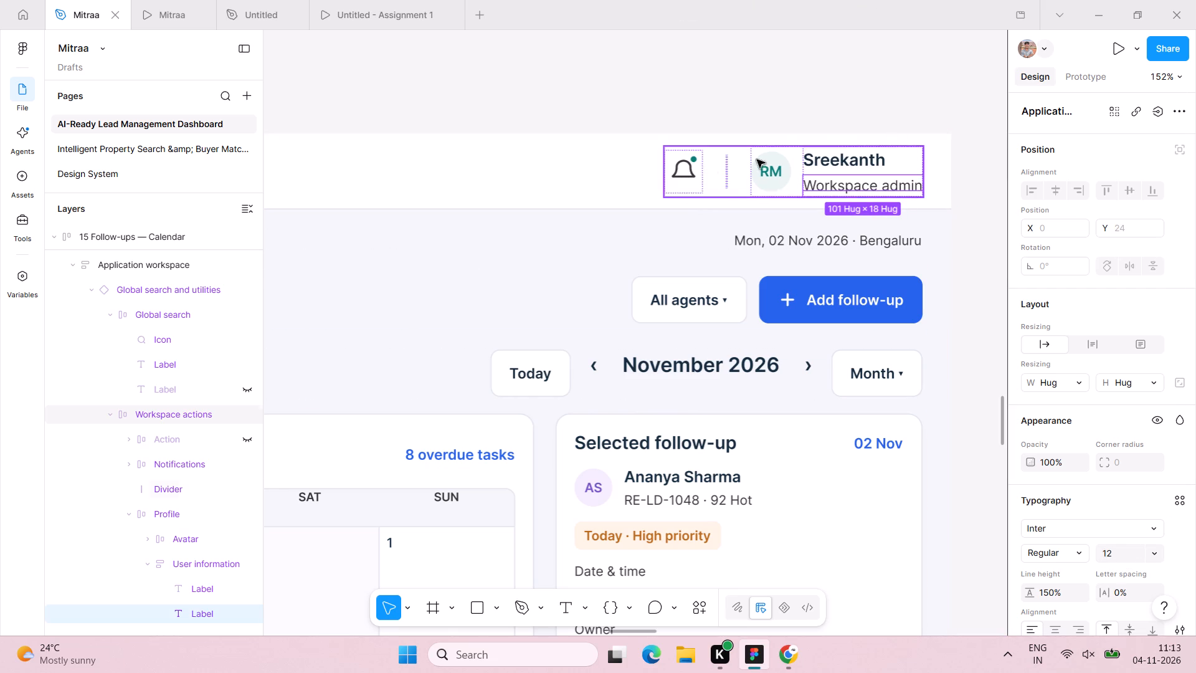
Change the initials in the top bar's profile avatar to S.
{"action": "triple_click", "coordinate": [771, 166]}
{"action": "double_click", "coordinate": [771, 167]}
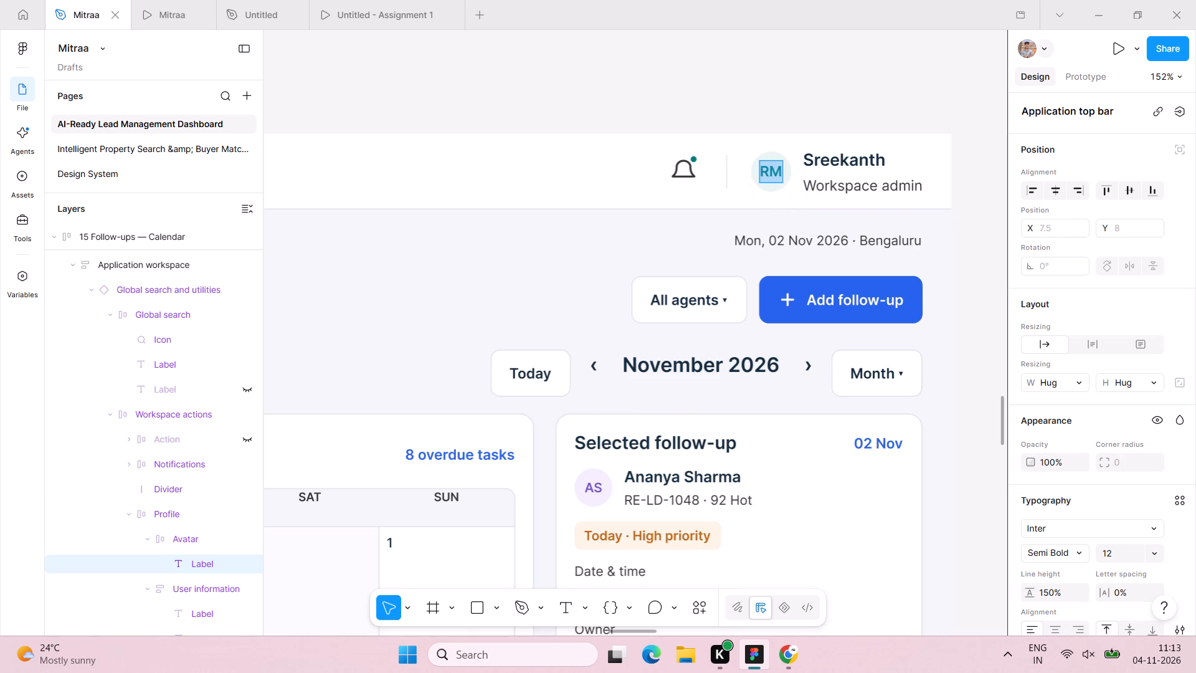
{"action": "key", "text": "shift+s"}
{"action": "left_click", "coordinate": [814, 123]}
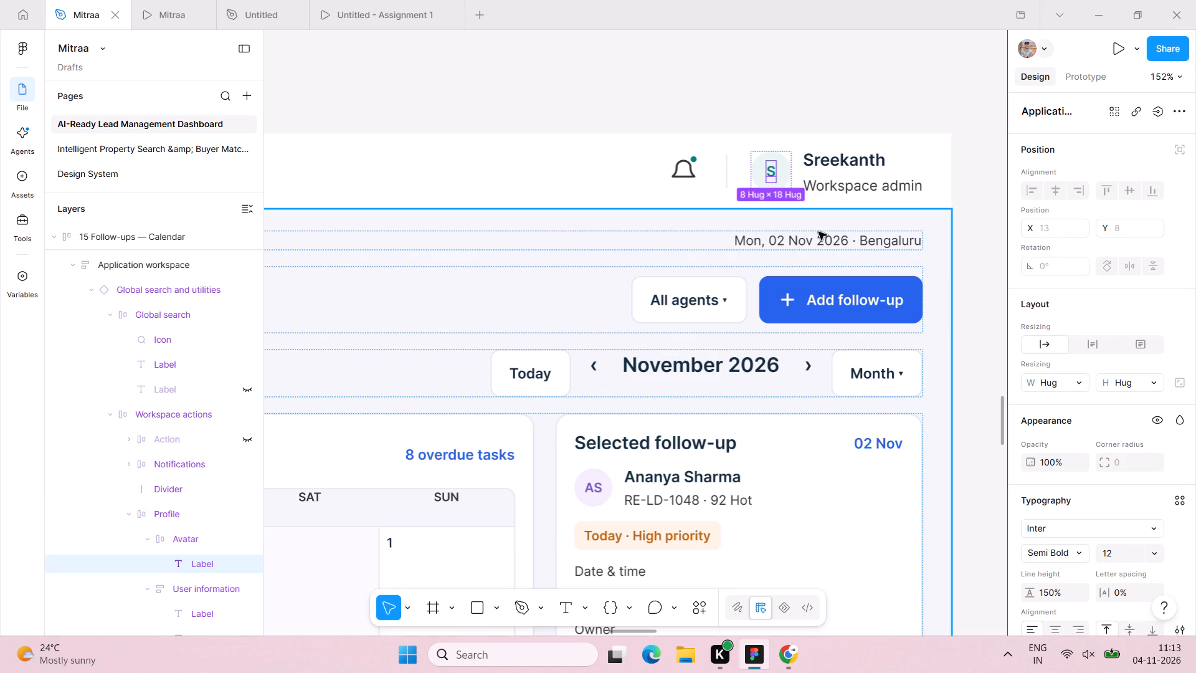
Delete the breadcrumb and date row above the Follow-up calendar heading.
{"action": "triple_click", "coordinate": [819, 232]}
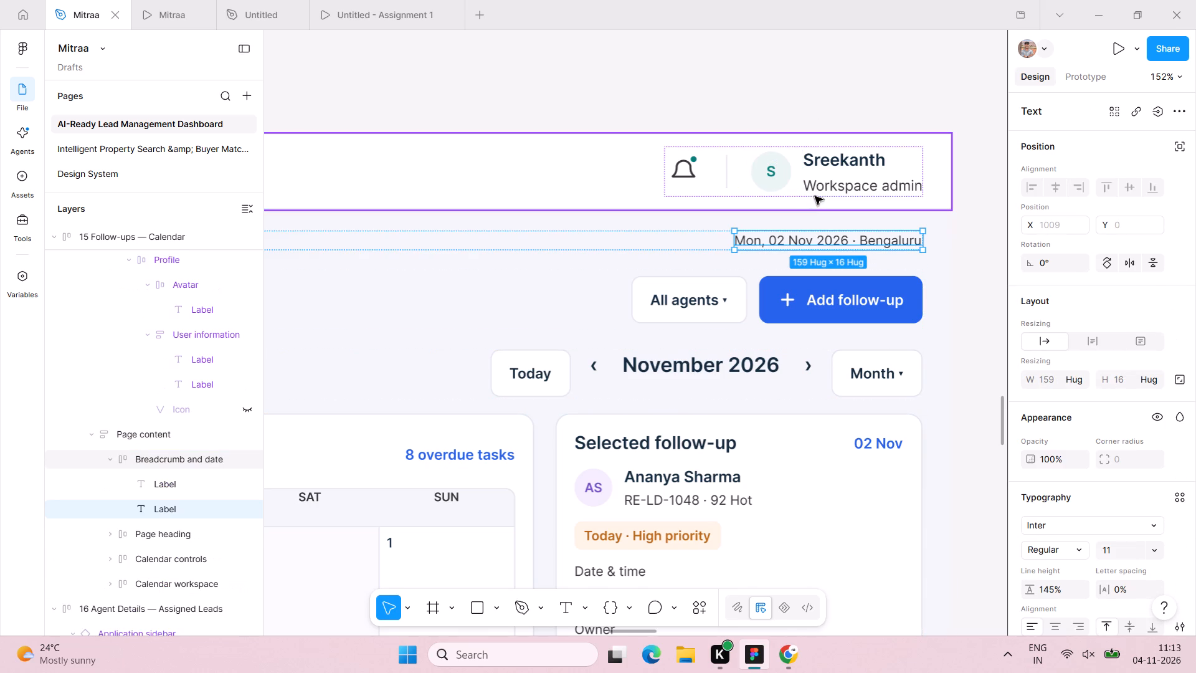
{"action": "scroll", "coordinate": [815, 196], "scroll_direction": "down", "scroll_amount": 1}
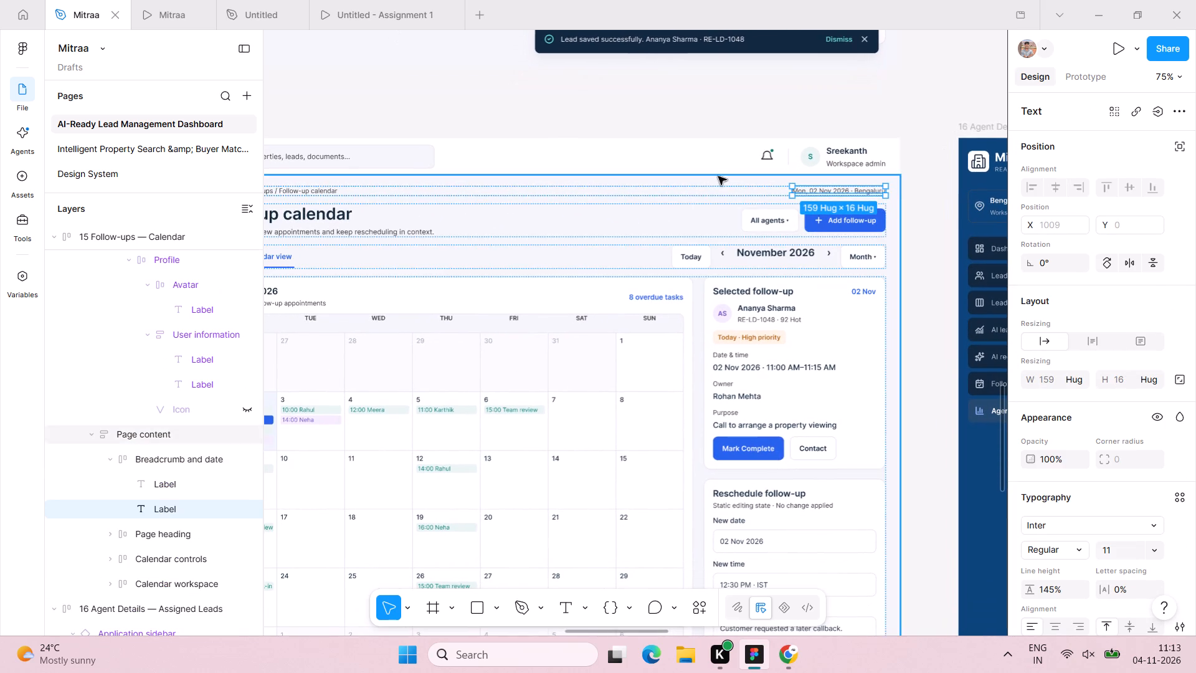
{"action": "left_click", "coordinate": [710, 193]}
{"action": "key", "text": "BackSpace"}
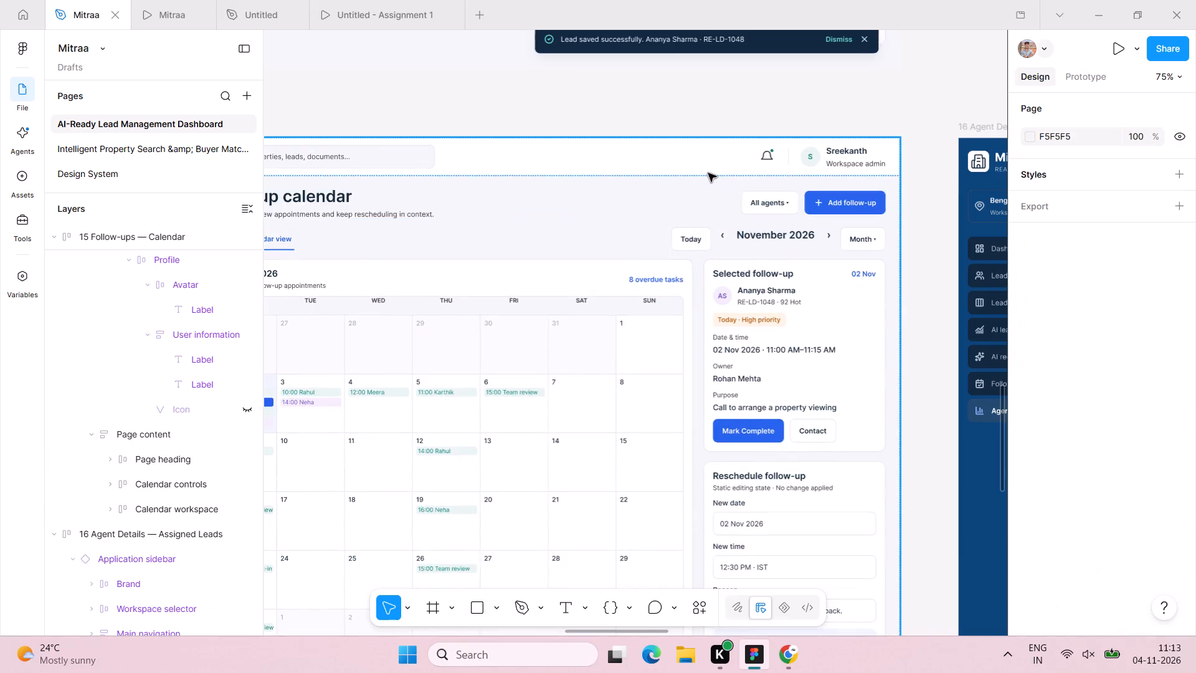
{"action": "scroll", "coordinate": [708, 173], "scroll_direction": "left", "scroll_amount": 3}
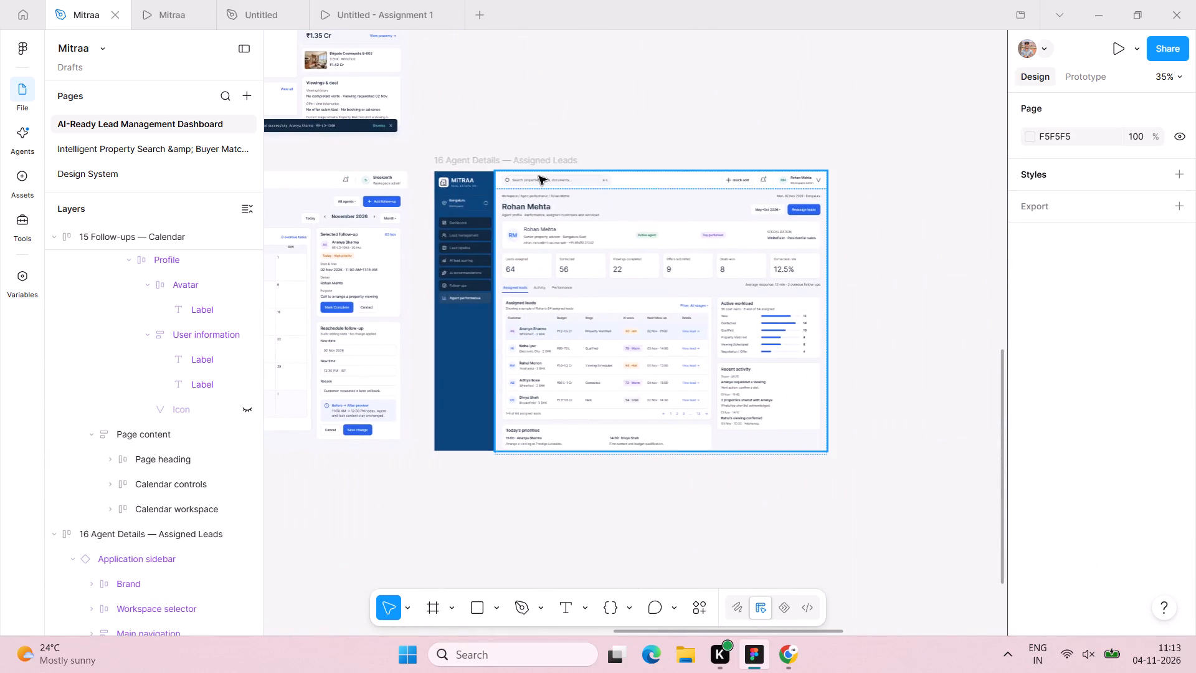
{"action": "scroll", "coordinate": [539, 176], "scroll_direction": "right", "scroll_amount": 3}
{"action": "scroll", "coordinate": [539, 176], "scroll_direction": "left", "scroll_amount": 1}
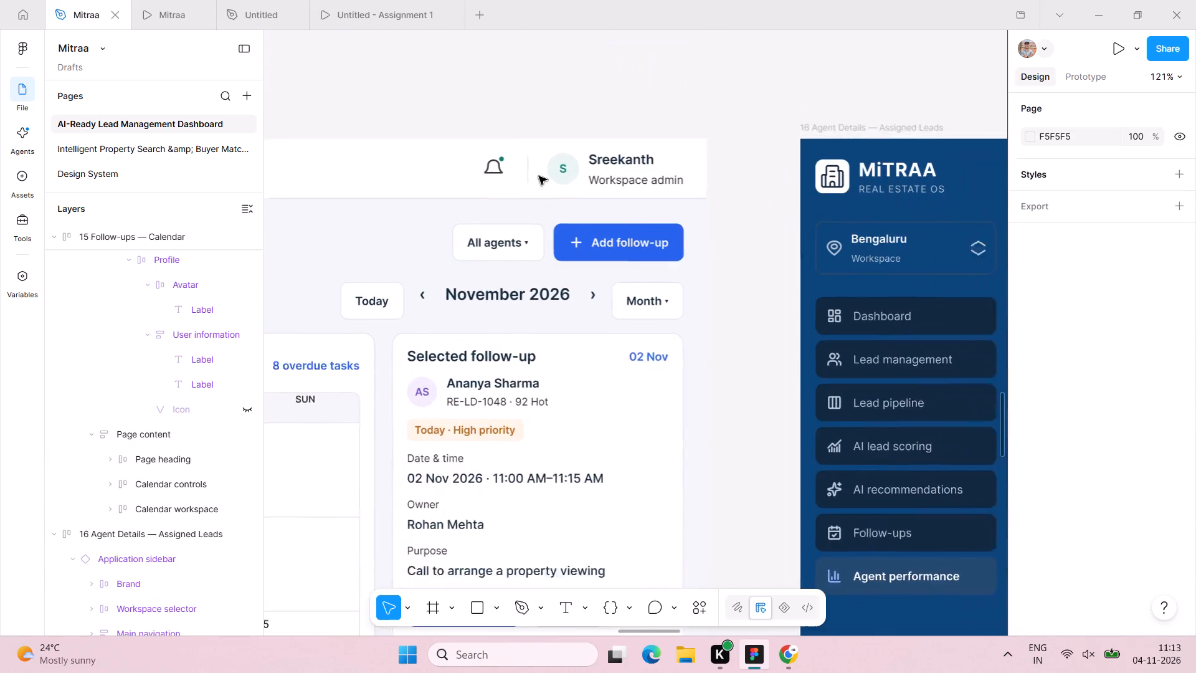
Set the font size of the MiTRAA wordmark in the Agent Details — Assigned Leads sidebar to 24.
{"action": "scroll", "coordinate": [539, 176], "scroll_direction": "left", "scroll_amount": 1}
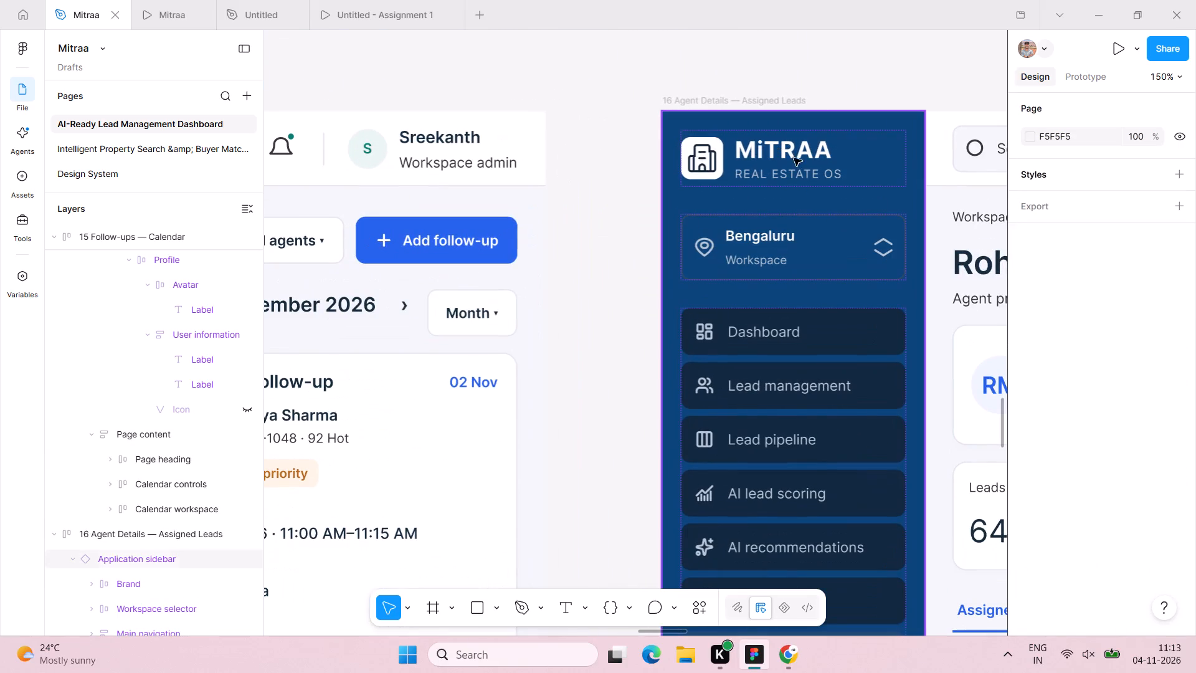
{"action": "right_click", "coordinate": [800, 152]}
{"action": "double_click", "coordinate": [800, 152]}
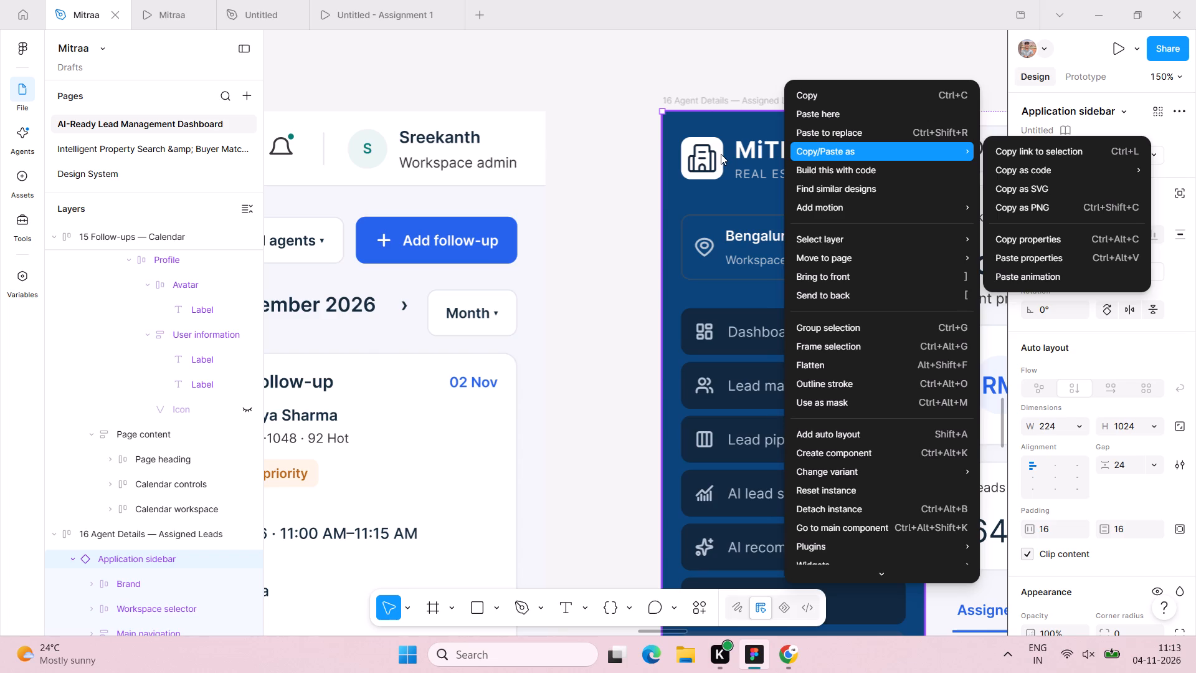
{"action": "left_click", "coordinate": [721, 154]}
{"action": "triple_click", "coordinate": [779, 143]}
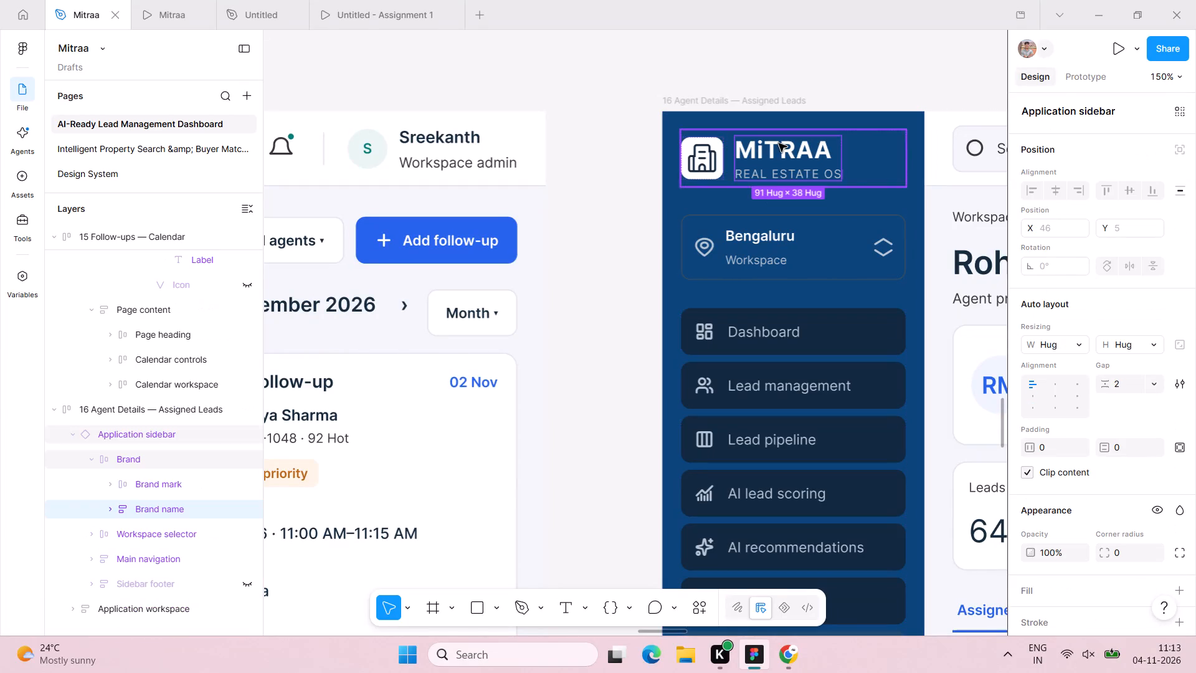
{"action": "double_click", "coordinate": [779, 143]}
{"action": "double_click", "coordinate": [779, 143]}
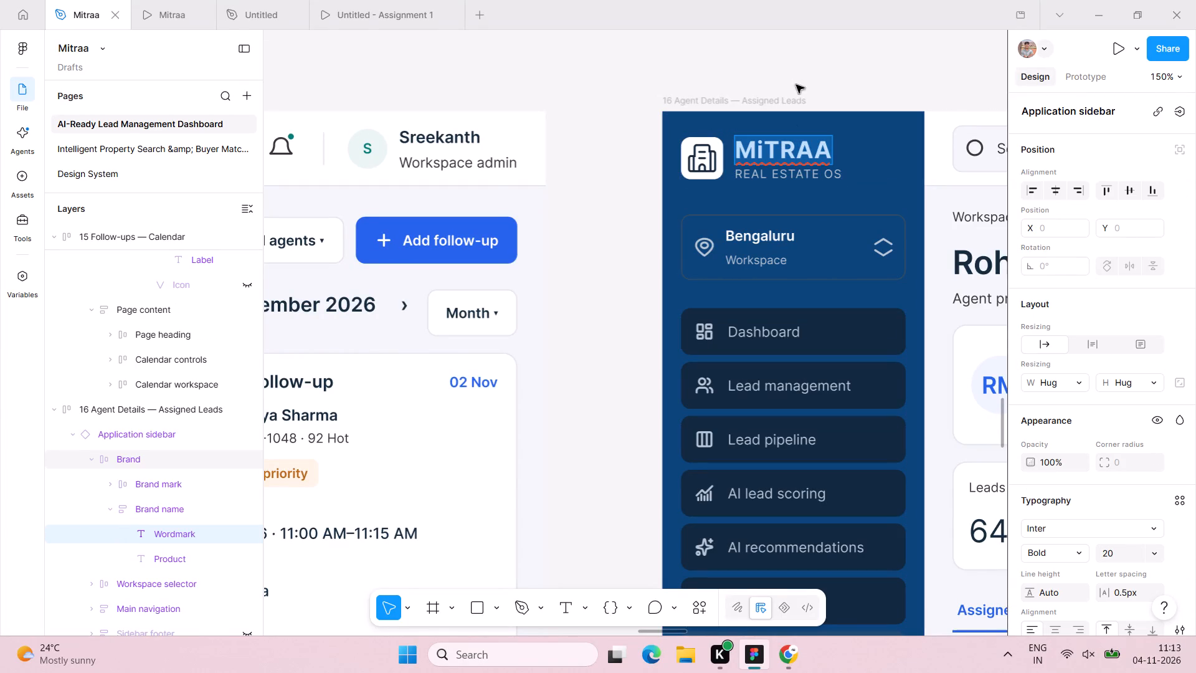
{"action": "left_click_drag", "start_coordinate": [1126, 560], "coordinate": [1117, 553]}
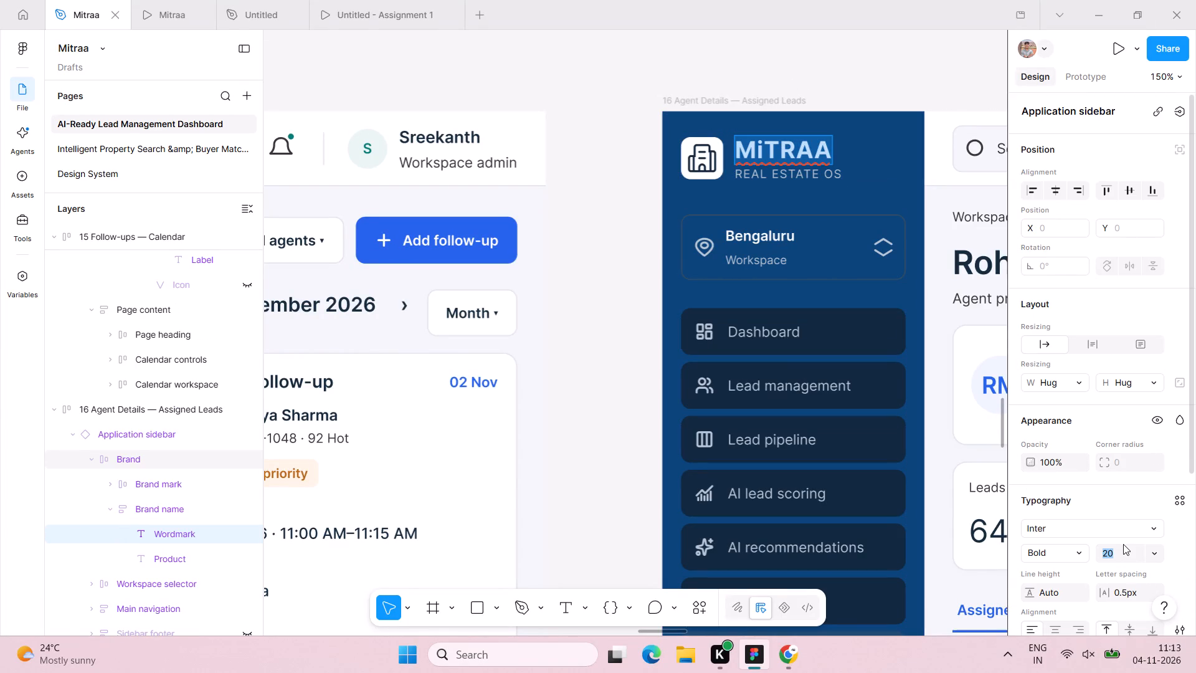
{"action": "type", "text": "24"}
{"action": "key", "text": "Return"}
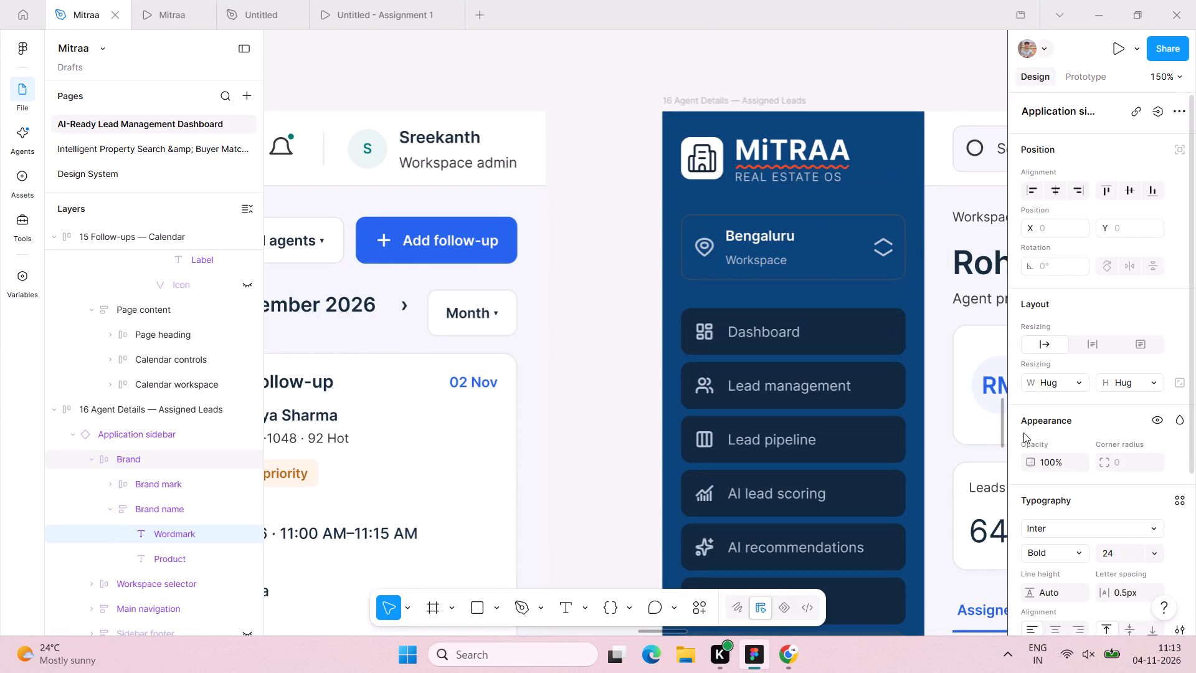
Set the font size of the REAL ESTATE OS tagline beneath the wordmark to 12.
{"action": "left_click", "coordinate": [817, 178]}
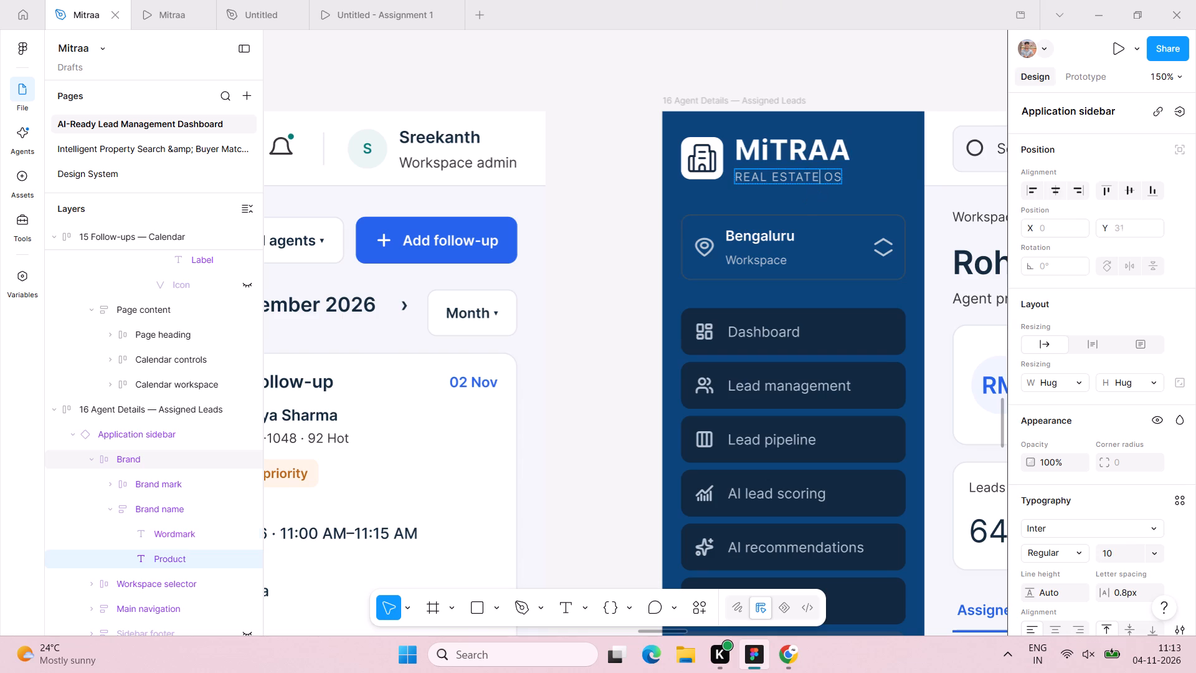
{"action": "triple_click", "coordinate": [815, 177]}
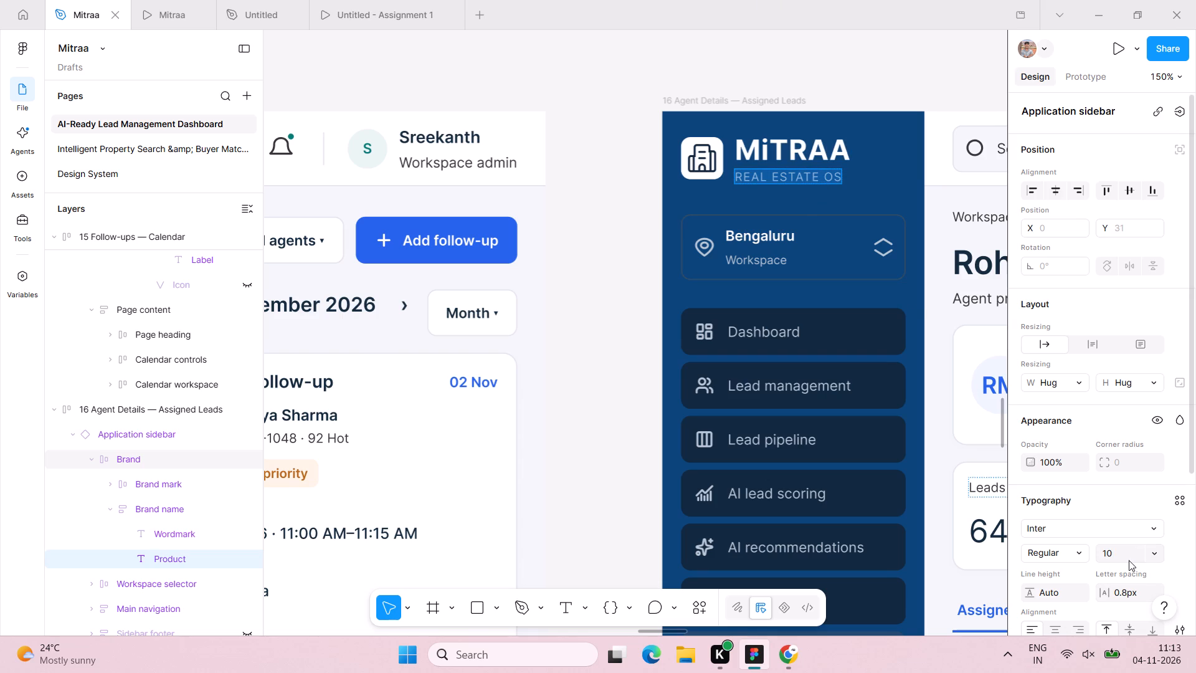
{"action": "left_click", "coordinate": [1127, 560]}
{"action": "type", "text": "12"}
{"action": "key", "text": "Return"}
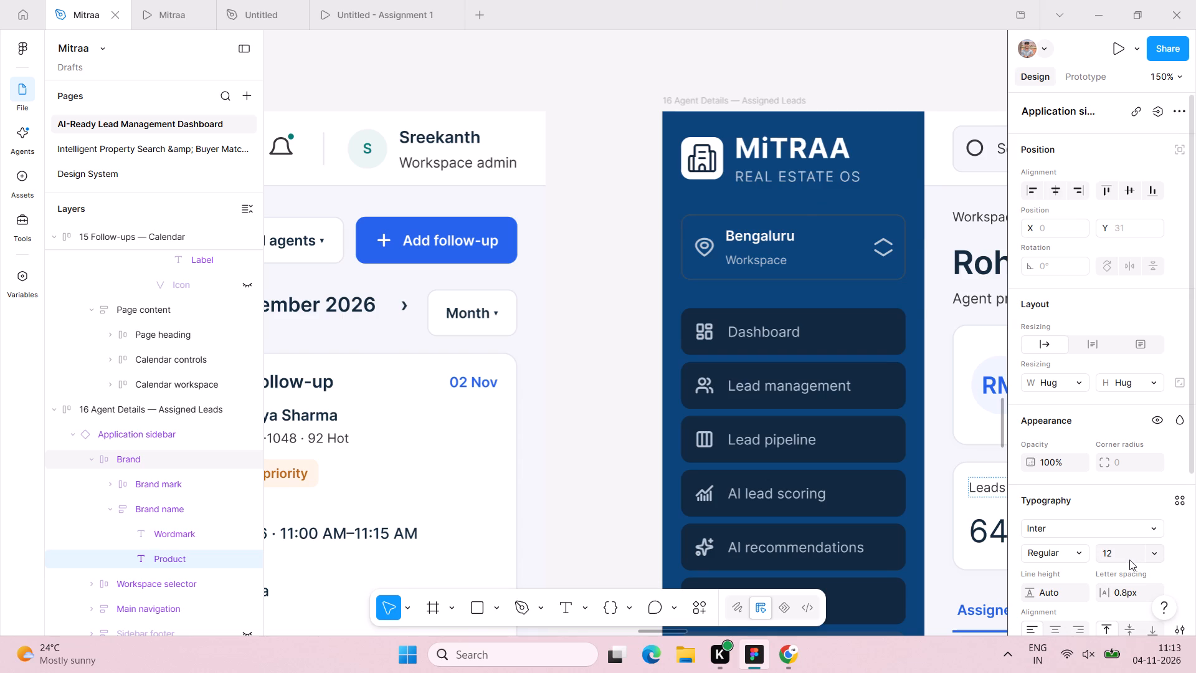
{"action": "left_click", "coordinate": [833, 77]}
Set the sidebar workspace selector's stroke position to Outside and its colour to FFFFFF.
{"action": "scroll", "coordinate": [833, 77], "scroll_direction": "down", "scroll_amount": 2}
{"action": "left_click", "coordinate": [833, 116]}
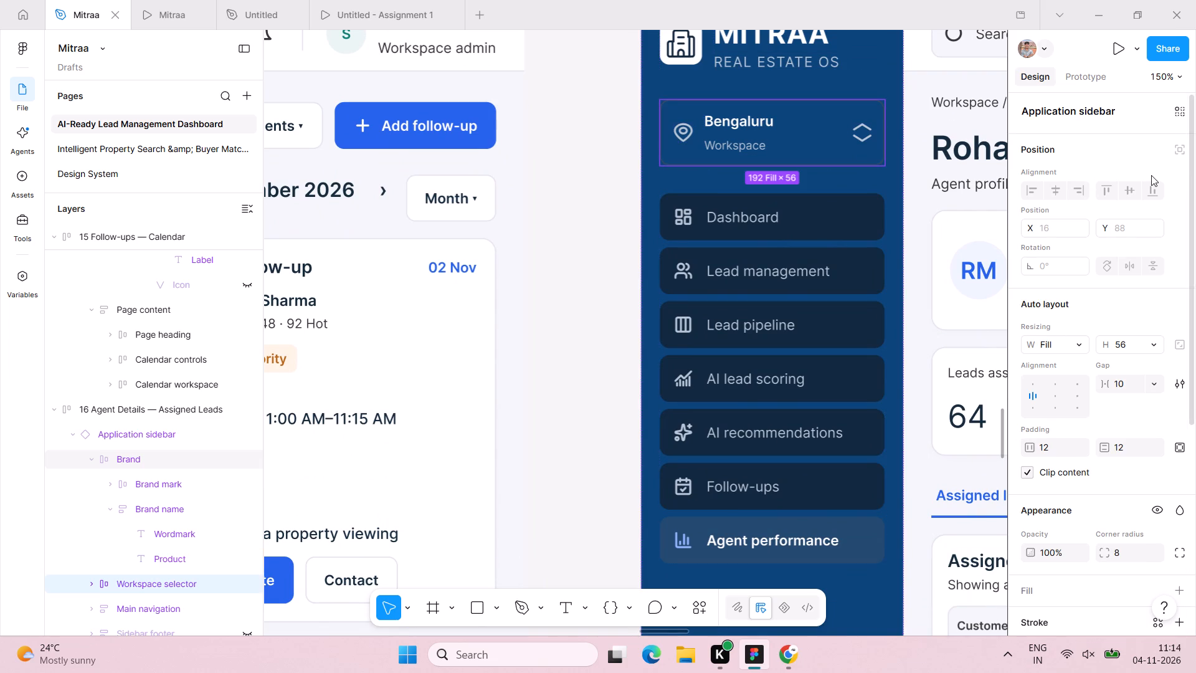
{"action": "scroll", "coordinate": [1150, 175], "scroll_direction": "down", "scroll_amount": 5}
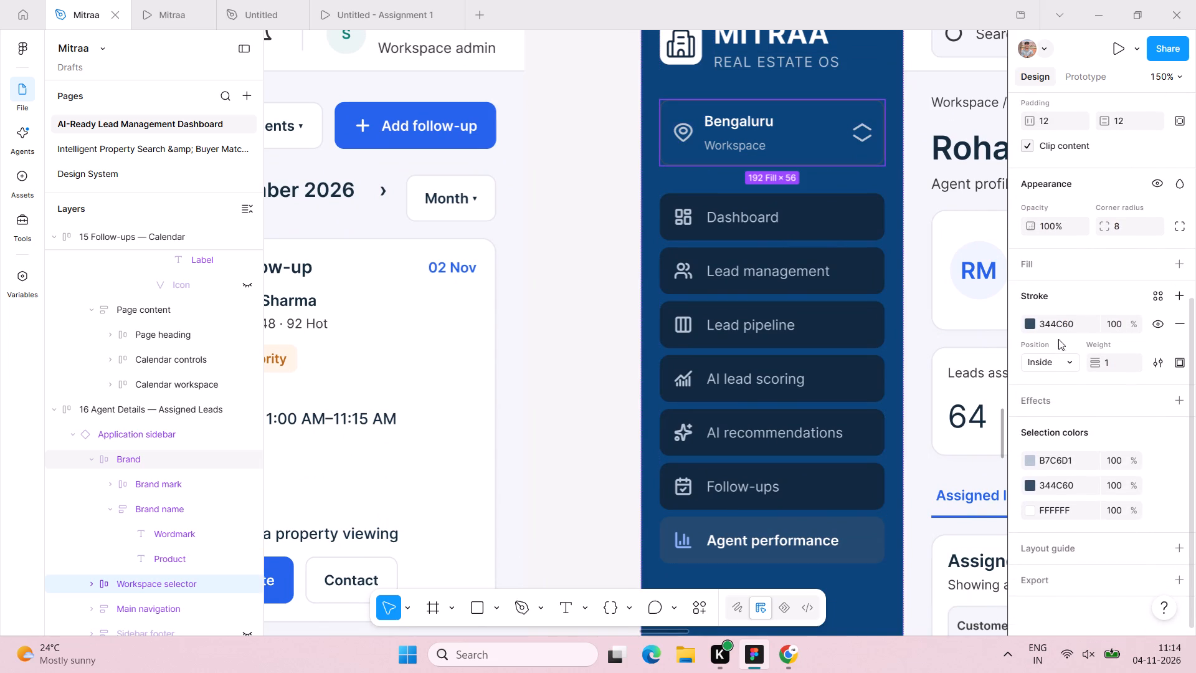
{"action": "left_click", "coordinate": [1066, 366]}
{"action": "left_click", "coordinate": [1061, 376]}
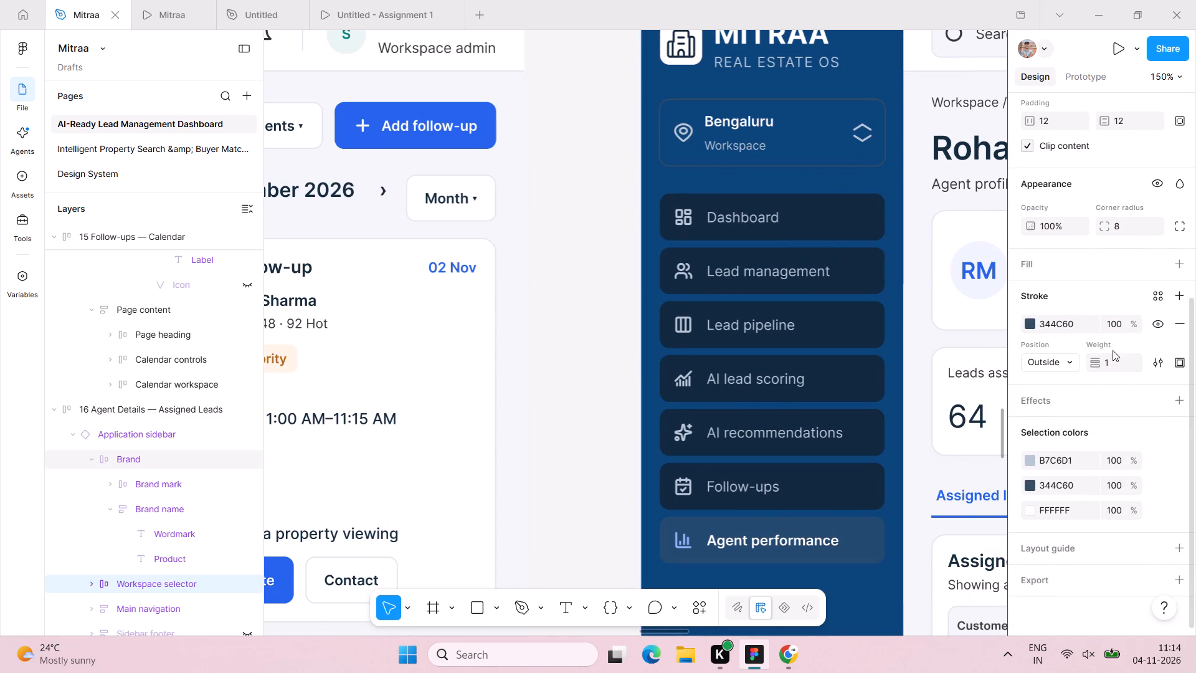
{"action": "left_click", "coordinate": [1076, 330]}
{"action": "left_click", "coordinate": [1079, 323]}
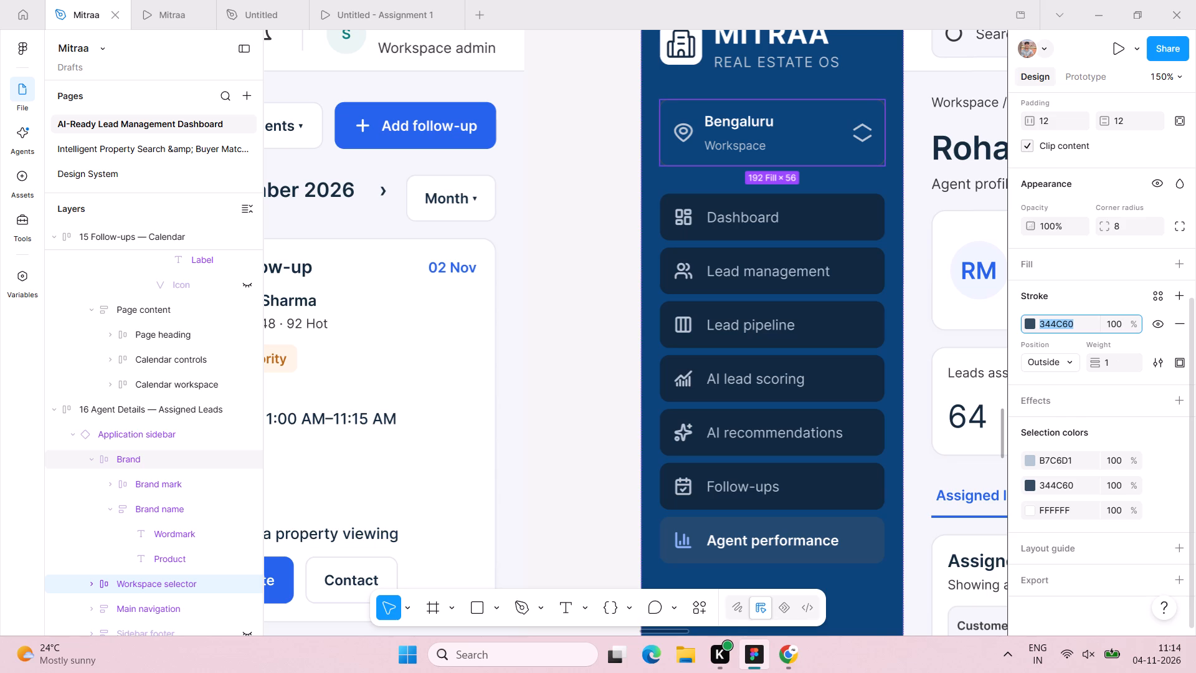
{"action": "key", "text": "shift+f"}
{"action": "key", "text": "shift+f"}
{"action": "type", "text": "FFFF"}
{"action": "key", "text": "Return"}
Change the city name in the workspace selector to Hyderabad.
{"action": "scroll", "coordinate": [767, 79], "scroll_direction": "down", "scroll_amount": 1}
{"action": "scroll", "coordinate": [758, 107], "scroll_direction": "left", "scroll_amount": 1}
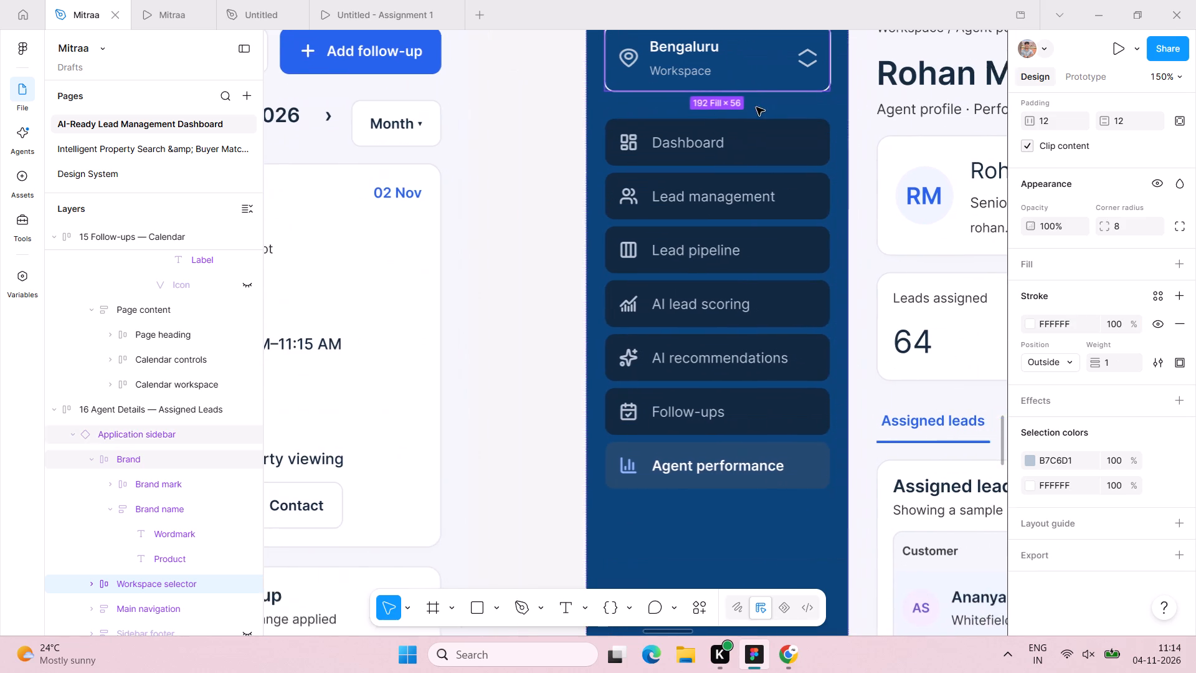
{"action": "scroll", "coordinate": [756, 107], "scroll_direction": "left", "scroll_amount": 1}
{"action": "triple_click", "coordinate": [600, 52]}
{"action": "left_click", "coordinate": [600, 51]}
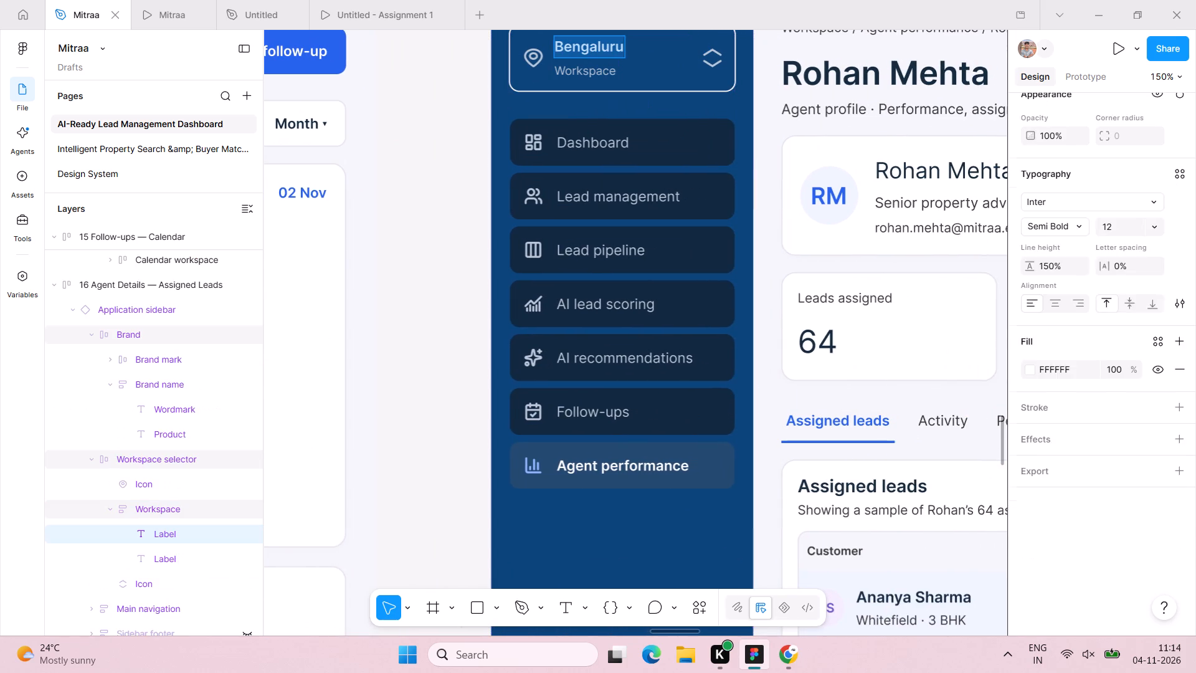
{"action": "type", "text": "Hydr"}
{"action": "key", "text": "BackSpace"}
{"action": "type", "text": "erabad"}
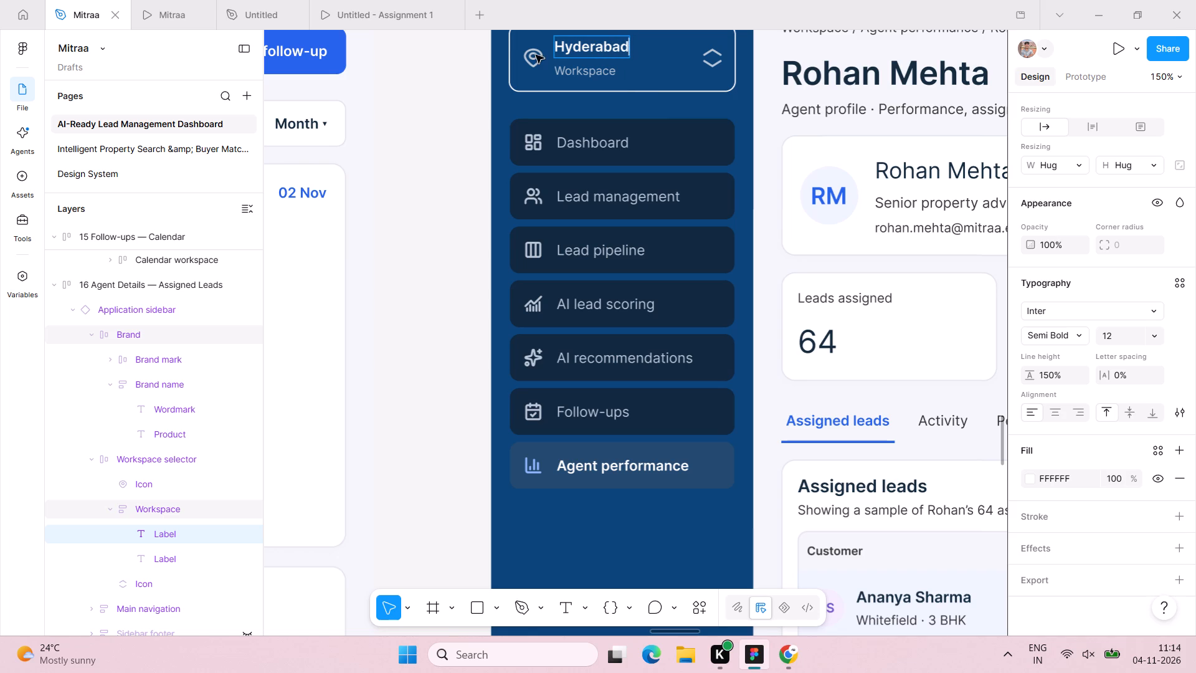
{"action": "left_click", "coordinate": [536, 55]}
Set the font size of the Hyderabad label to 14 and of the Workspace label beneath it to 12.
{"action": "left_click", "coordinate": [1111, 328]}
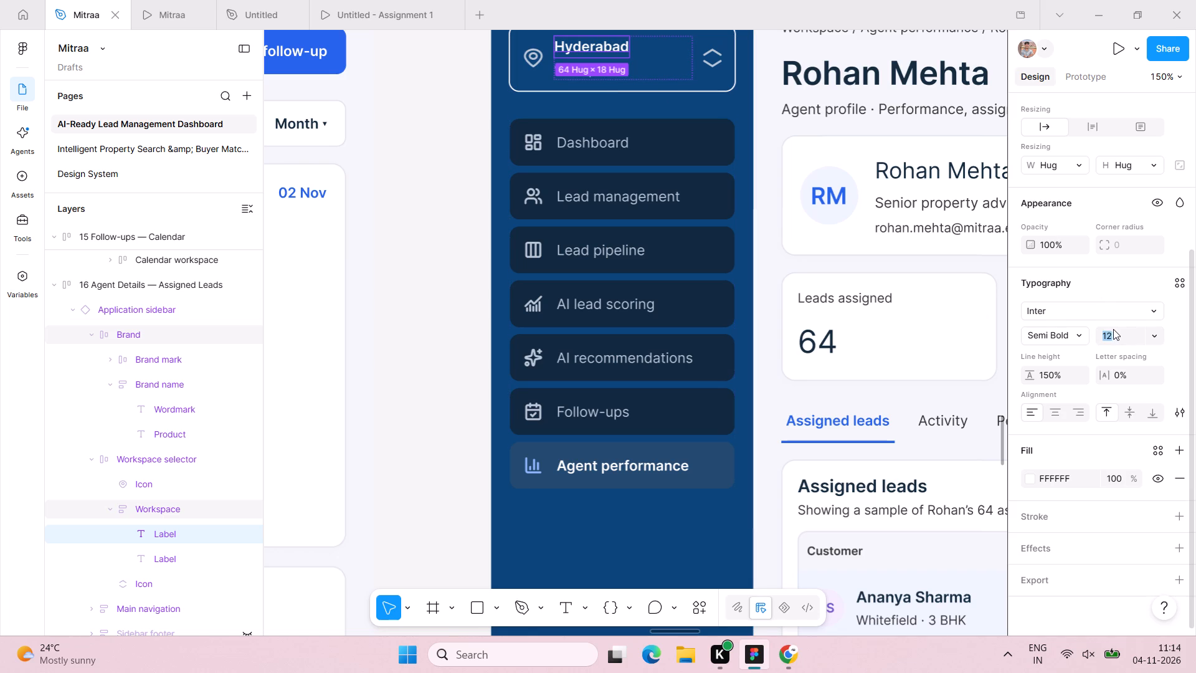
{"action": "type", "text": "14"}
{"action": "key", "text": "Return"}
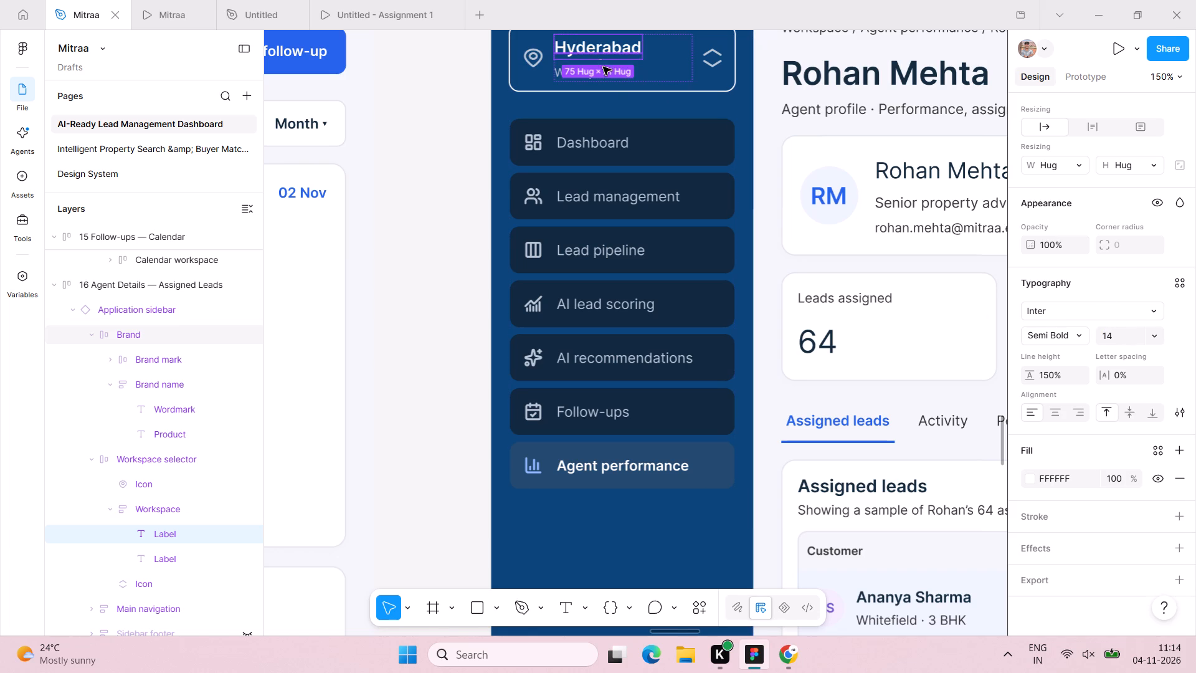
{"action": "left_click", "coordinate": [600, 71]}
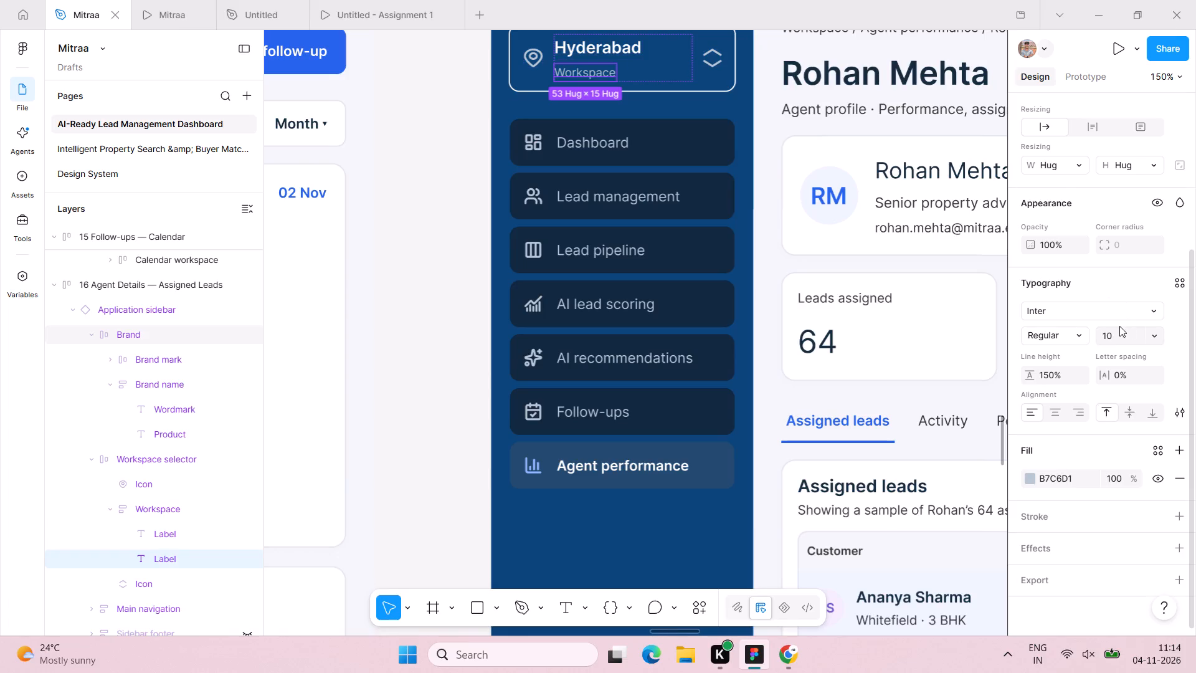
{"action": "left_click", "coordinate": [1119, 326]}
{"action": "type", "text": "12"}
{"action": "key", "text": "Return"}
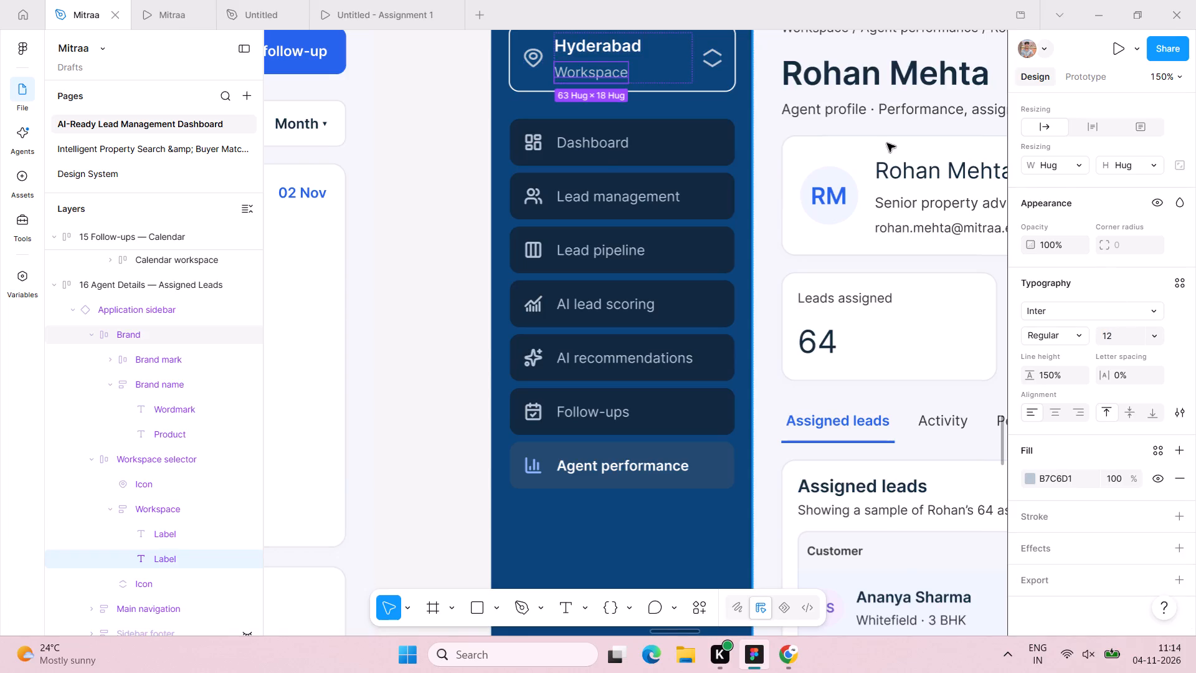
Set the workspace selector's stroke weight to 0.5.
{"action": "scroll", "coordinate": [873, 138], "scroll_direction": "left", "scroll_amount": 1}
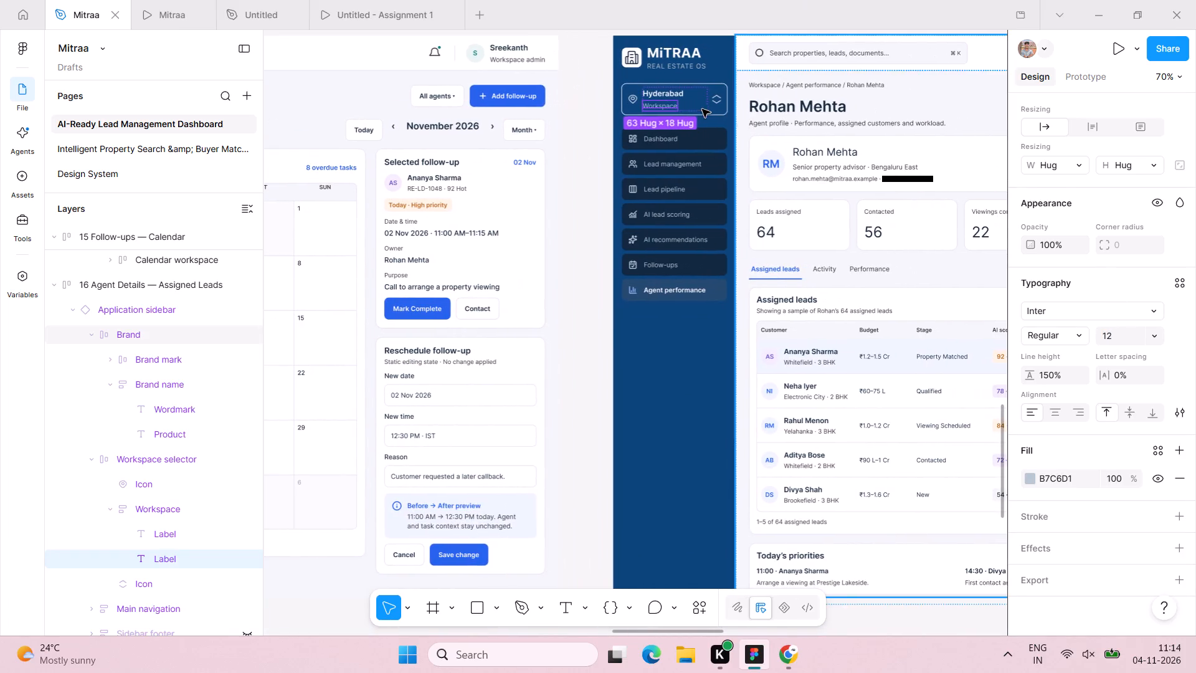
{"action": "left_click", "coordinate": [708, 106]}
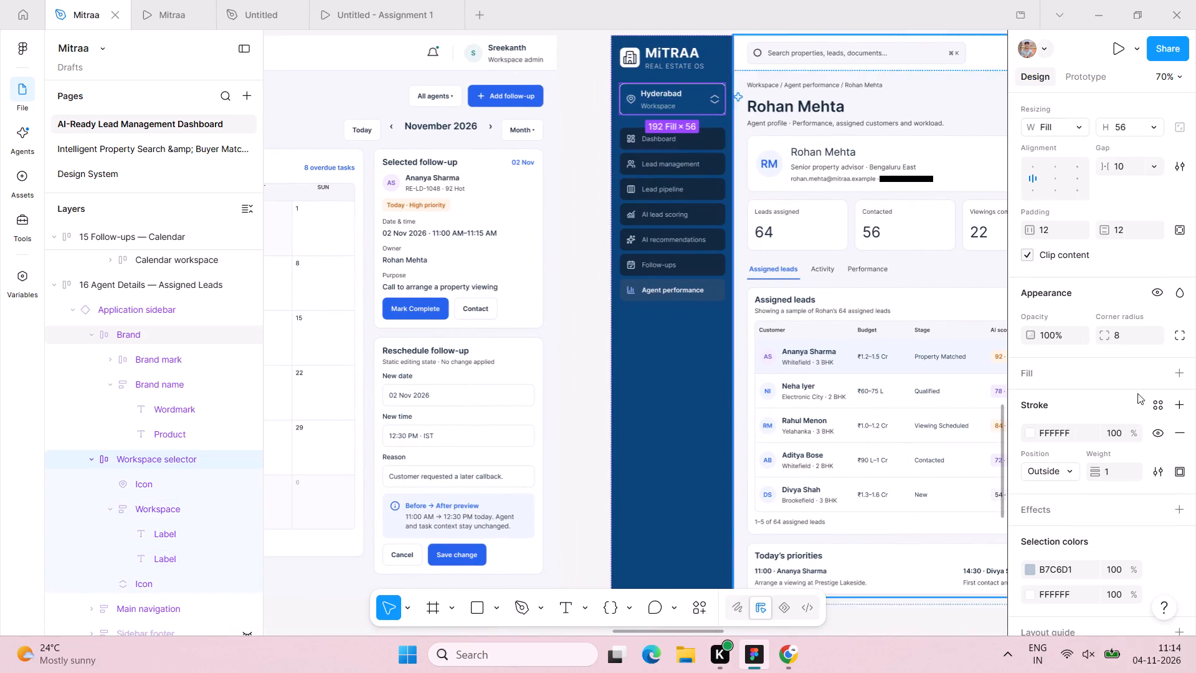
{"action": "left_click", "coordinate": [1126, 469]}
{"action": "key", "text": "0"}
{"action": "type", "text": ".5"}
{"action": "key", "text": "Return"}
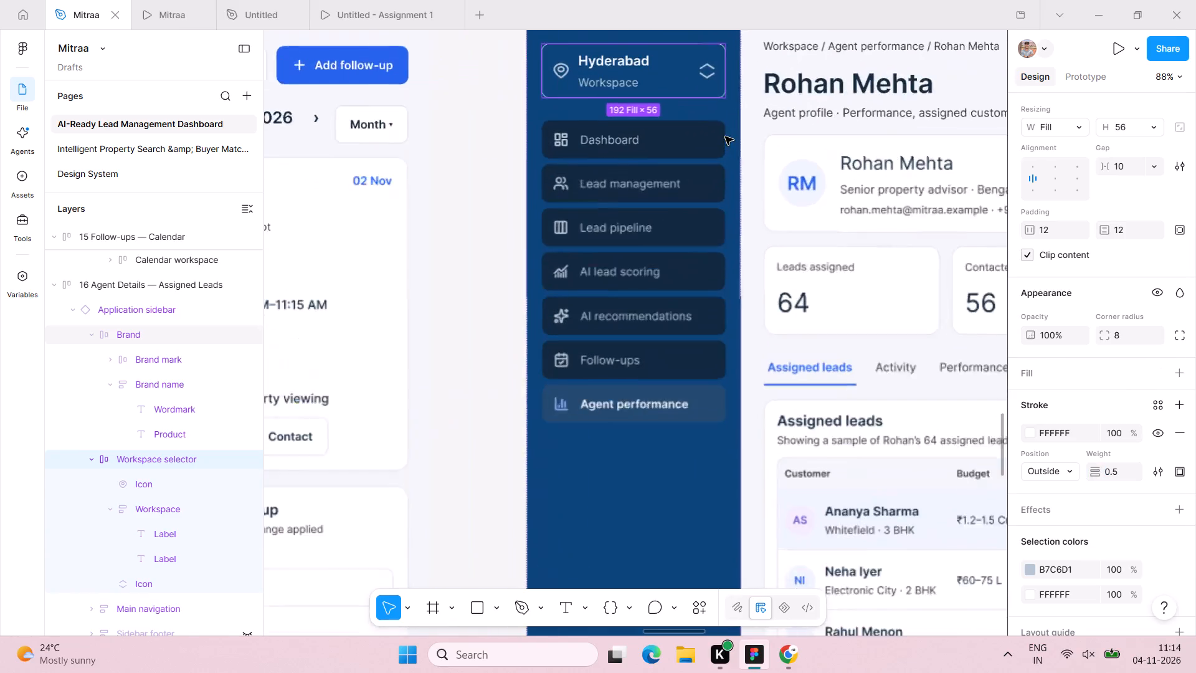
Set the font size of all seven sidebar navigation labels, from Dashboard to Agent performance, to 14.
{"action": "scroll", "coordinate": [725, 136], "scroll_direction": "left", "scroll_amount": 1}
{"action": "triple_click", "coordinate": [501, 143]}
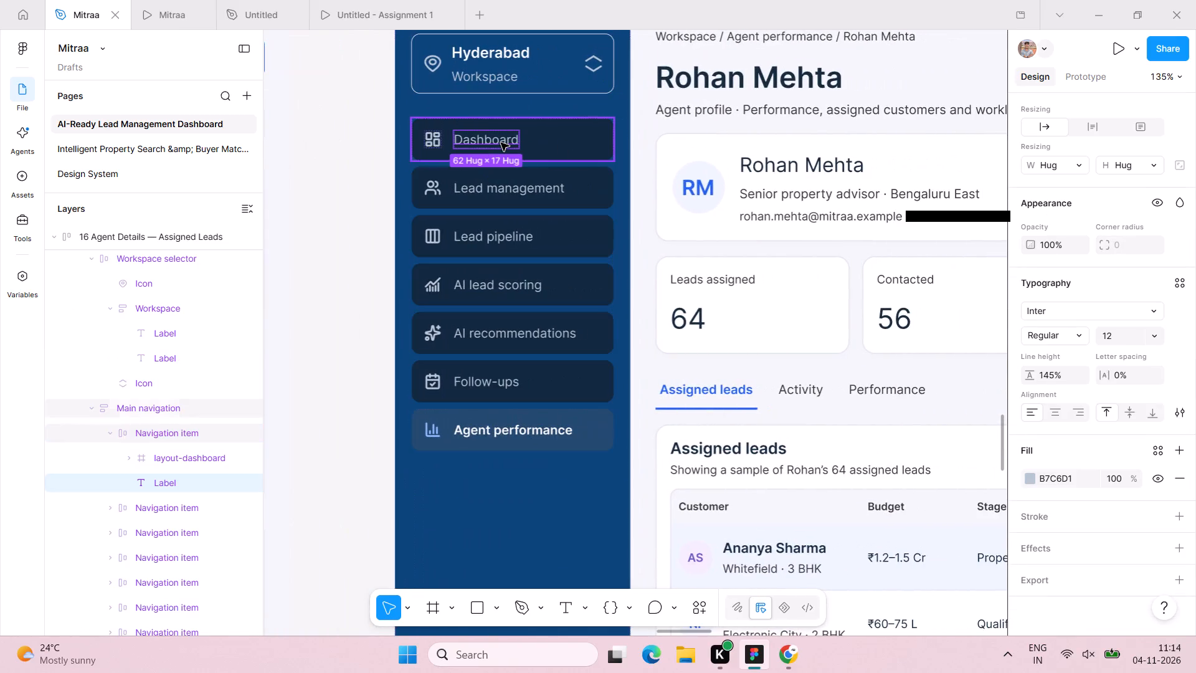
{"action": "double_click", "coordinate": [498, 191], "text": "shift"}
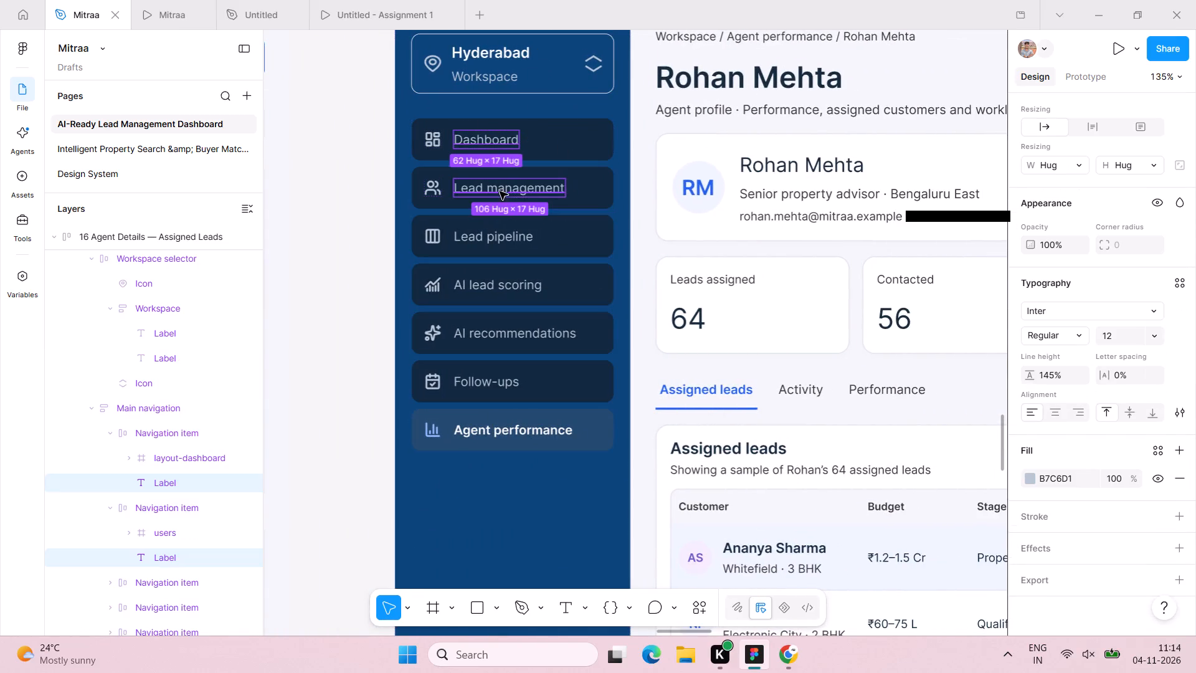
{"action": "double_click", "coordinate": [491, 234], "text": "shift"}
{"action": "double_click", "coordinate": [485, 280], "text": "shift"}
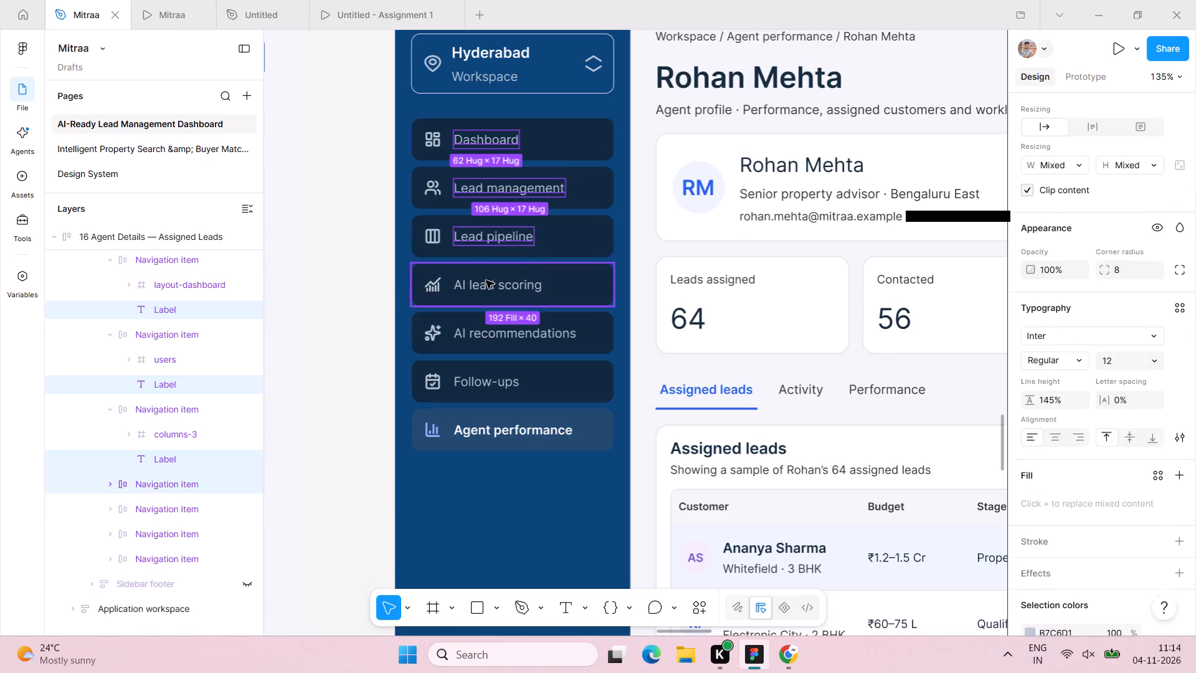
{"action": "double_click", "coordinate": [553, 341], "text": "shift"}
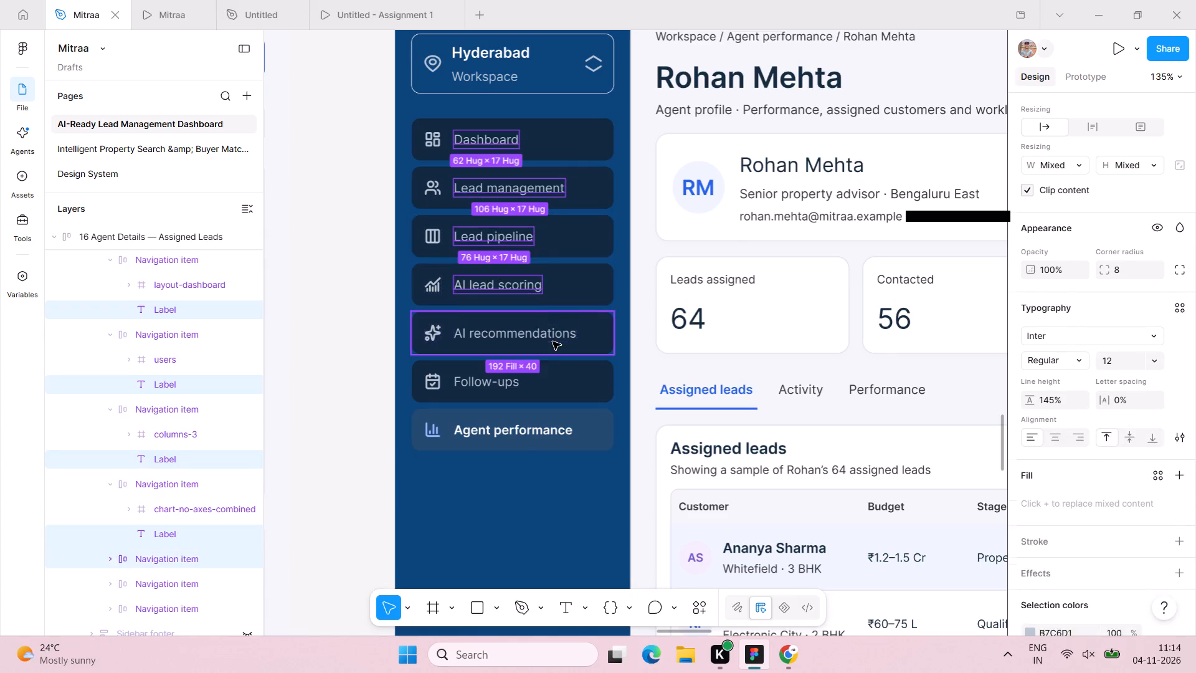
{"action": "double_click", "coordinate": [509, 391], "text": "shift"}
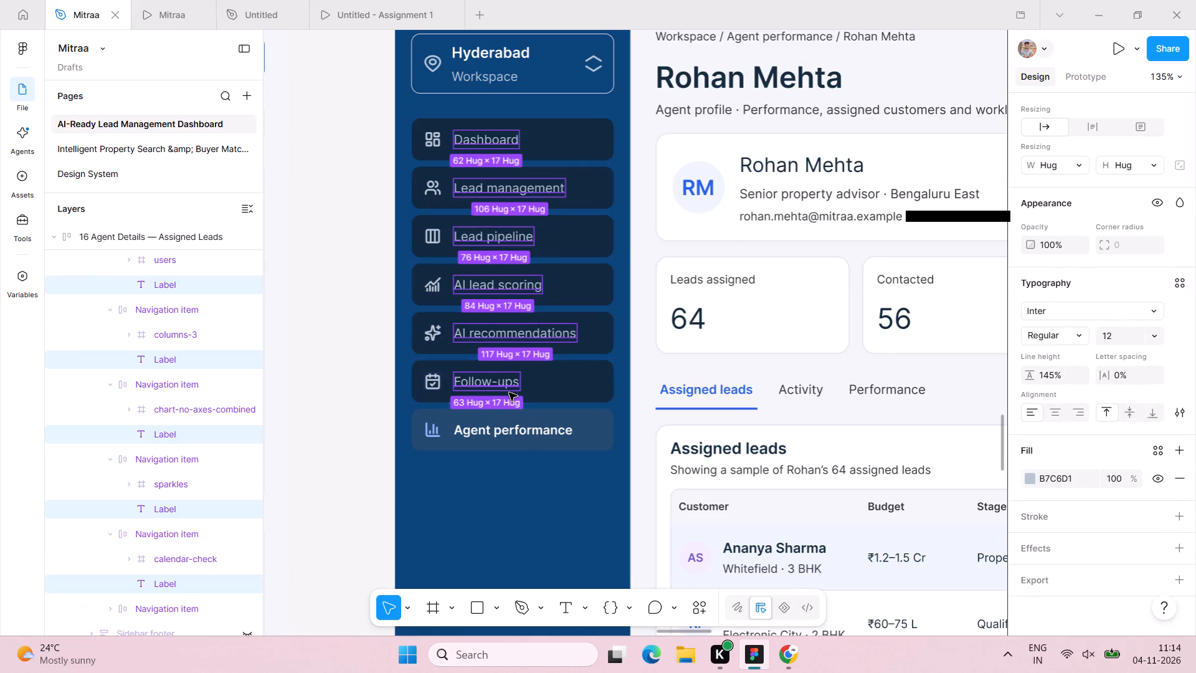
{"action": "double_click", "coordinate": [508, 434], "text": "shift"}
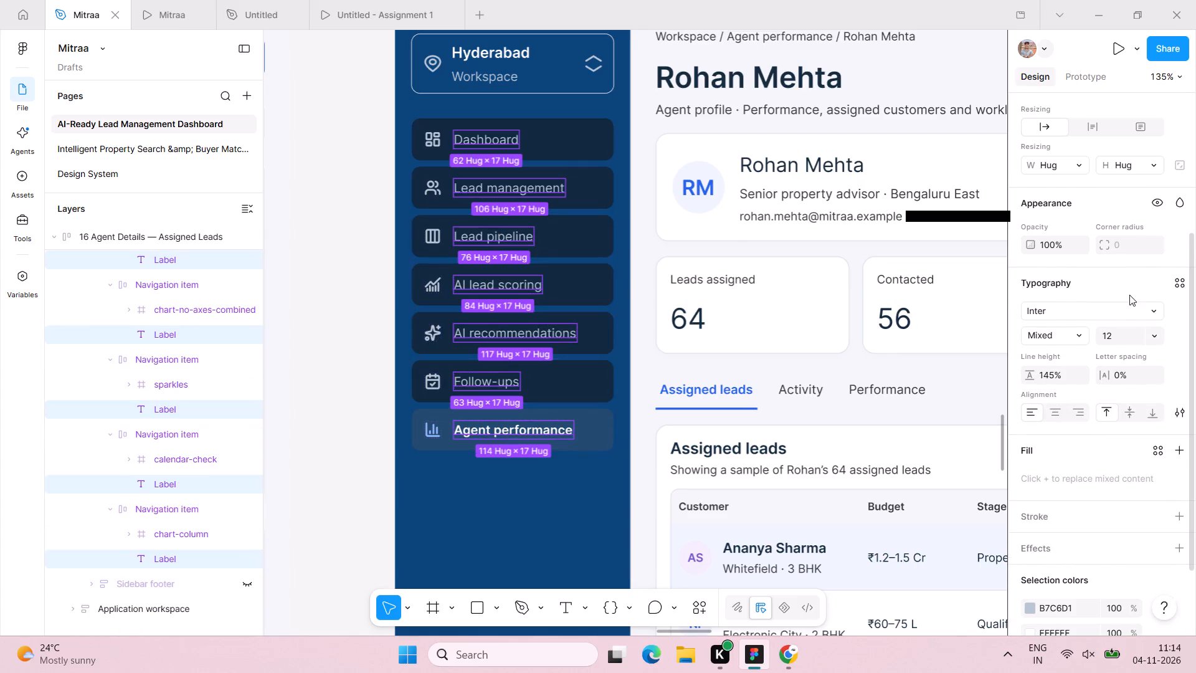
{"action": "left_click", "coordinate": [1119, 338]}
{"action": "key", "text": "1"}
{"action": "key", "text": "4"}
{"action": "key", "text": "Return"}
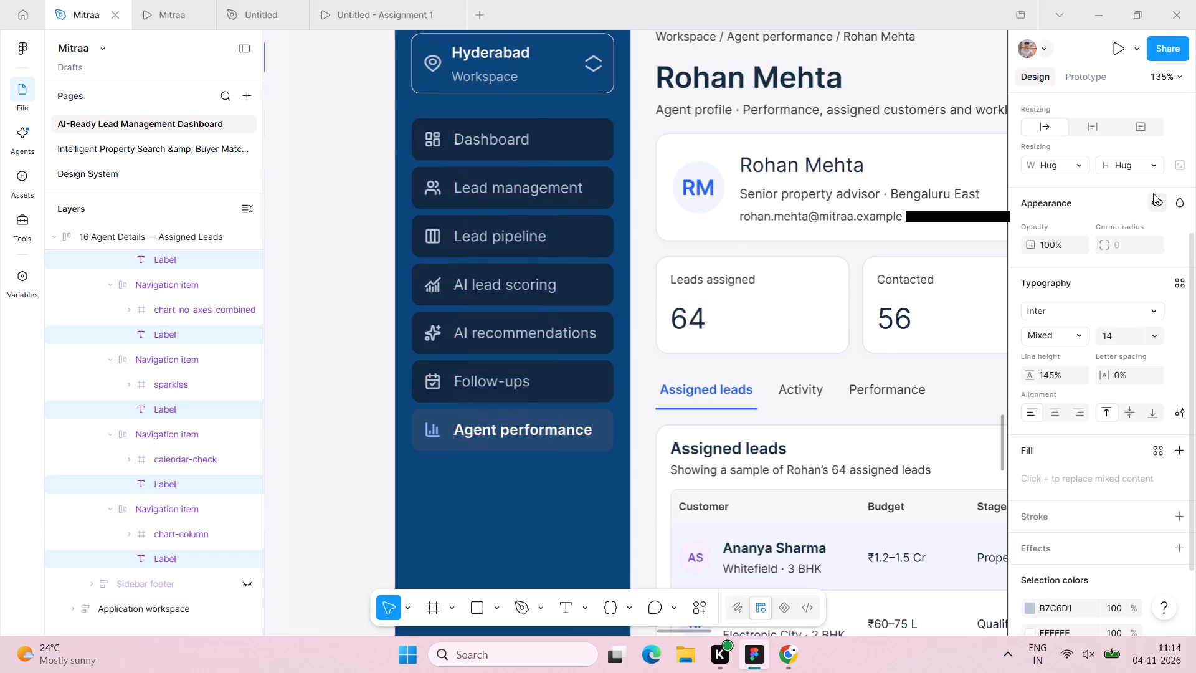
Change the fill of the Agent performance navigation item to white, FFFFFF.
{"action": "left_click", "coordinate": [604, 427]}
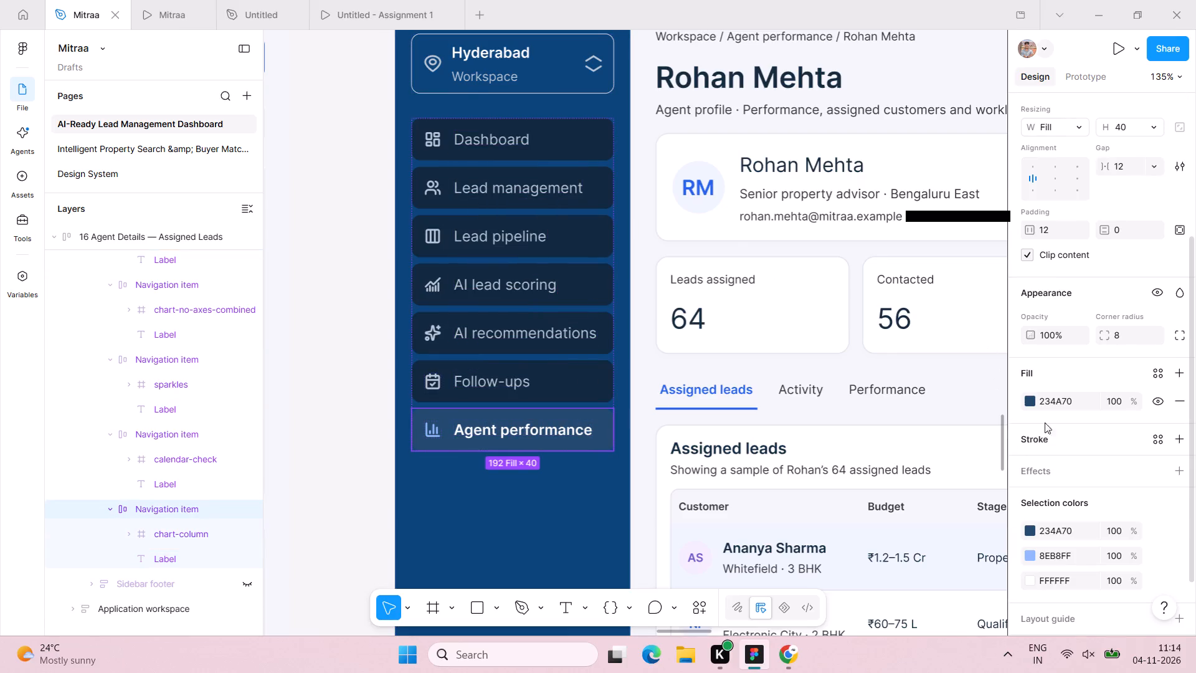
{"action": "left_click", "coordinate": [1030, 404]}
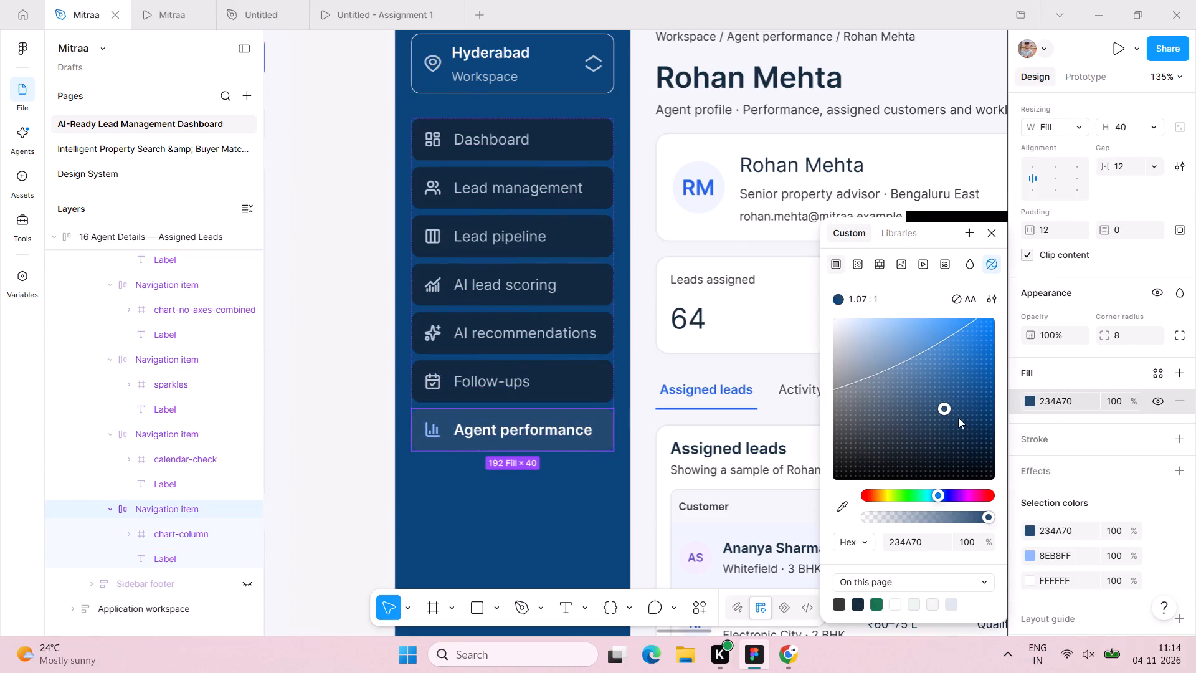
{"action": "left_click_drag", "start_coordinate": [946, 413], "coordinate": [792, 245]}
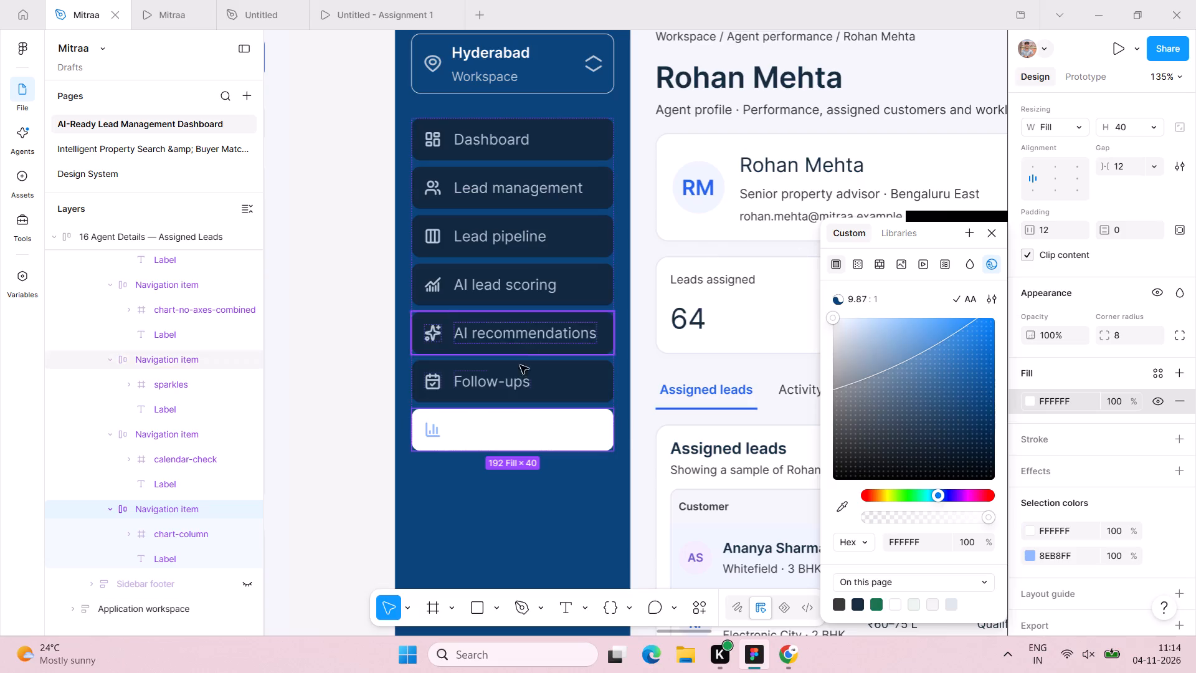
Change the text fill of the Agent performance navigation label to black, 000000.
{"action": "double_click", "coordinate": [527, 437]}
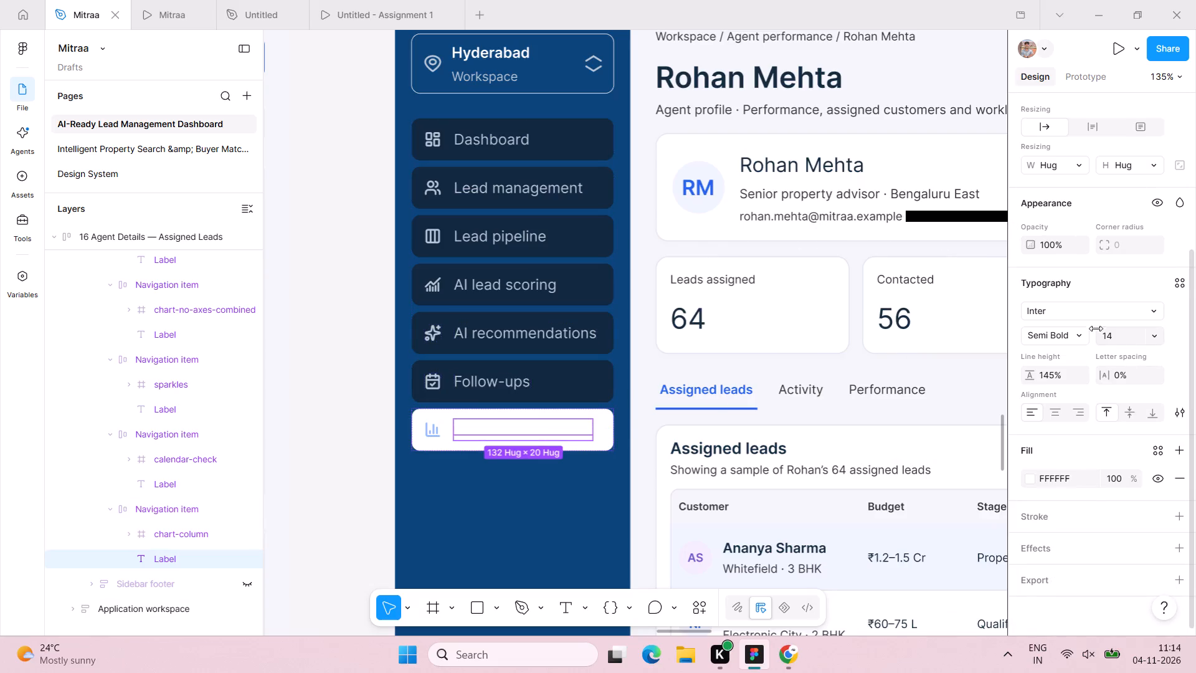
{"action": "scroll", "coordinate": [1081, 365], "scroll_direction": "down", "scroll_amount": 2}
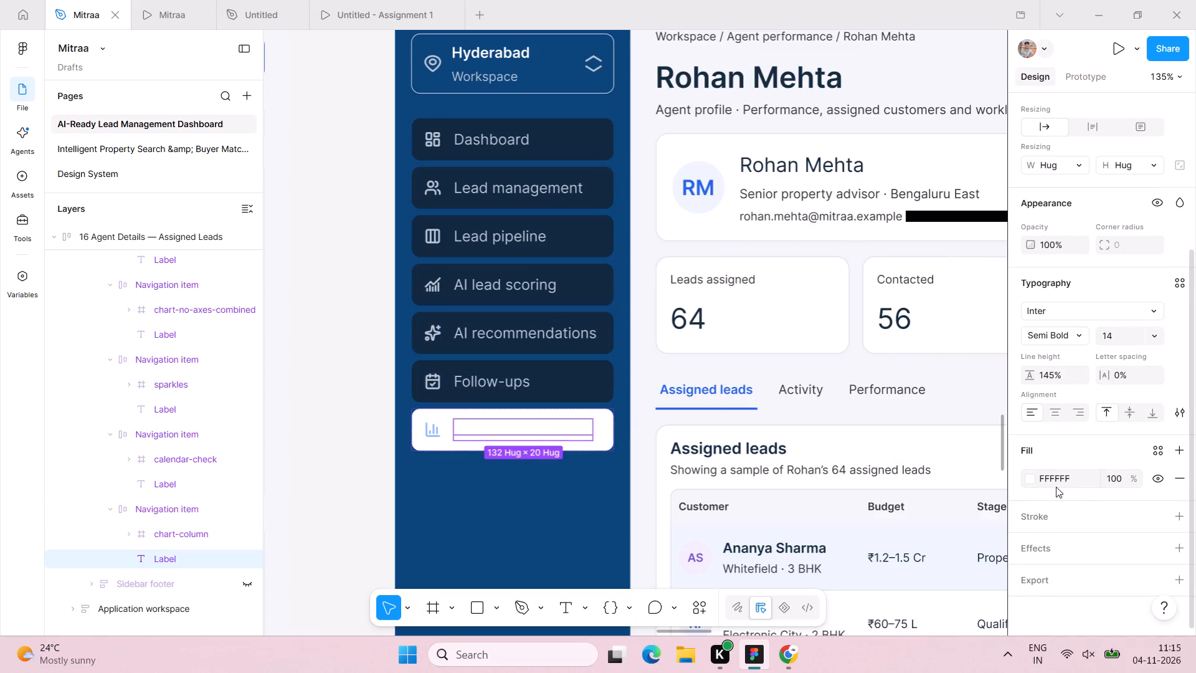
{"action": "left_click", "coordinate": [1070, 485]}
{"action": "left_click", "coordinate": [1082, 469]}
{"action": "double_click", "coordinate": [1066, 480]}
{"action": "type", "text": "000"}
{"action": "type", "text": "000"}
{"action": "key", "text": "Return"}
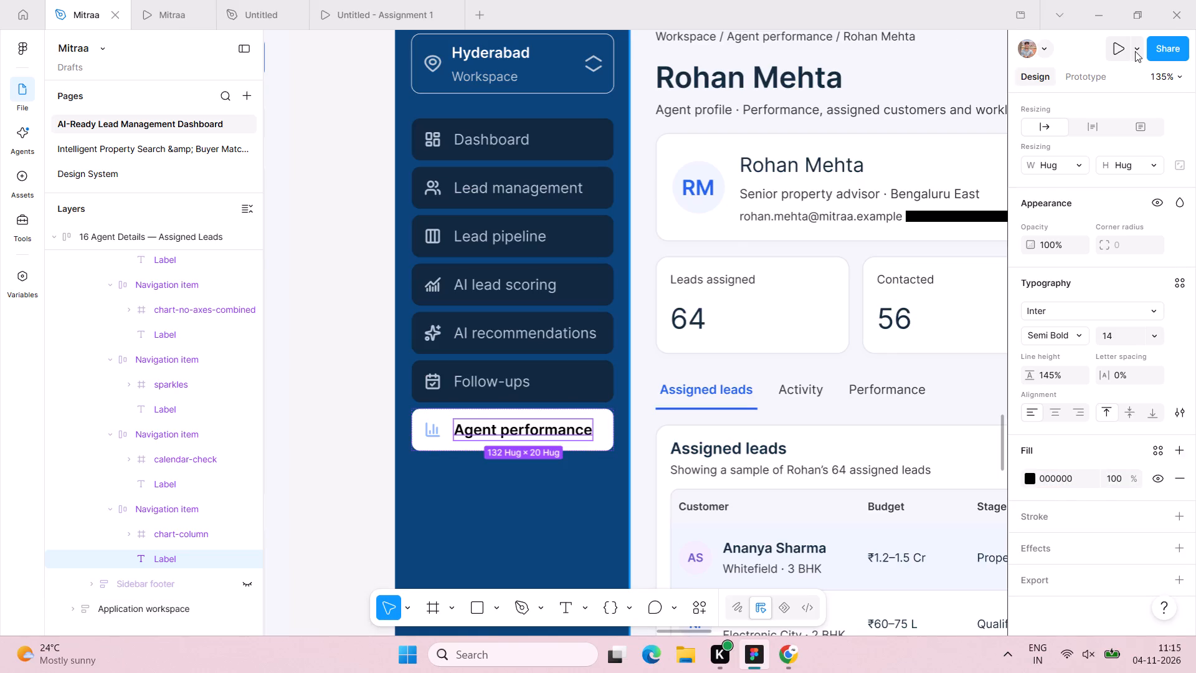
Change the colour of the chart-column icon in the Agent performance navigation item to 1C4180.
{"action": "left_click", "coordinate": [432, 428]}
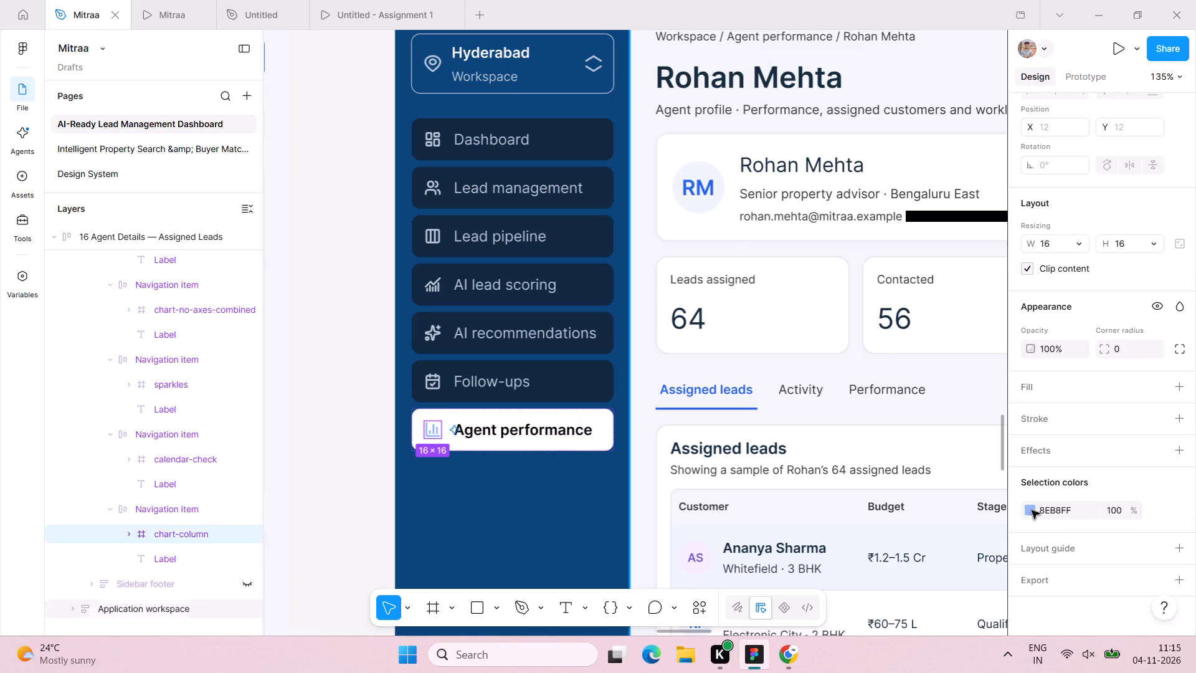
{"action": "left_click", "coordinate": [1073, 515]}
{"action": "key", "text": "ctrl+v"}
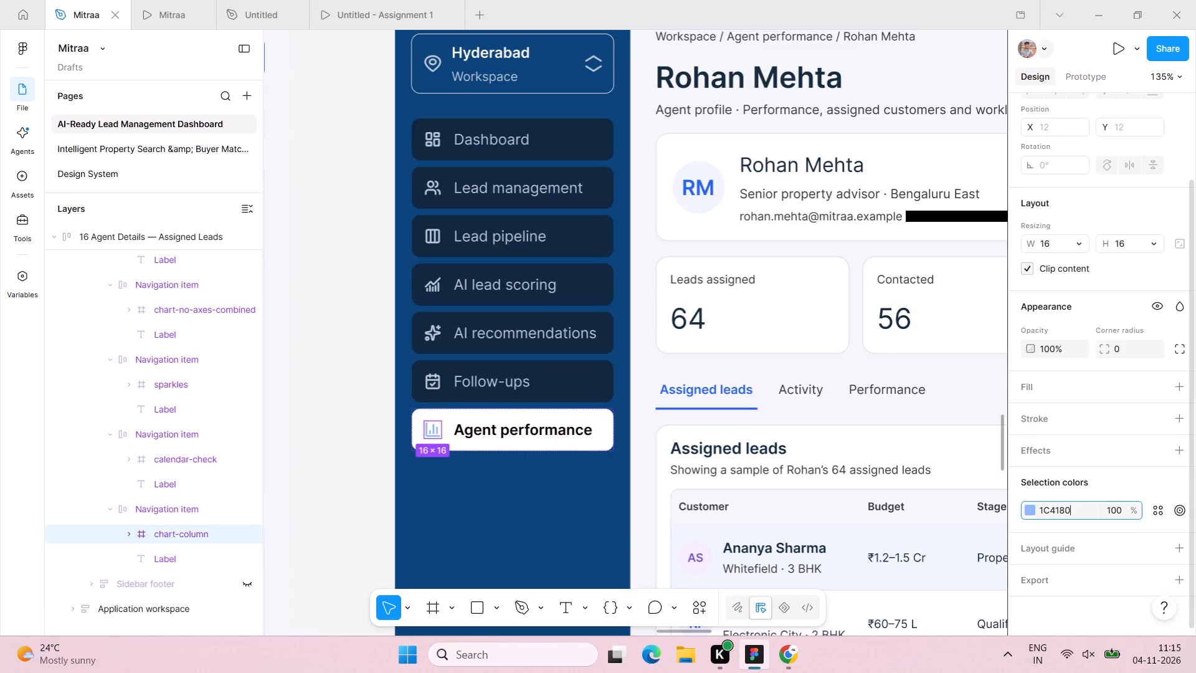
{"action": "key", "text": "Return"}
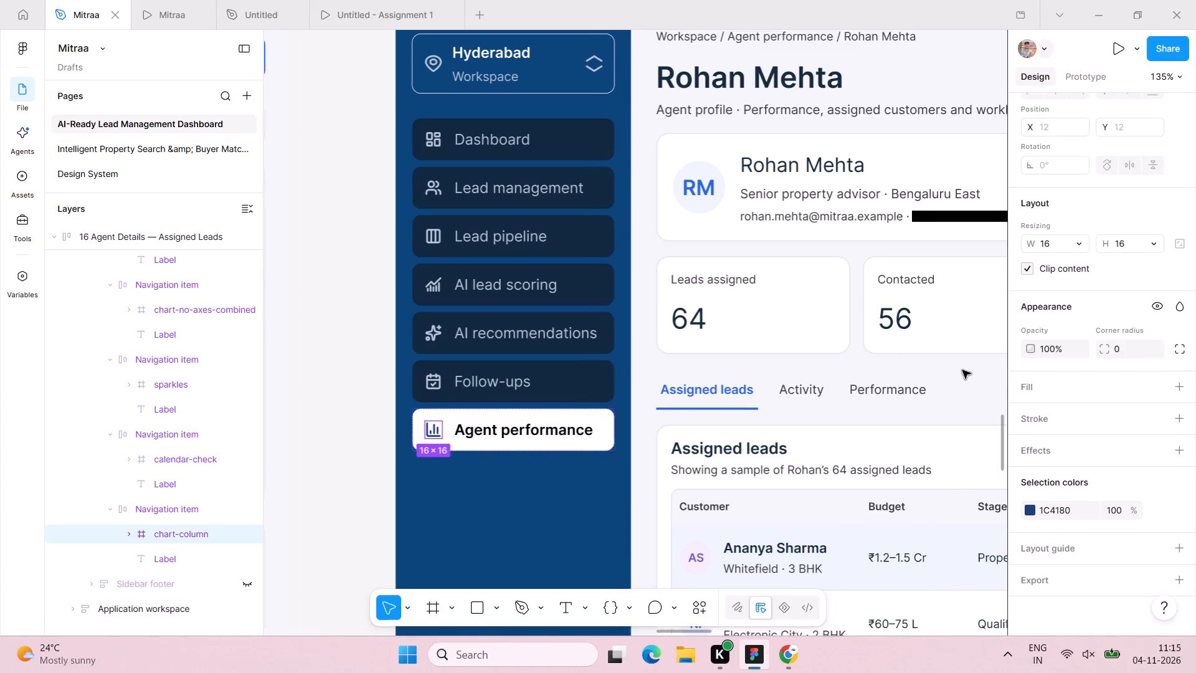
Delete the ⌘K shortcut label from the top bar's search field.
{"action": "scroll", "coordinate": [962, 370], "scroll_direction": "left", "scroll_amount": 3}
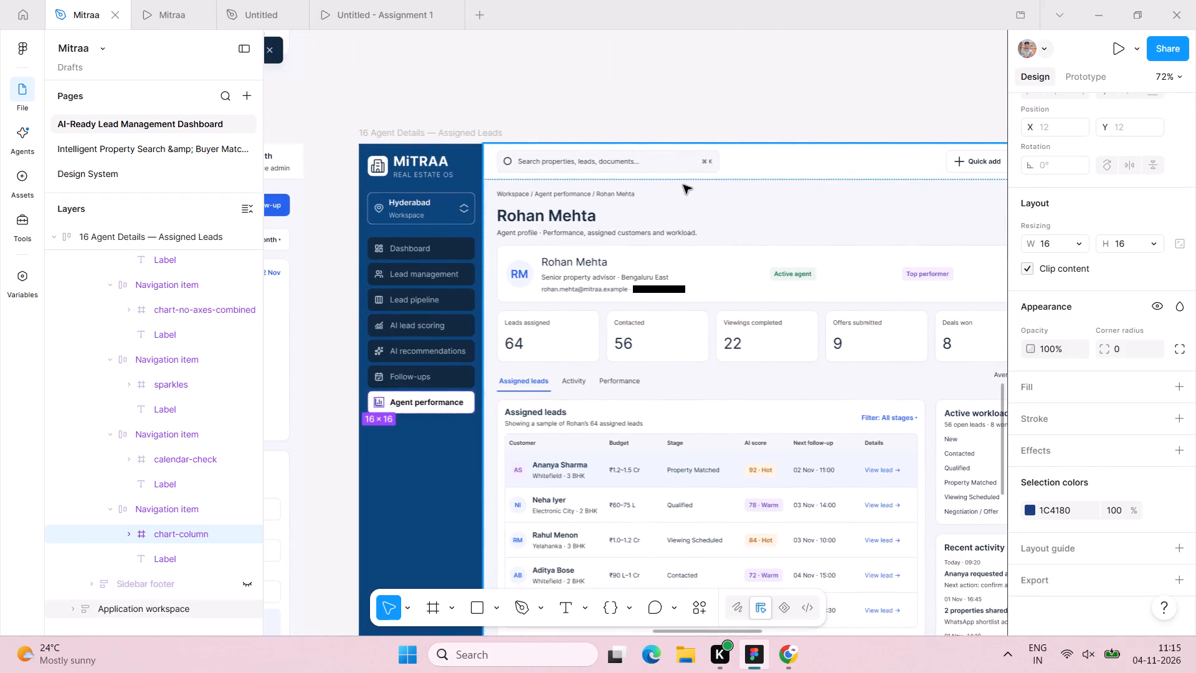
{"action": "triple_click", "coordinate": [720, 150]}
{"action": "left_click", "coordinate": [720, 150]}
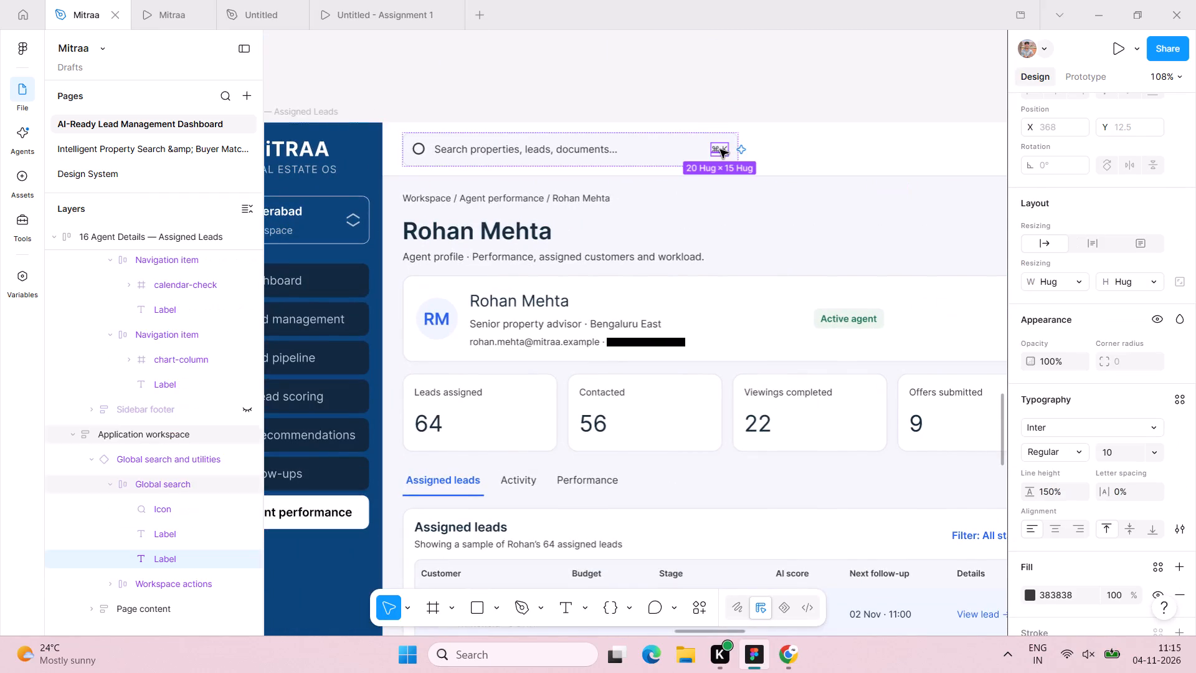
{"action": "key", "text": "BackSpace"}
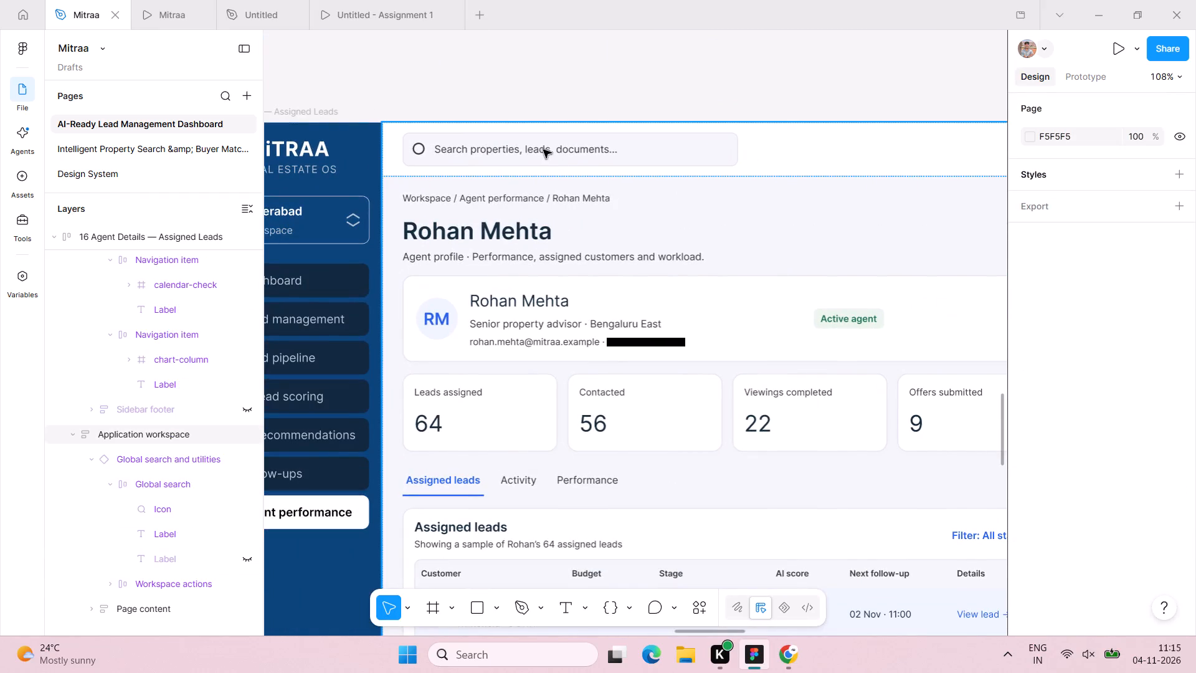
Change the fill of the search field's placeholder text to 424242.
{"action": "triple_click", "coordinate": [543, 150]}
{"action": "double_click", "coordinate": [543, 150]}
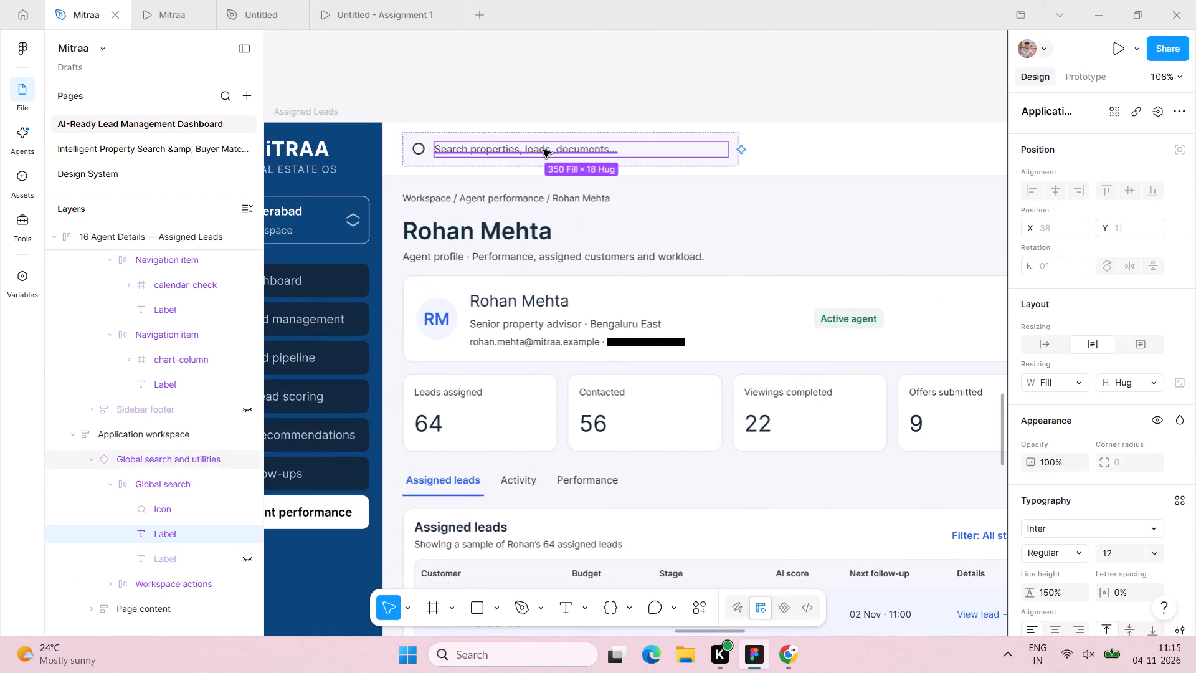
{"action": "scroll", "coordinate": [1111, 422], "scroll_direction": "down", "scroll_amount": 4}
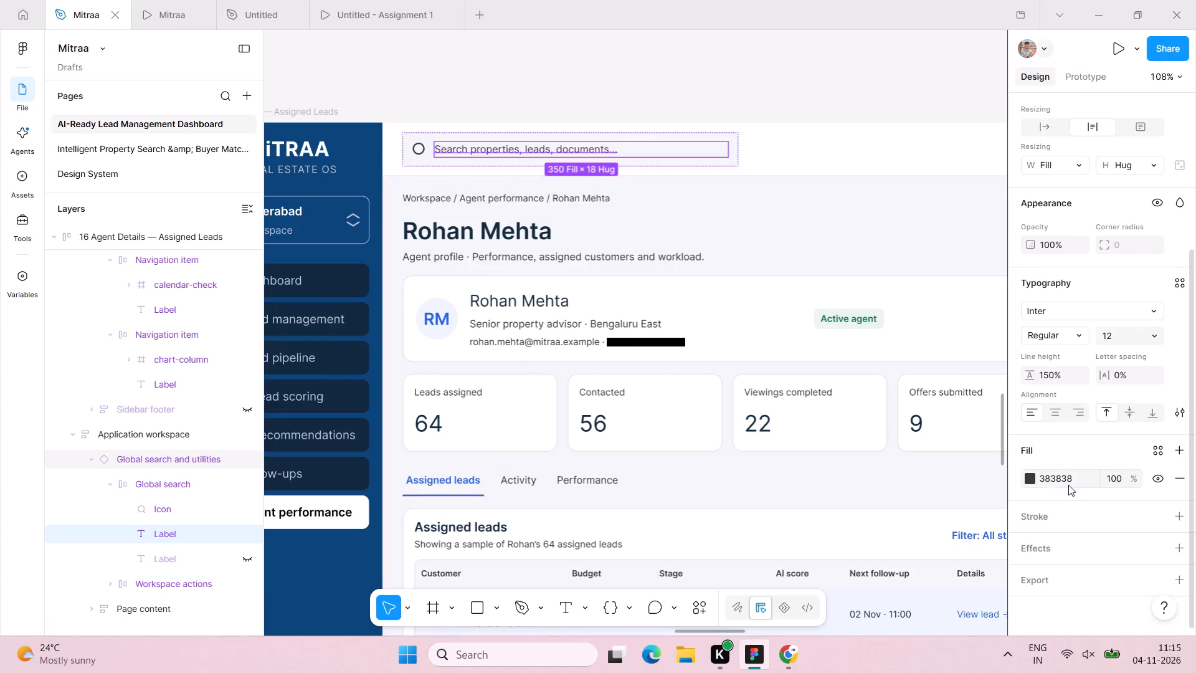
{"action": "left_click", "coordinate": [1068, 485]}
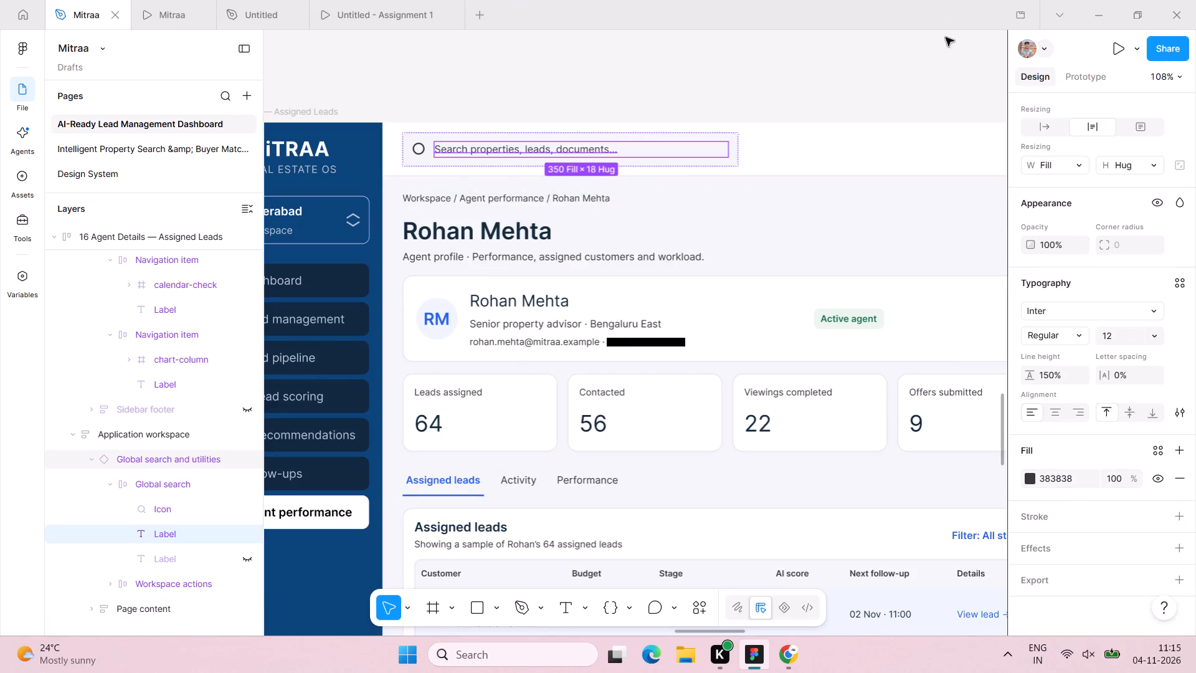
{"action": "left_click", "coordinate": [1062, 468]}
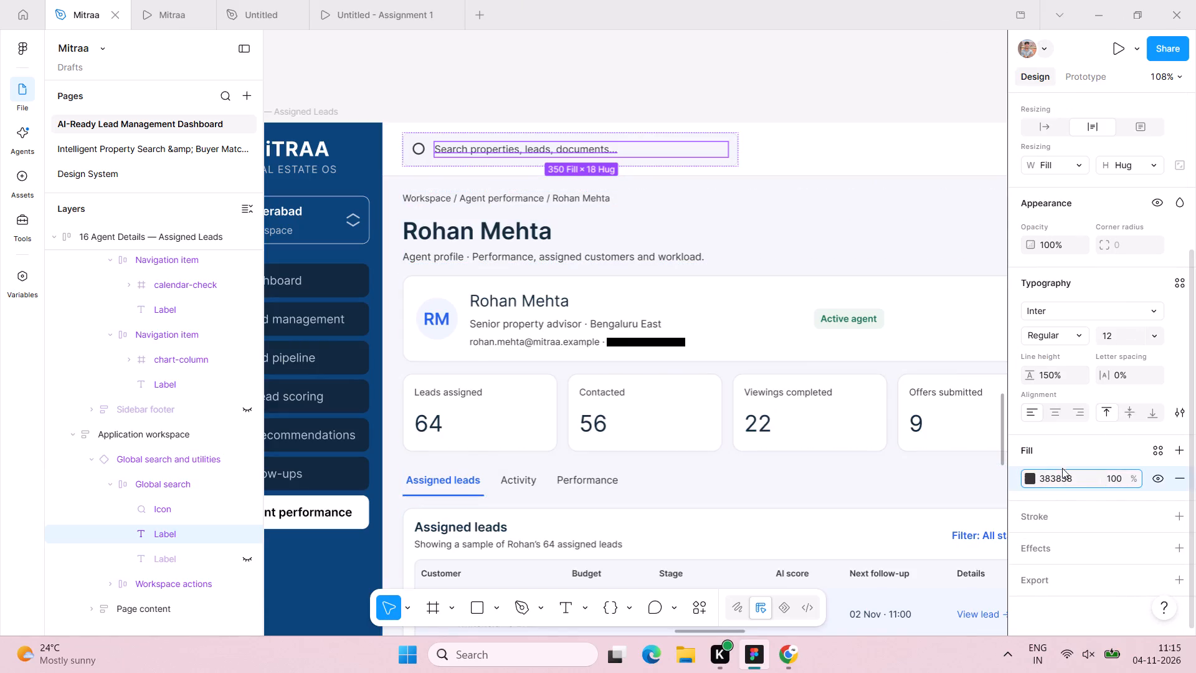
{"action": "double_click", "coordinate": [1066, 482]}
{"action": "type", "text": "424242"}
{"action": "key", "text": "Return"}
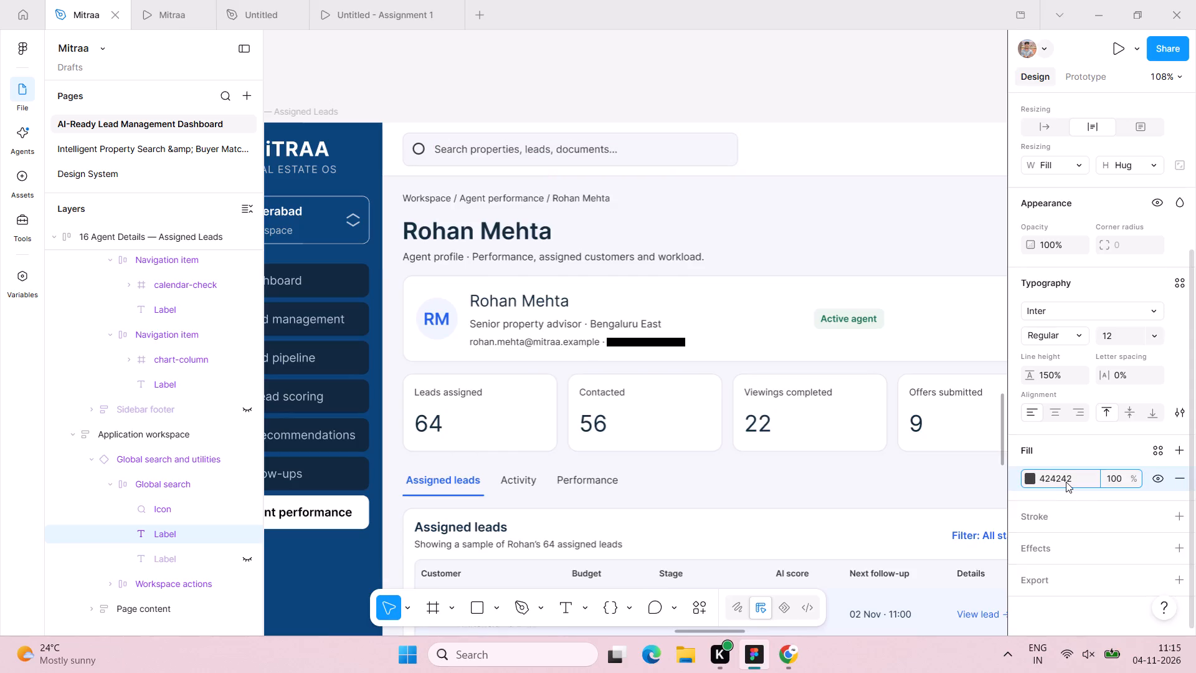
Set the search icon's stroke position to Outside and its stroke weight to 1.
{"action": "left_click", "coordinate": [414, 139]}
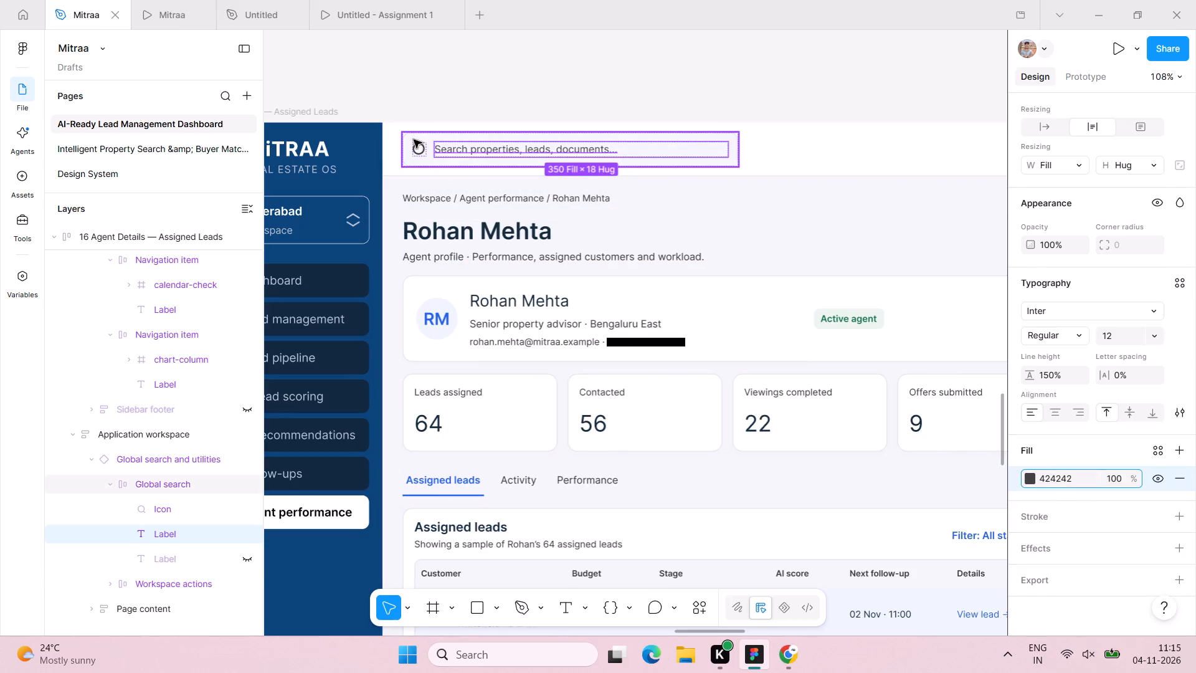
{"action": "double_click", "coordinate": [471, 154]}
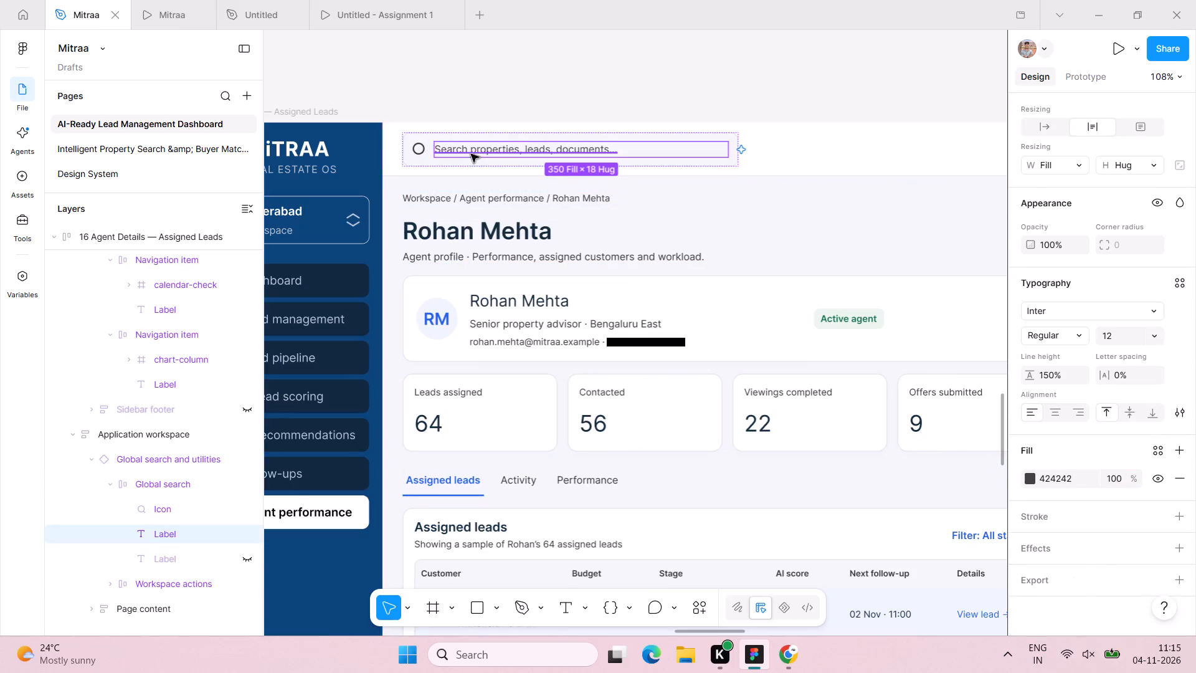
{"action": "left_click", "coordinate": [419, 153]}
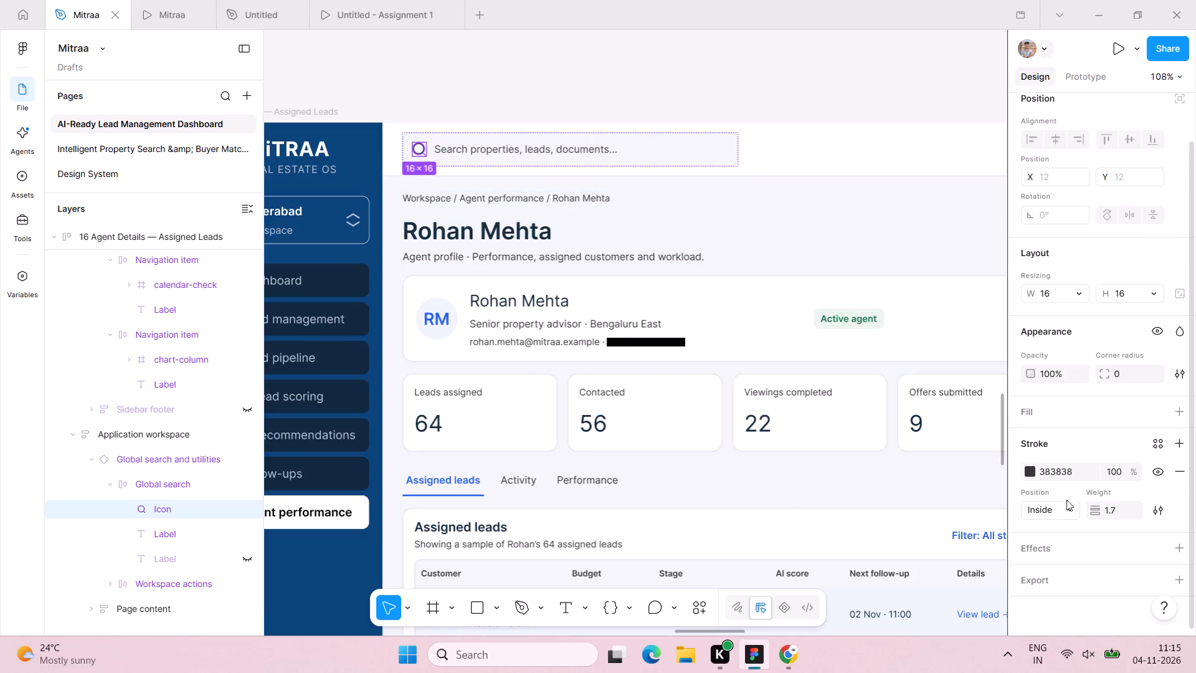
{"action": "left_click", "coordinate": [1056, 510]}
{"action": "left_click", "coordinate": [1052, 523]}
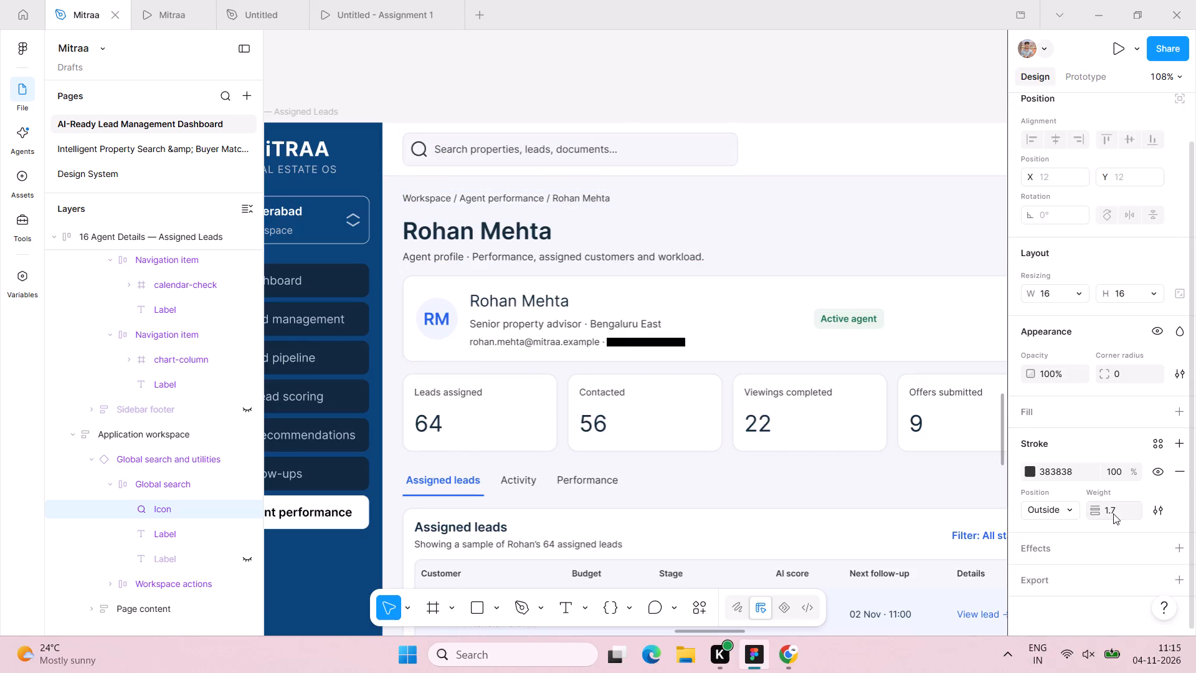
{"action": "left_click", "coordinate": [1113, 513]}
{"action": "key", "text": "1"}
{"action": "key", "text": "Return"}
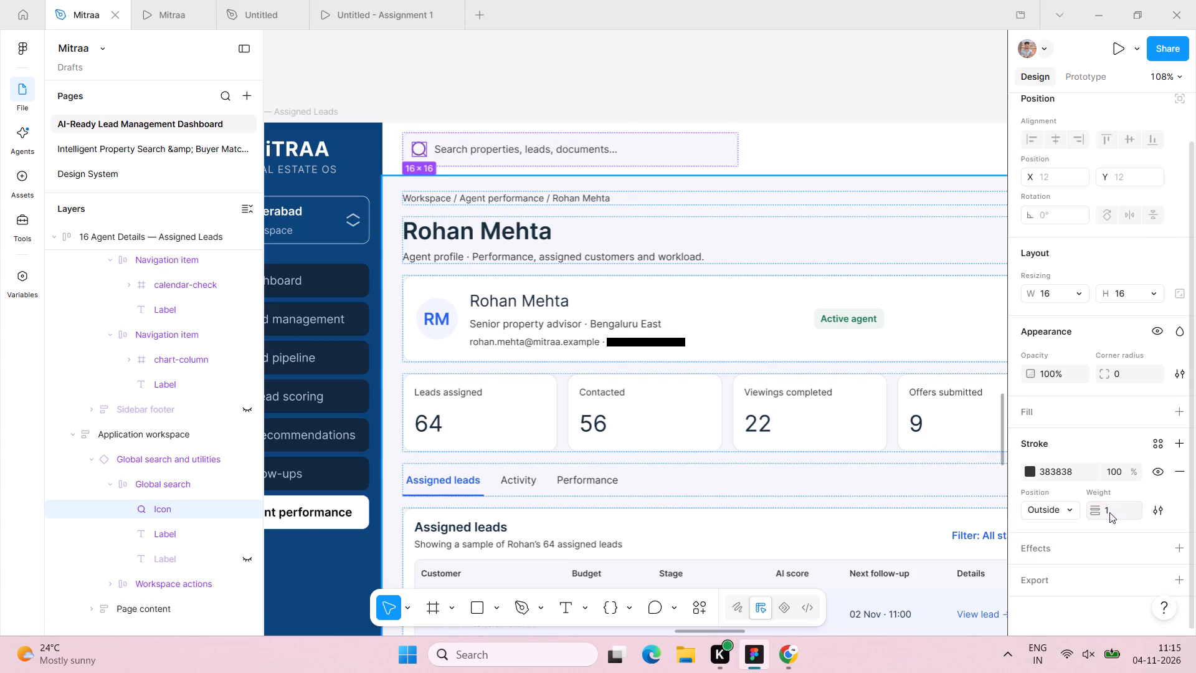
Delete the Breadcrumb and date row above the page heading.
{"action": "scroll", "coordinate": [751, 190], "scroll_direction": "left", "scroll_amount": 2}
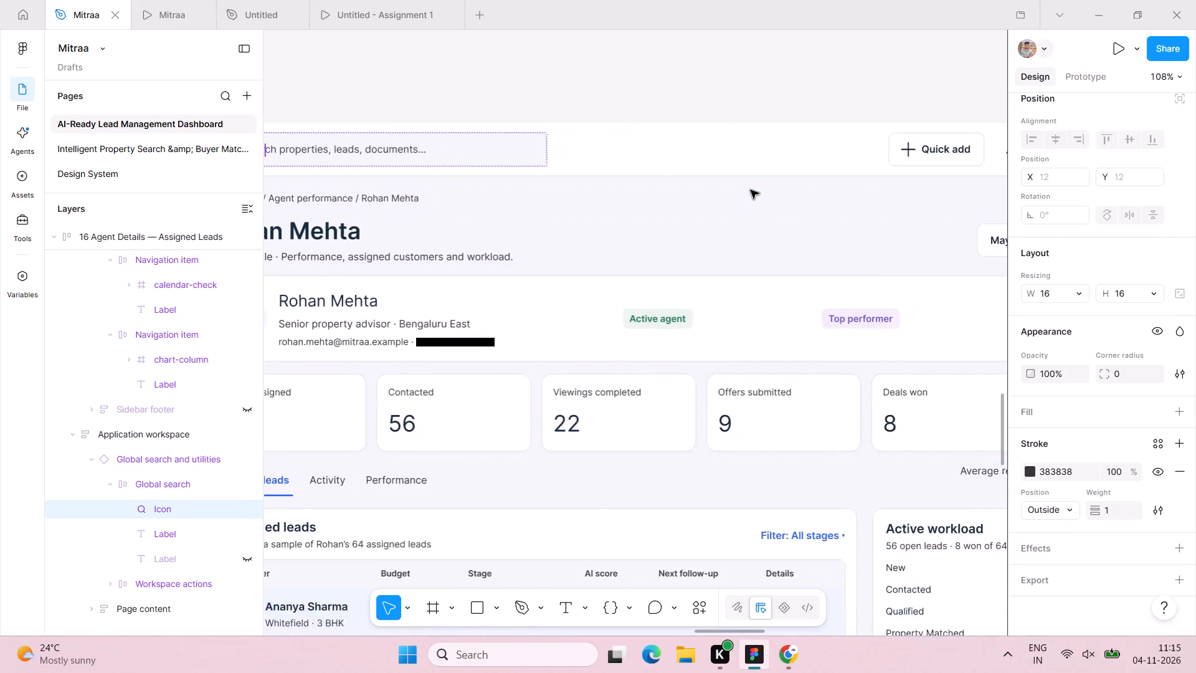
{"action": "left_click", "coordinate": [770, 191]}
{"action": "left_click", "coordinate": [775, 190]}
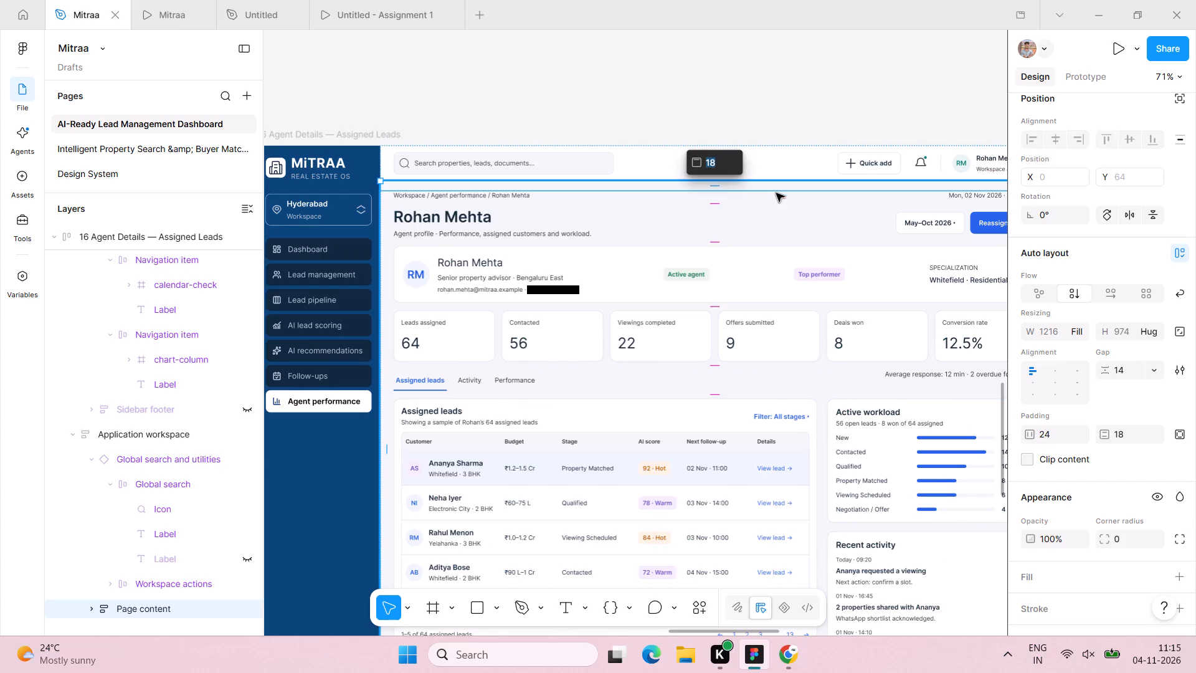
{"action": "left_click", "coordinate": [772, 198]}
{"action": "double_click", "coordinate": [772, 198]}
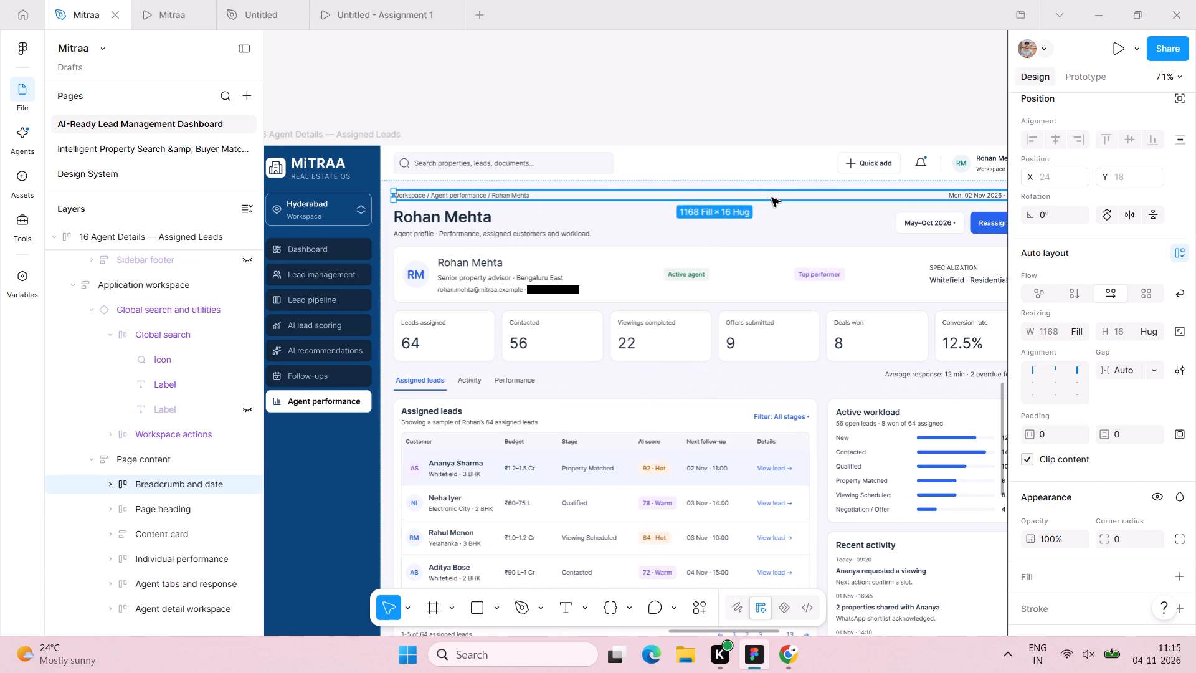
{"action": "key", "text": "BackSpace"}
Delete the Quick add action from the top bar.
{"action": "scroll", "coordinate": [772, 198], "scroll_direction": "left", "scroll_amount": 4}
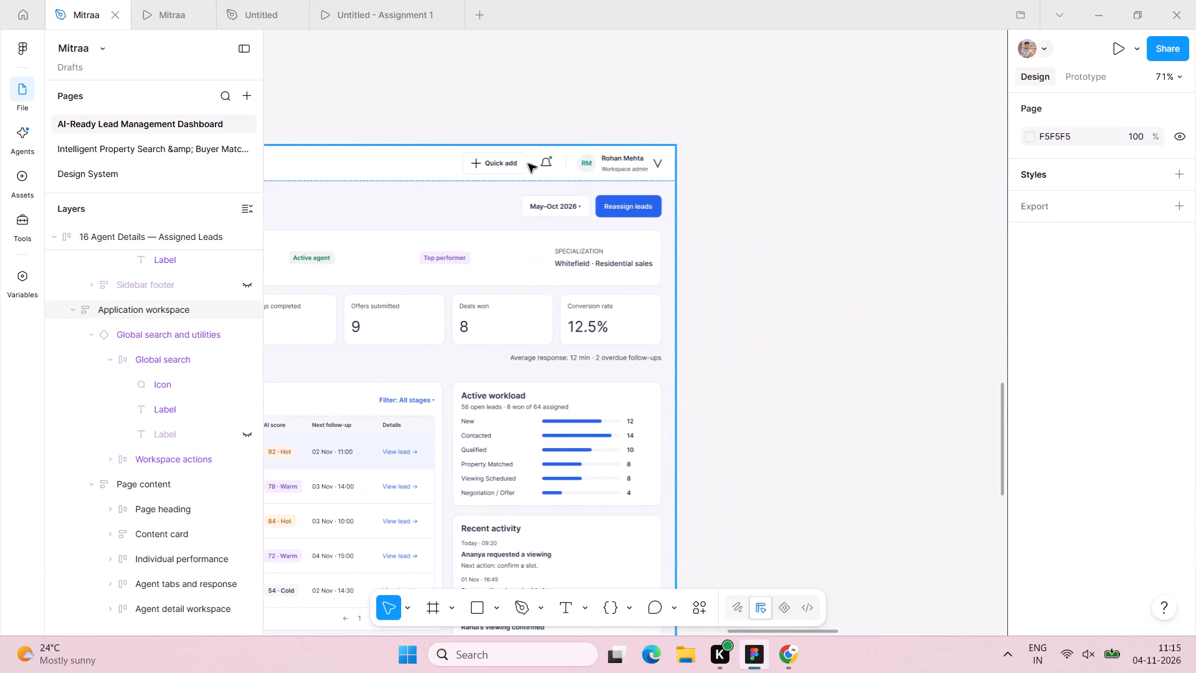
{"action": "triple_click", "coordinate": [515, 163]}
{"action": "double_click", "coordinate": [515, 164]}
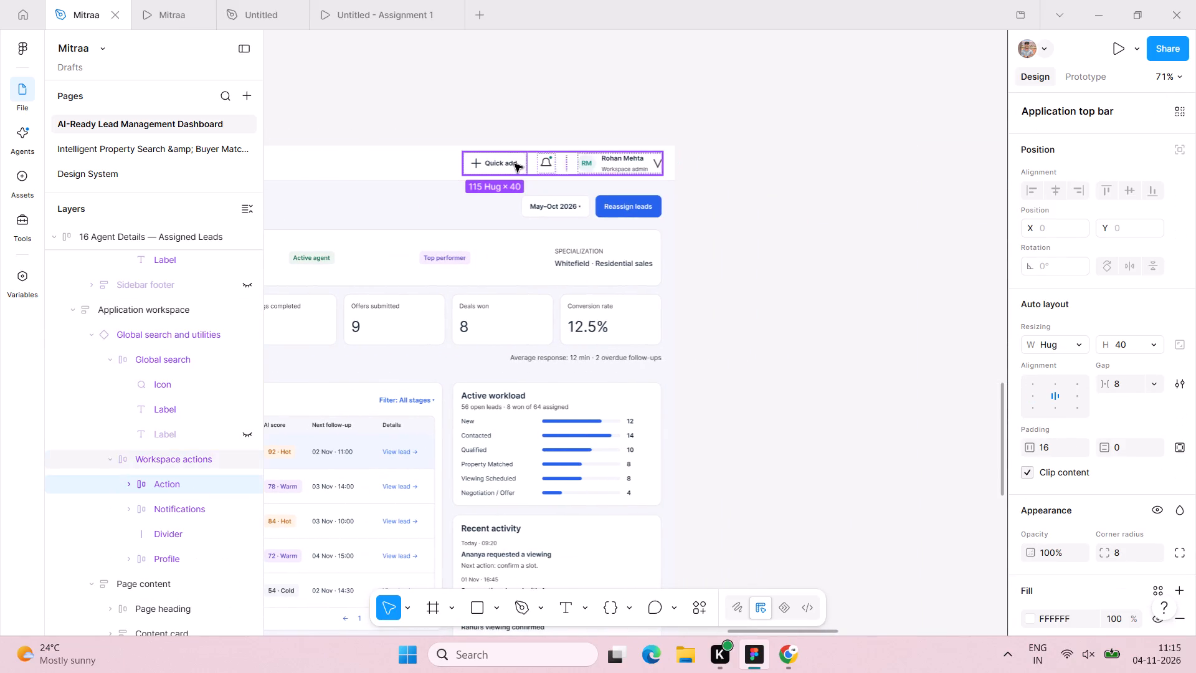
{"action": "key", "text": "BackSpace"}
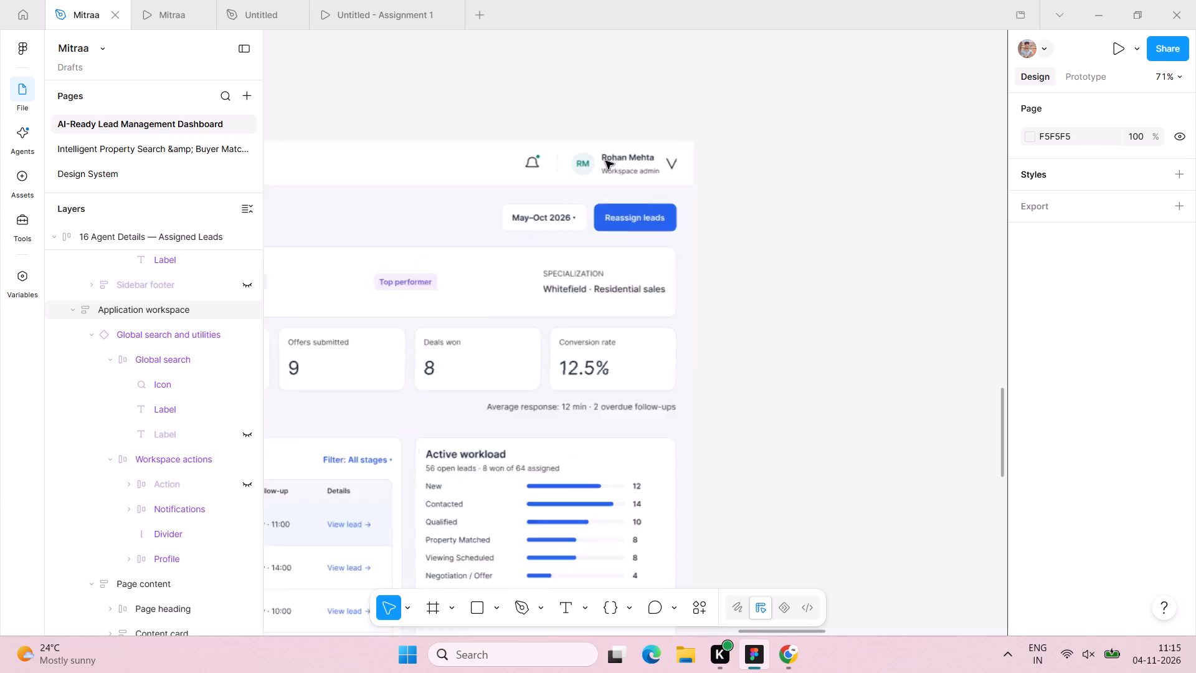
Replace the profile name in the top bar with Sreekanth.
{"action": "double_click", "coordinate": [638, 159]}
{"action": "triple_click", "coordinate": [643, 157]}
{"action": "left_click", "coordinate": [644, 157]}
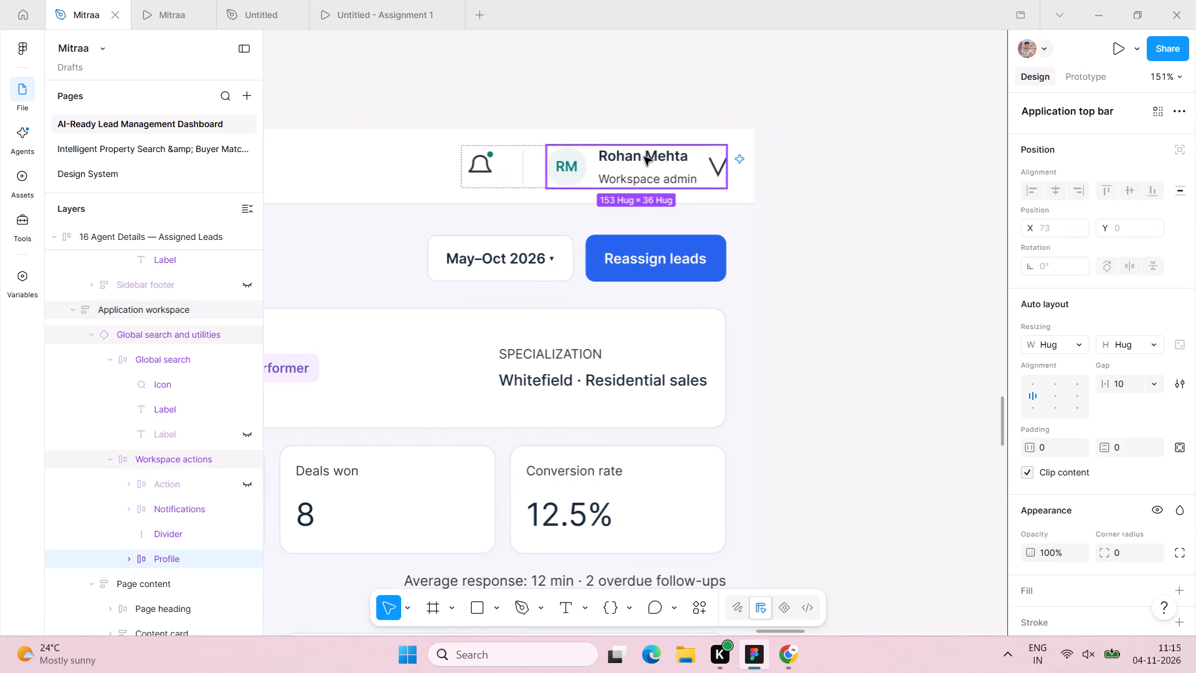
{"action": "double_click", "coordinate": [644, 157]}
{"action": "double_click", "coordinate": [645, 157]}
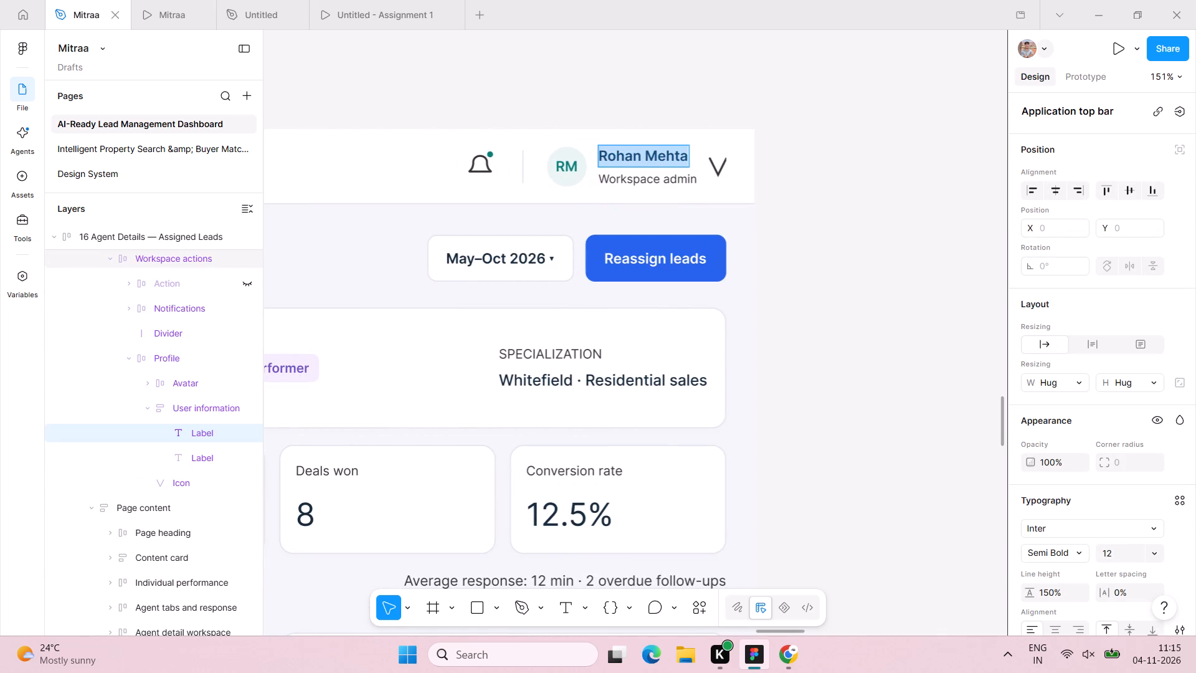
{"action": "type", "text": "Sree"}
{"action": "type", "text": "kanth"}
{"action": "key", "text": "space"}
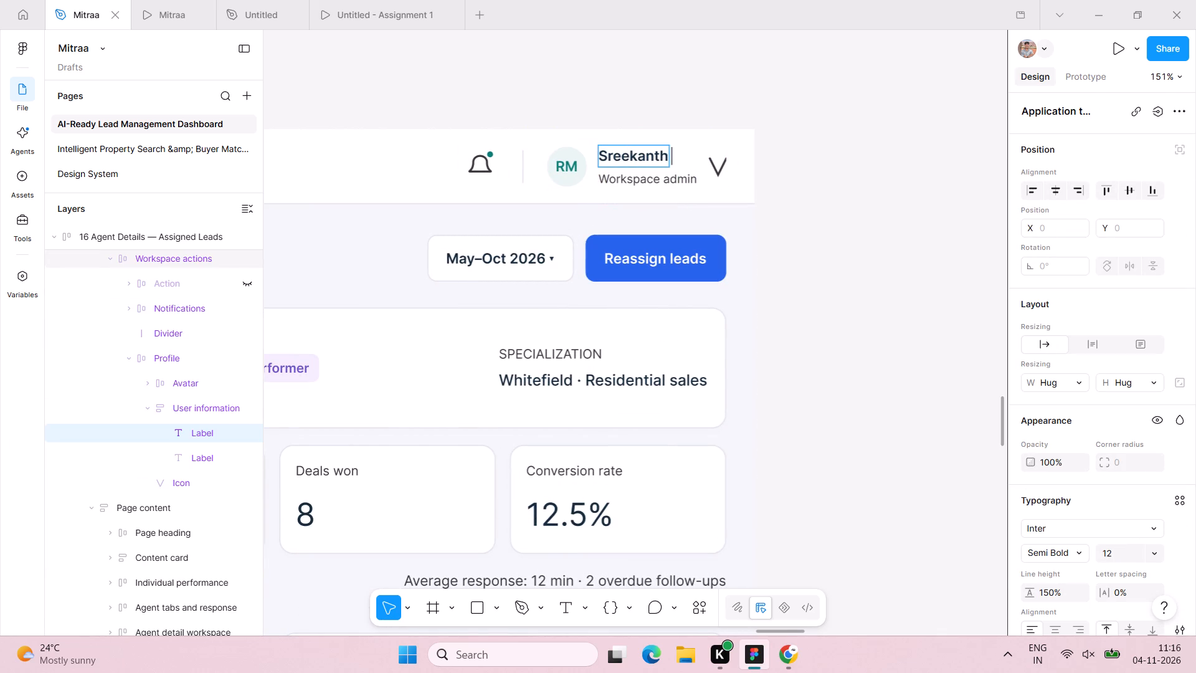
{"action": "left_click", "coordinate": [738, 0]}
{"action": "left_click", "coordinate": [657, 121]}
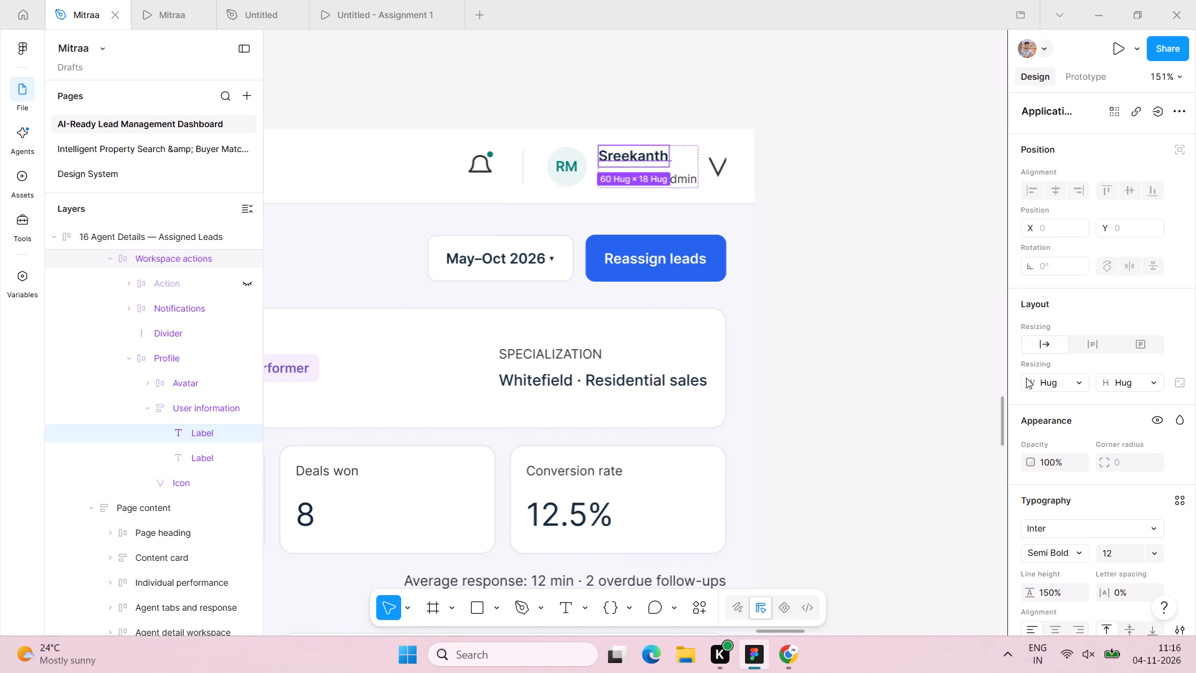
Set the font size of the profile name to 14 and of the Workspace admin label beneath it to 12.
{"action": "left_click", "coordinate": [1114, 547]}
{"action": "type", "text": "14"}
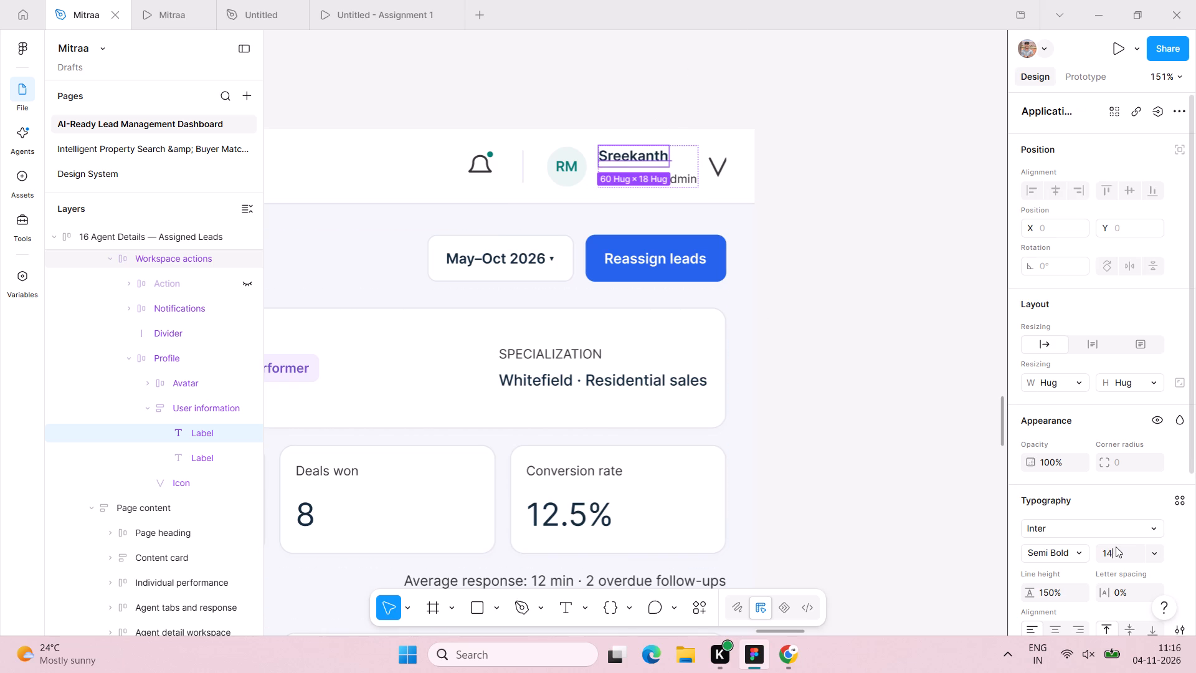
{"action": "key", "text": "Return"}
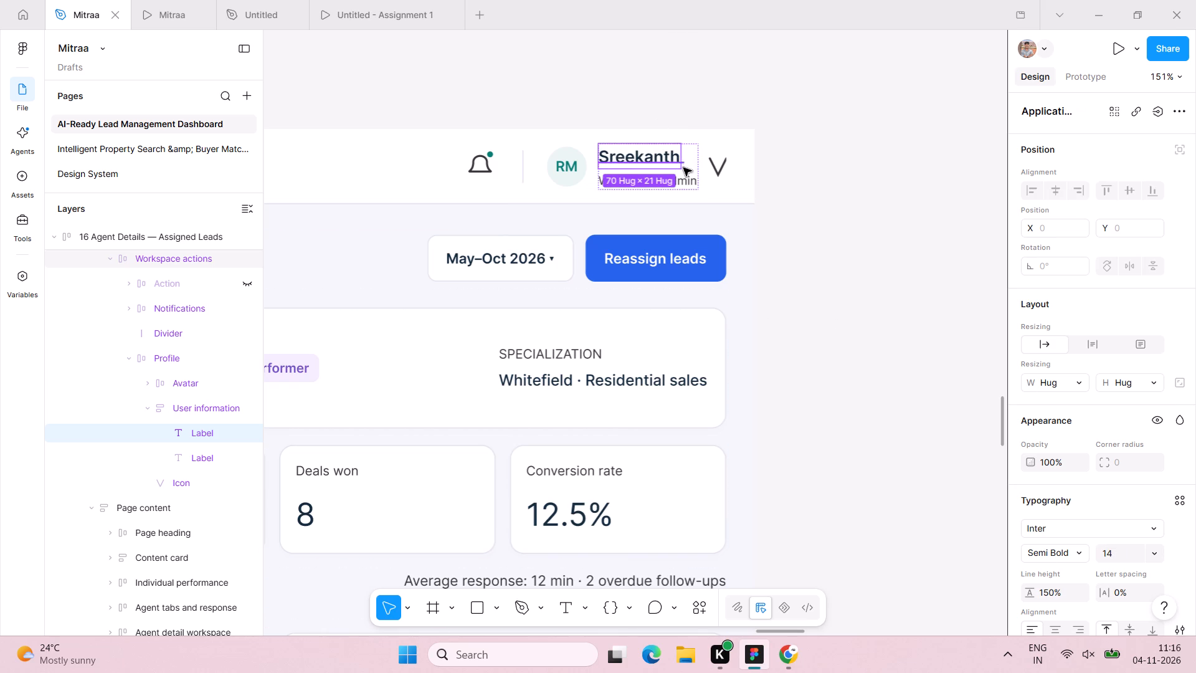
{"action": "left_click", "coordinate": [685, 176]}
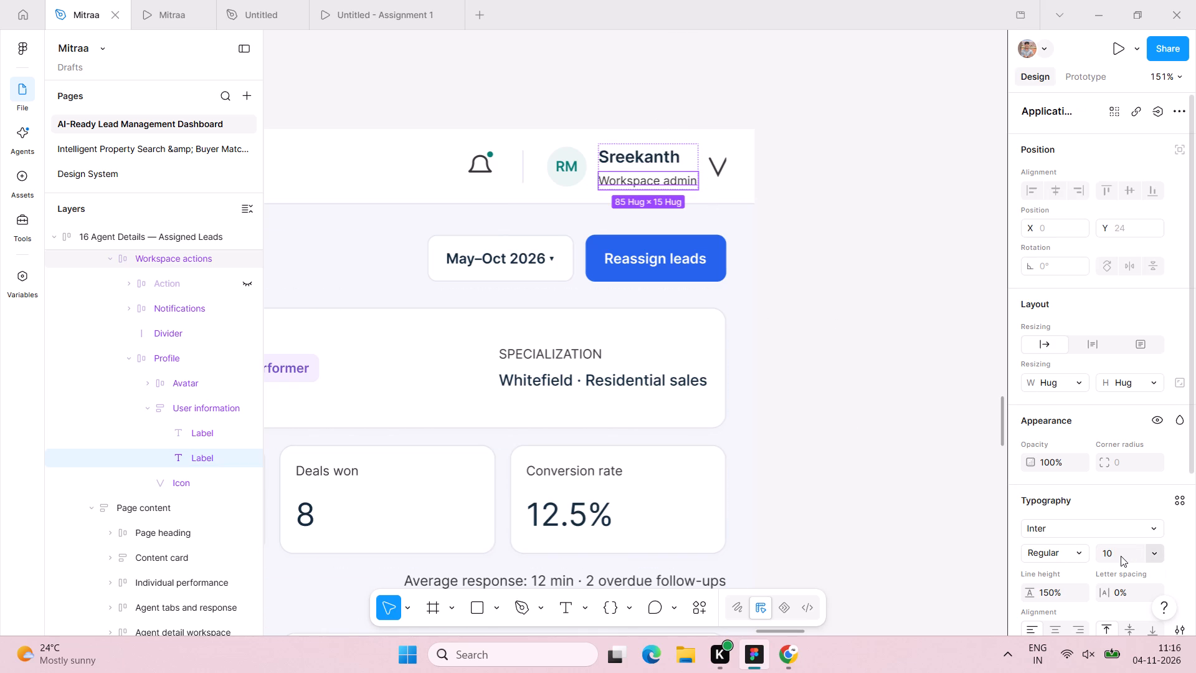
{"action": "left_click", "coordinate": [1121, 556]}
{"action": "type", "text": "12"}
{"action": "key", "text": "Return"}
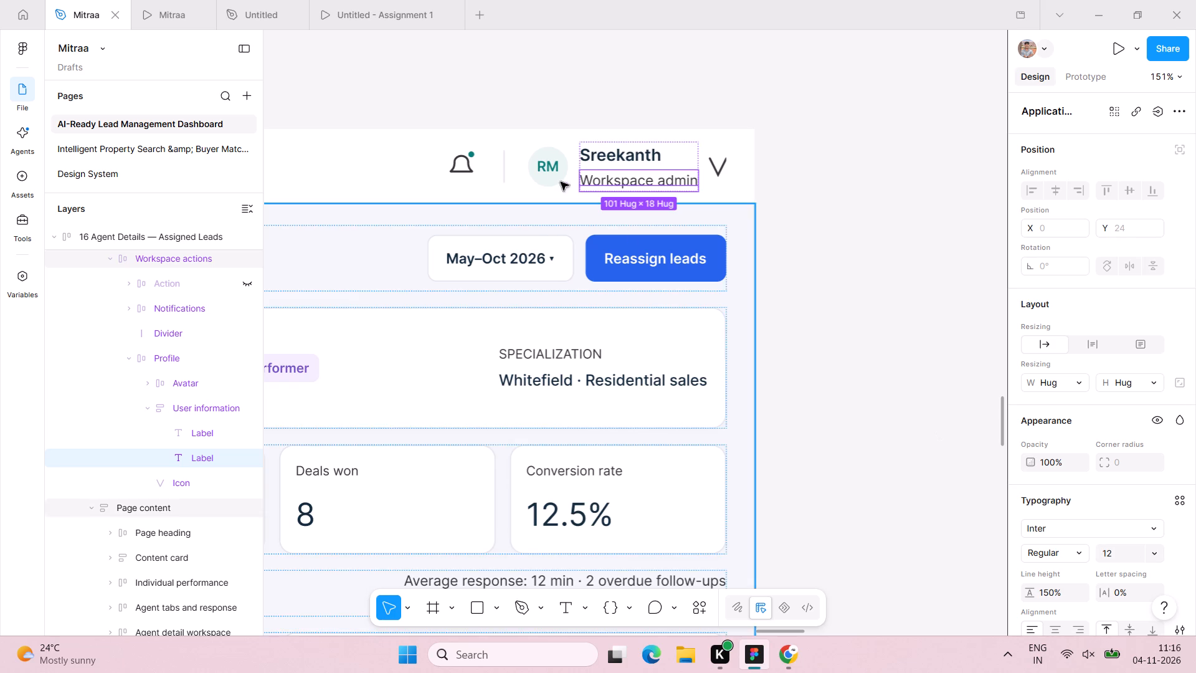
Replace the initials in the top bar's profile avatar with S.
{"action": "triple_click", "coordinate": [555, 172]}
{"action": "double_click", "coordinate": [555, 171]}
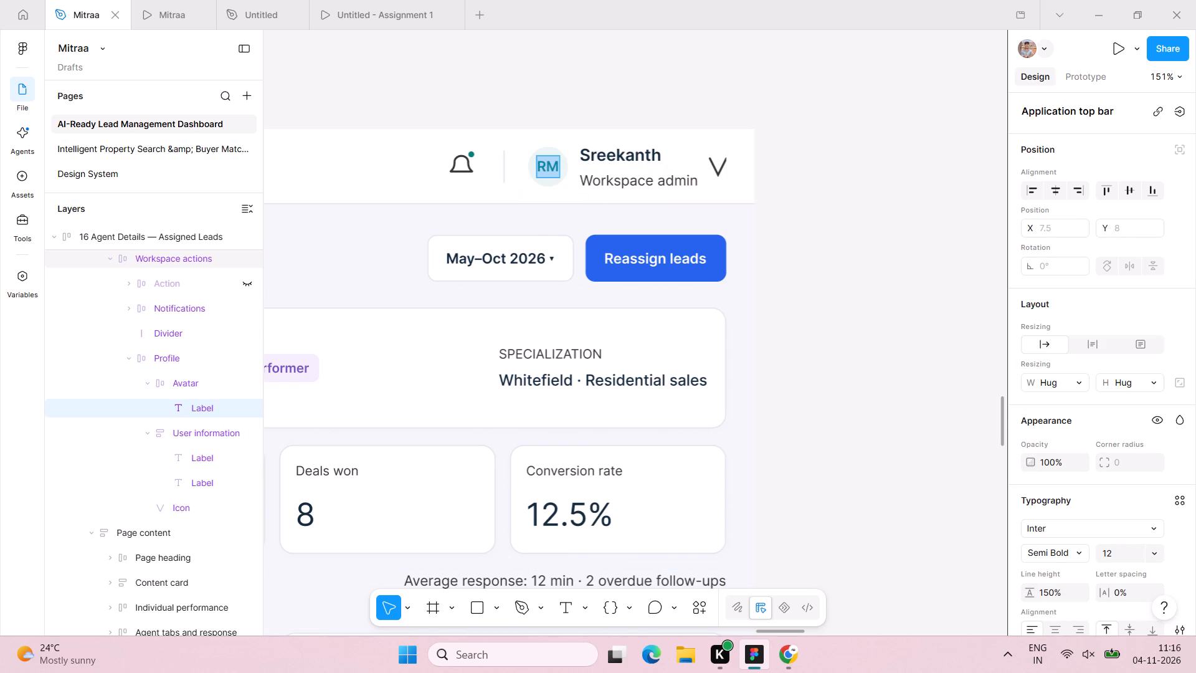
{"action": "key", "text": "shift+s"}
{"action": "left_click", "coordinate": [663, 108]}
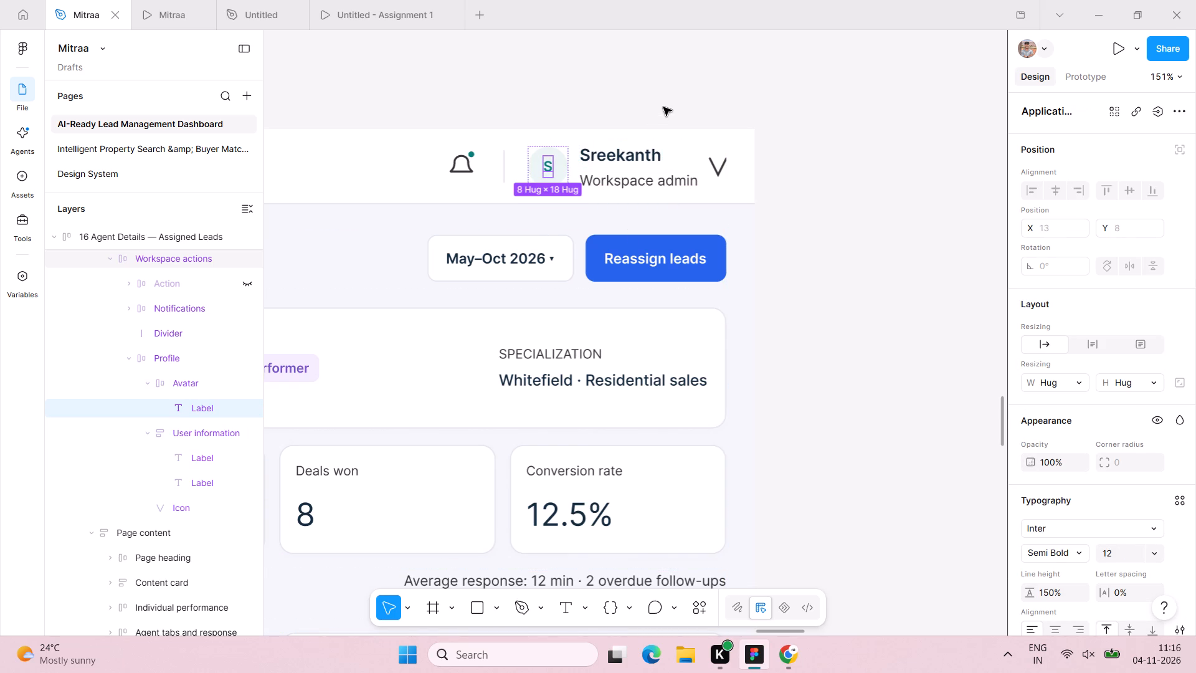
Delete the chevron icon beside the profile name in the top bar.
{"action": "left_click", "coordinate": [711, 161]}
{"action": "key", "text": "BackSpace"}
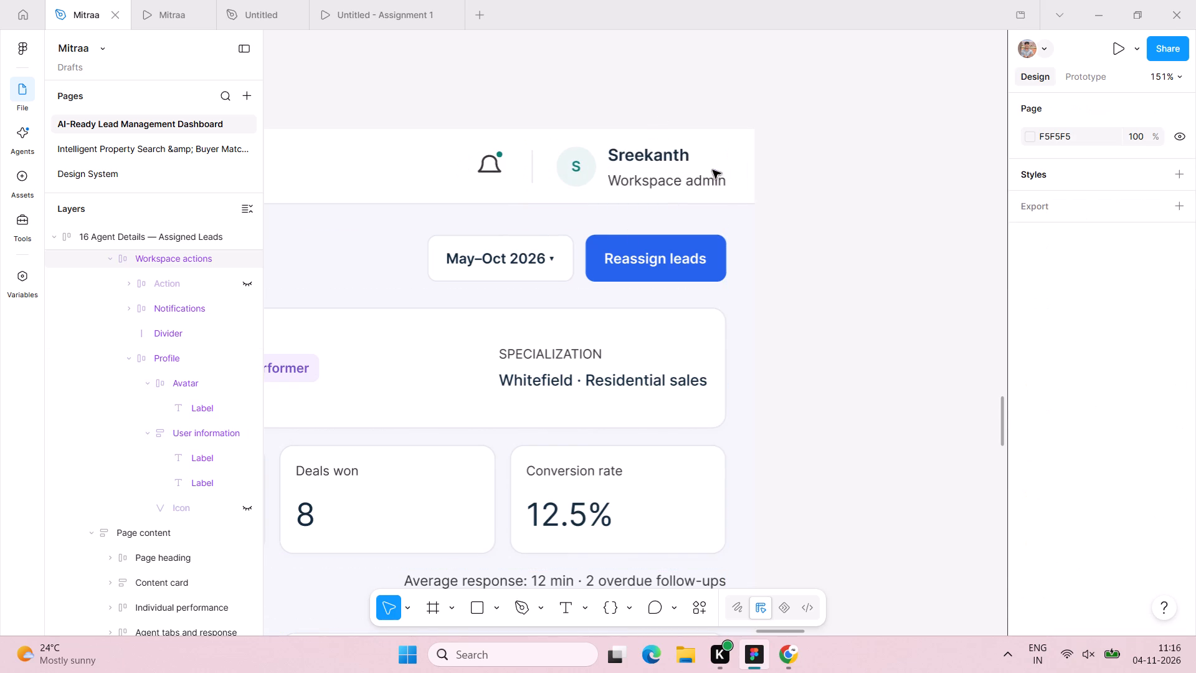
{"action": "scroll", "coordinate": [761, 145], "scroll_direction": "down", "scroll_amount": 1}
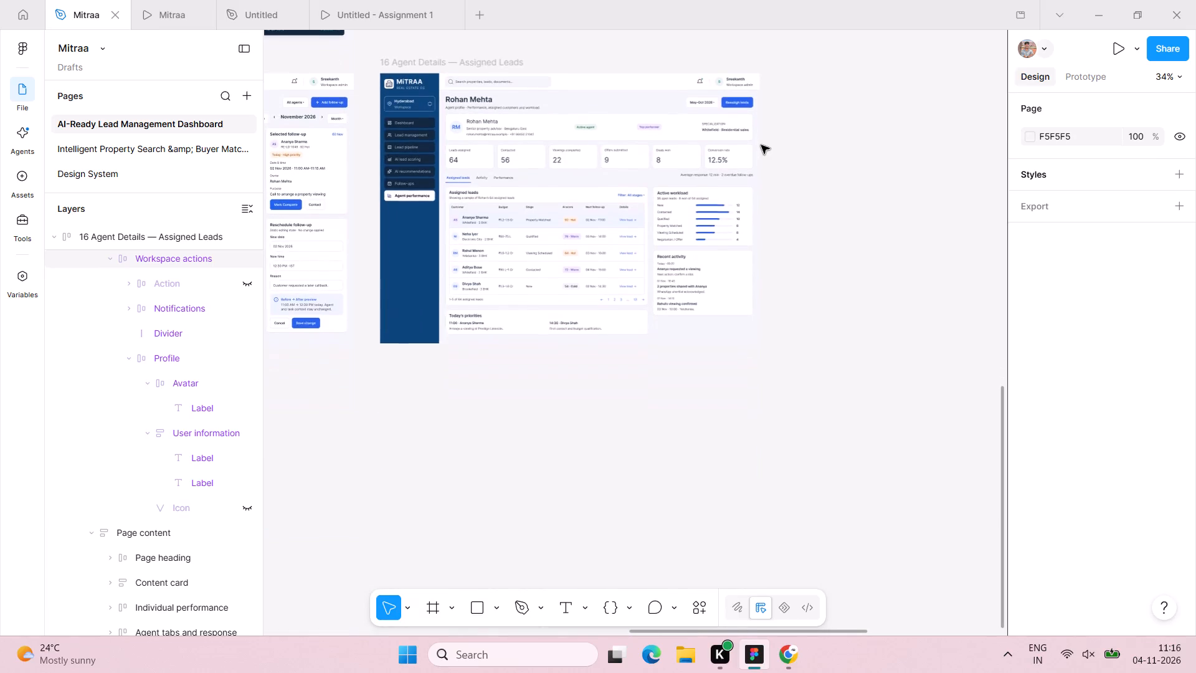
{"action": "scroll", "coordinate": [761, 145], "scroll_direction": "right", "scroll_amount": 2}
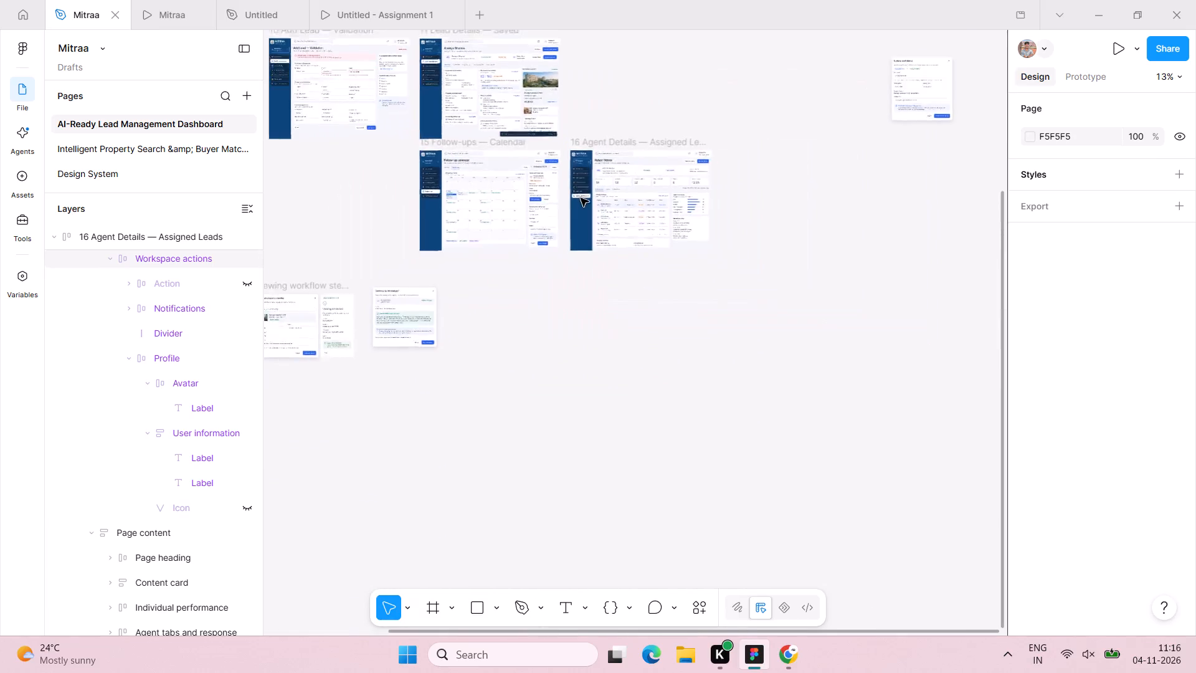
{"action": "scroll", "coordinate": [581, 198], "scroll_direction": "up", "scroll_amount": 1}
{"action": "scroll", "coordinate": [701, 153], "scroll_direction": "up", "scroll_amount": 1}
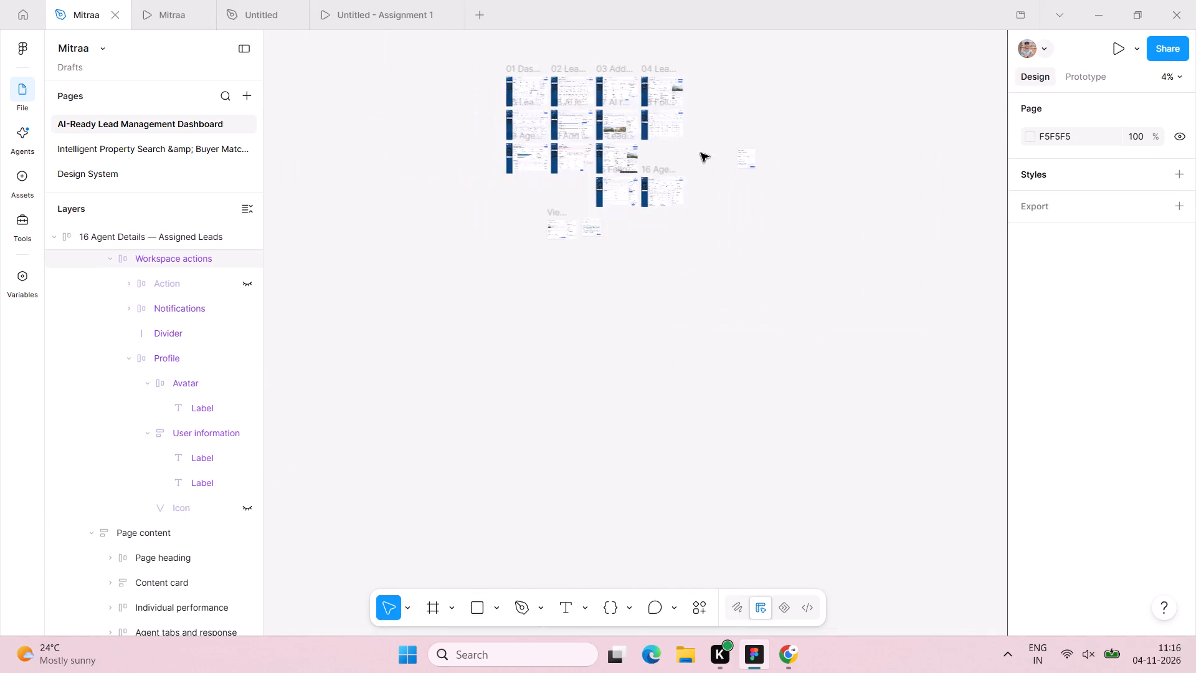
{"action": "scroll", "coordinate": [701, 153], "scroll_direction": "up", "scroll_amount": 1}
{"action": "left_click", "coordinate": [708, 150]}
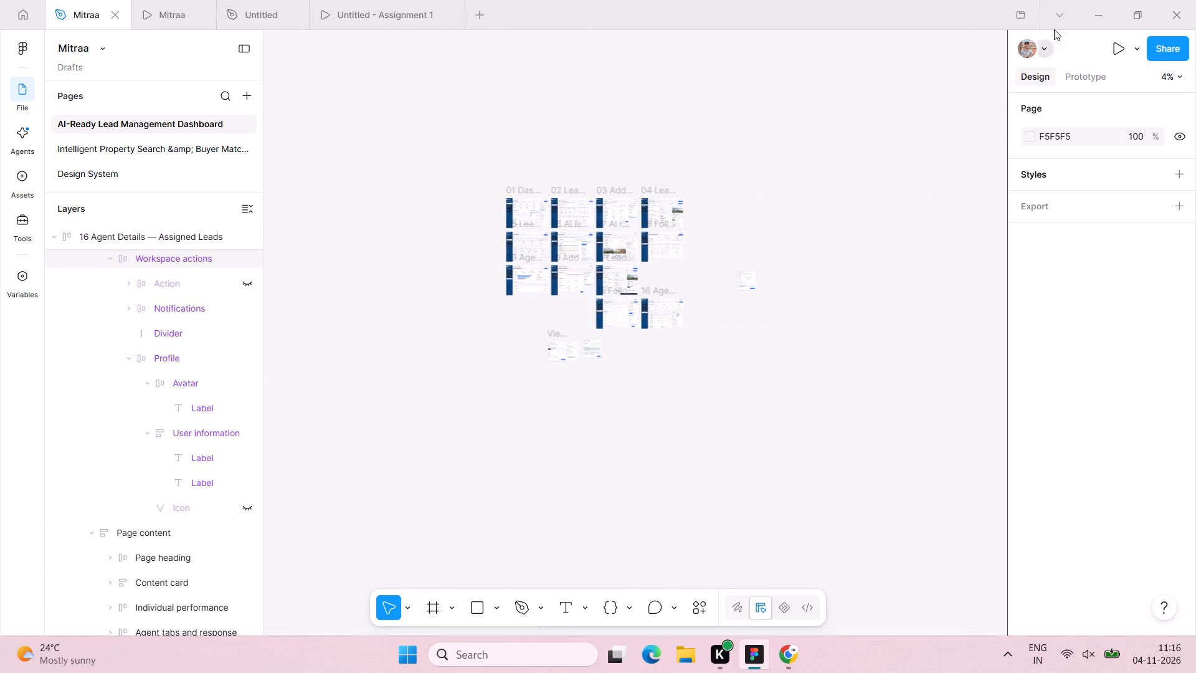